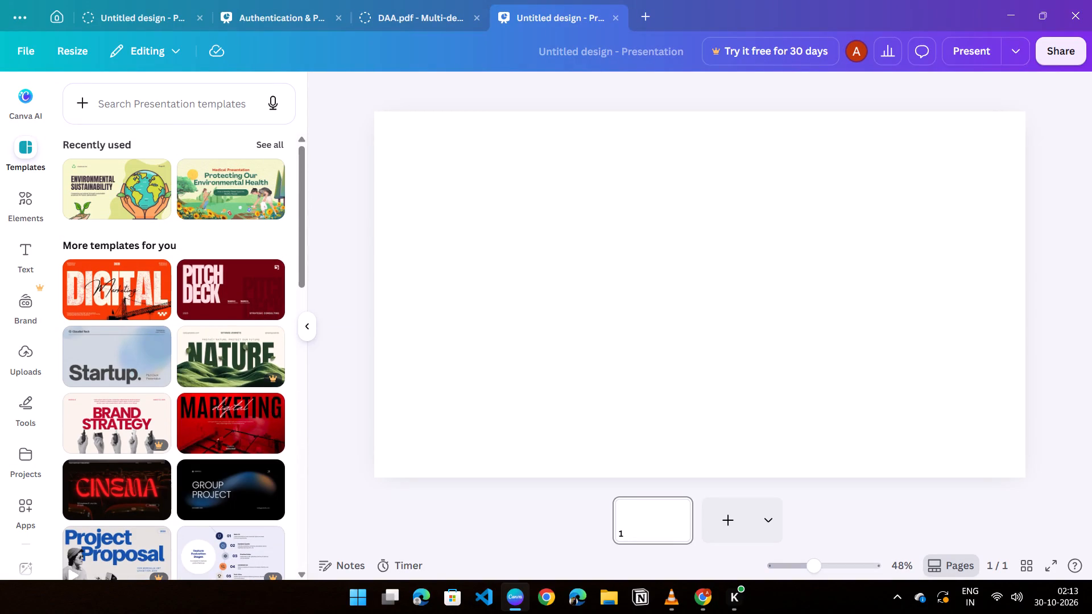
# Search the presentation templates for "college".
pyautogui.click(139, 117)
pyautogui.doubleClick(158, 113)
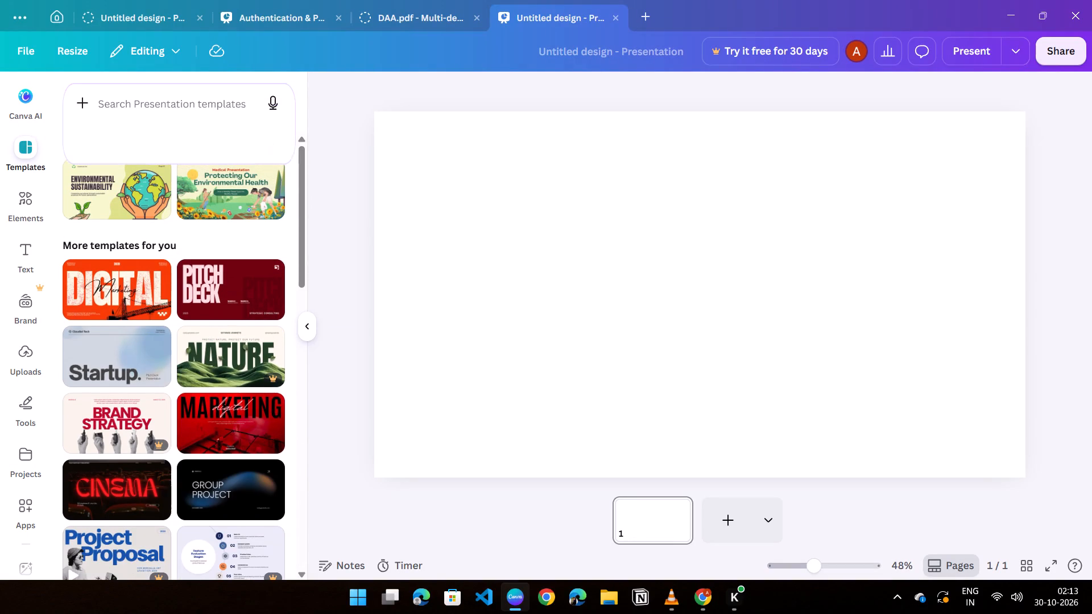
pyautogui.press('c')
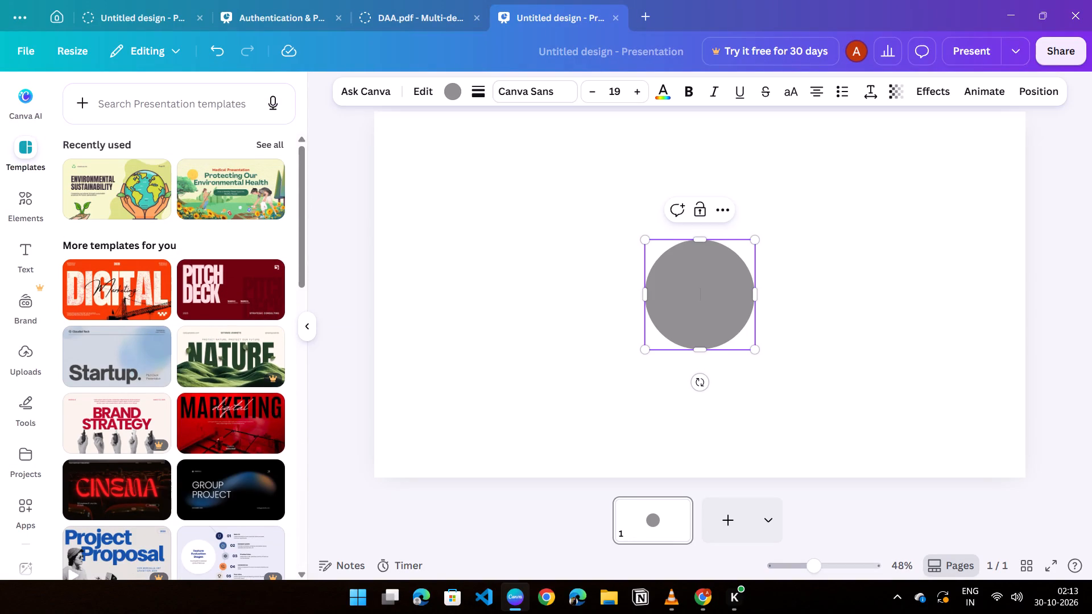
pyautogui.click(158, 113)
pyautogui.press('c')
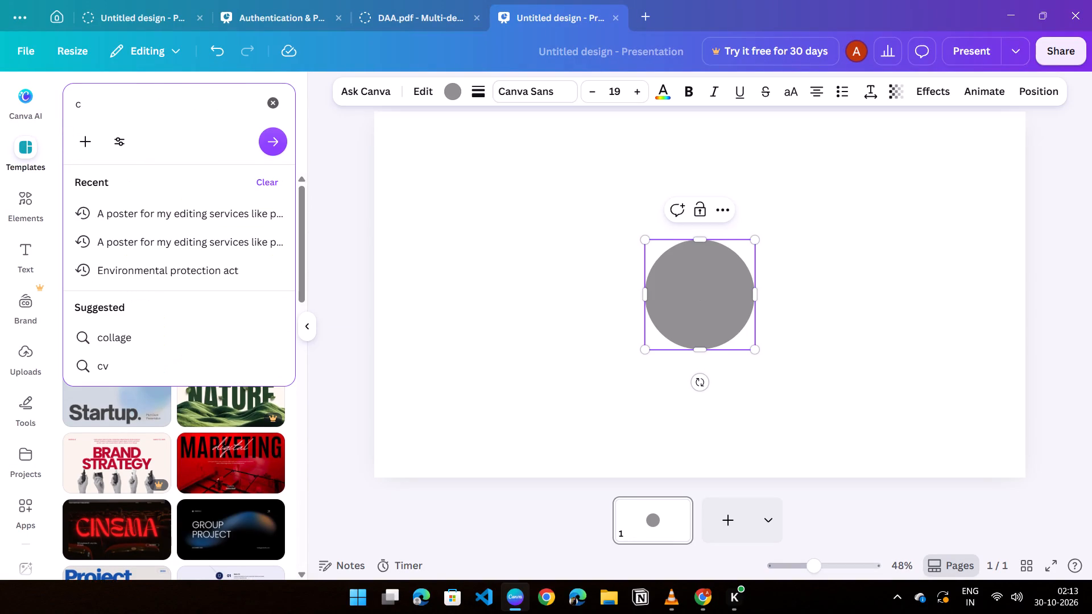
pyautogui.write('ollege')
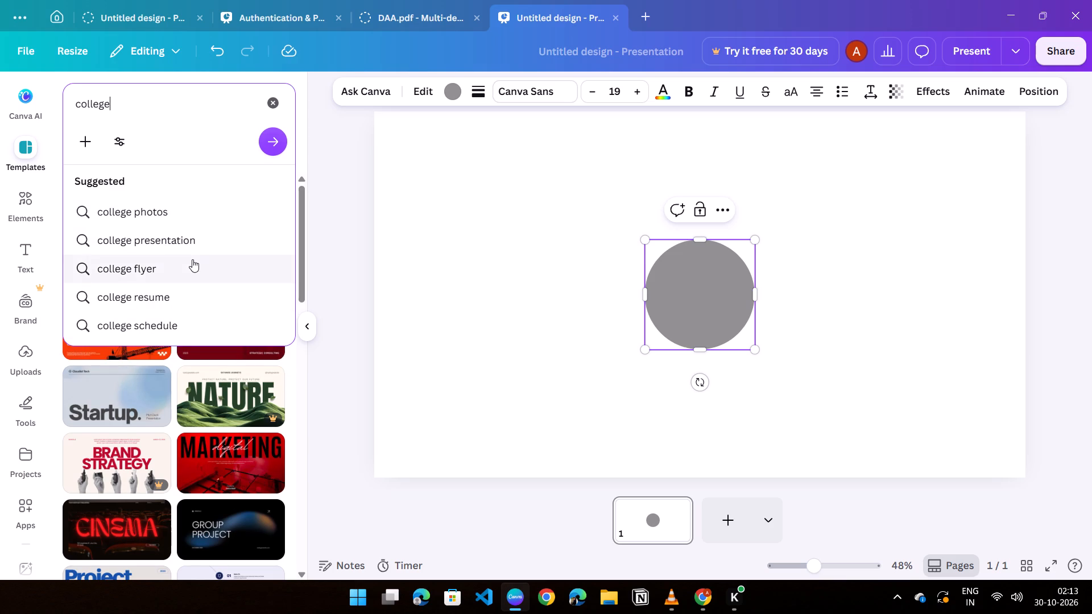
pyautogui.press('Return')
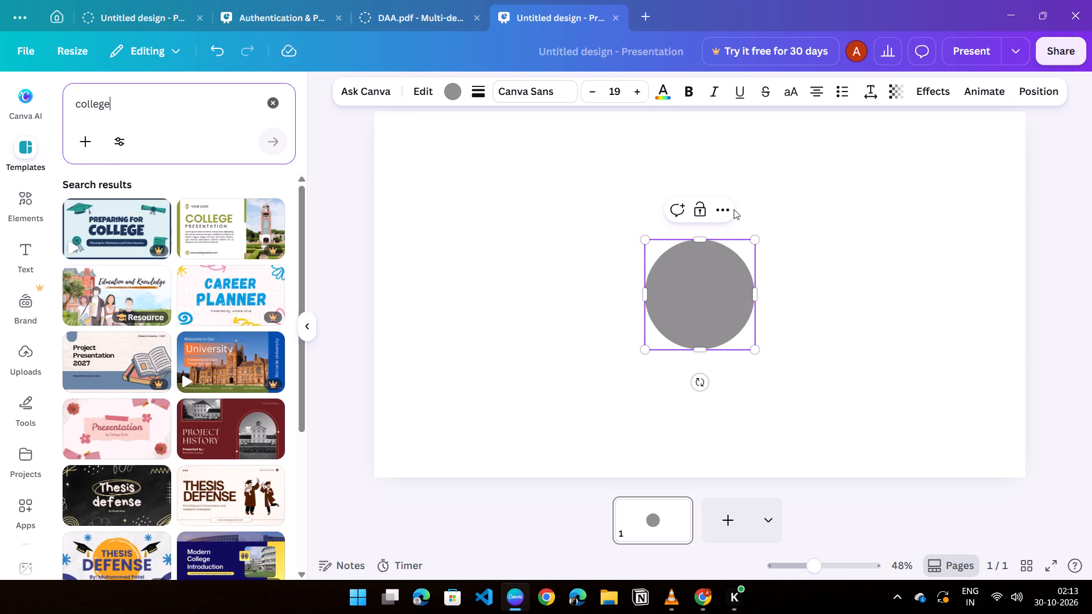
# Delete the grey circle from the blank slide.
pyautogui.click(726, 209)
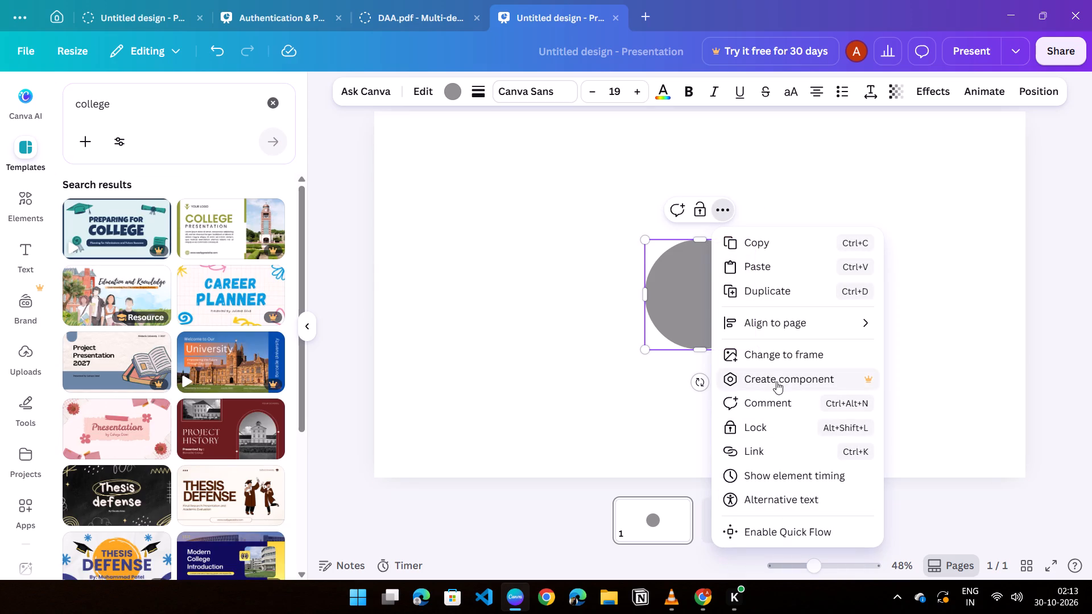
pyautogui.scroll(-4, 764, 337)
pyautogui.scroll(3, 780, 362)
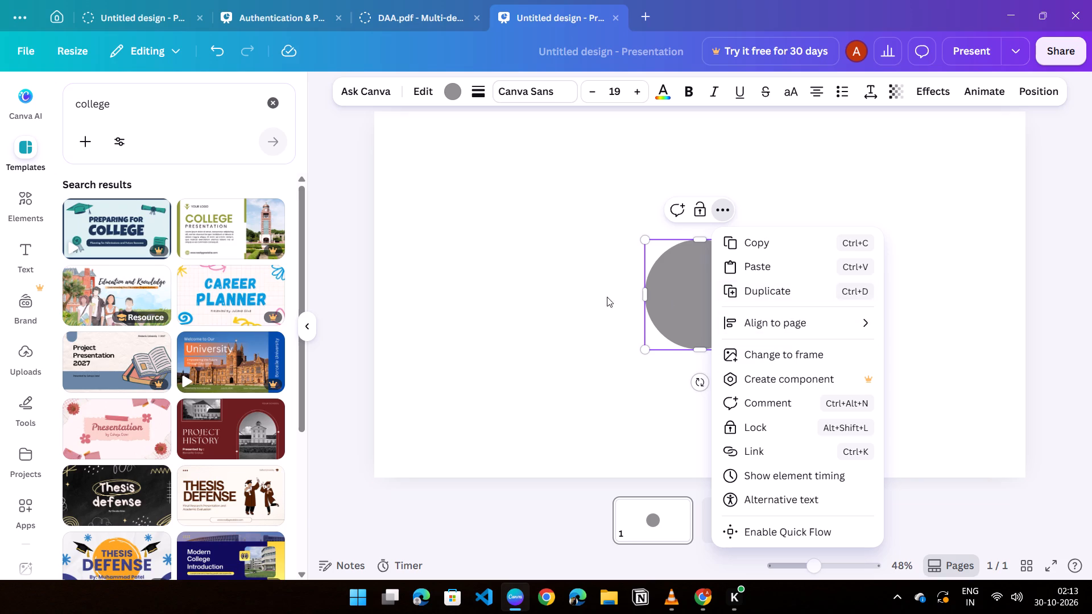
pyautogui.click(598, 294)
pyautogui.click(726, 209)
pyautogui.click(700, 279)
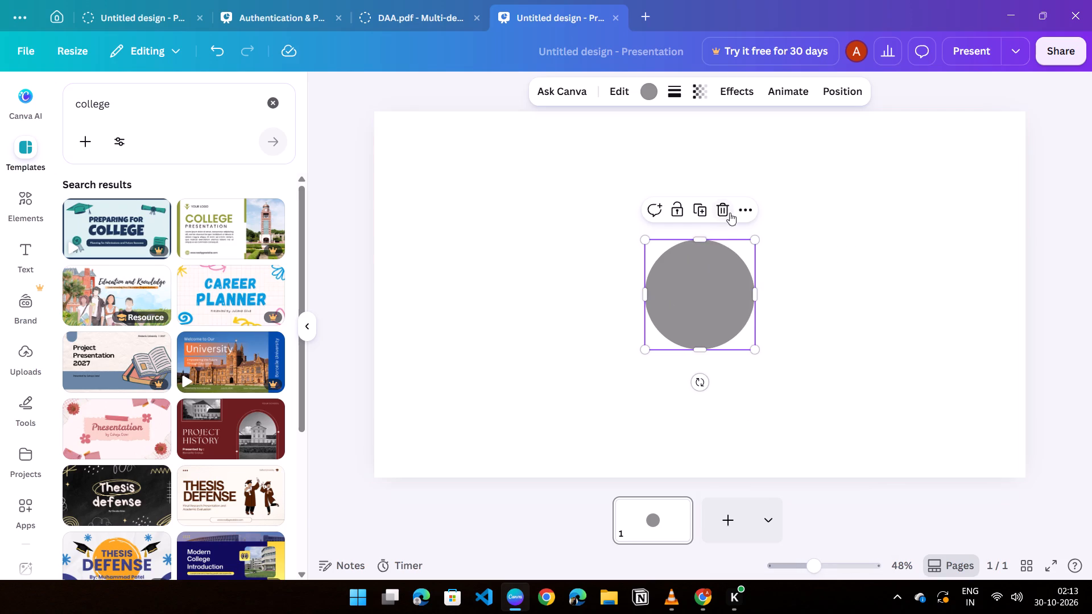
pyautogui.click(722, 213)
# Browse the college template results and preview designs for one that suits the presentation.
pyautogui.scroll(-3, 202, 293)
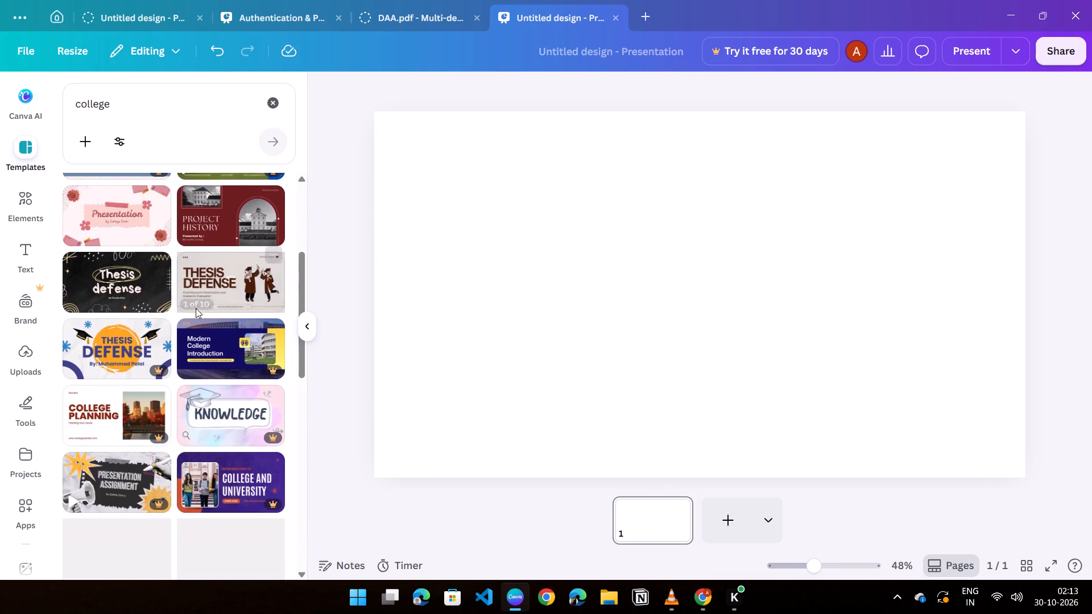
pyautogui.scroll(3, 205, 318)
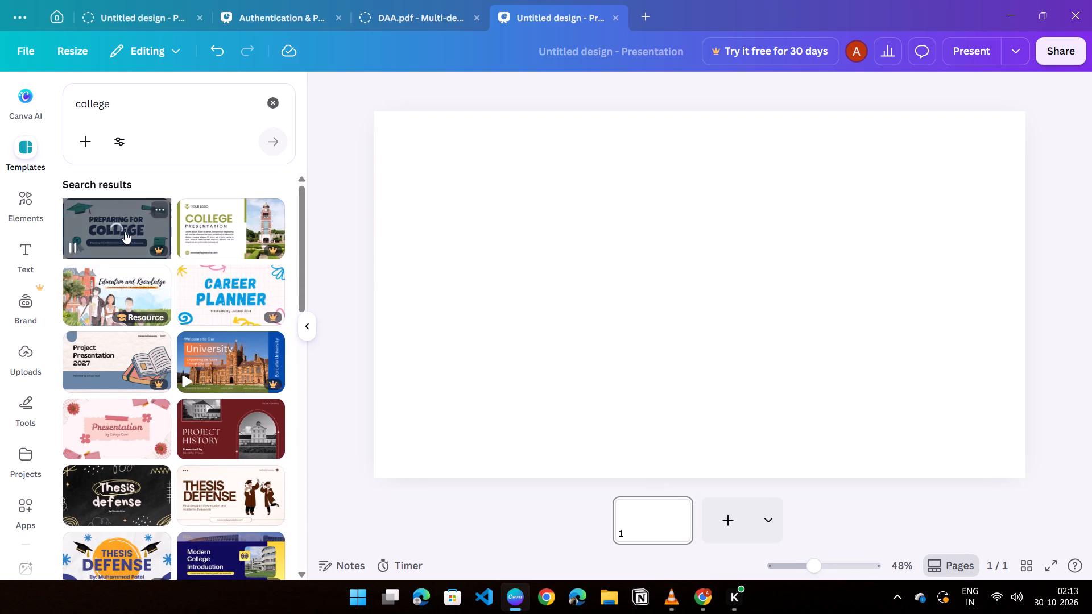
pyautogui.scroll(-2, 221, 281)
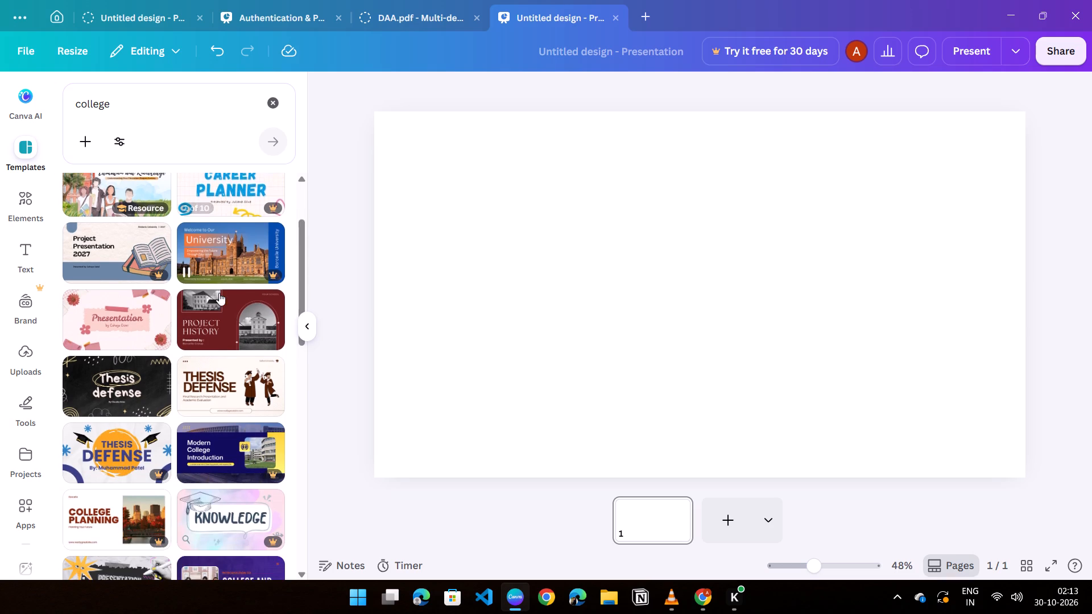
pyautogui.scroll(-3, 182, 408)
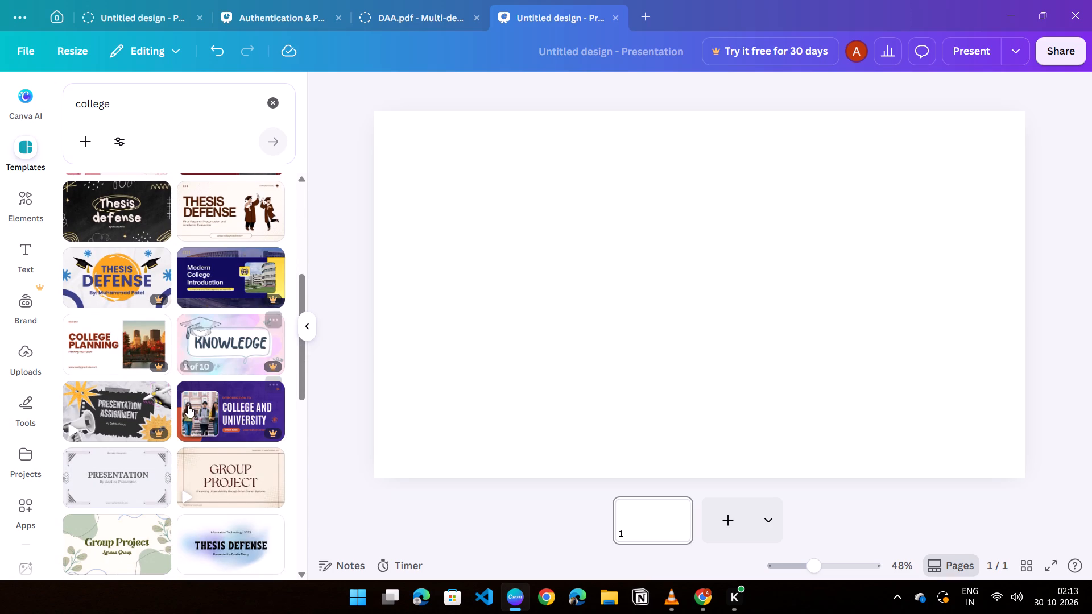
pyautogui.scroll(-1, 188, 405)
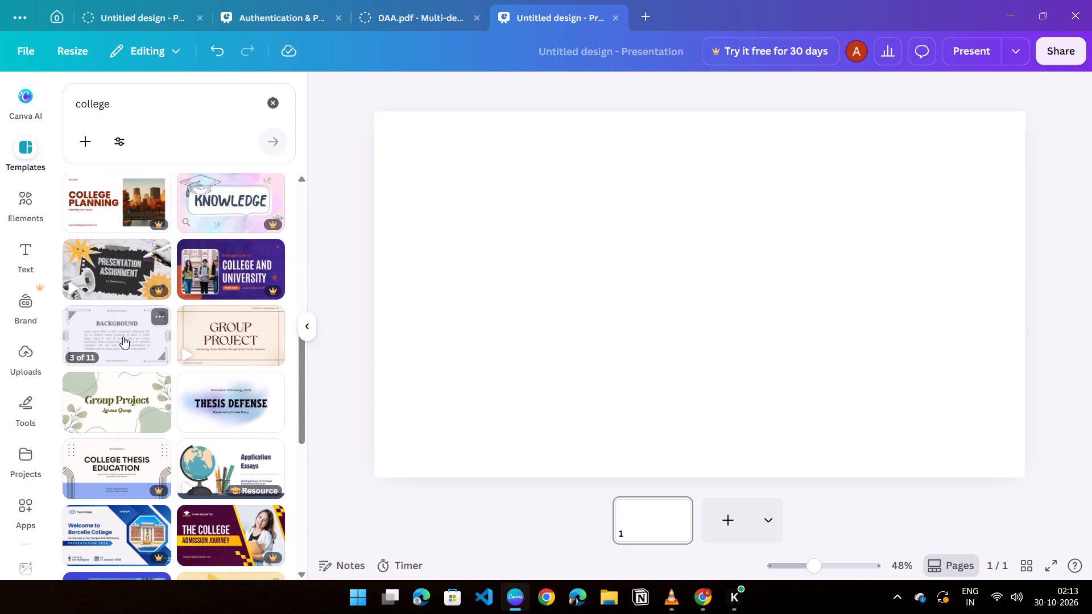
pyautogui.scroll(-4, 134, 388)
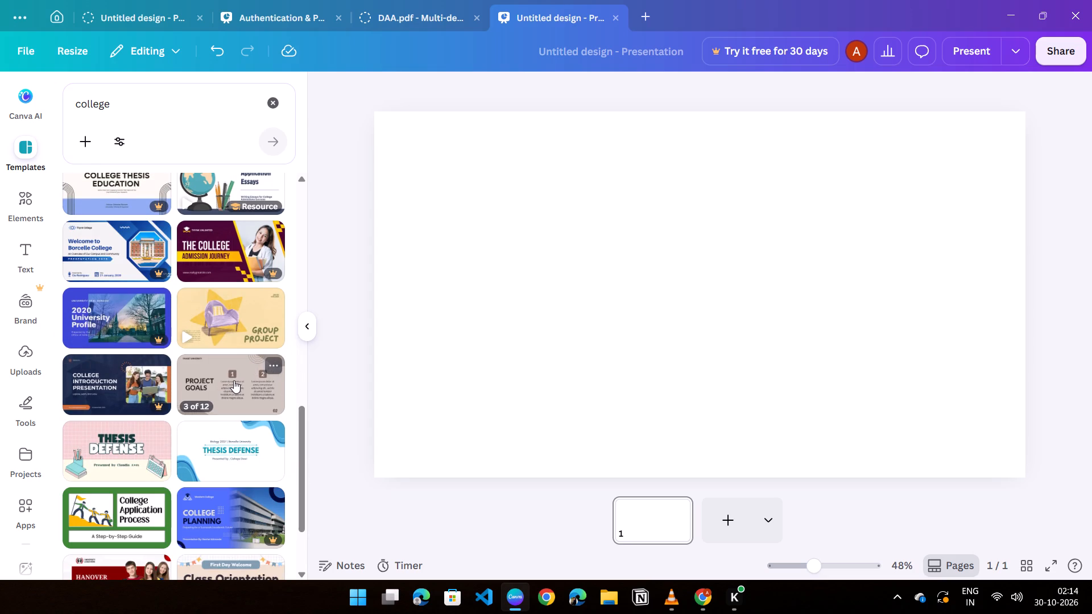
pyautogui.scroll(-2, 234, 380)
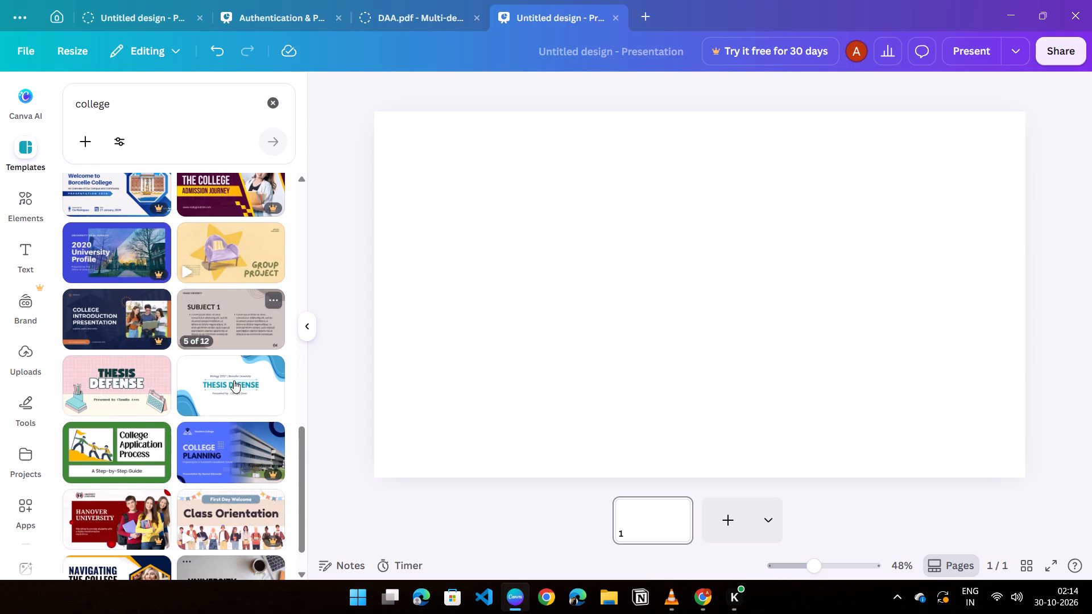
pyautogui.scroll(-4, 230, 371)
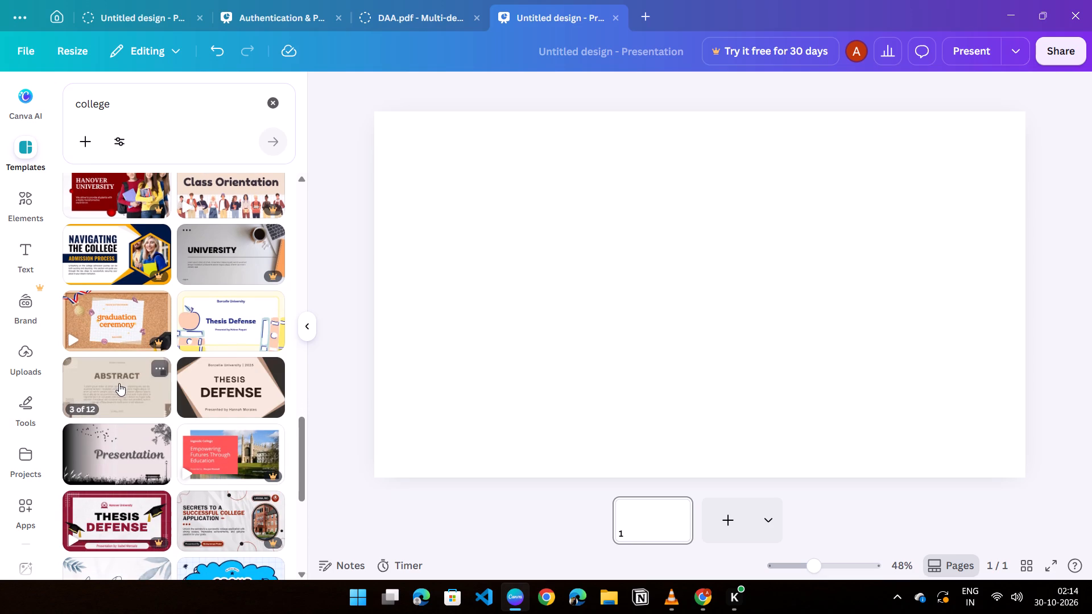
pyautogui.scroll(-1, 121, 445)
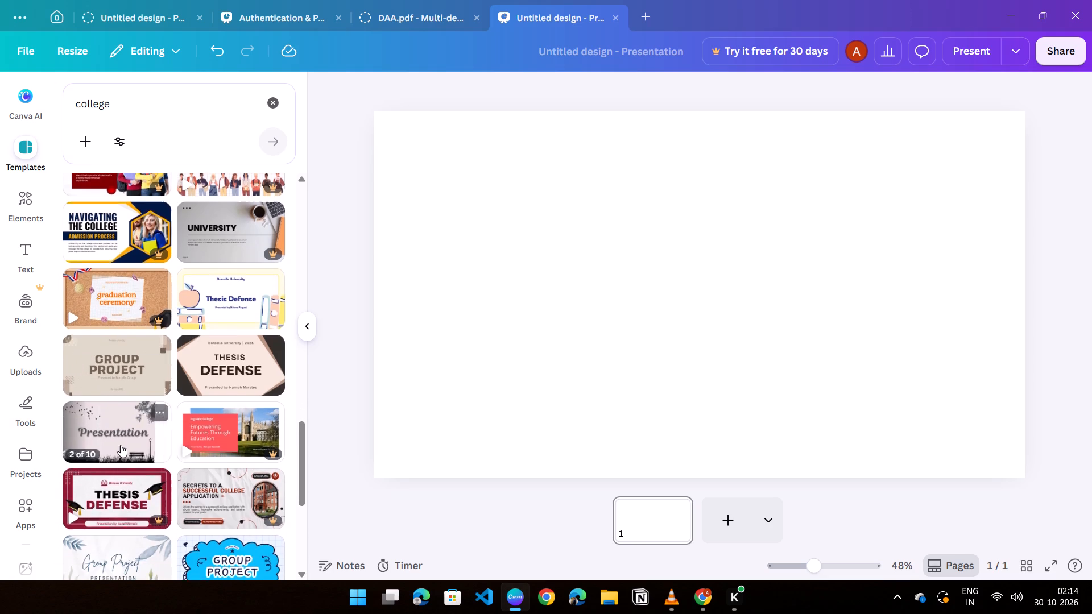
pyautogui.scroll(-5, 121, 414)
pyautogui.scroll(-1, 195, 354)
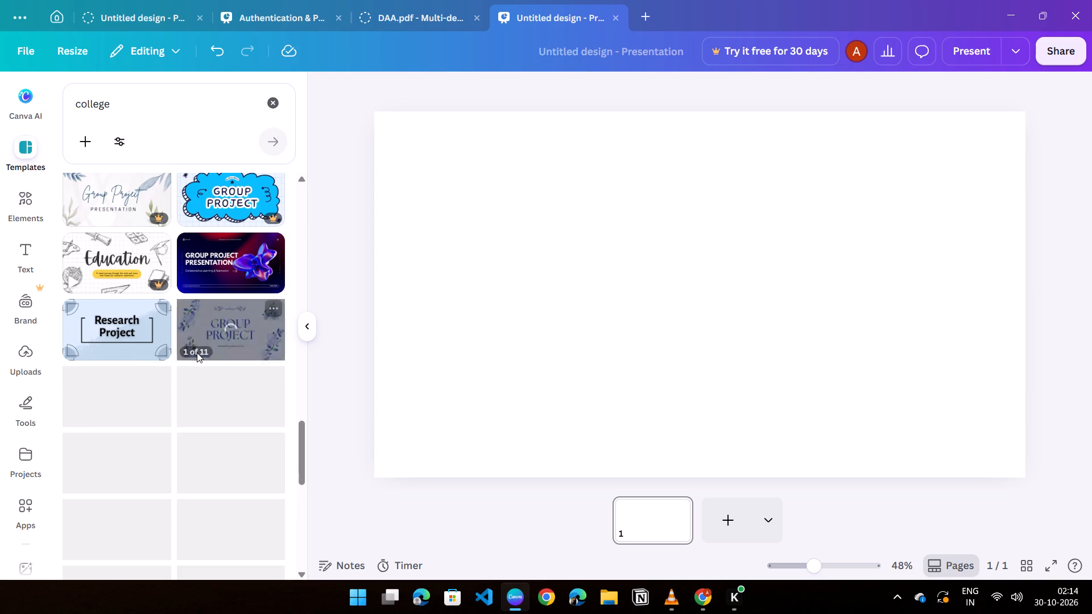
pyautogui.scroll(-1, 197, 352)
pyautogui.scroll(-2, 134, 275)
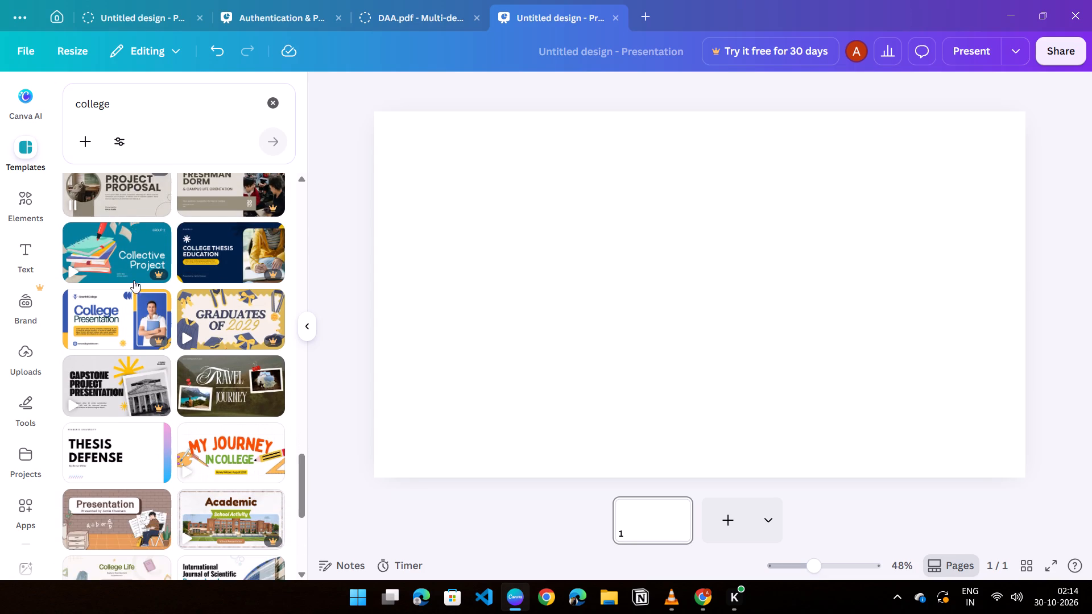
pyautogui.scroll(-2, 134, 282)
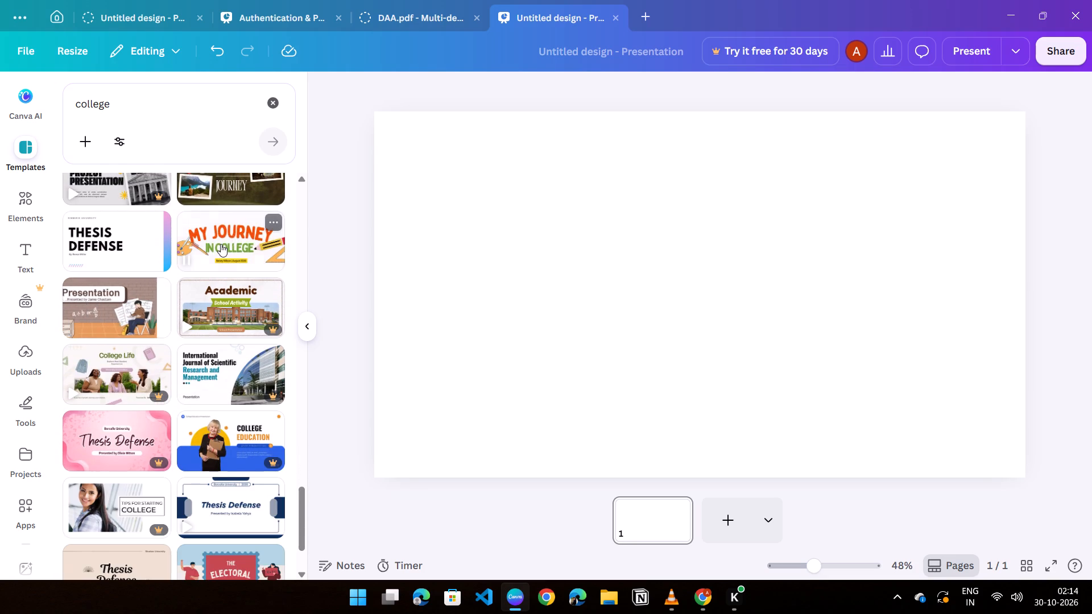
pyautogui.scroll(-5, 221, 244)
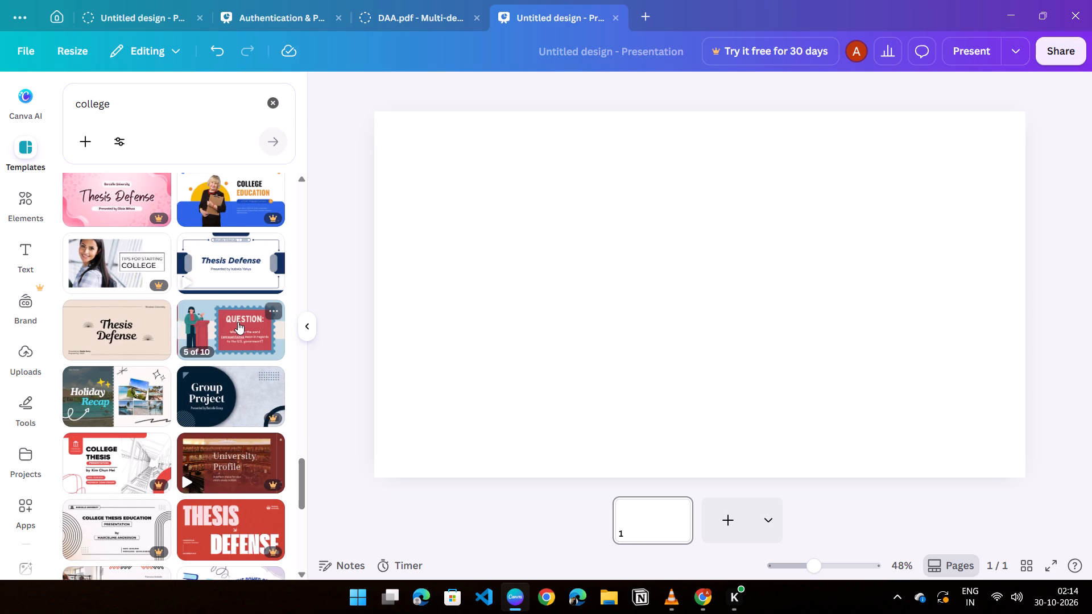
pyautogui.scroll(-4, 238, 322)
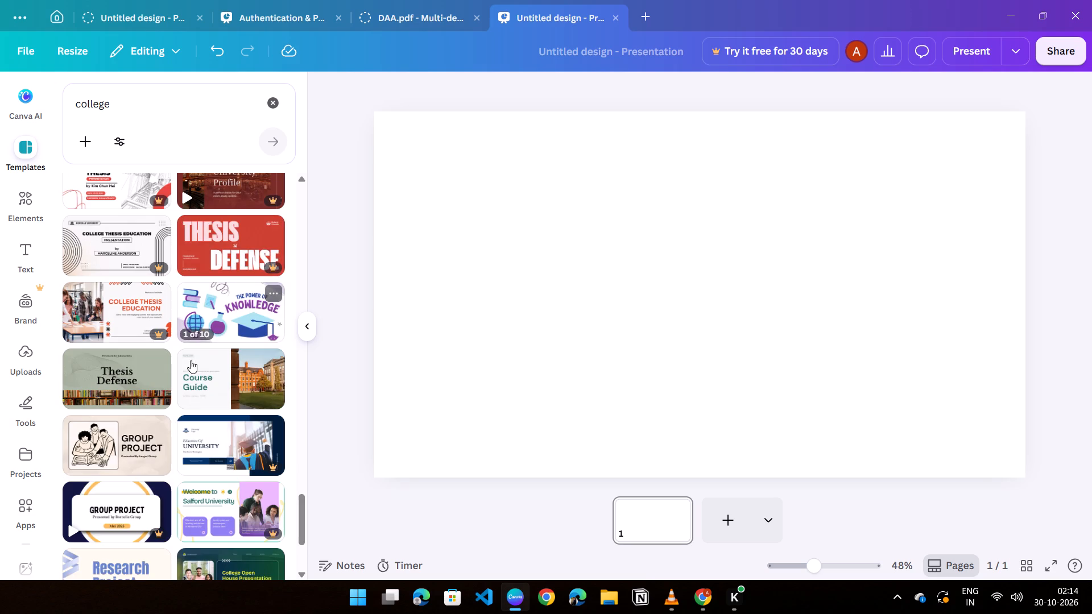
pyautogui.scroll(11, 206, 383)
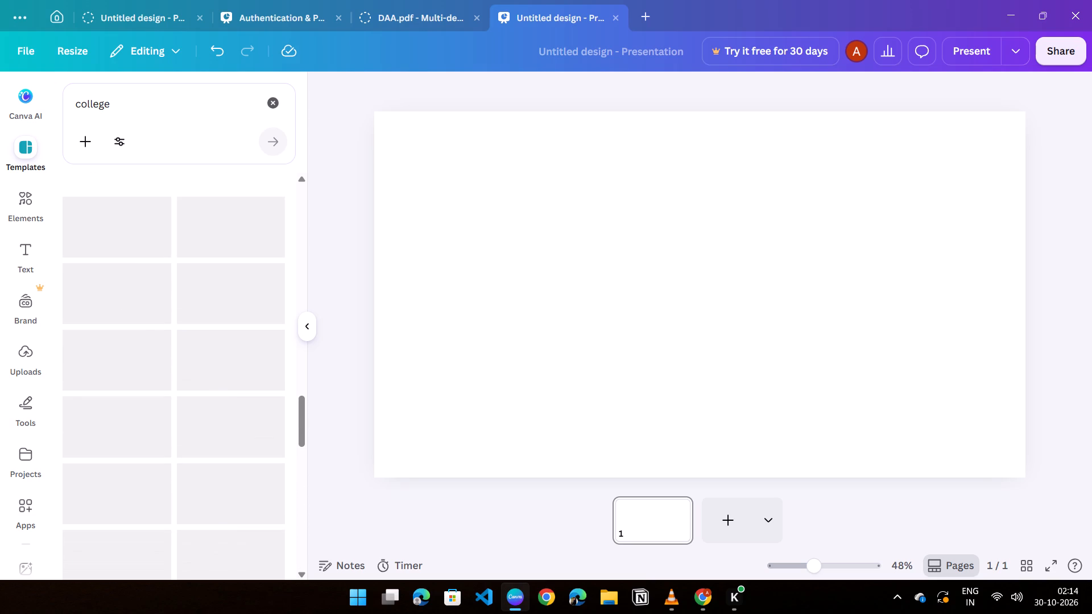
# Clear the college search and look through the general presentation templates for a suitable design.
pyautogui.click(275, 107)
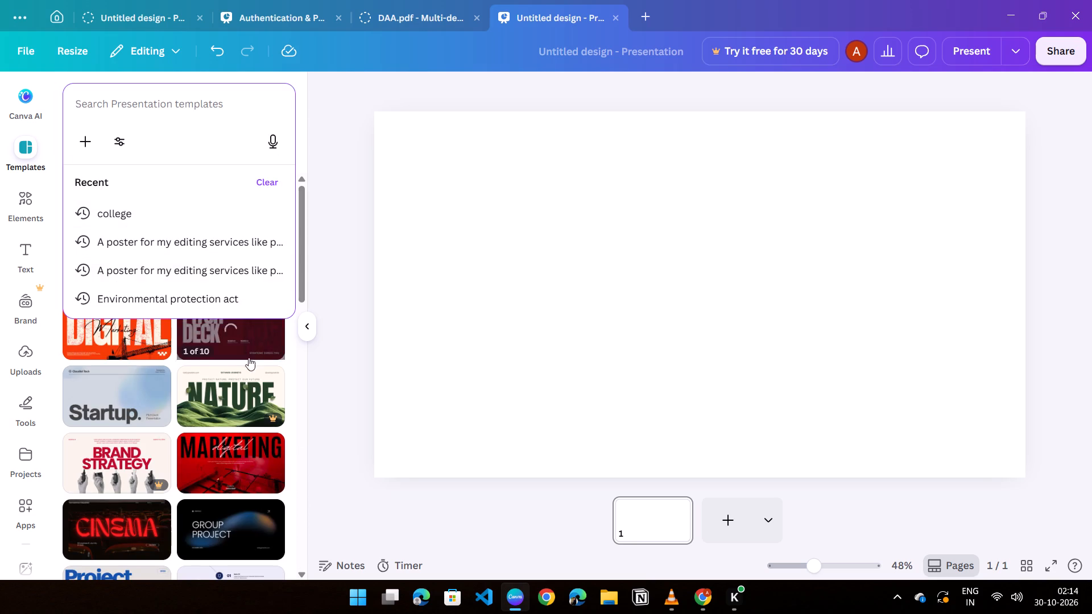
pyautogui.click(431, 318)
pyautogui.scroll(-2, 198, 219)
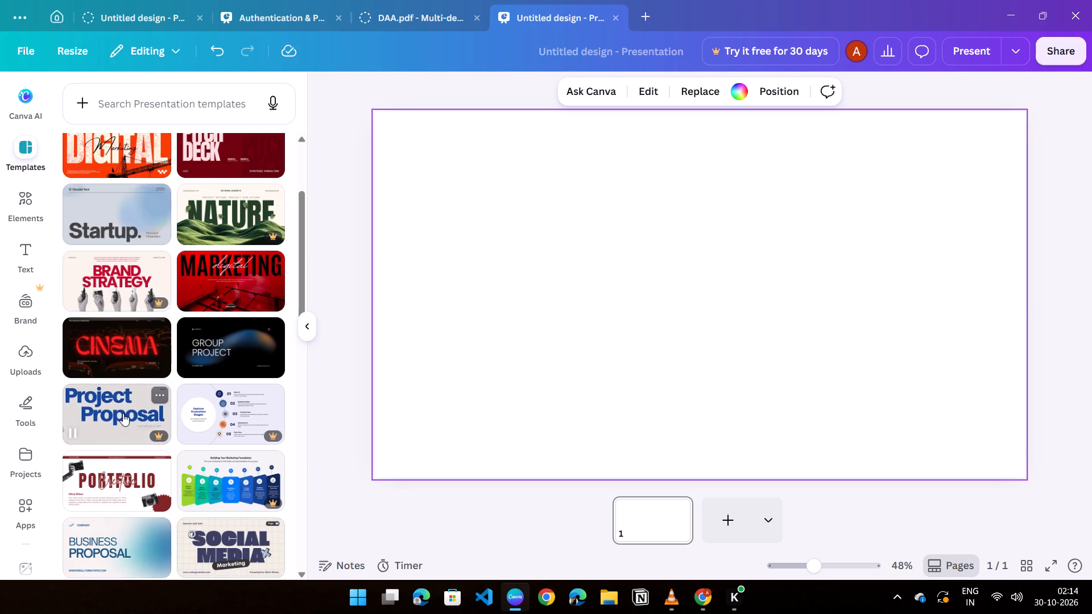
pyautogui.scroll(-2, 123, 413)
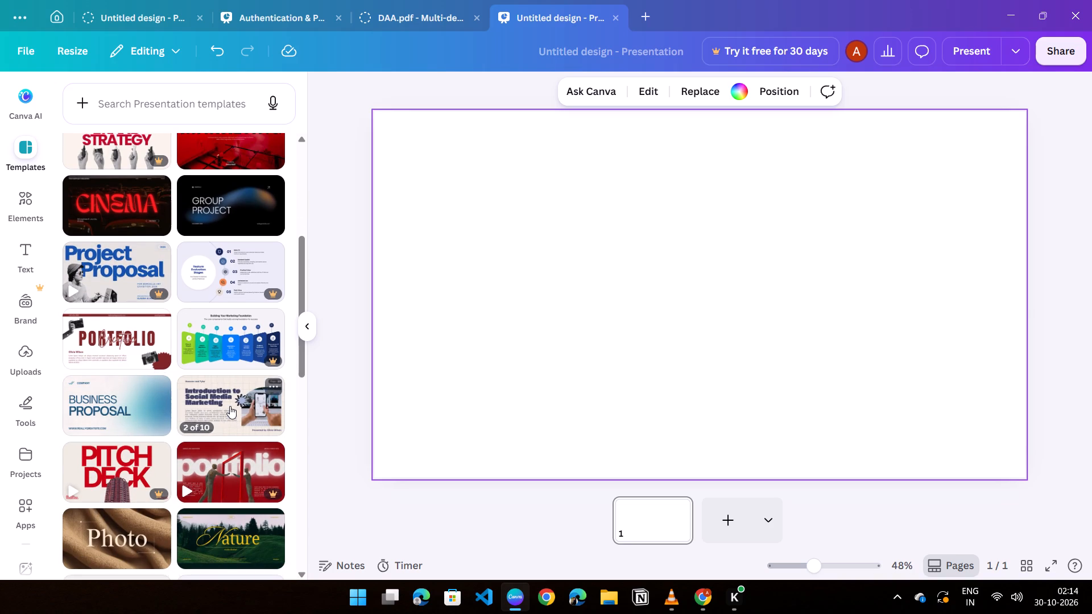
pyautogui.scroll(-3, 230, 406)
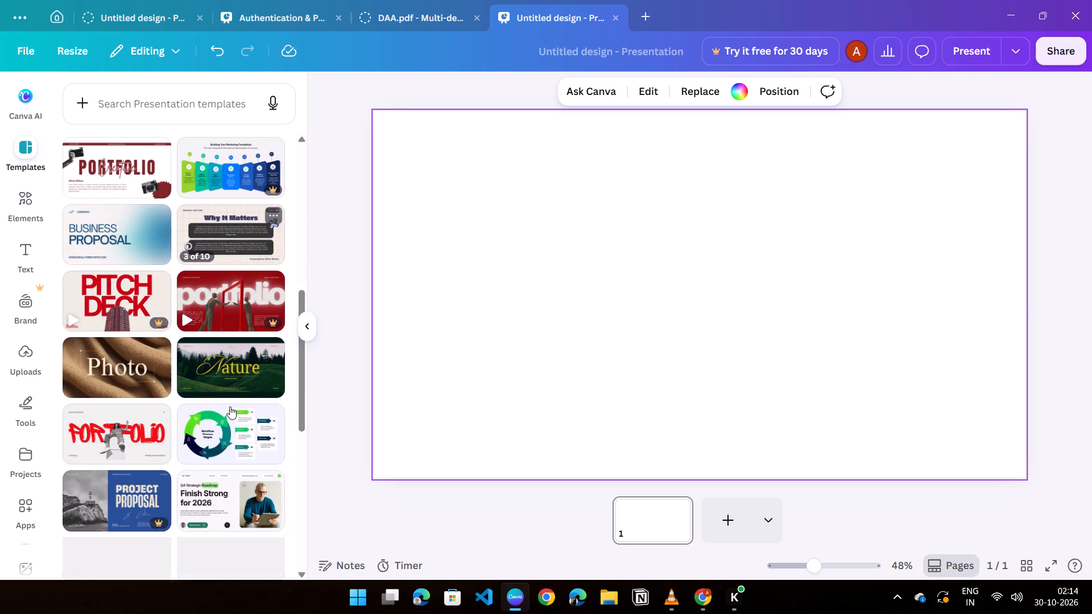
pyautogui.scroll(-4, 135, 388)
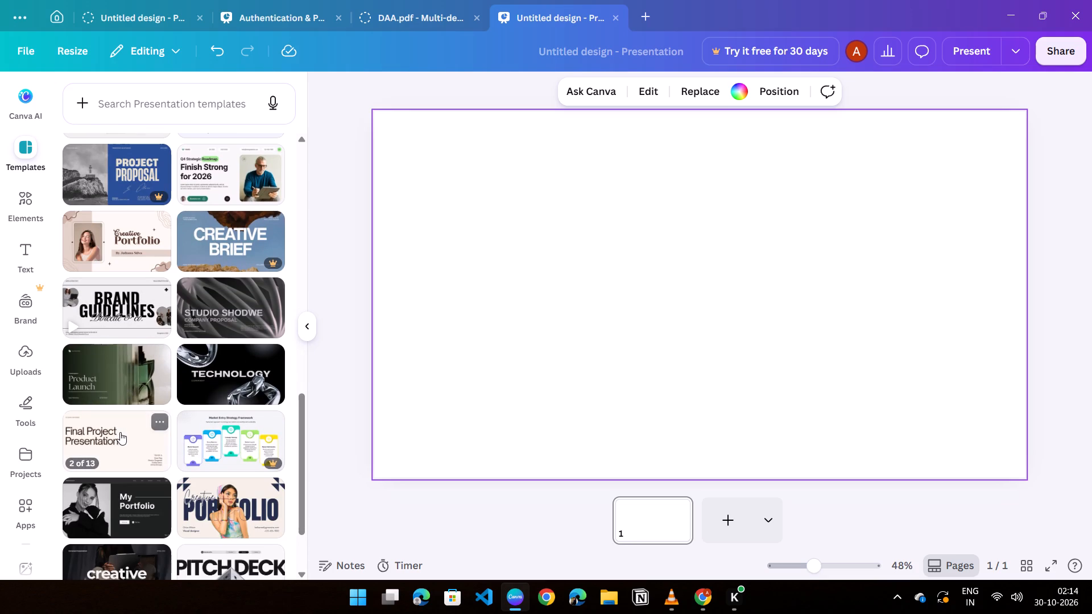
pyautogui.scroll(-2, 120, 432)
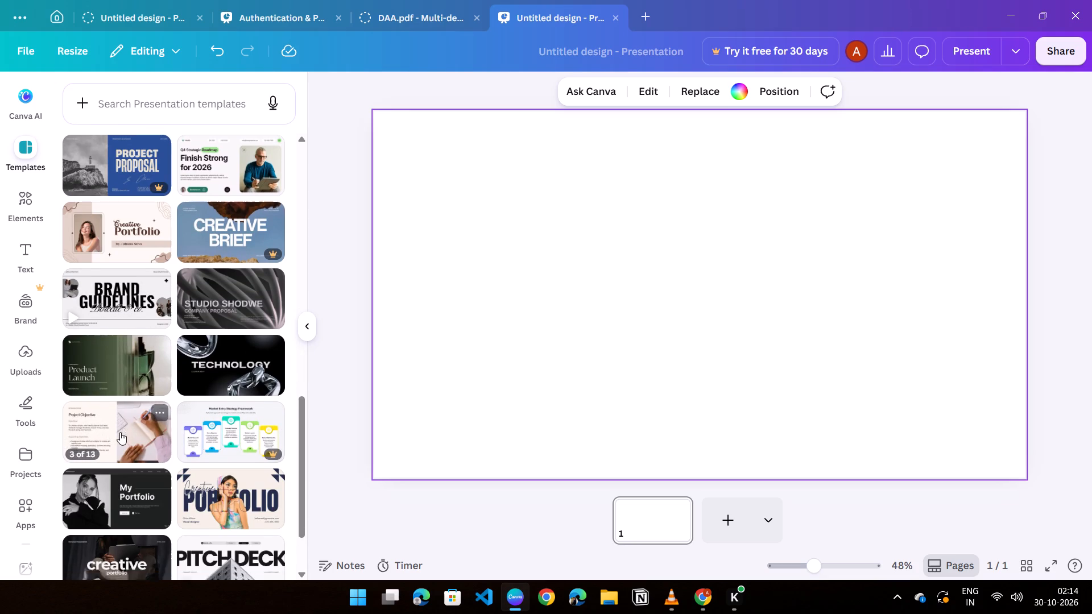
pyautogui.scroll(-4, 120, 432)
pyautogui.scroll(-1, 167, 409)
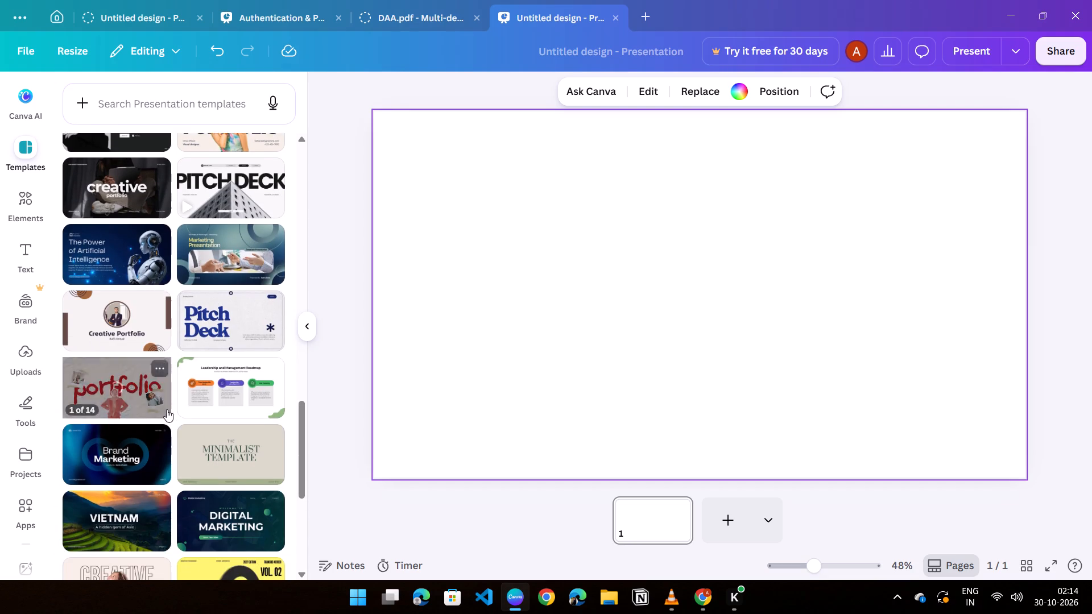
pyautogui.scroll(-6, 167, 409)
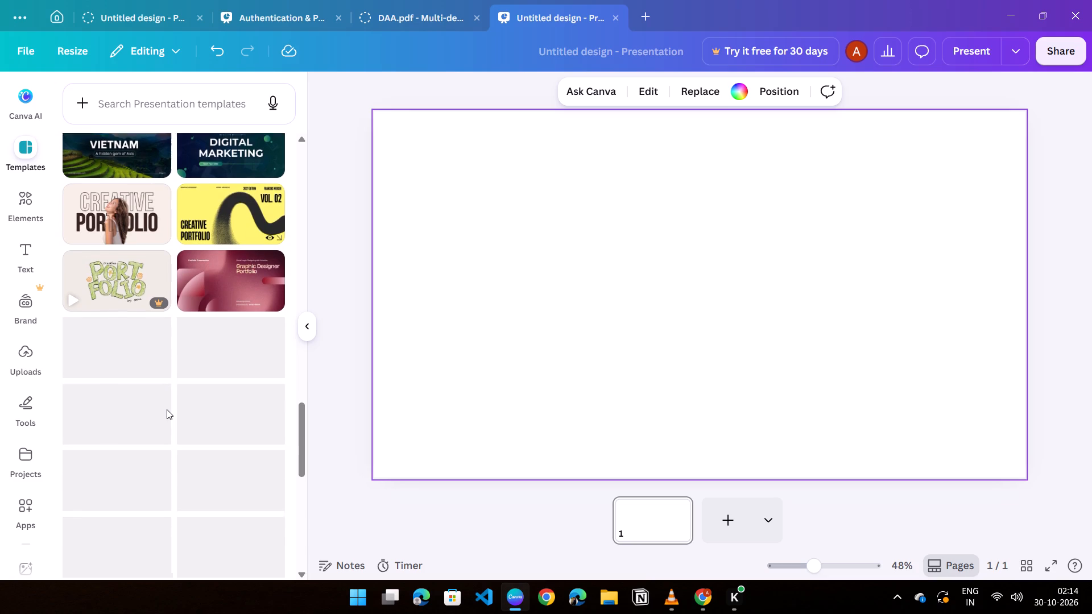
pyautogui.scroll(-8, 167, 409)
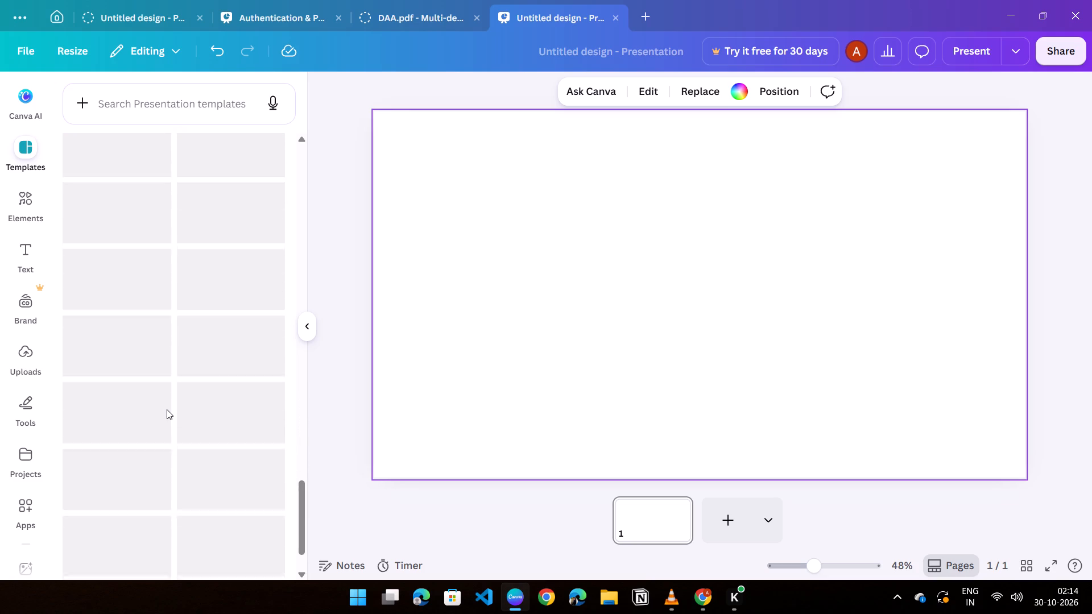
pyautogui.scroll(20, 166, 409)
pyautogui.scroll(20, 166, 409)
pyautogui.scroll(7, 166, 409)
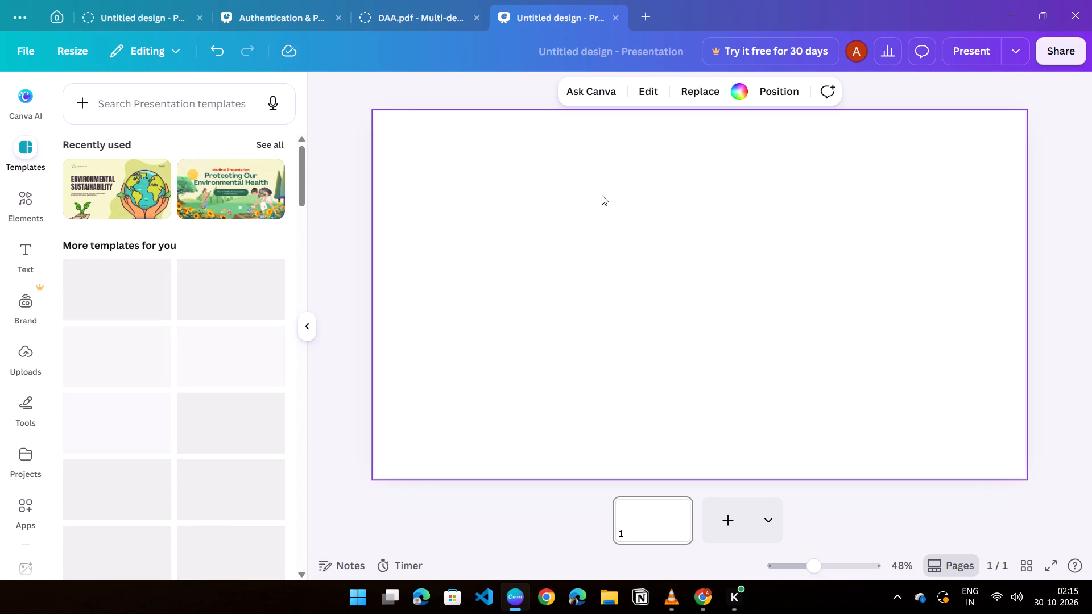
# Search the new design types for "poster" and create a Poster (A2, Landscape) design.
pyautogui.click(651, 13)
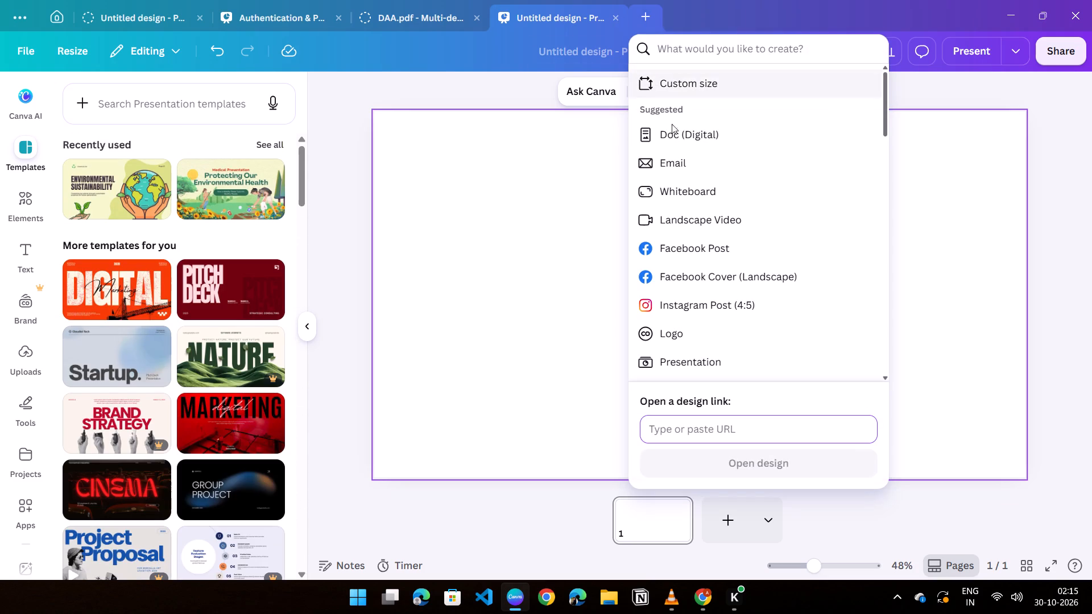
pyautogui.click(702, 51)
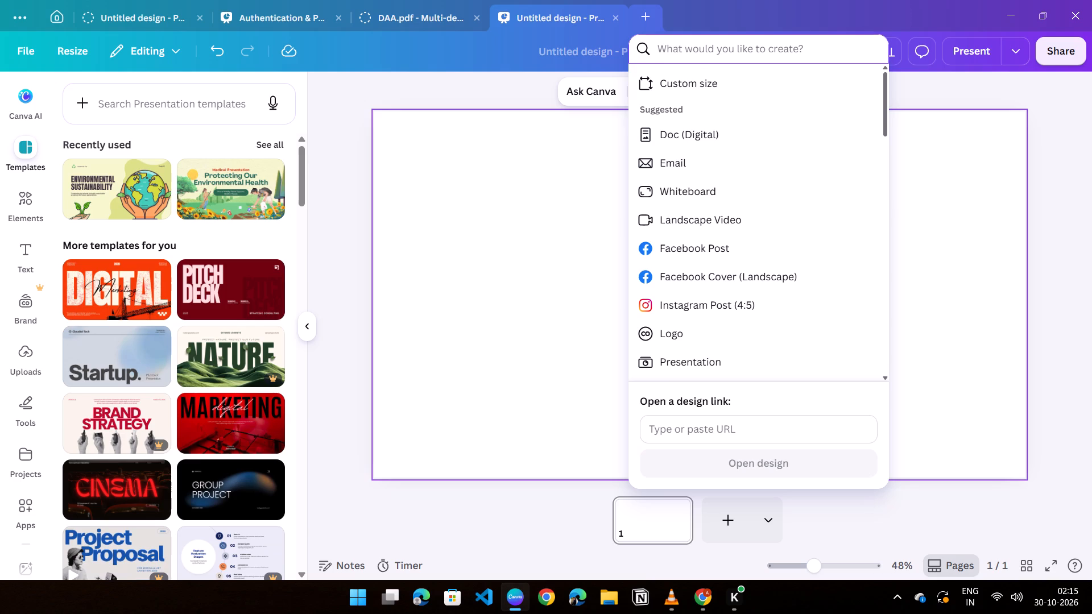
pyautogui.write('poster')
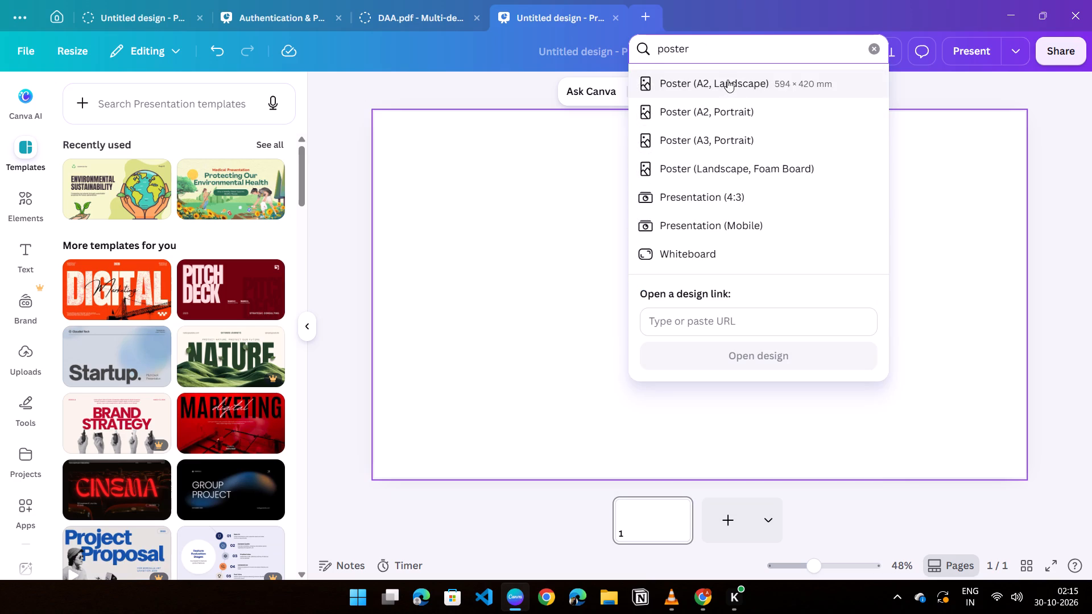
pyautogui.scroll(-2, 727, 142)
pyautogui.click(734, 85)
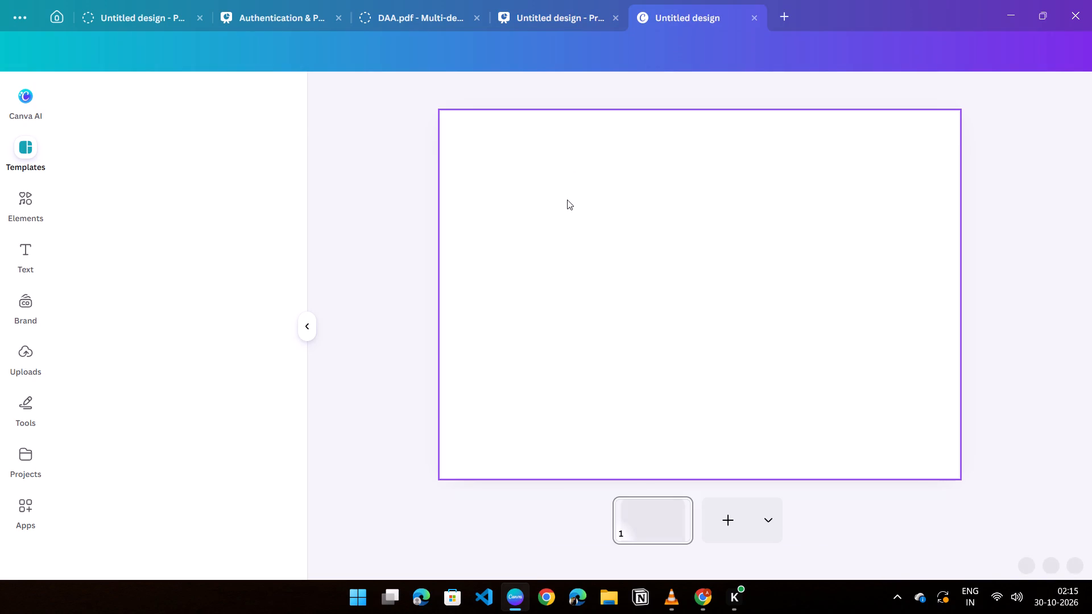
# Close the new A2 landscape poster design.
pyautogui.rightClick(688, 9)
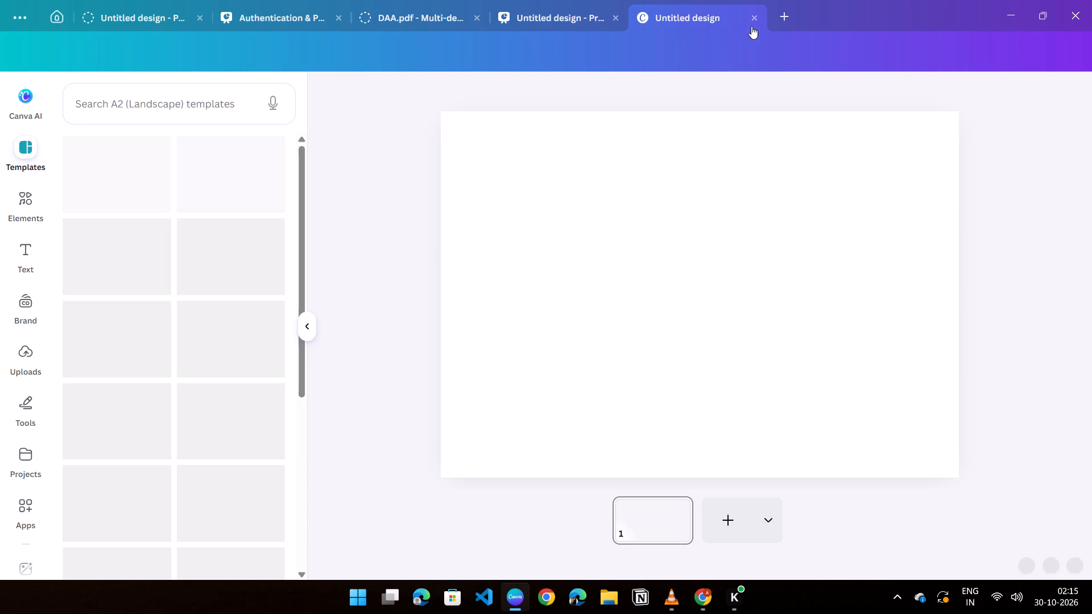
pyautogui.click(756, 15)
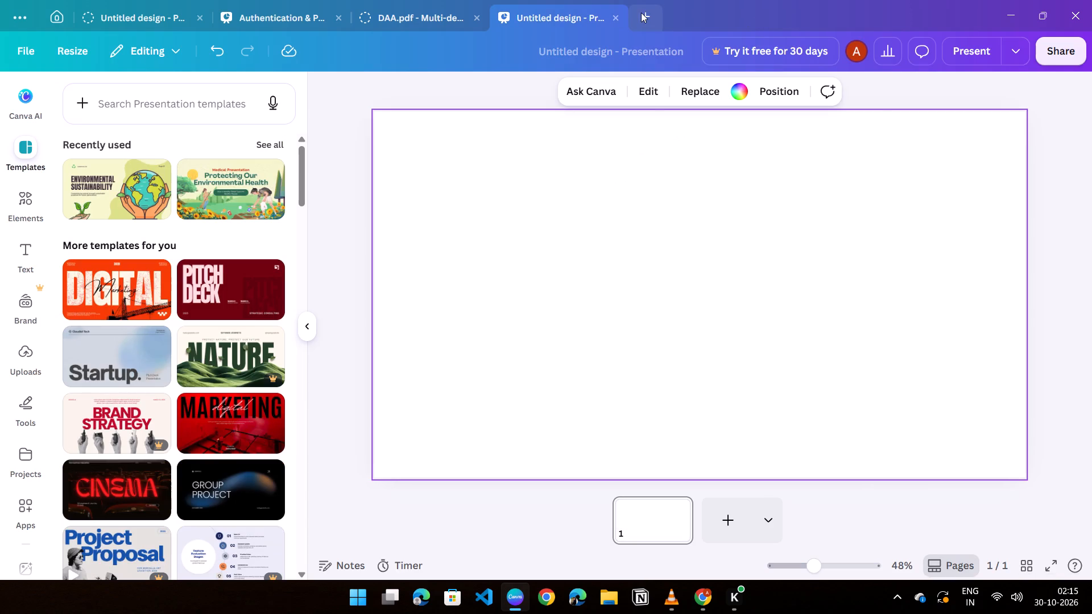
# Create a new Poster (A3, Portrait) design and look through its suggested poster templates.
pyautogui.click(640, 13)
pyautogui.click(710, 139)
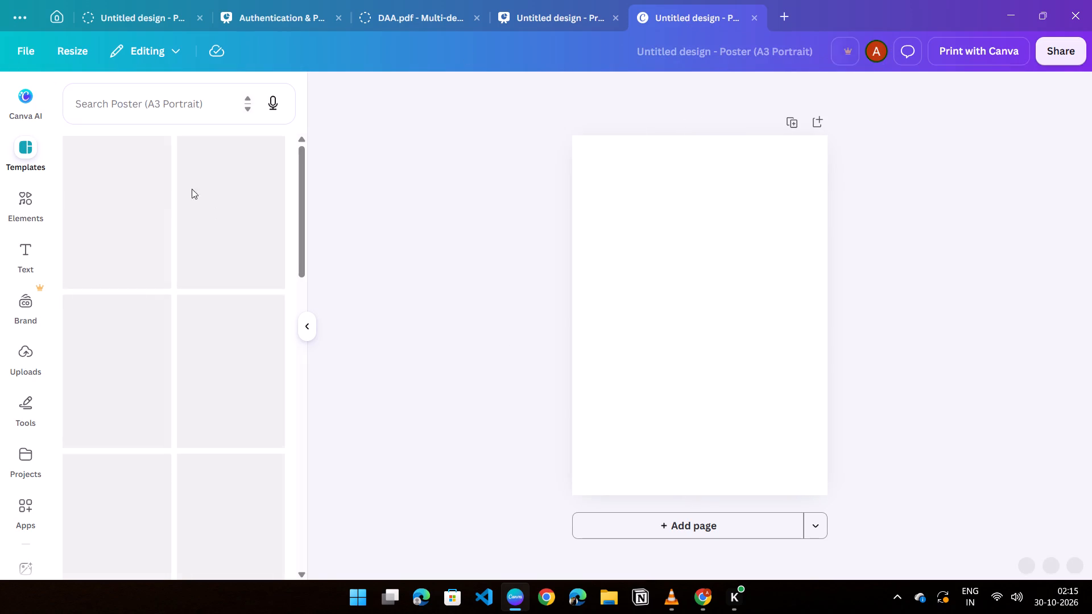
pyautogui.scroll(-3, 125, 273)
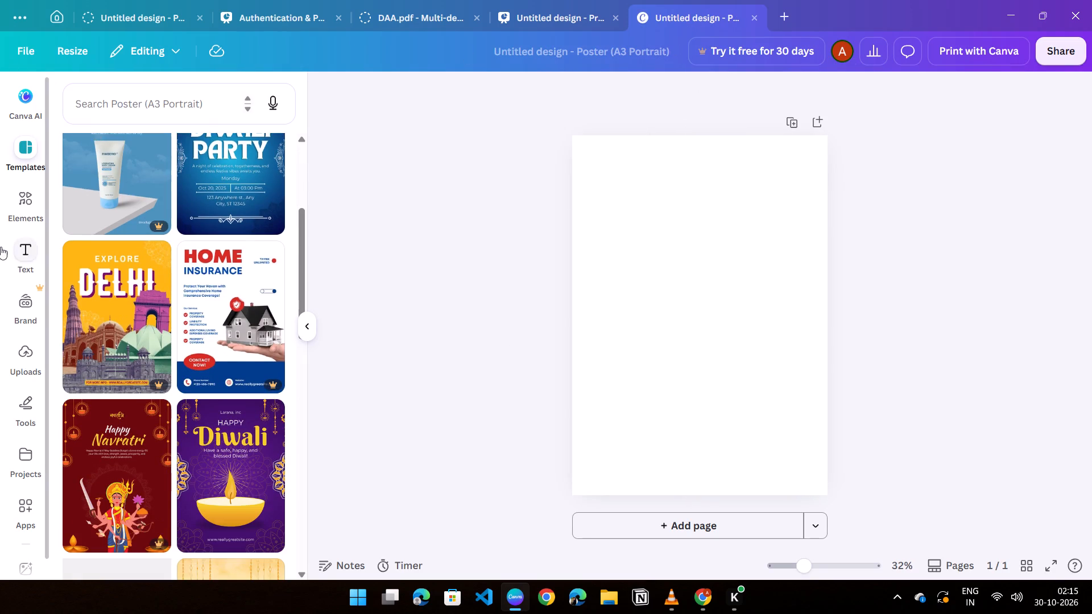
pyautogui.scroll(-3, 65, 259)
pyautogui.scroll(2, 98, 146)
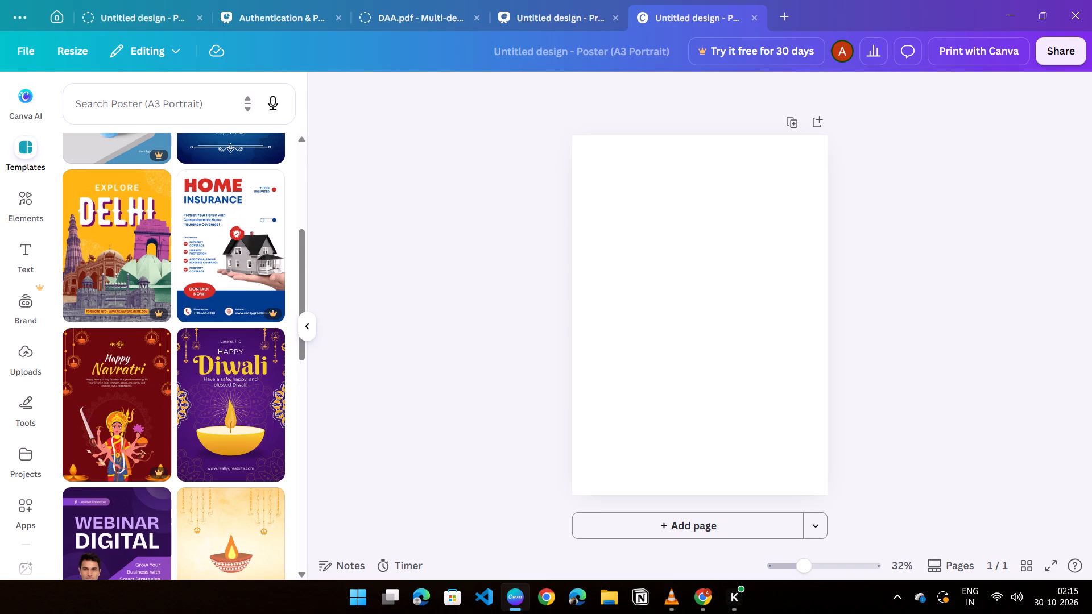
pyautogui.scroll(-6, 115, 239)
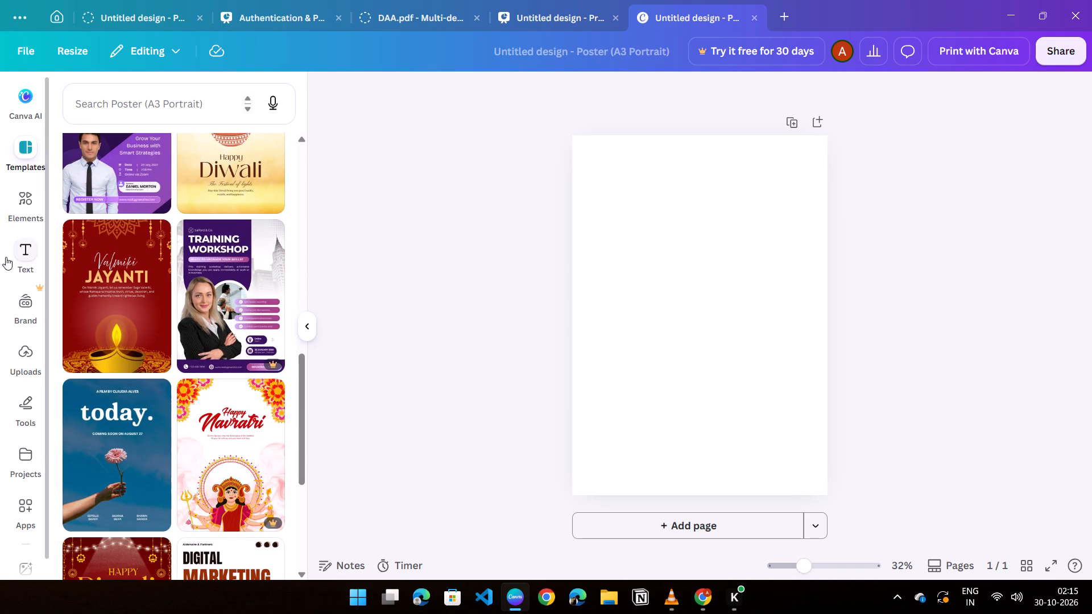
# Add the recently used square shape to the middle of the blank poster.
pyautogui.click(19, 196)
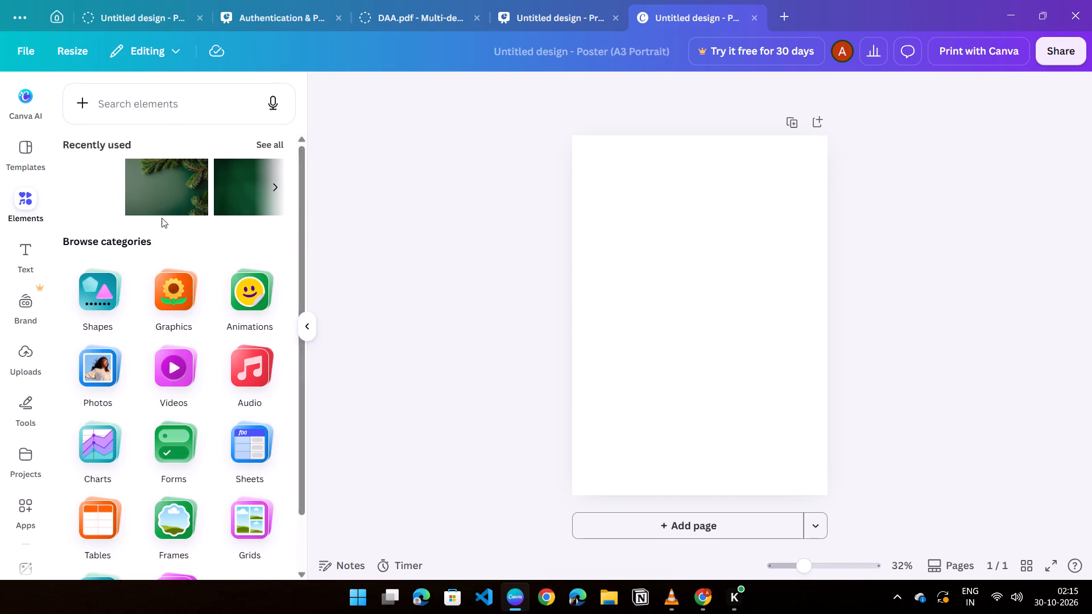
pyautogui.click(101, 300)
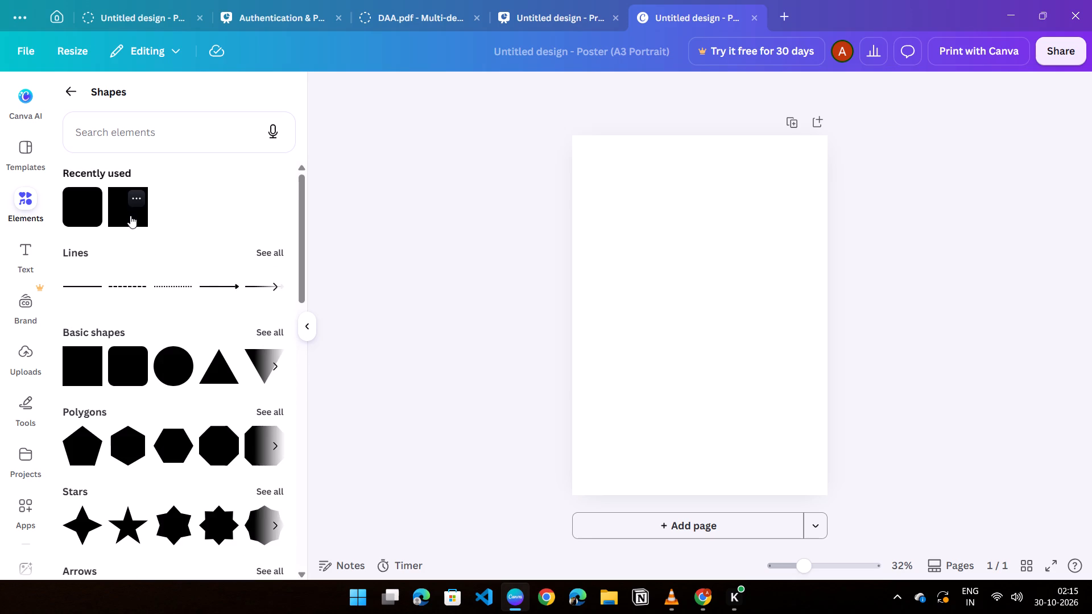
pyautogui.moveTo(131, 211); pyautogui.dragTo(626, 297)
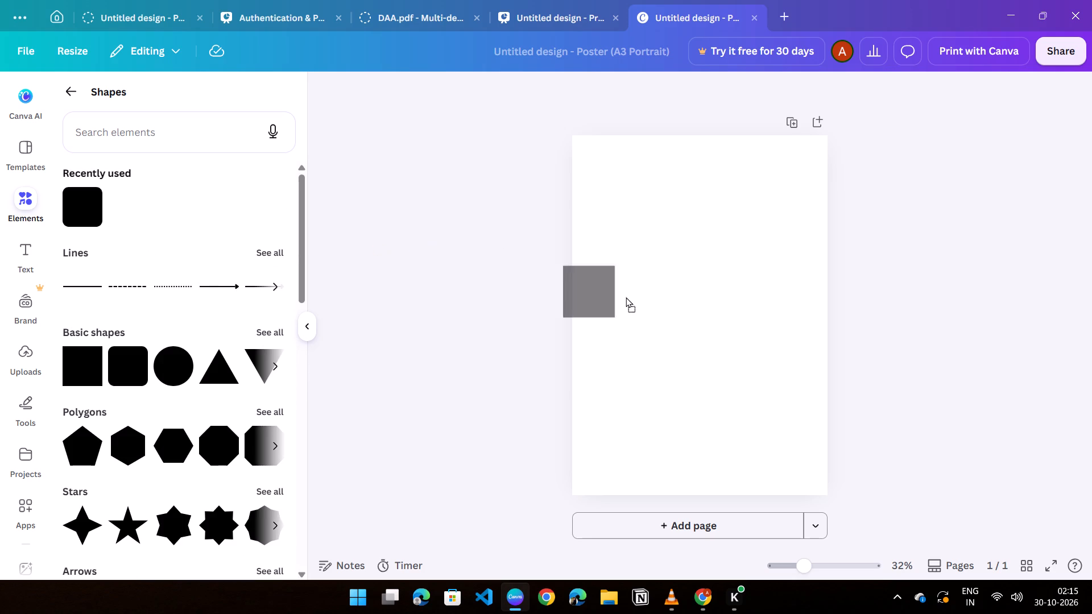
pyautogui.moveTo(626, 297); pyautogui.dragTo(682, 305)
pyautogui.click(697, 332)
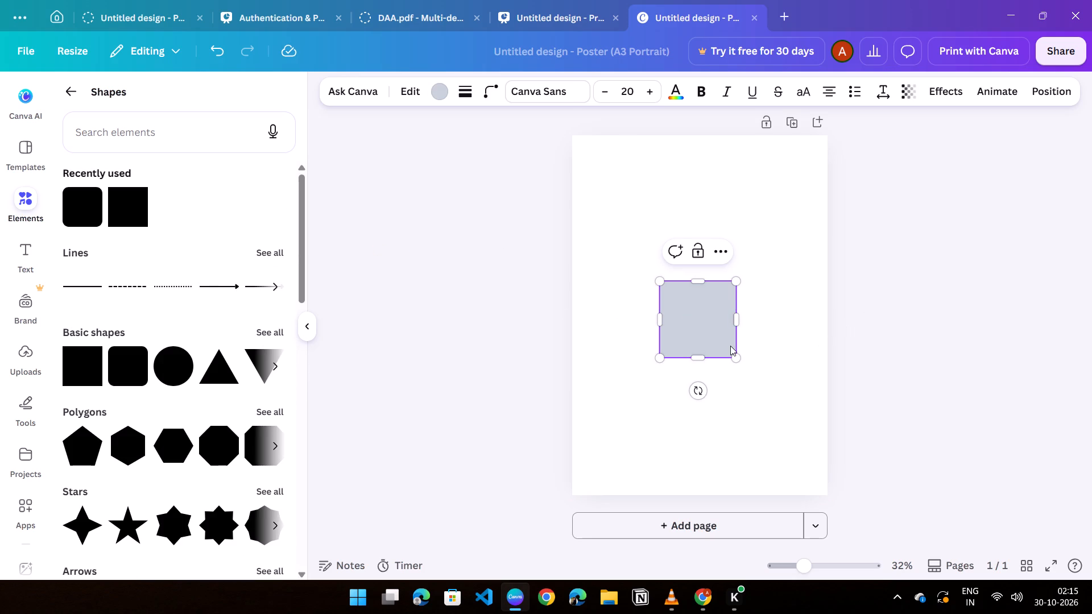
# Enlarge the square and move it over the poster's bottom-right corner so it hangs partly off the page.
pyautogui.moveTo(734, 358); pyautogui.dragTo(766, 377)
pyautogui.moveTo(735, 317); pyautogui.dragTo(842, 469)
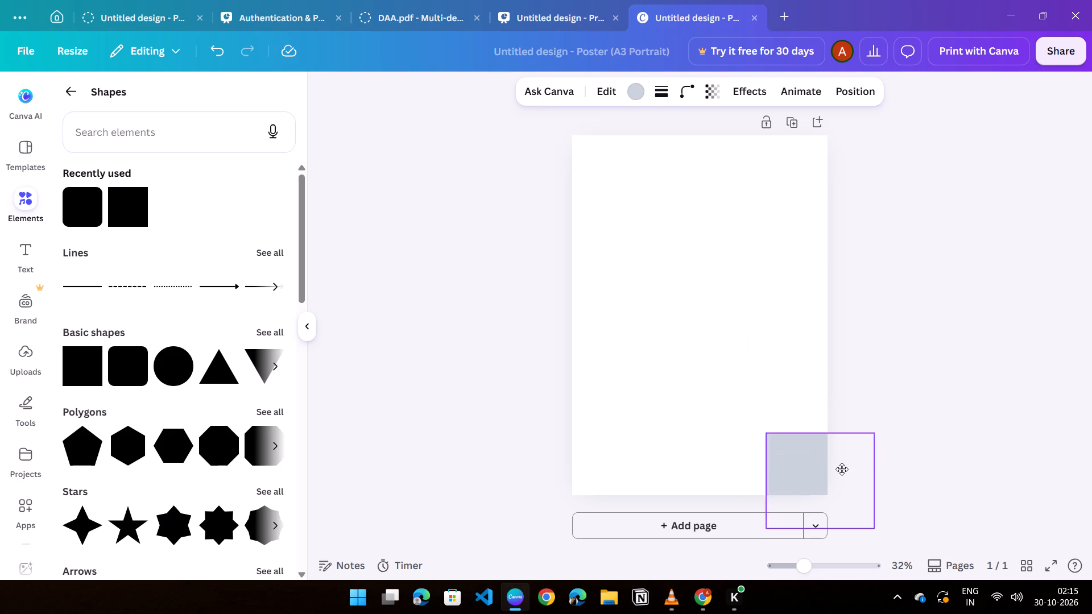
pyautogui.moveTo(842, 469); pyautogui.dragTo(838, 463)
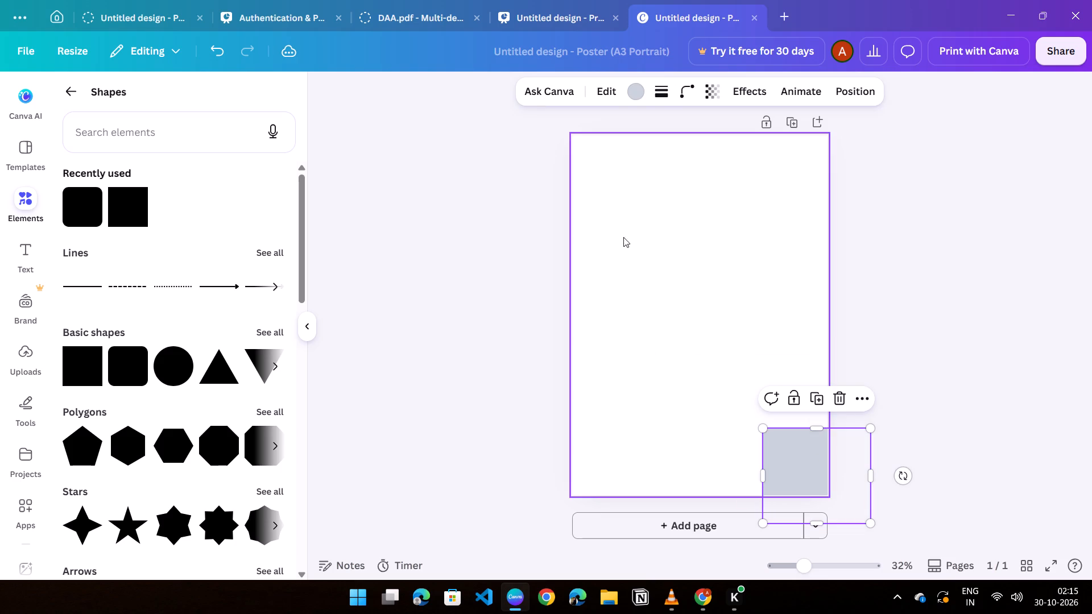
# Fill the corner square with the bright red from the default solid colors.
pyautogui.click(633, 93)
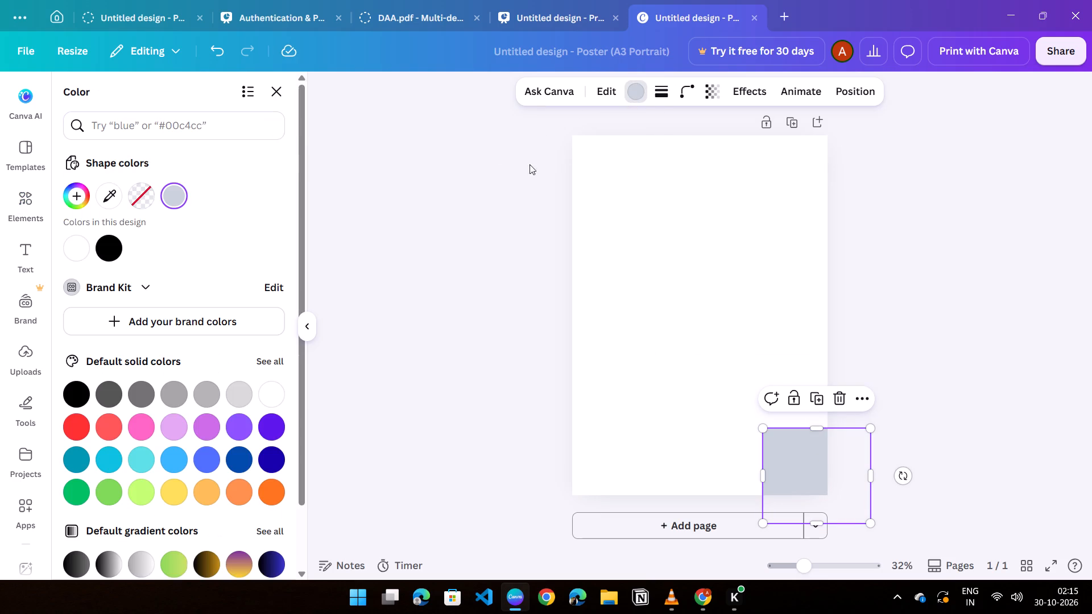
pyautogui.scroll(-2, 163, 330)
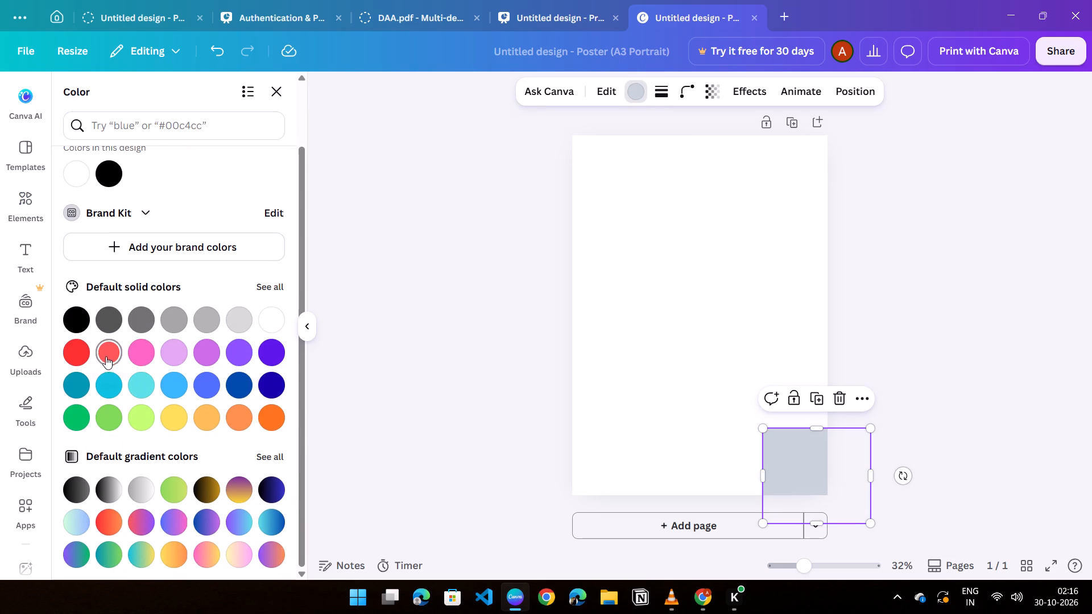
pyautogui.click(107, 356)
pyautogui.click(80, 355)
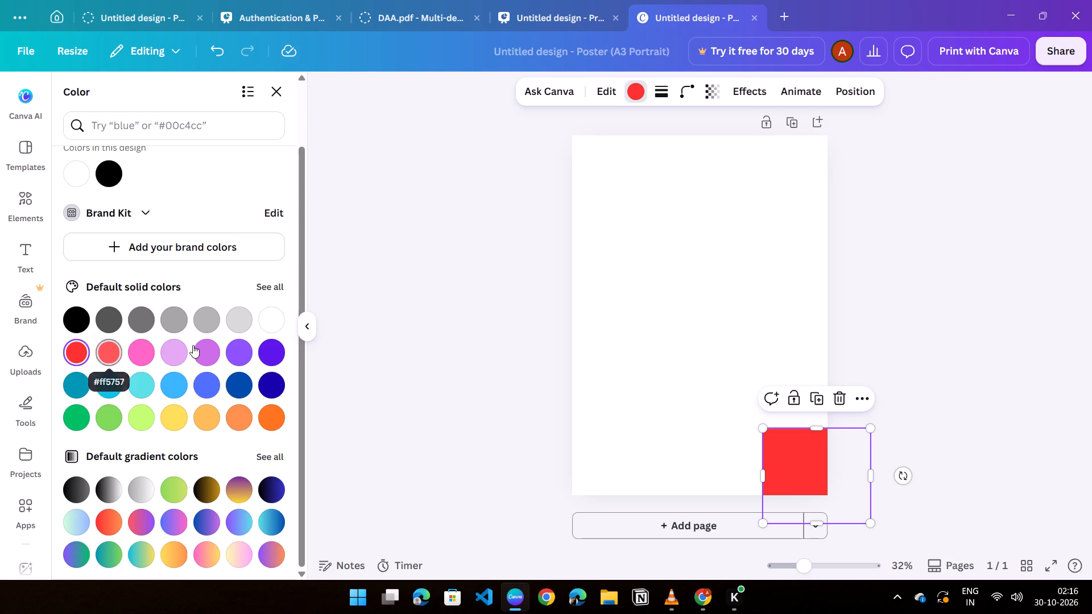
# Enlarge the red square slightly and reposition it so that it overhangs the page's bottom-right corner.
pyautogui.click(790, 464)
pyautogui.moveTo(790, 464); pyautogui.dragTo(779, 449)
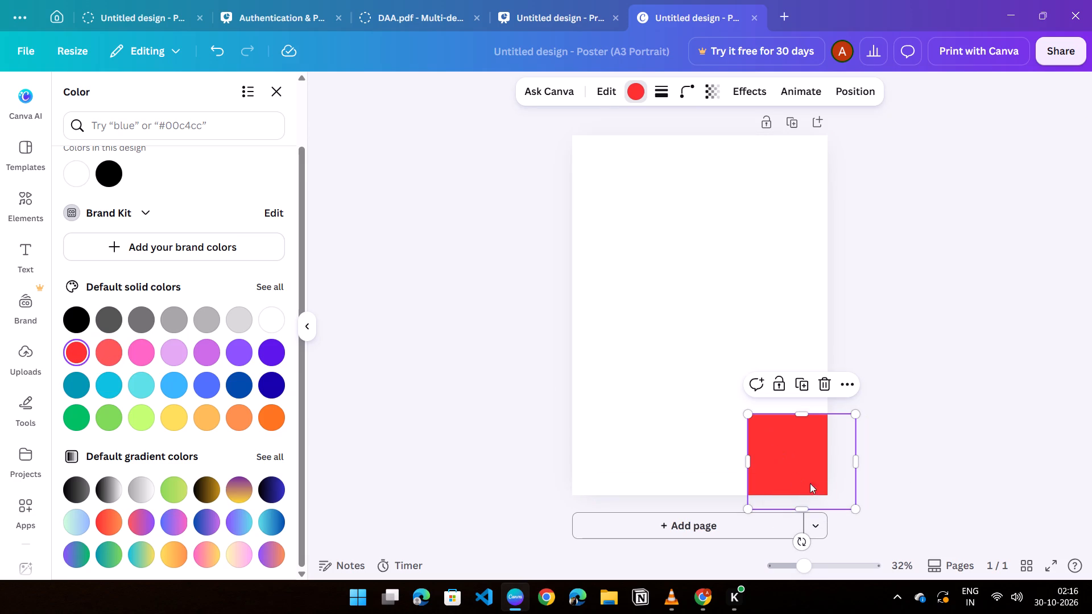
pyautogui.moveTo(854, 507); pyautogui.dragTo(860, 515)
pyautogui.moveTo(811, 472); pyautogui.dragTo(810, 486)
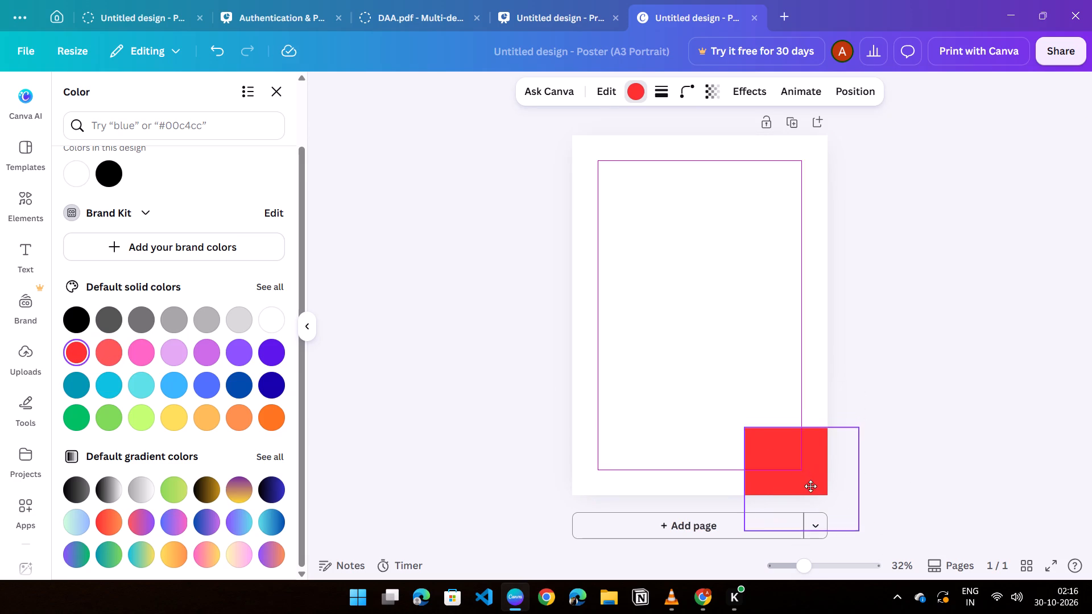
pyautogui.moveTo(810, 486); pyautogui.dragTo(821, 489)
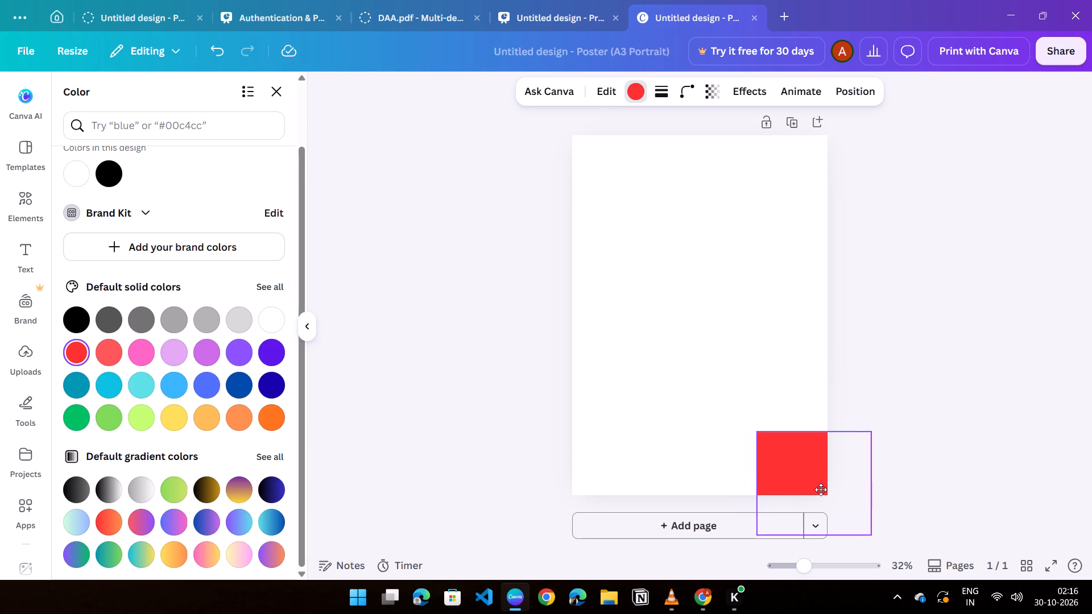
pyautogui.moveTo(821, 489); pyautogui.dragTo(825, 489)
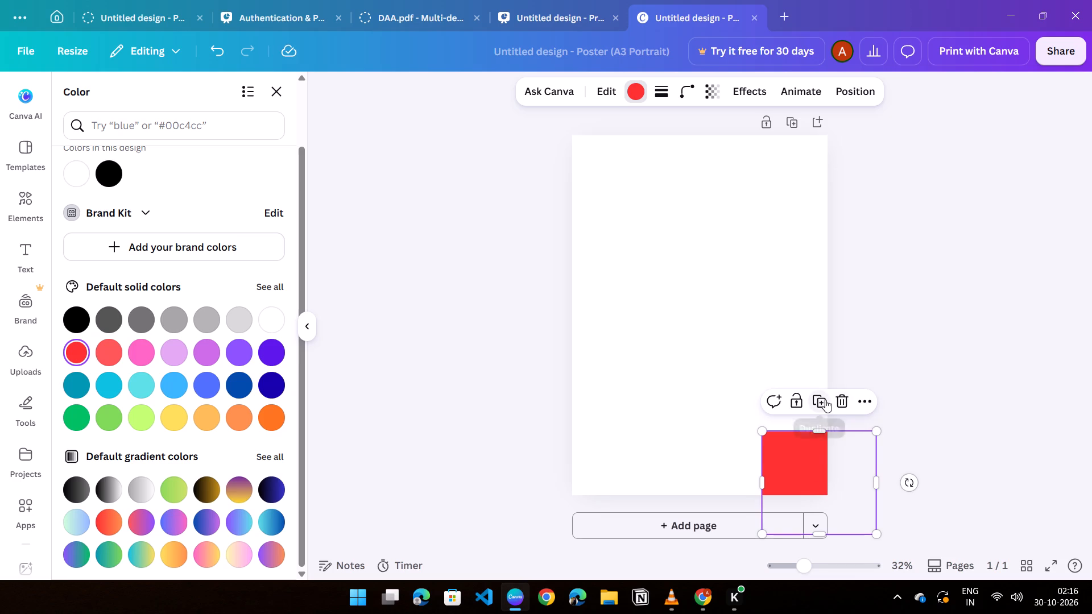
# Duplicate the red square and place the copy over the poster's top-left corner, partly off the page.
pyautogui.click(825, 400)
pyautogui.moveTo(808, 466); pyautogui.dragTo(594, 167)
pyautogui.moveTo(919, 293); pyautogui.dragTo(919, 294, button='middle')
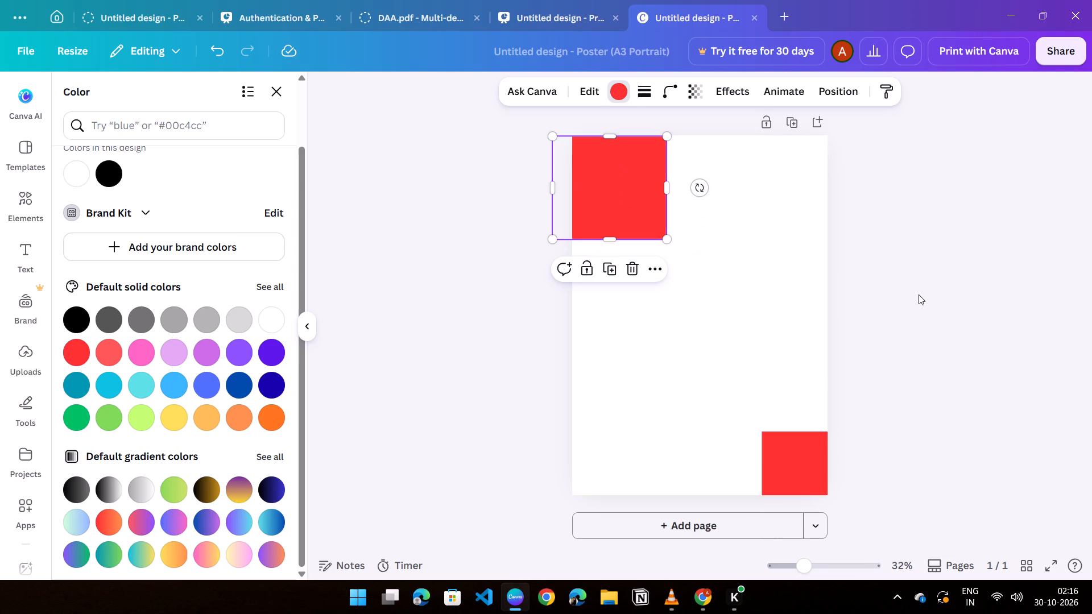
pyautogui.moveTo(919, 294); pyautogui.dragTo(899, 346, button='middle')
pyautogui.moveTo(635, 207); pyautogui.dragTo(600, 158)
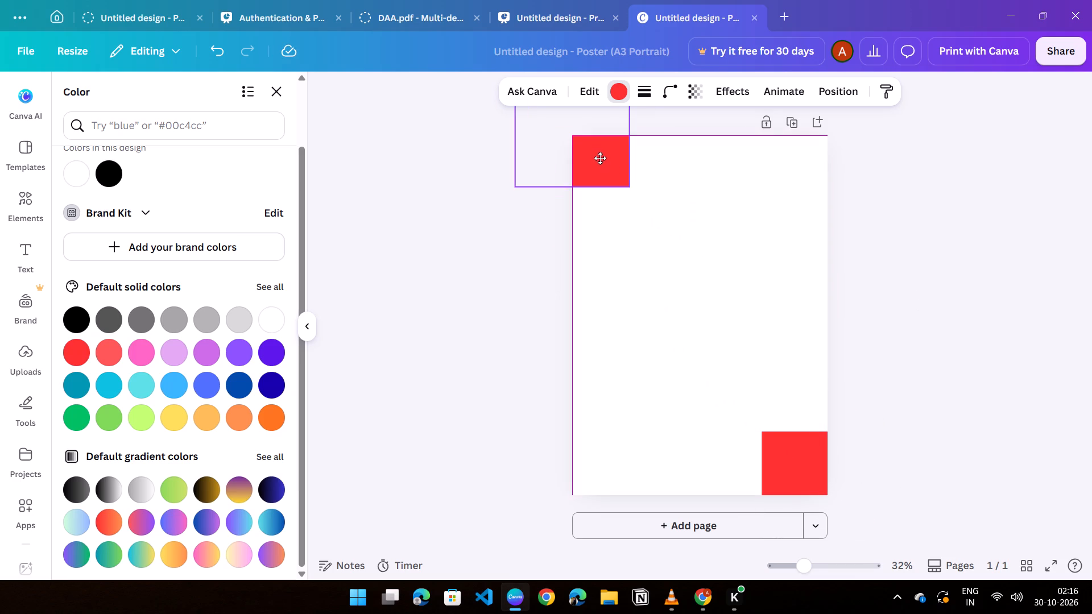
pyautogui.moveTo(600, 158); pyautogui.dragTo(611, 167)
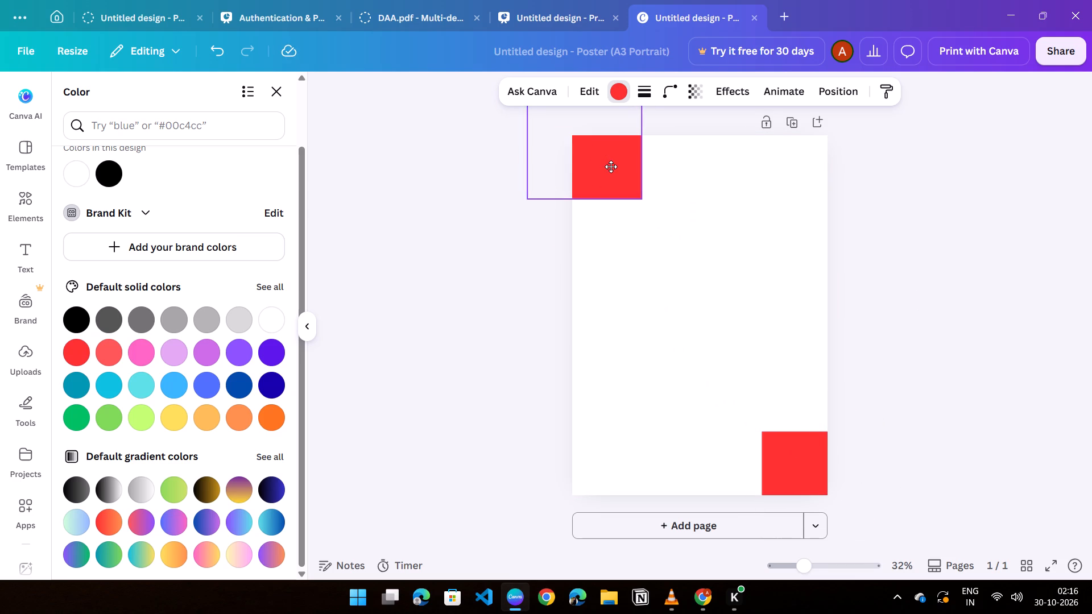
pyautogui.moveTo(611, 167); pyautogui.dragTo(612, 166)
pyautogui.click(936, 251)
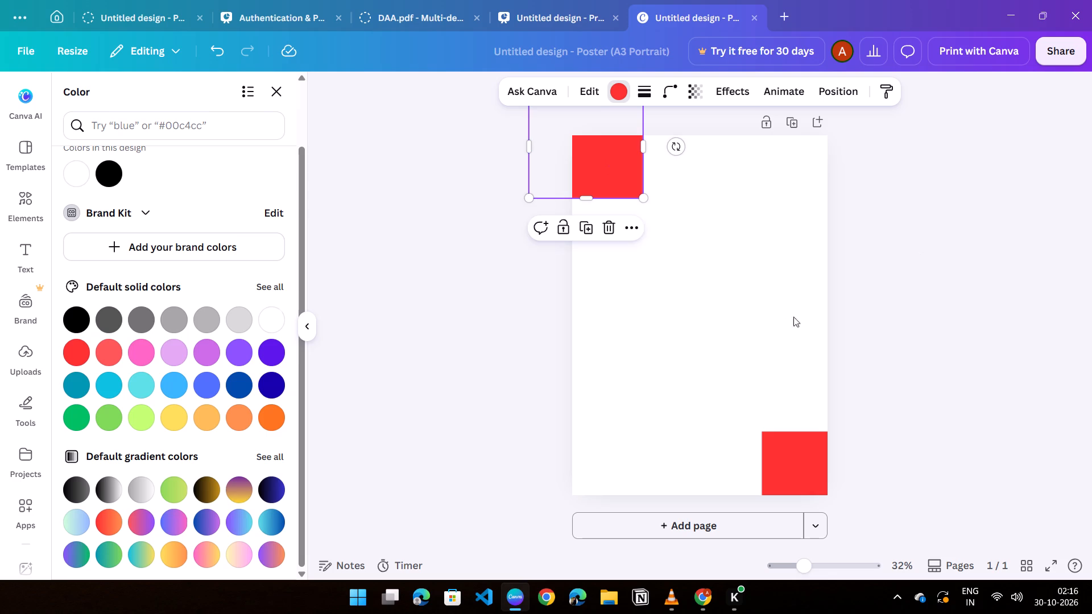
pyautogui.click(739, 291)
pyautogui.click(461, 359)
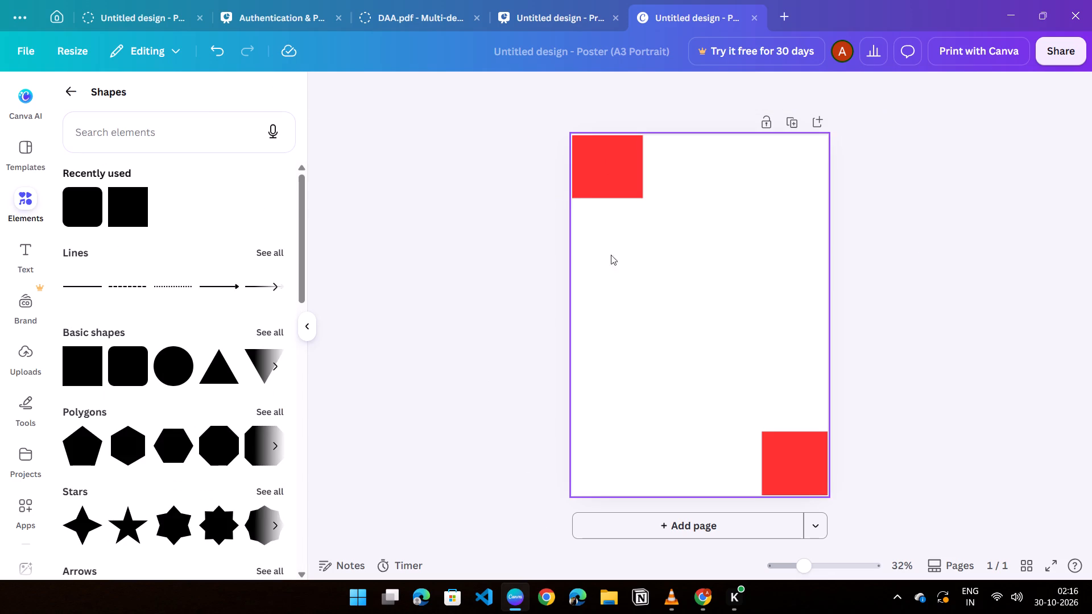
pyautogui.click(996, 335)
# Duplicate the top-left red square and place the copy over the top-right corner, aligned with the other two squares.
pyautogui.click(608, 155)
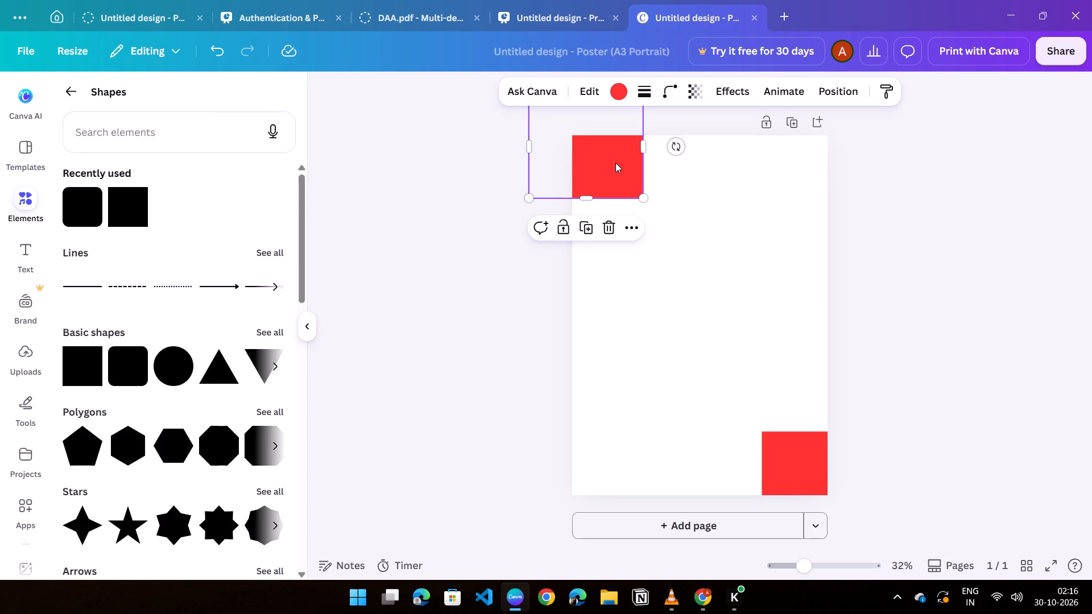
pyautogui.click(590, 228)
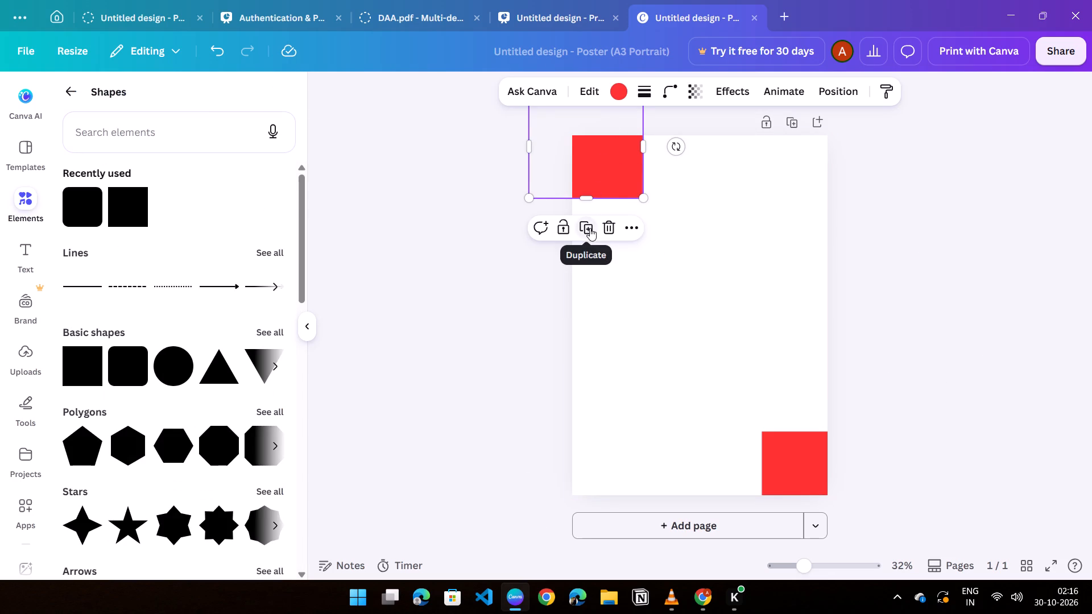
pyautogui.moveTo(586, 166); pyautogui.dragTo(816, 166)
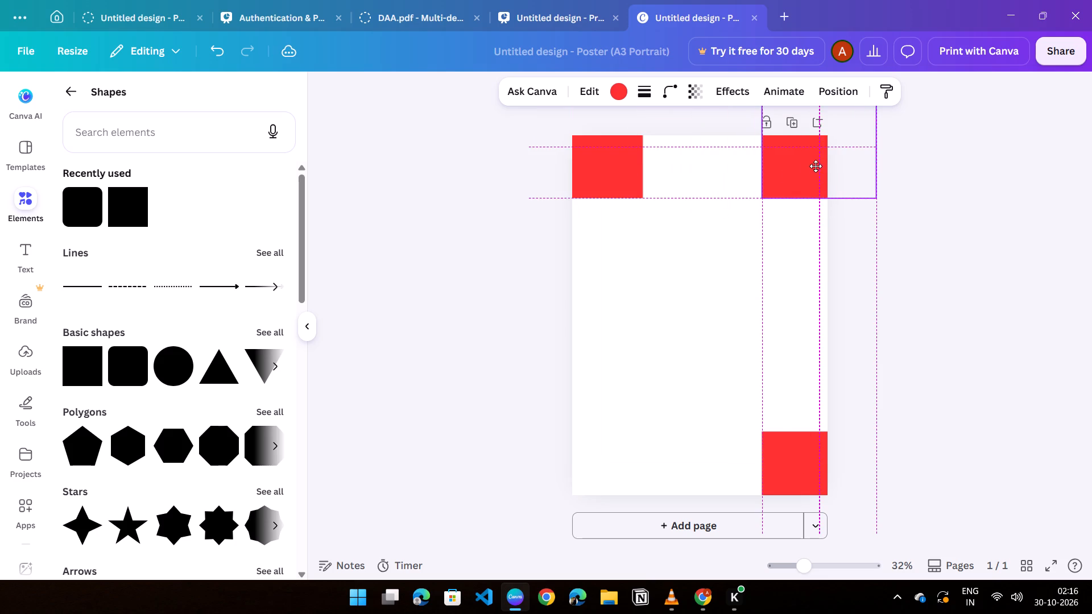
pyautogui.moveTo(816, 166); pyautogui.dragTo(820, 166)
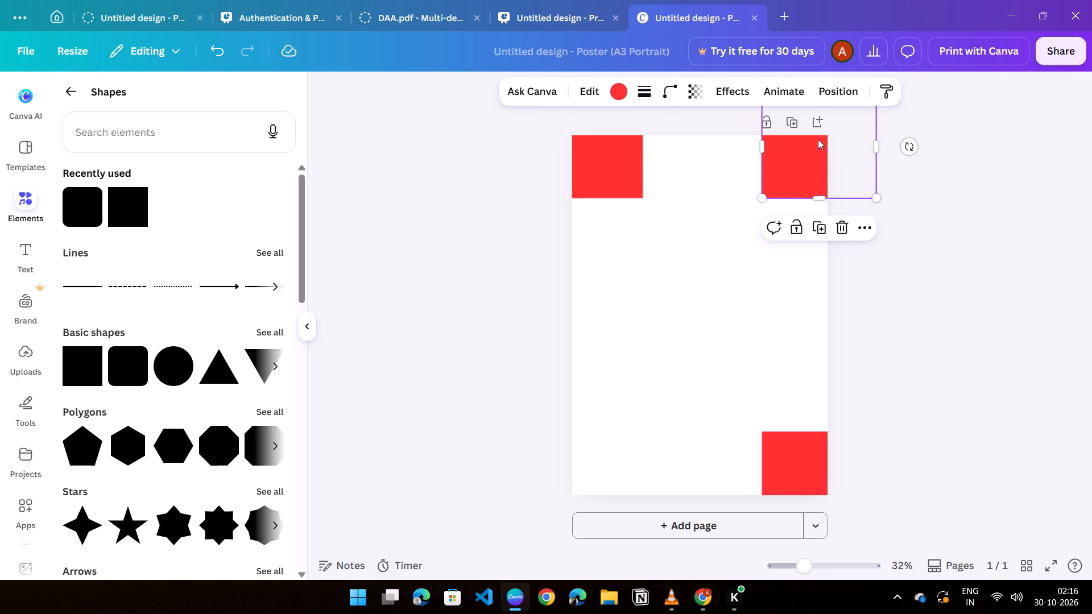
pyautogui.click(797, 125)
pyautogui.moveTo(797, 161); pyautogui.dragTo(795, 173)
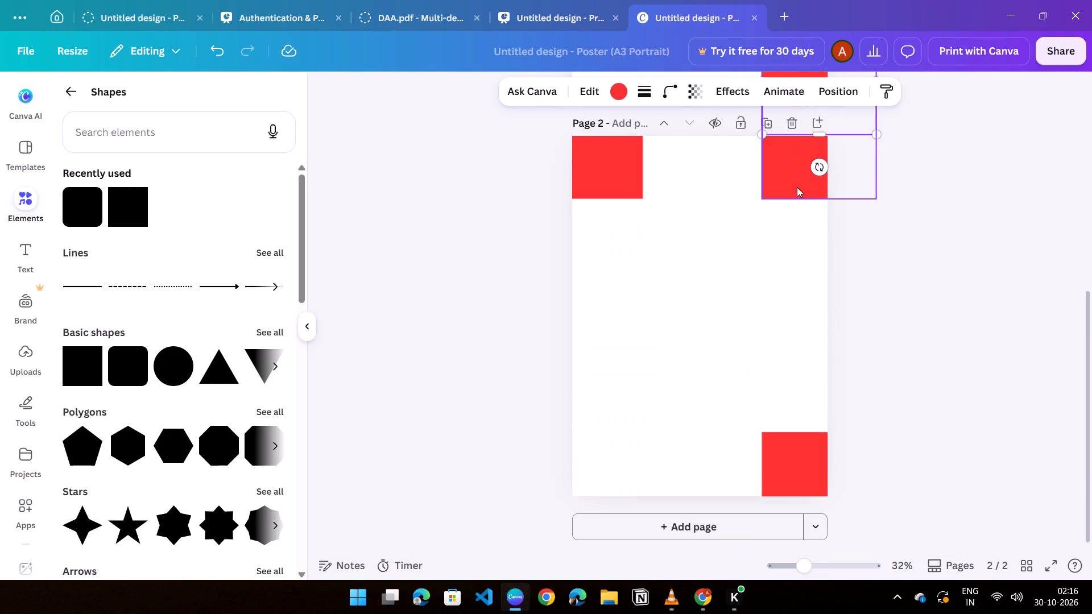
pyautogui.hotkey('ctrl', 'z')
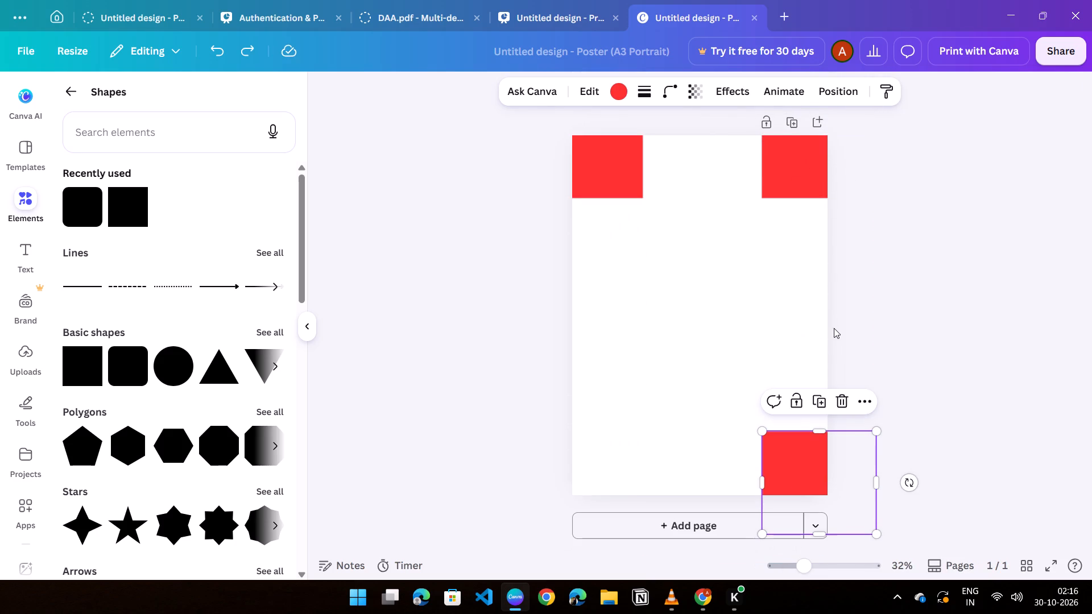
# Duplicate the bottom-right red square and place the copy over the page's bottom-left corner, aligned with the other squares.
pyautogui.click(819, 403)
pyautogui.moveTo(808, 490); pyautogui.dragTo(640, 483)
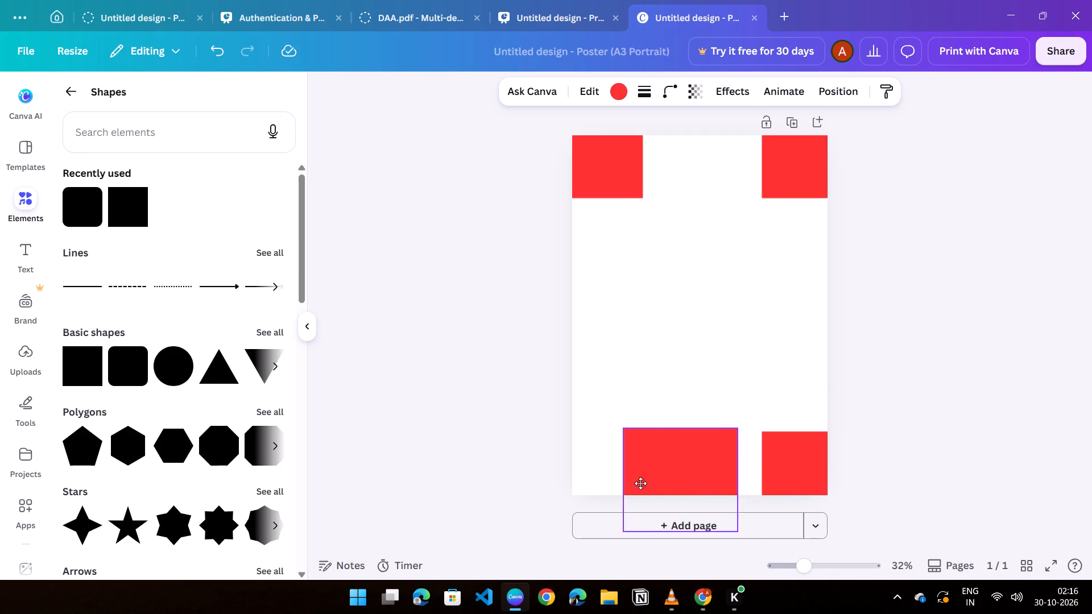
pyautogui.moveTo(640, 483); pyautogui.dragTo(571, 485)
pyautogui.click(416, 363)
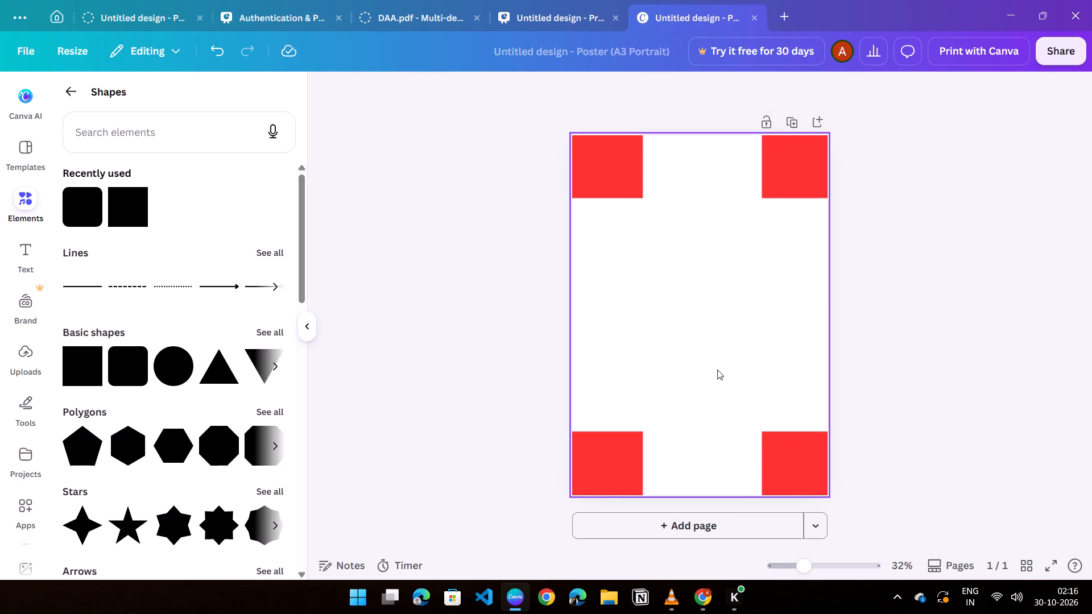
# Delete the red squares at the poster's bottom-left and top-right corners.
pyautogui.click(631, 454)
pyautogui.click(613, 408)
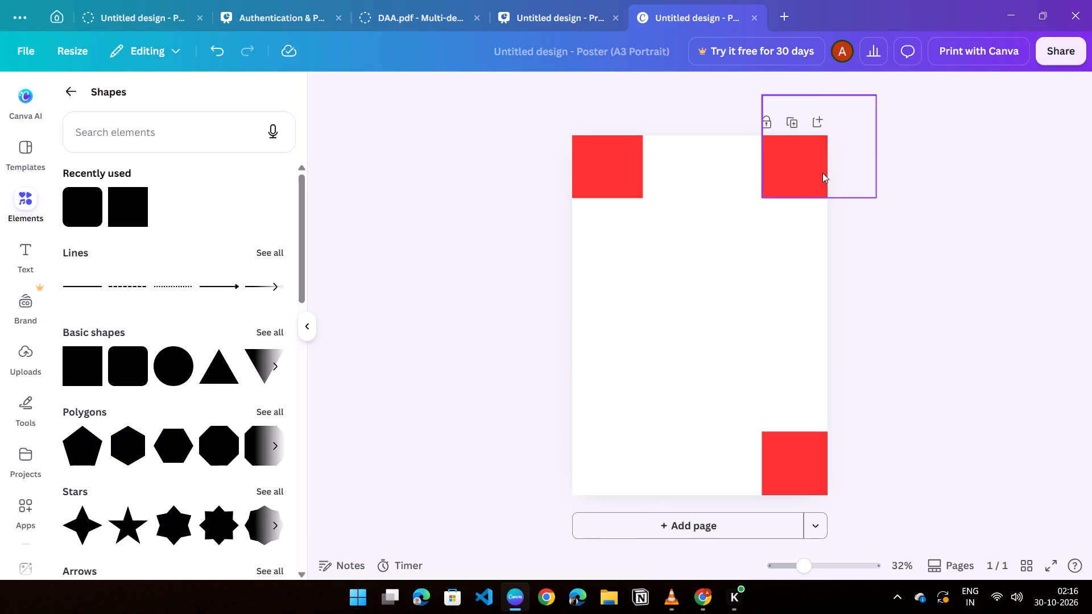
pyautogui.click(818, 159)
pyautogui.click(847, 227)
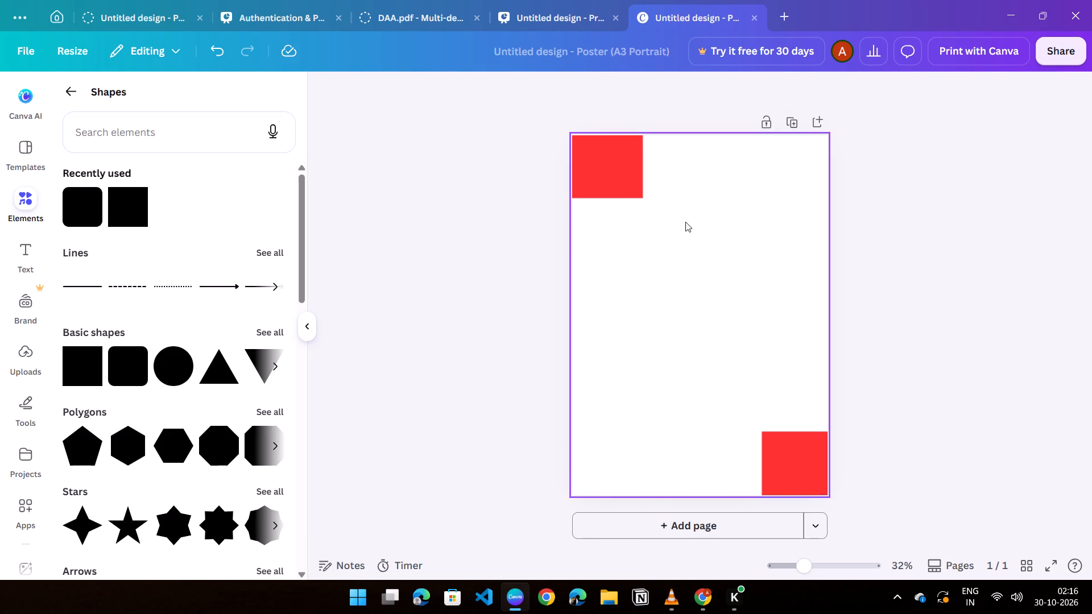
# Add a triangle from the basic shapes and fill it with the red already used in the design.
pyautogui.click(615, 164)
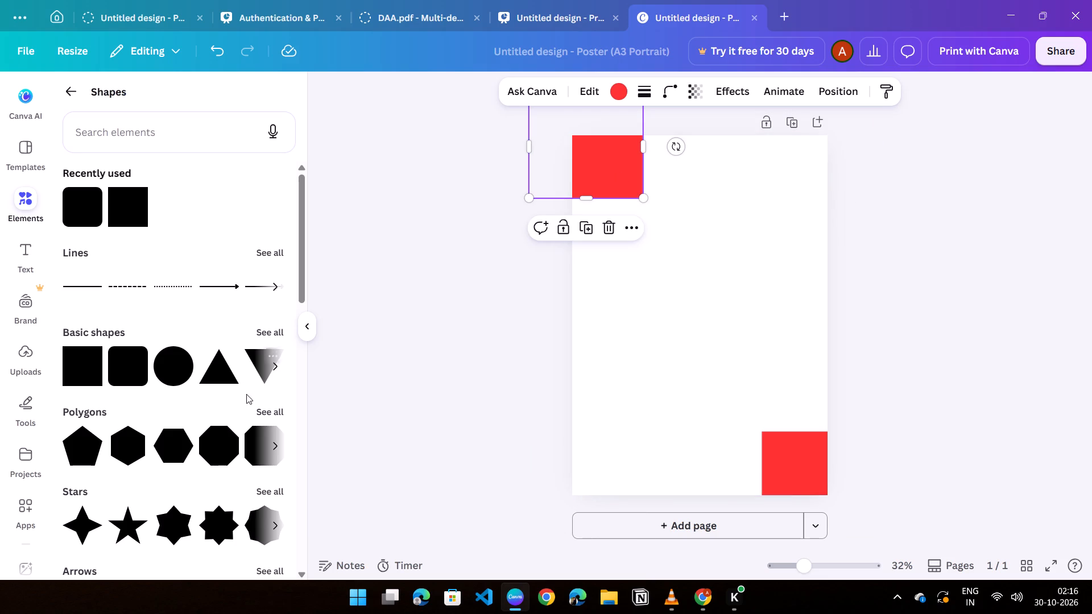
pyautogui.click(226, 372)
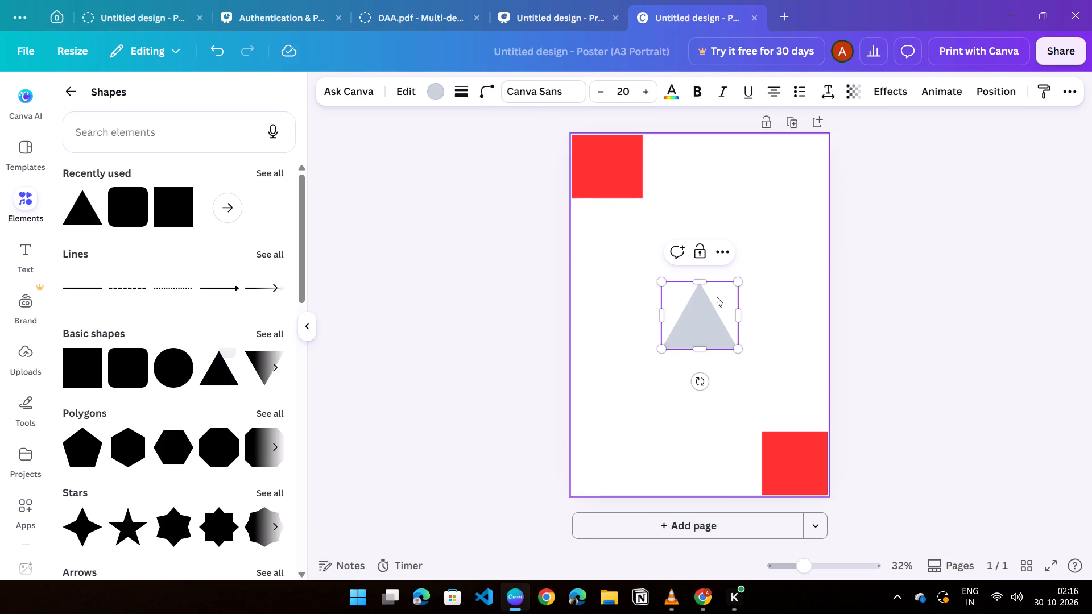
pyautogui.click(444, 90)
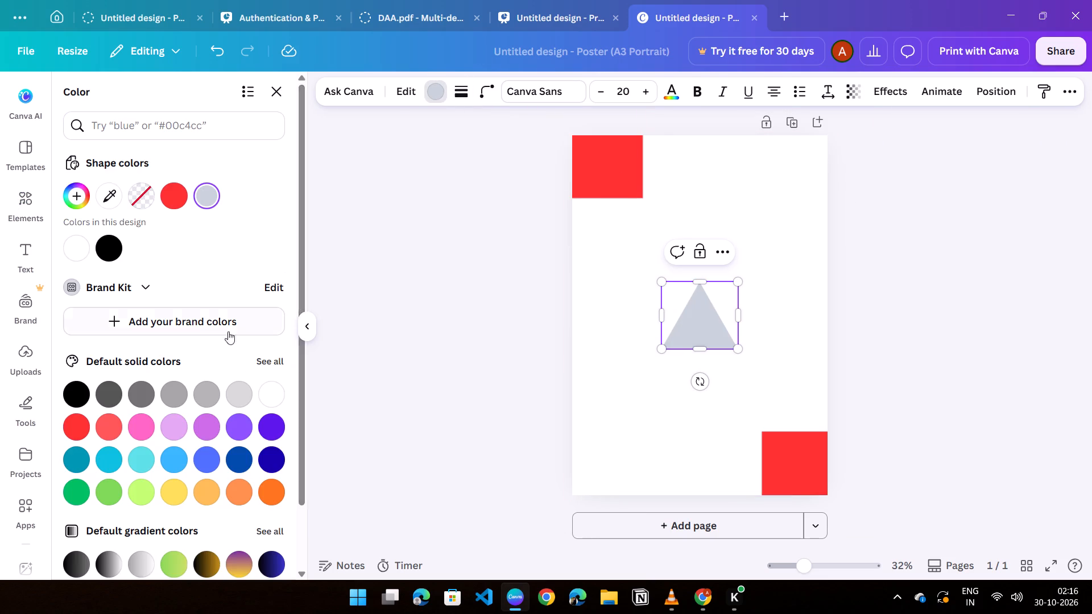
pyautogui.click(181, 206)
pyautogui.click(497, 259)
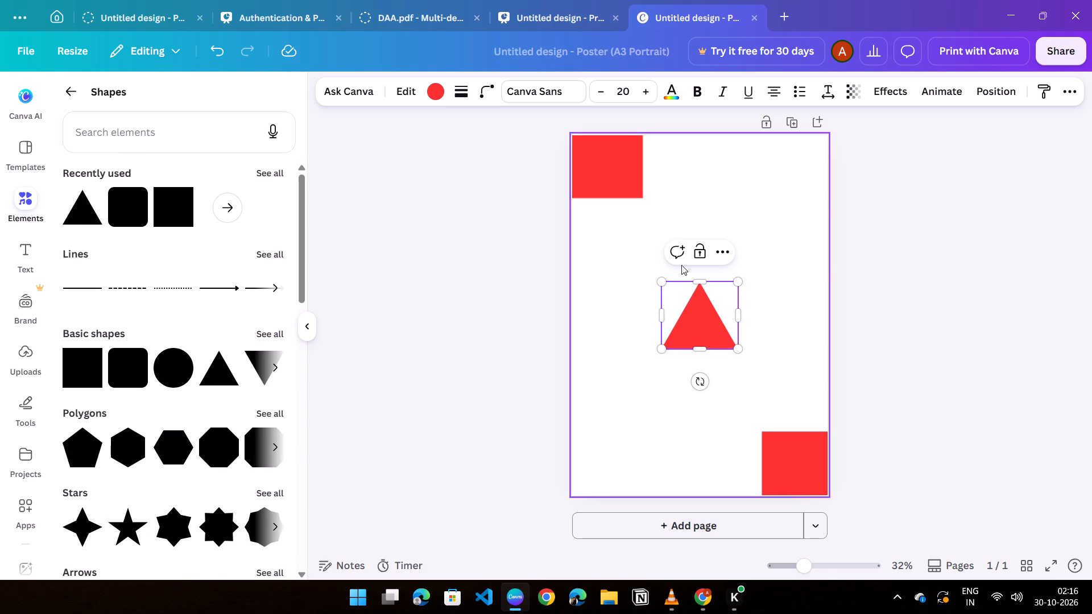
# Rotate and enlarge the red triangle, and position it partly off the page so one diagonal edge cuts across the top-right corner.
pyautogui.moveTo(698, 301); pyautogui.dragTo(814, 121)
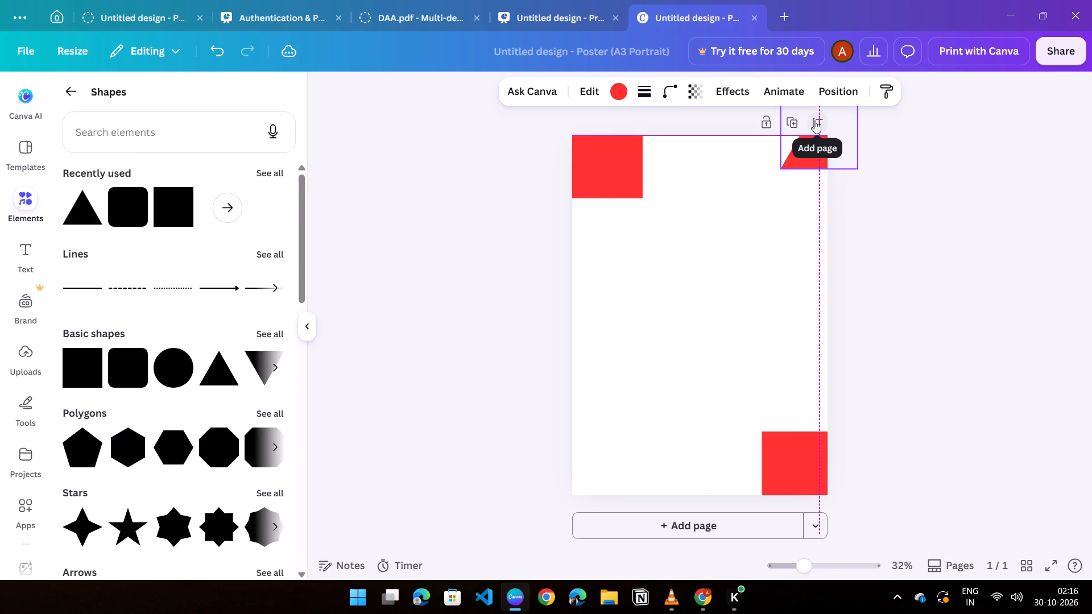
pyautogui.moveTo(814, 121); pyautogui.dragTo(770, 168)
pyautogui.moveTo(844, 181); pyautogui.dragTo(845, 179)
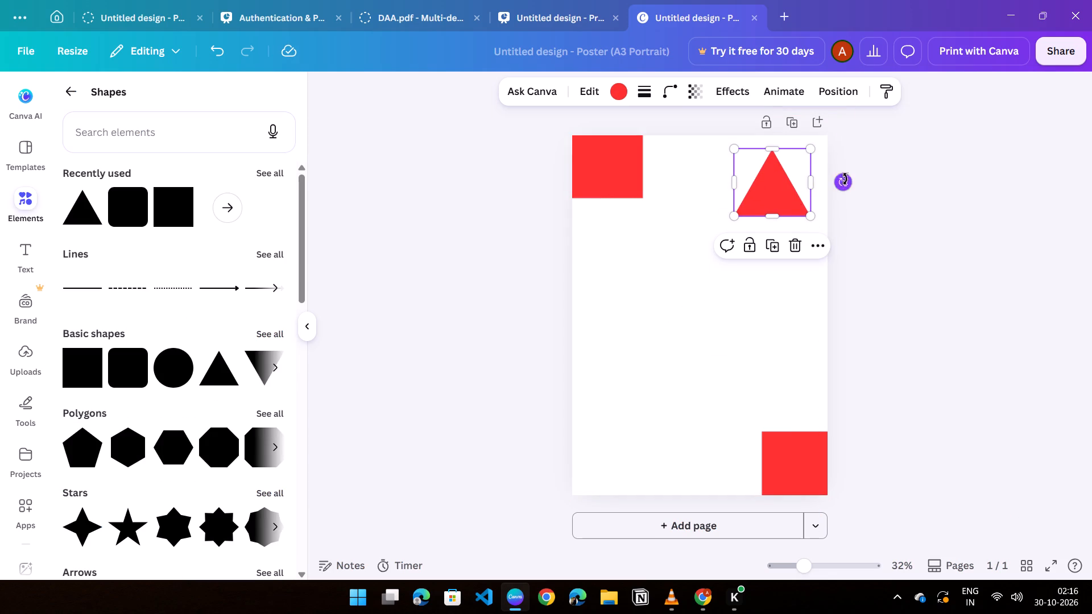
pyautogui.moveTo(845, 179); pyautogui.dragTo(796, 80)
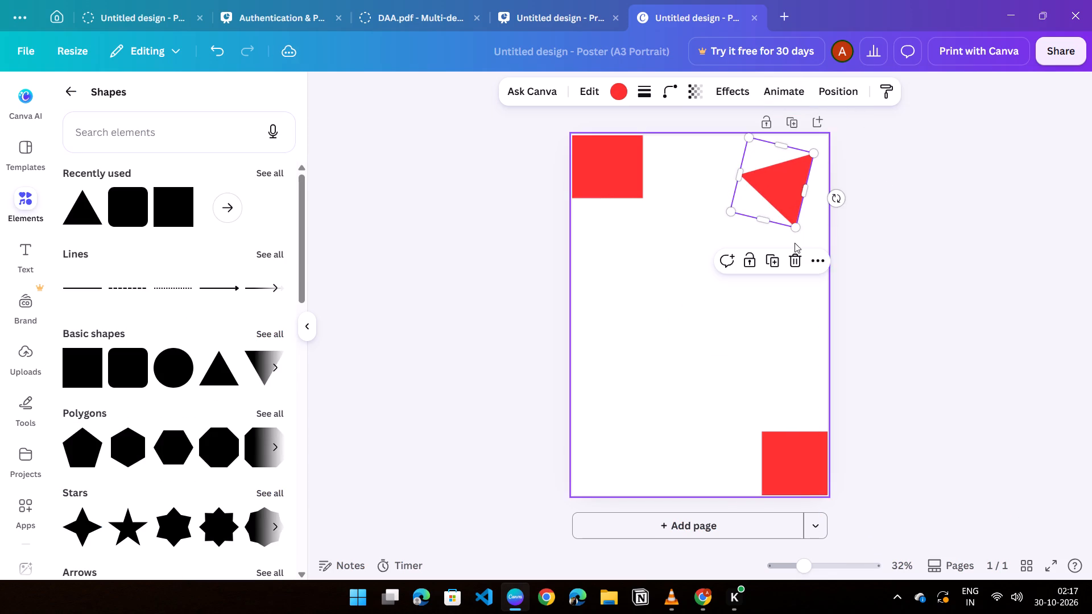
pyautogui.moveTo(798, 226); pyautogui.dragTo(830, 313)
pyautogui.moveTo(809, 266); pyautogui.dragTo(829, 160)
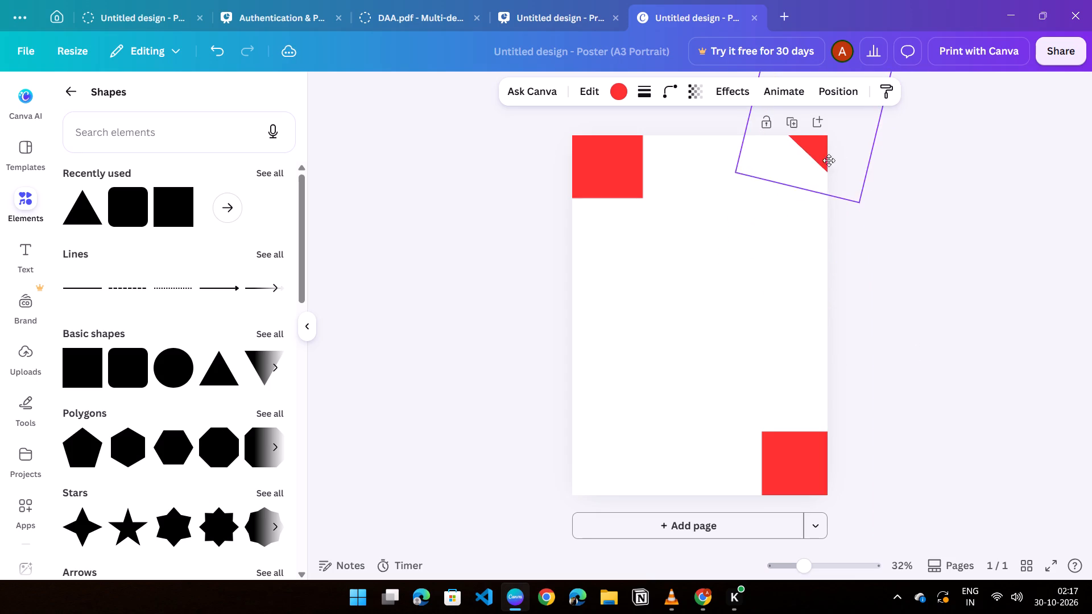
pyautogui.moveTo(829, 160); pyautogui.dragTo(810, 183)
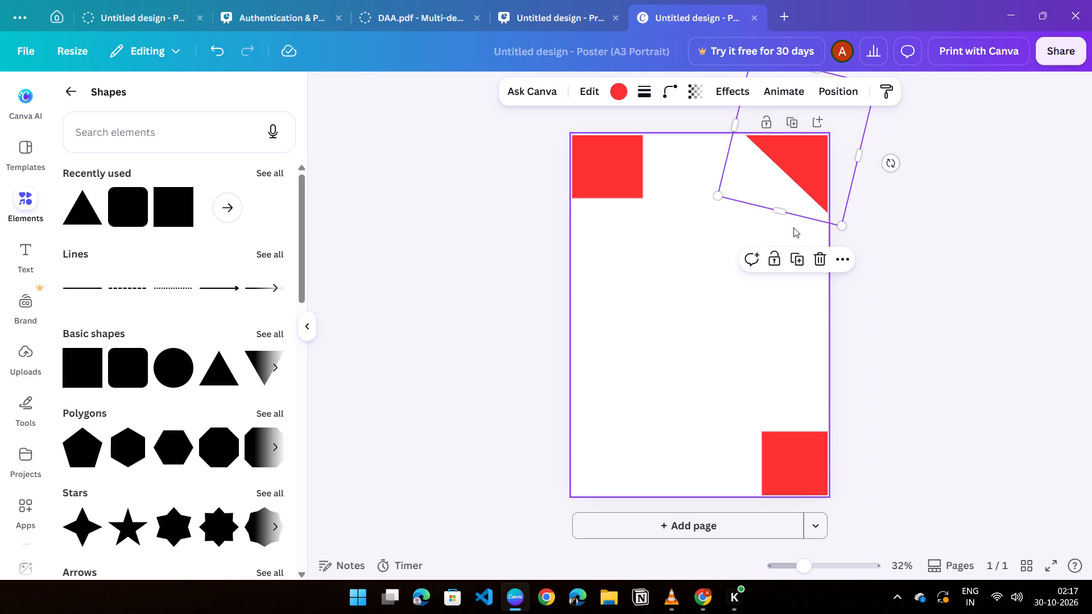
# Delete the two remaining red squares at the bottom-right and top-left corners of the poster.
pyautogui.click(792, 440)
pyautogui.click(843, 410)
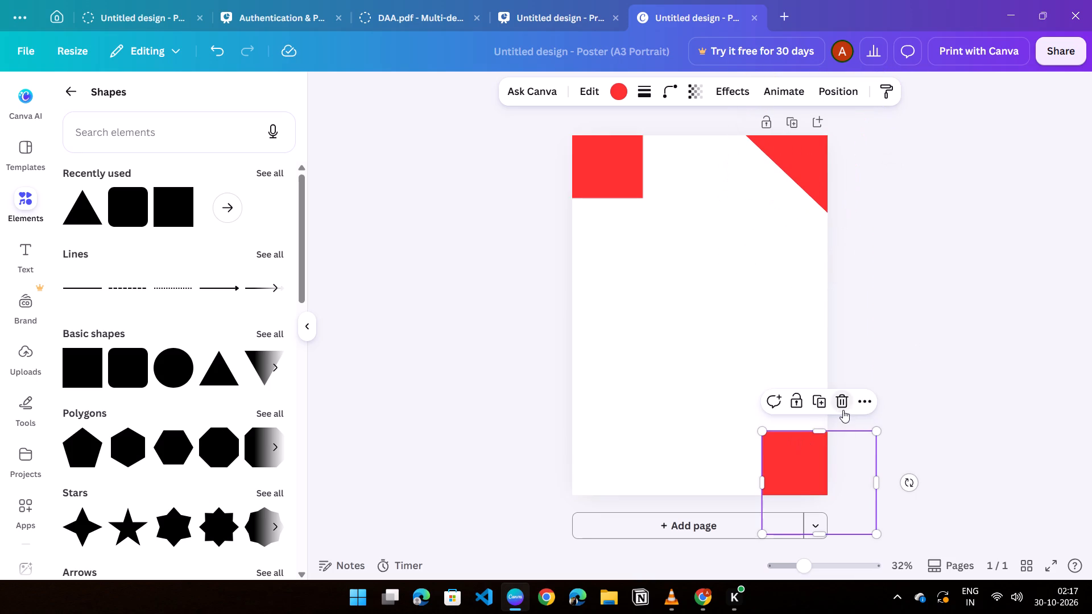
pyautogui.click(622, 172)
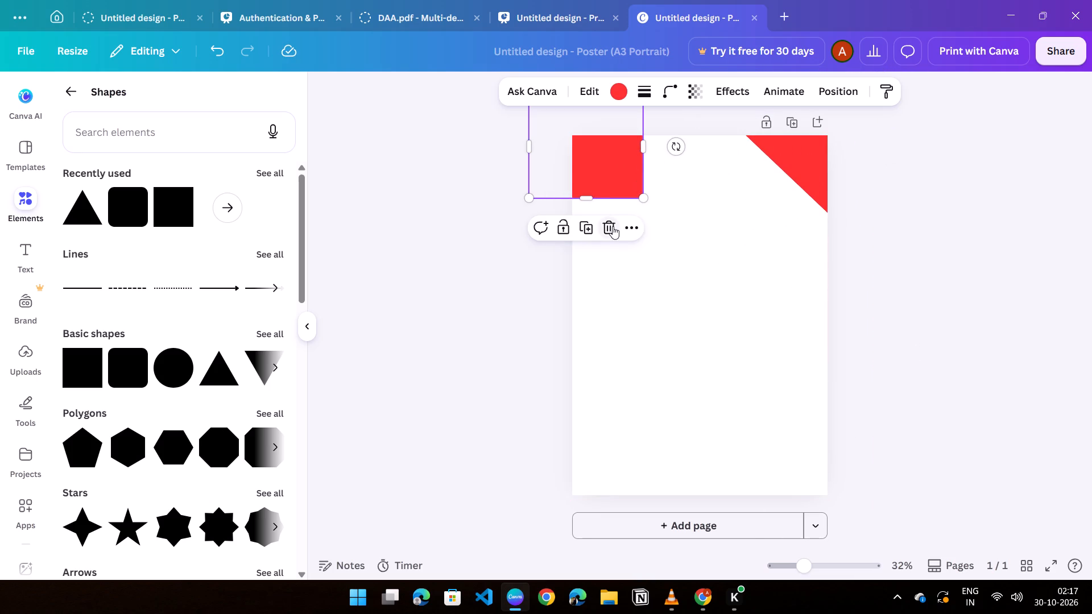
pyautogui.click(613, 226)
# Duplicate the top-right triangle, and rotate and move the copy so it fills the bottom-left corner with a matching diagonal edge.
pyautogui.click(796, 121)
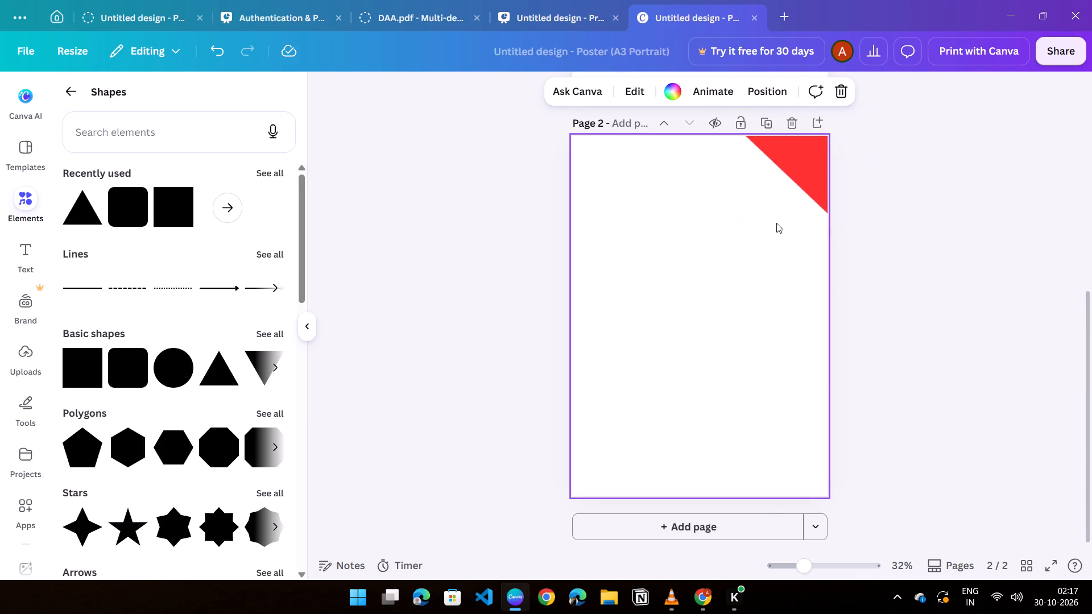
pyautogui.hotkey('ctrl', 'z')
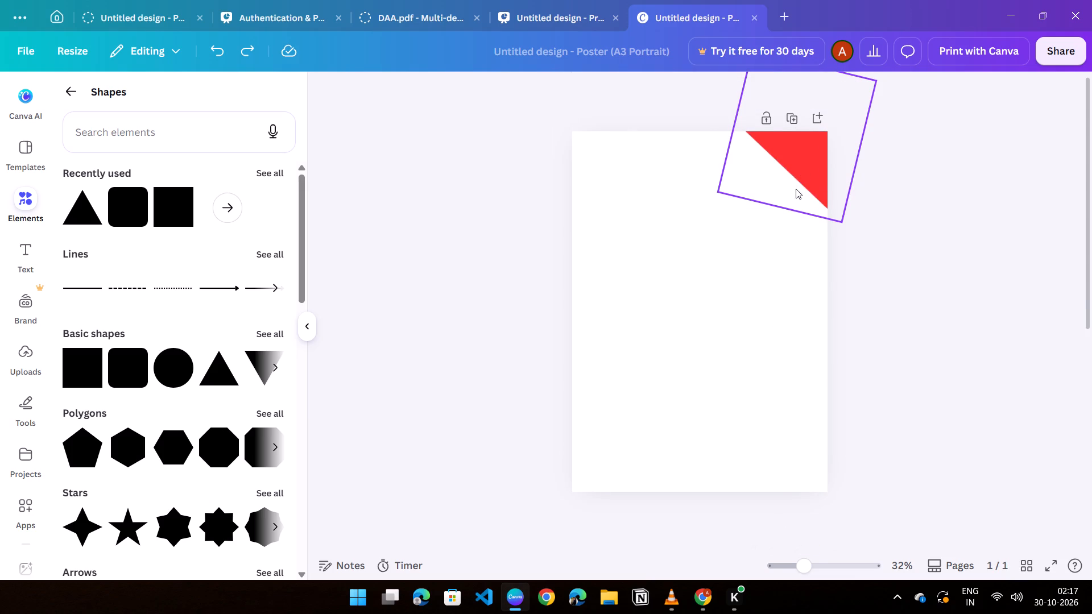
pyautogui.click(796, 189)
pyautogui.click(793, 255)
pyautogui.moveTo(801, 161); pyautogui.dragTo(742, 230)
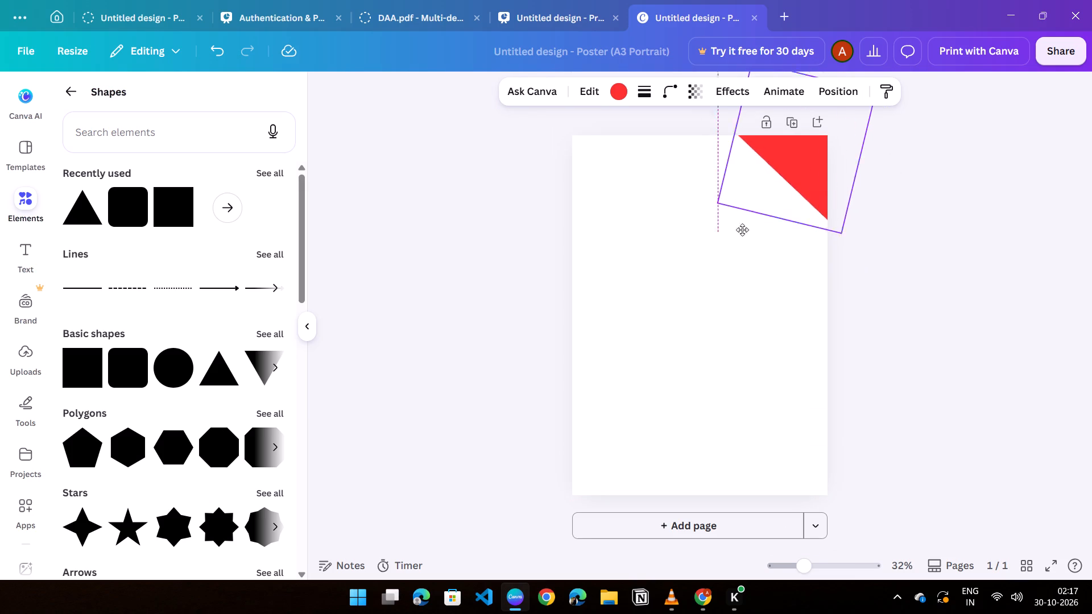
pyautogui.moveTo(742, 230); pyautogui.dragTo(616, 425)
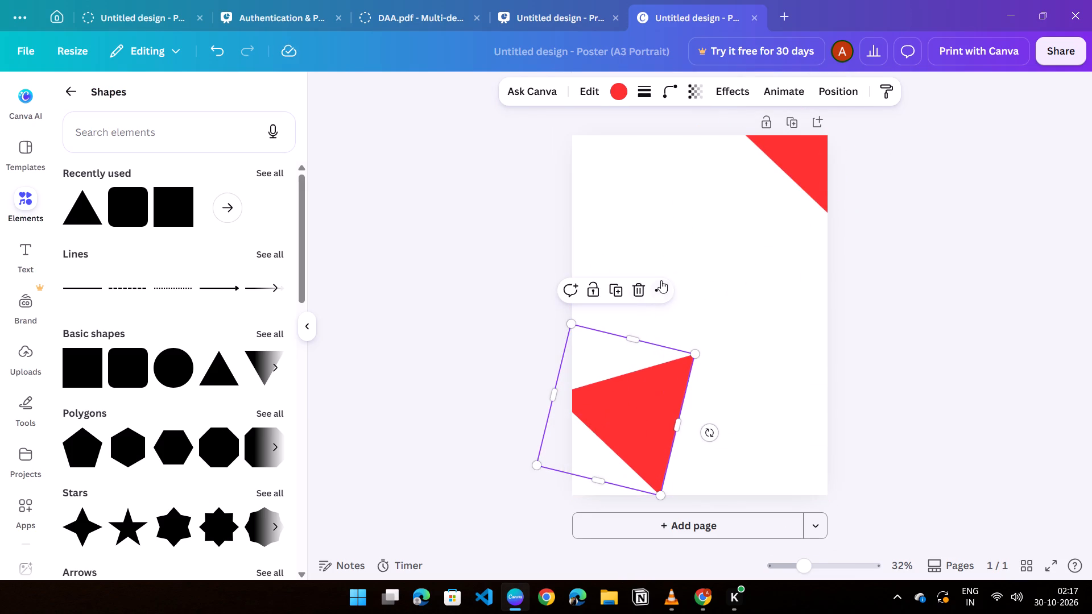
pyautogui.click(659, 288)
pyautogui.click(731, 222)
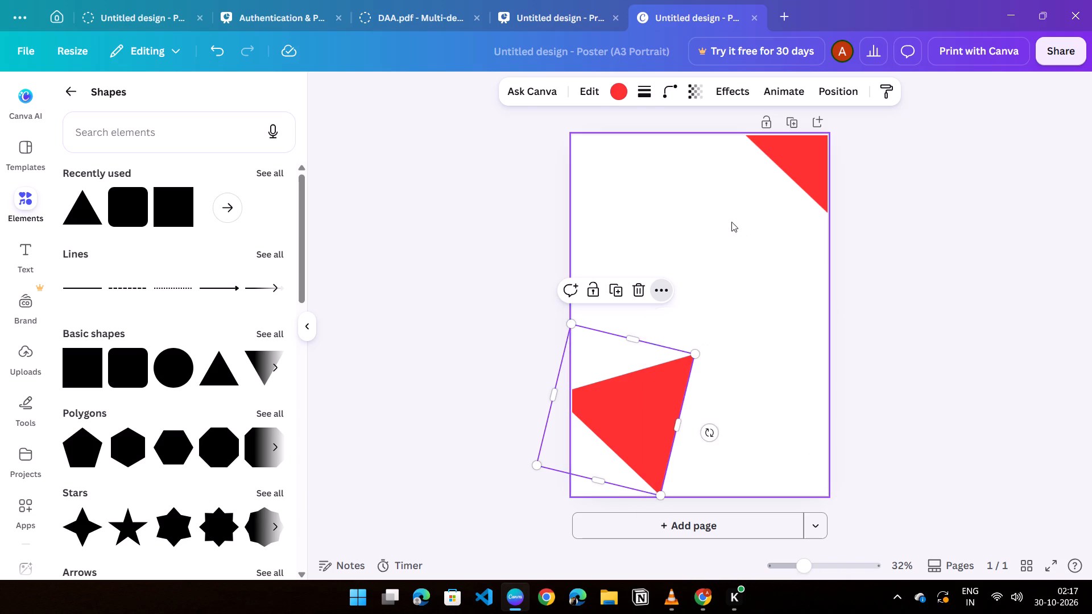
pyautogui.click(656, 418)
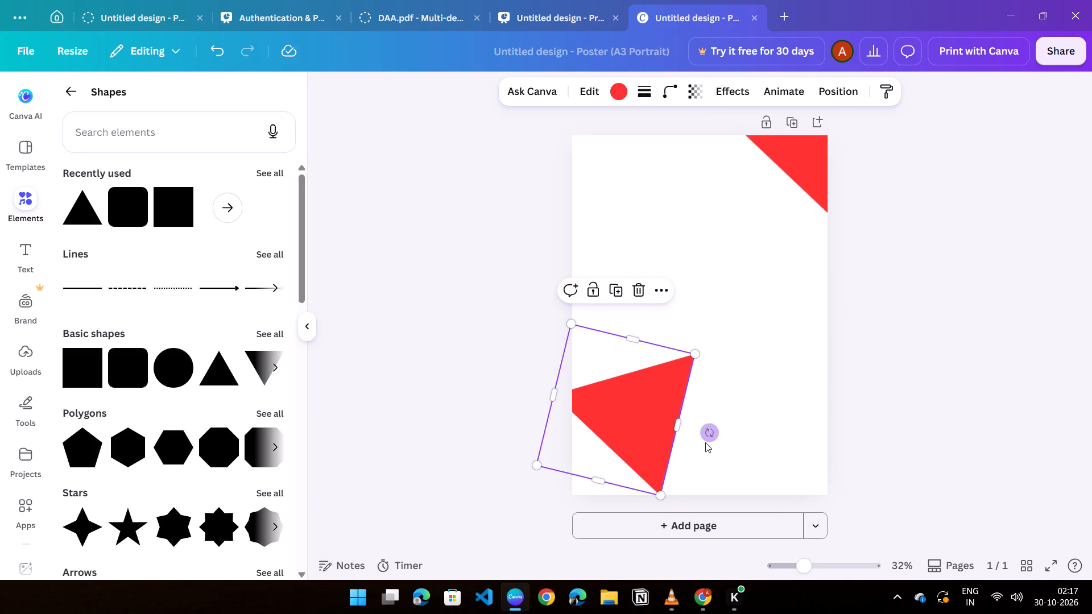
pyautogui.moveTo(712, 436); pyautogui.dragTo(642, 497)
pyautogui.moveTo(617, 421); pyautogui.dragTo(582, 484)
pyautogui.click(961, 392)
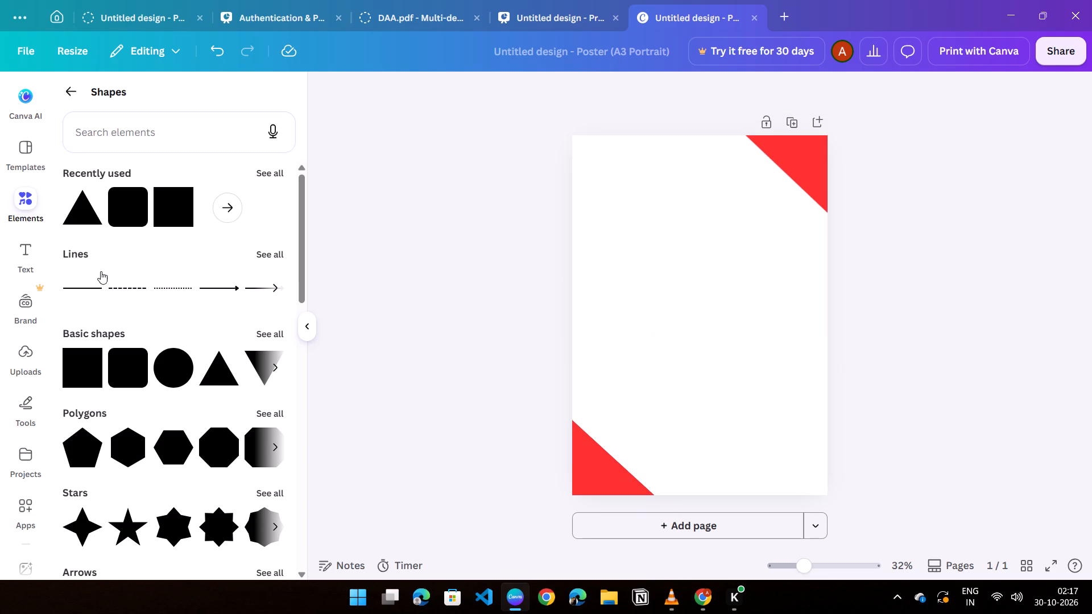
# Duplicate the bottom-left triangle and place the copy over the top-left corner, partly off the page.
pyautogui.click(585, 477)
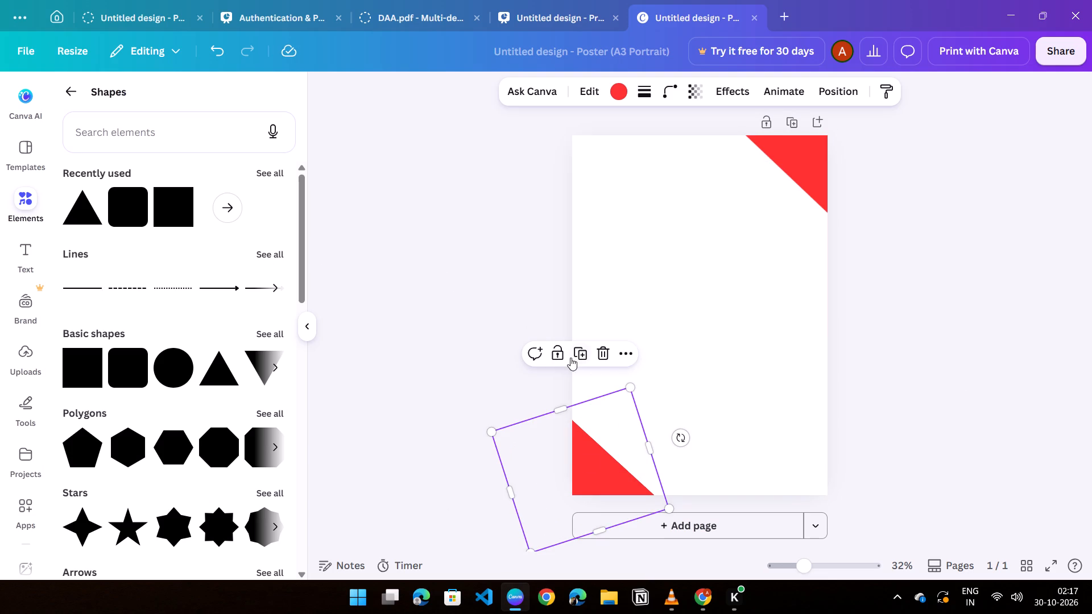
pyautogui.click(580, 358)
pyautogui.moveTo(617, 483); pyautogui.dragTo(658, 112)
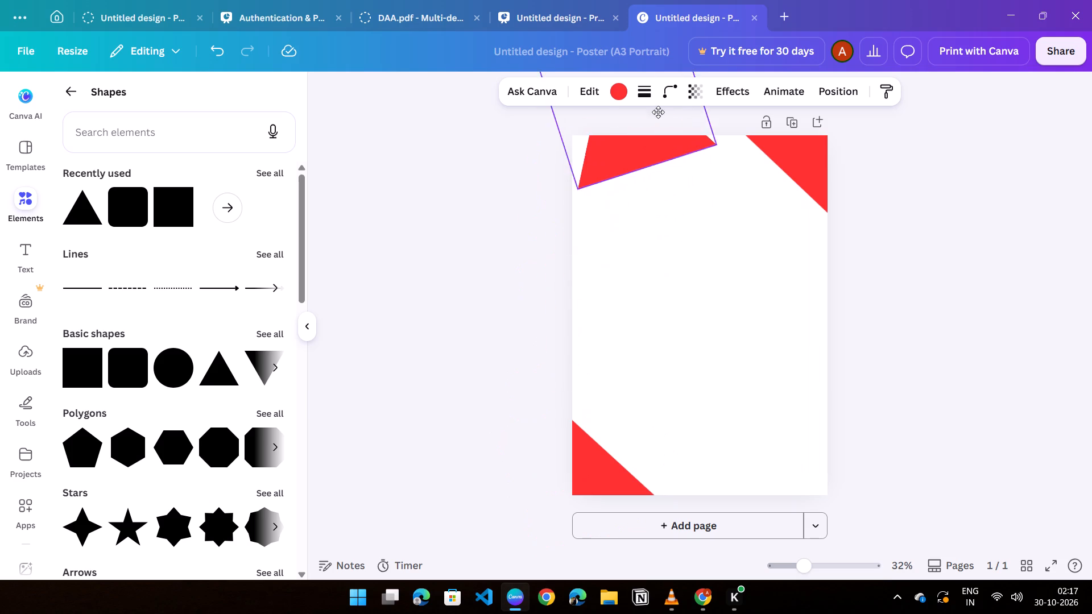
pyautogui.moveTo(658, 112); pyautogui.dragTo(622, 107)
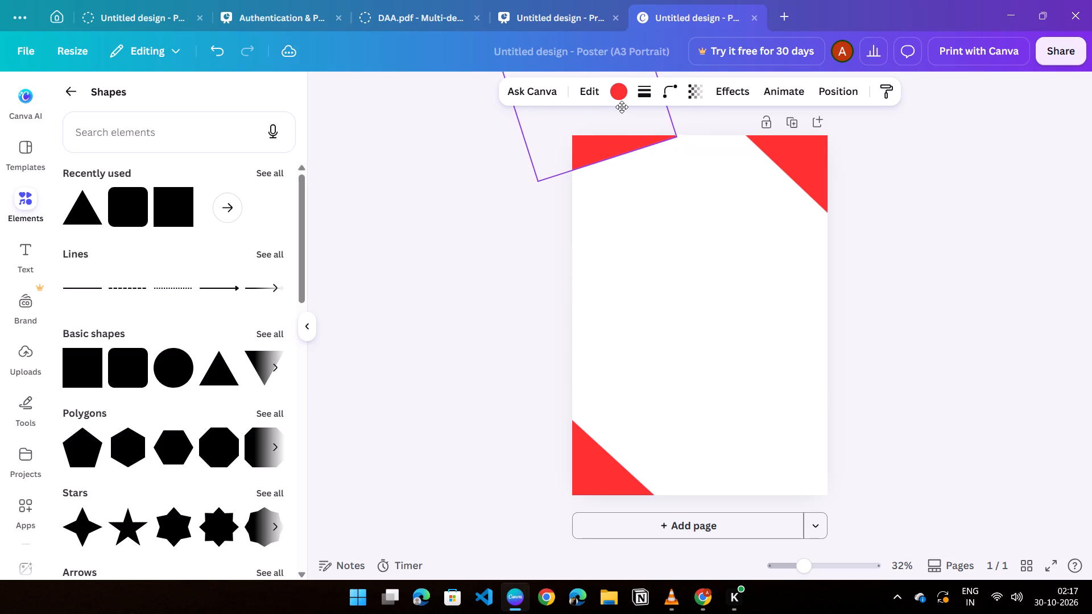
pyautogui.moveTo(622, 107); pyautogui.dragTo(622, 106)
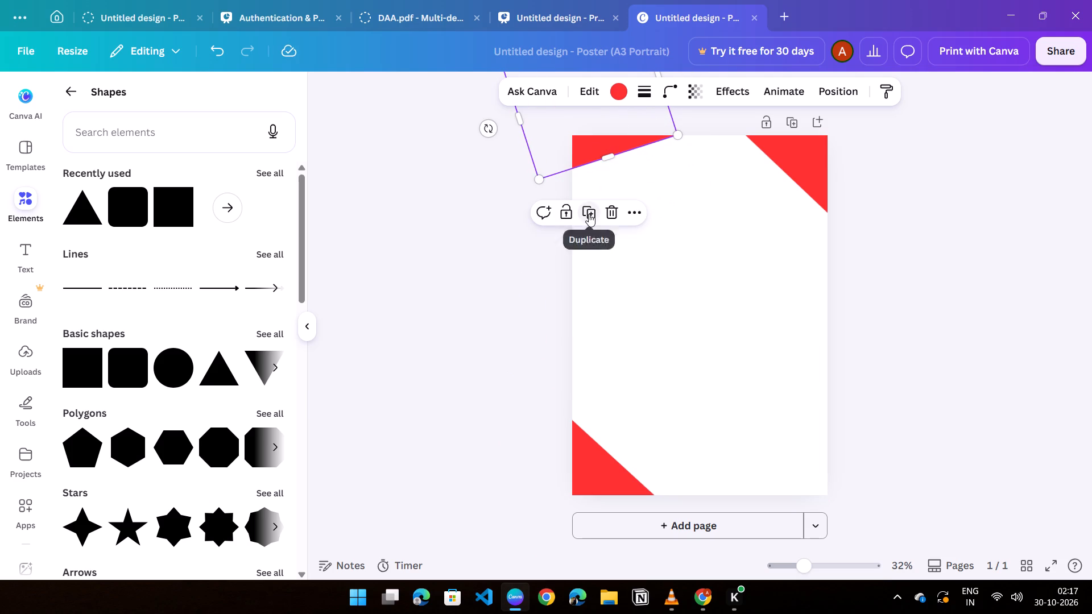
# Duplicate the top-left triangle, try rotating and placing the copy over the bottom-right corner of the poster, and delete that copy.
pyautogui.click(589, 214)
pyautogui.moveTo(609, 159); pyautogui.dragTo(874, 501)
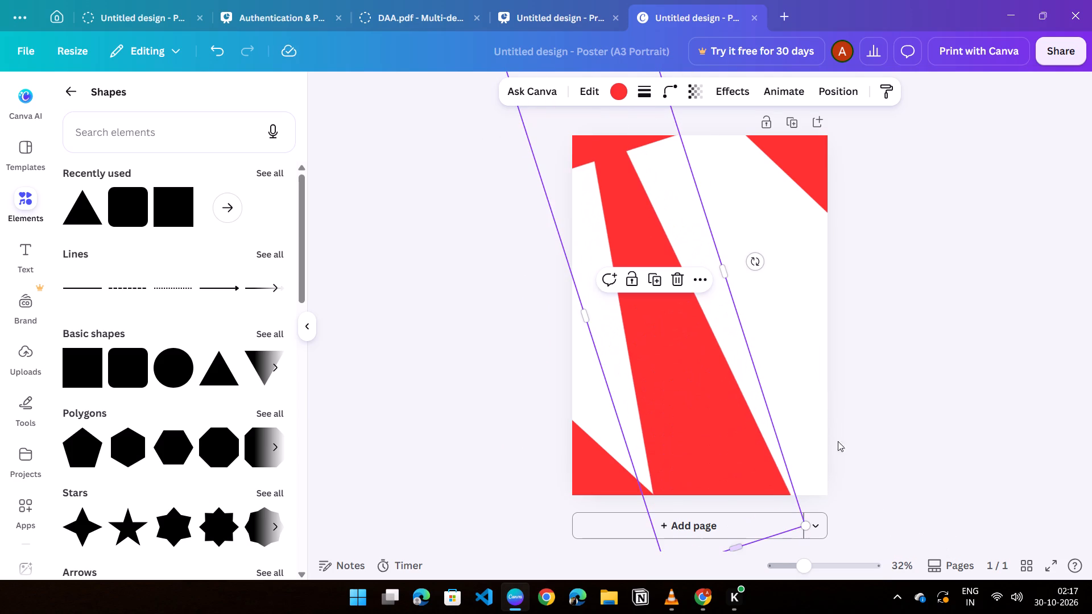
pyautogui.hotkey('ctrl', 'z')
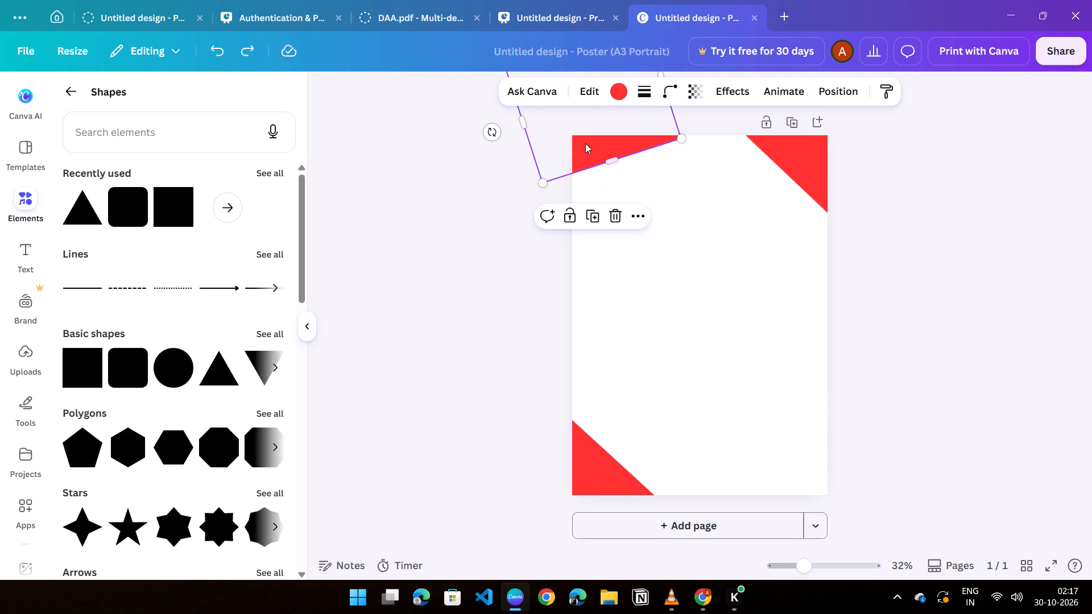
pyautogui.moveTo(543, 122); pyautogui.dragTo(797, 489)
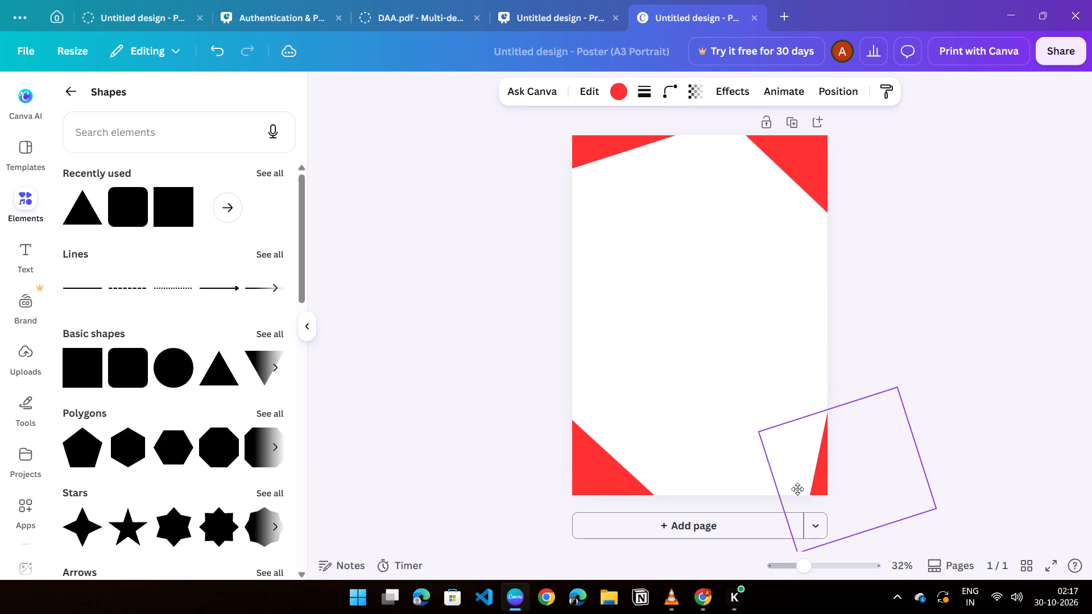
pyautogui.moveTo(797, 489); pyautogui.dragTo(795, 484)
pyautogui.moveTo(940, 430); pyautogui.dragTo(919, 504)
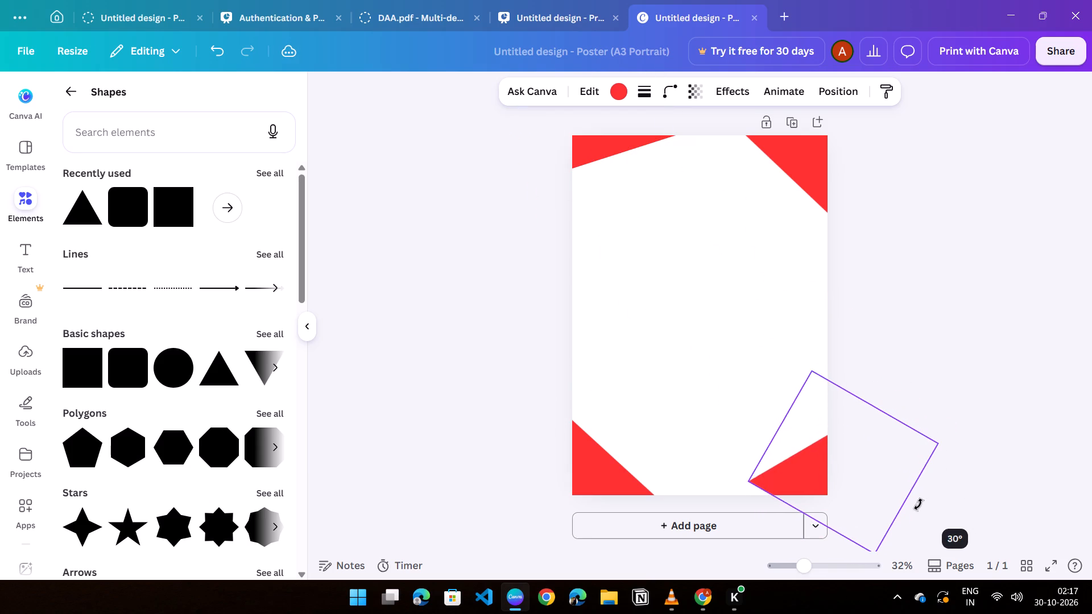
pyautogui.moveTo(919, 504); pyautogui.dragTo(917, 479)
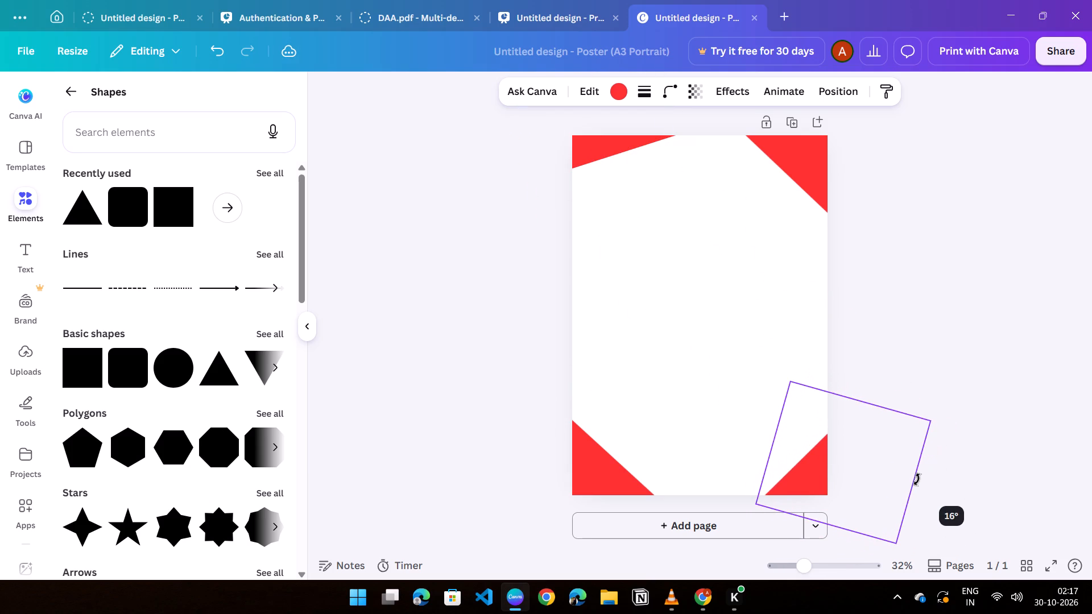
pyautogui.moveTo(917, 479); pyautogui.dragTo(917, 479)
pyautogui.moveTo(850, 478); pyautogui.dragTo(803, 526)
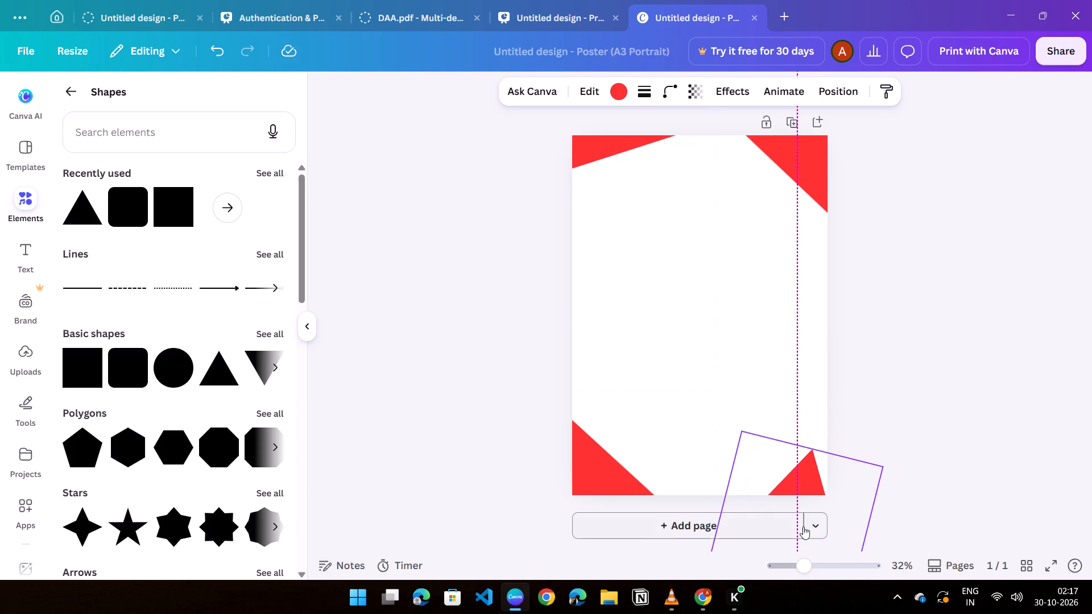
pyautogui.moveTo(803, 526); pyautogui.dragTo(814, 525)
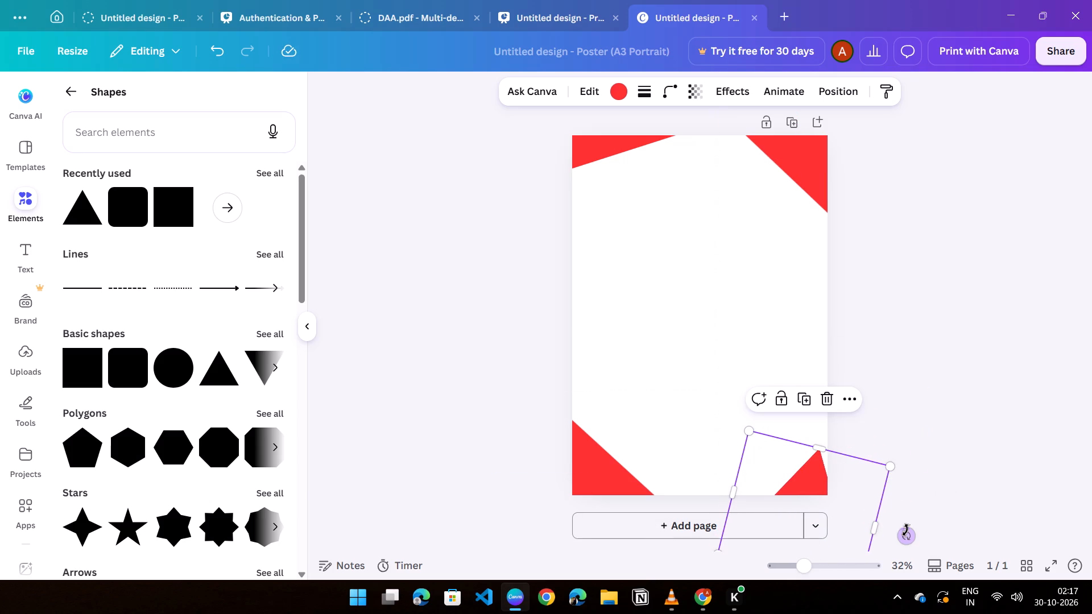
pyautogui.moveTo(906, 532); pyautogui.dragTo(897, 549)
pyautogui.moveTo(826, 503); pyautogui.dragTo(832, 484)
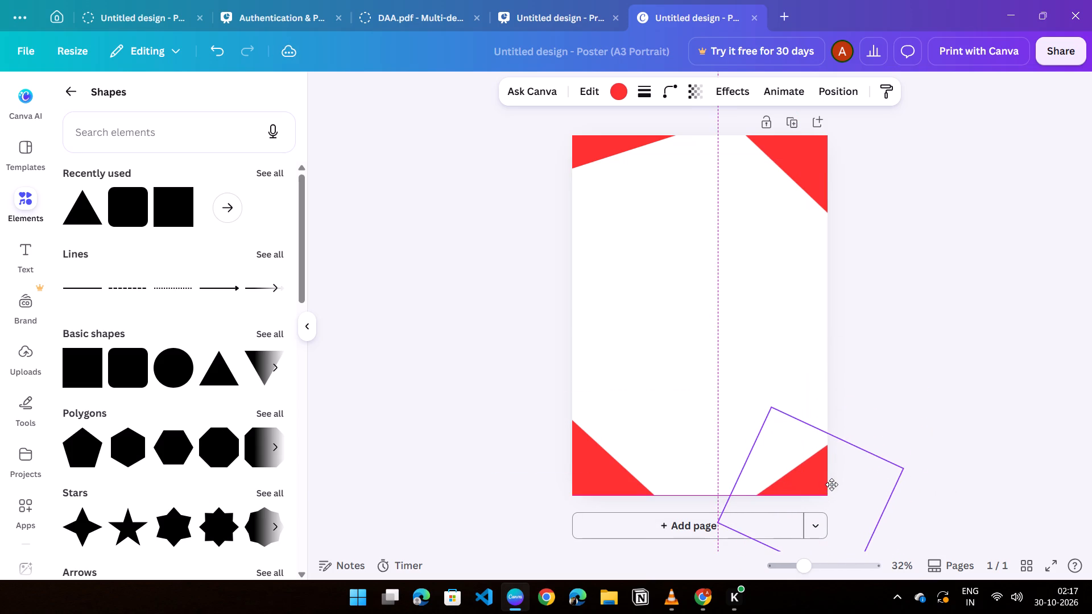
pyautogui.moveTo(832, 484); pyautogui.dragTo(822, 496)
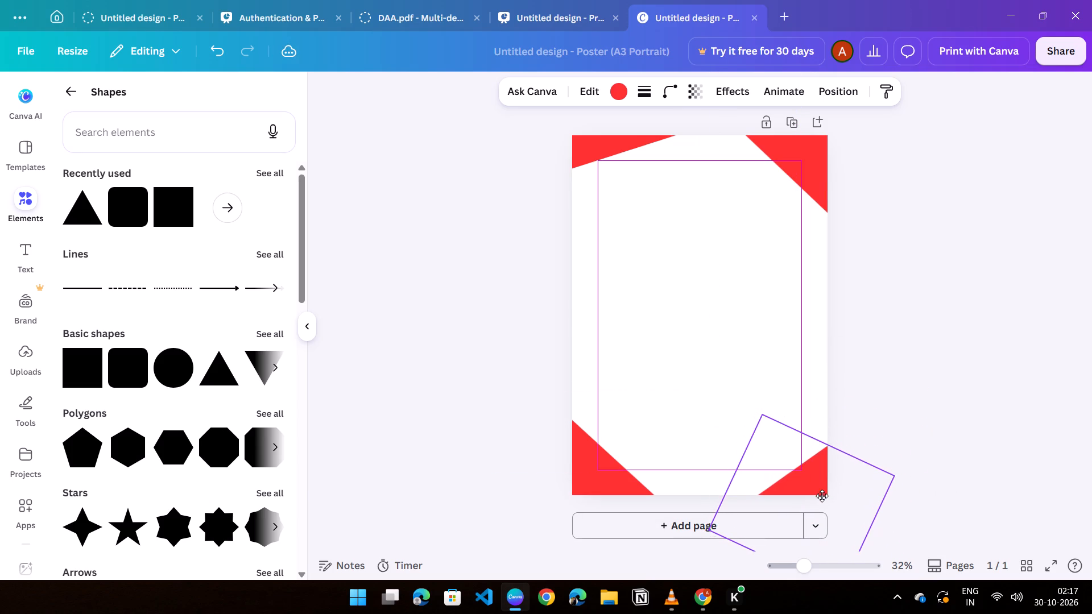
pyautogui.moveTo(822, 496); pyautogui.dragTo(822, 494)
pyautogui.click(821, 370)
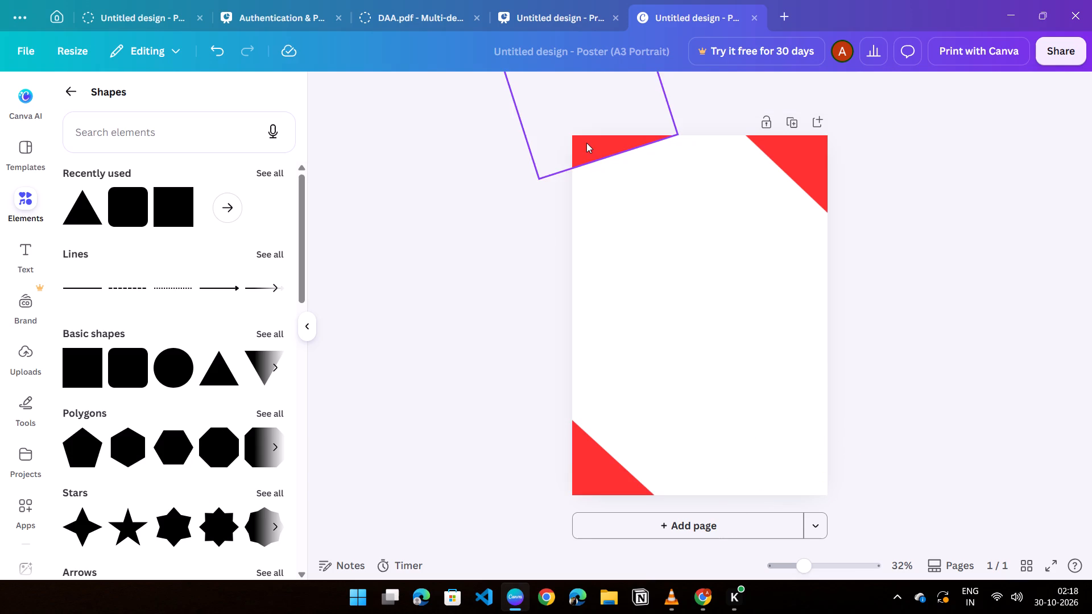
# Duplicate the top-left triangle, and rotate and move the copy partly off the page so its edge cuts diagonally across the bottom-right corner.
pyautogui.click(586, 143)
pyautogui.click(593, 215)
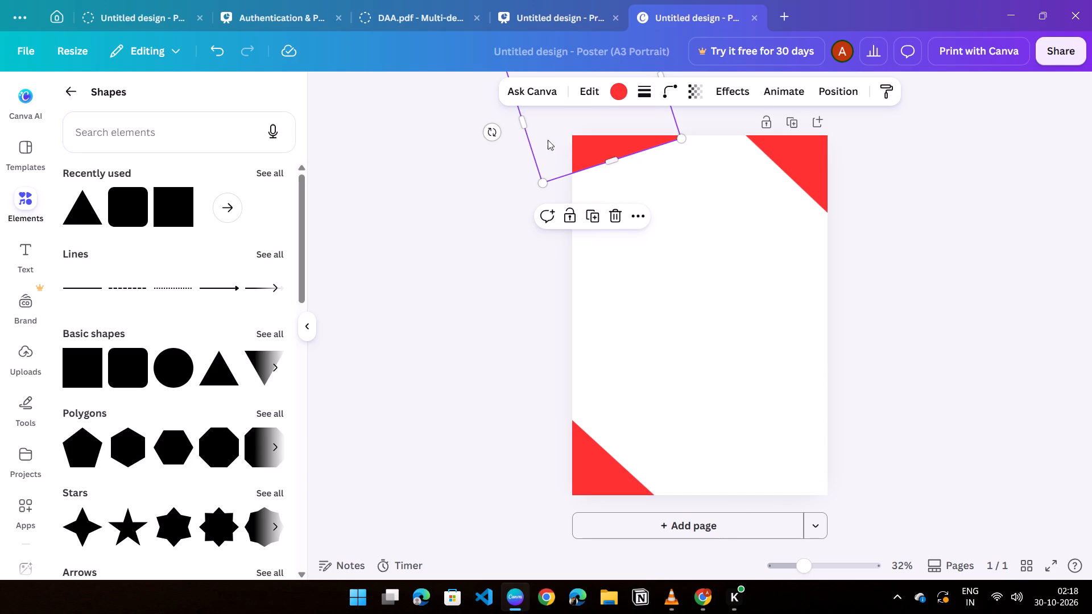
pyautogui.moveTo(562, 134); pyautogui.dragTo(740, 416)
pyautogui.moveTo(795, 475); pyautogui.dragTo(796, 476)
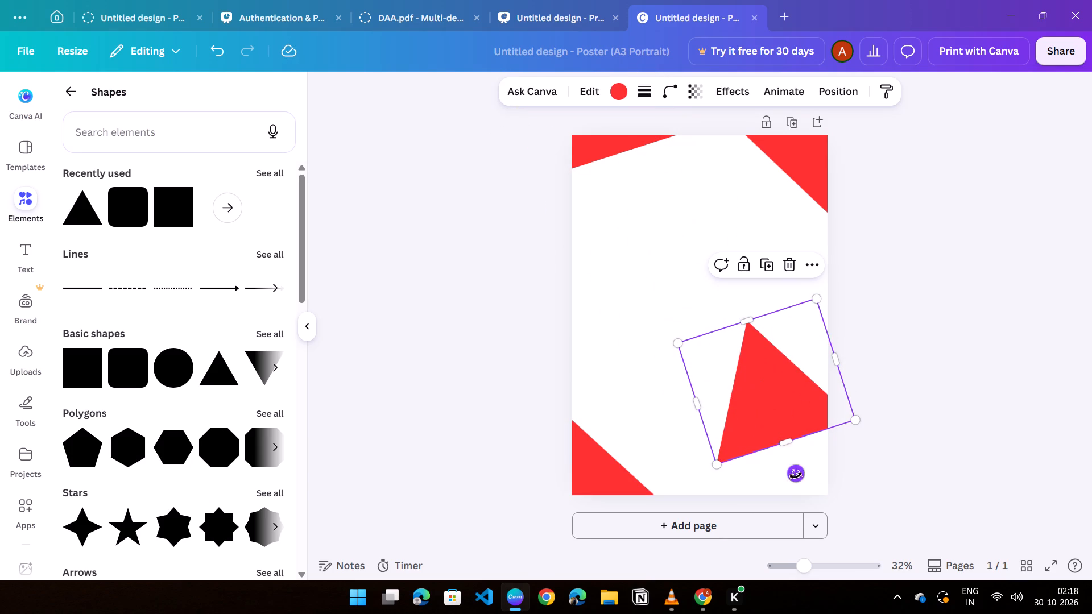
pyautogui.moveTo(796, 476); pyautogui.dragTo(685, 318)
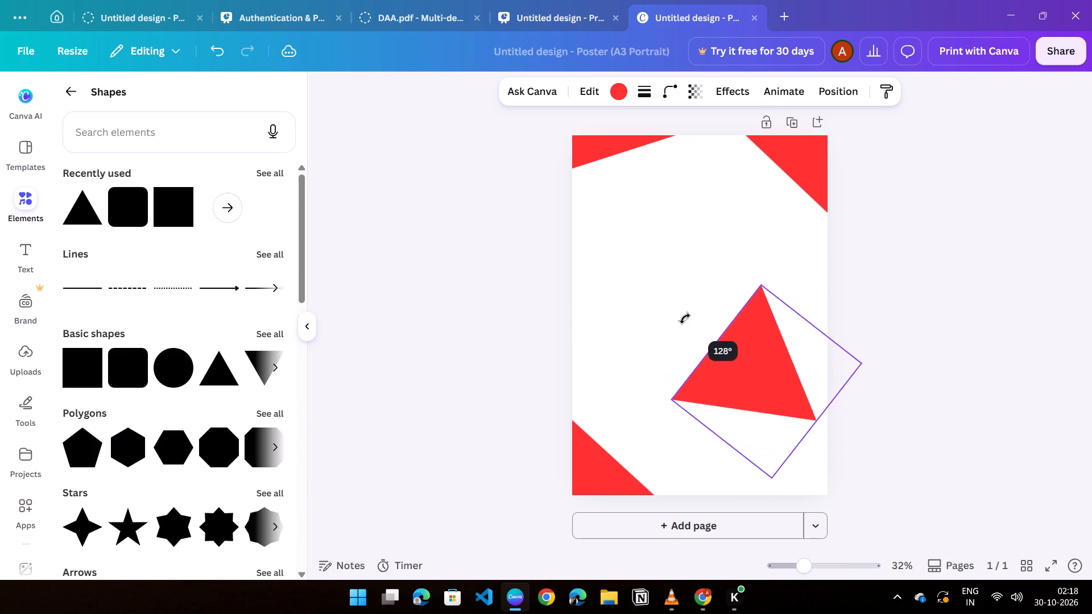
pyautogui.moveTo(685, 318); pyautogui.dragTo(685, 317)
pyautogui.moveTo(752, 360); pyautogui.dragTo(834, 500)
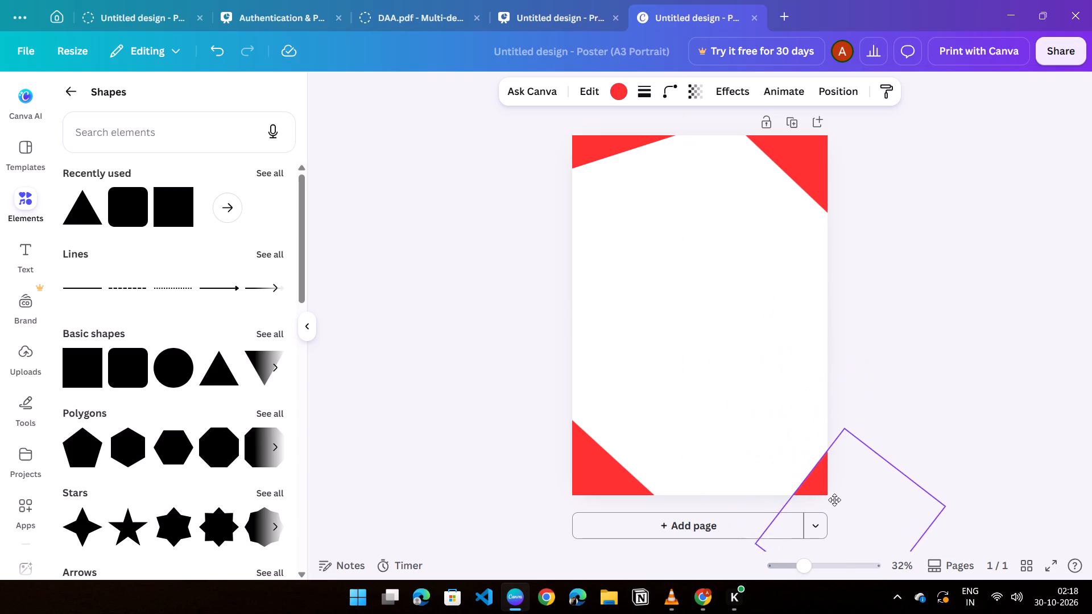
pyautogui.moveTo(834, 500); pyautogui.dragTo(759, 388)
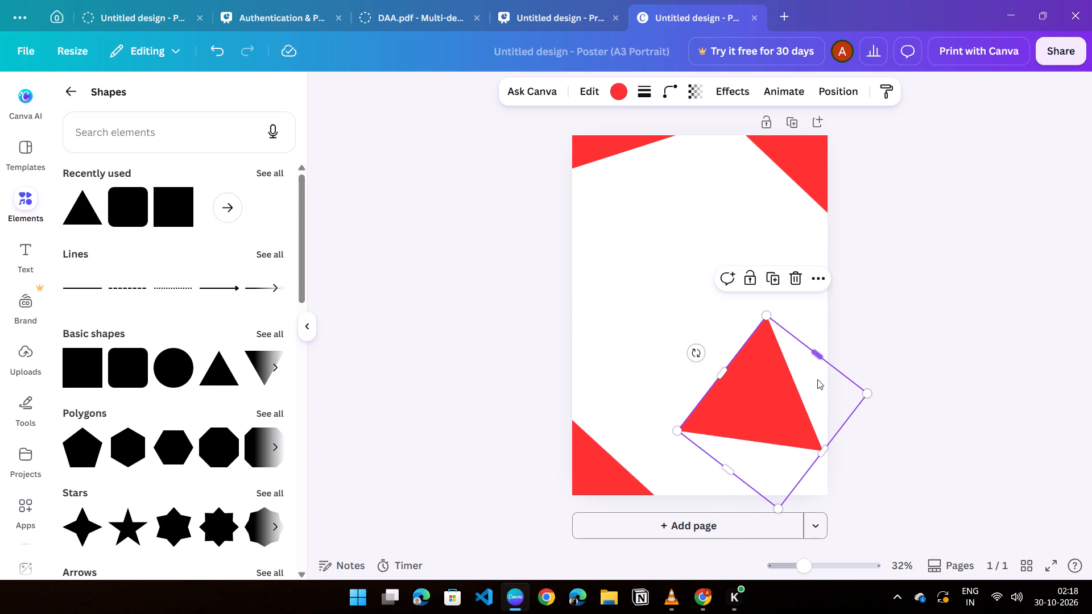
pyautogui.moveTo(697, 351); pyautogui.dragTo(737, 333)
pyautogui.moveTo(797, 400); pyautogui.dragTo(824, 528)
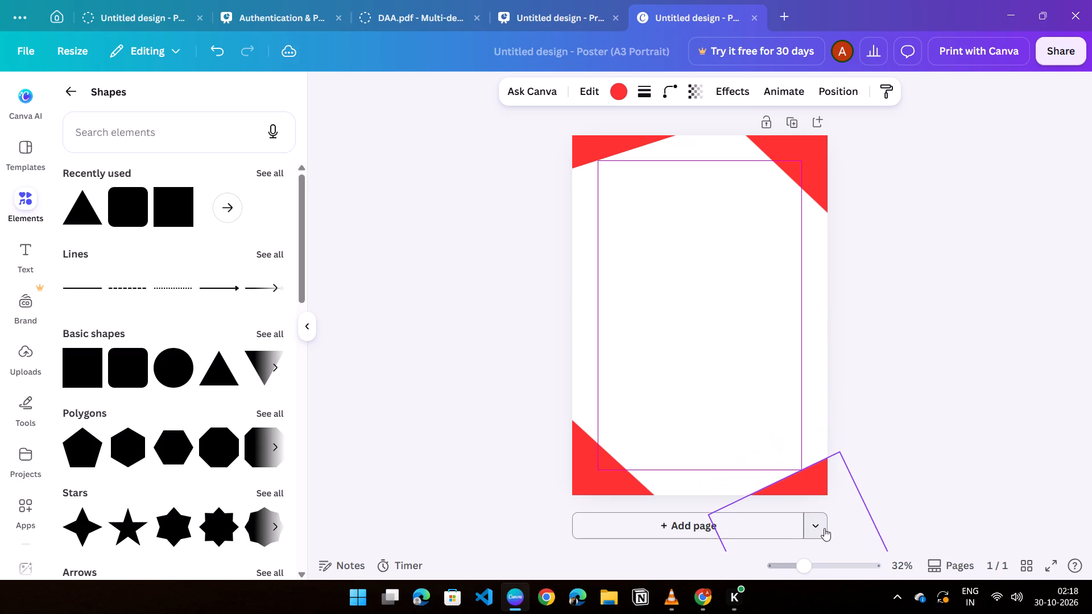
pyautogui.moveTo(824, 528); pyautogui.dragTo(826, 528)
pyautogui.moveTo(826, 528); pyautogui.dragTo(828, 529)
pyautogui.click(891, 430)
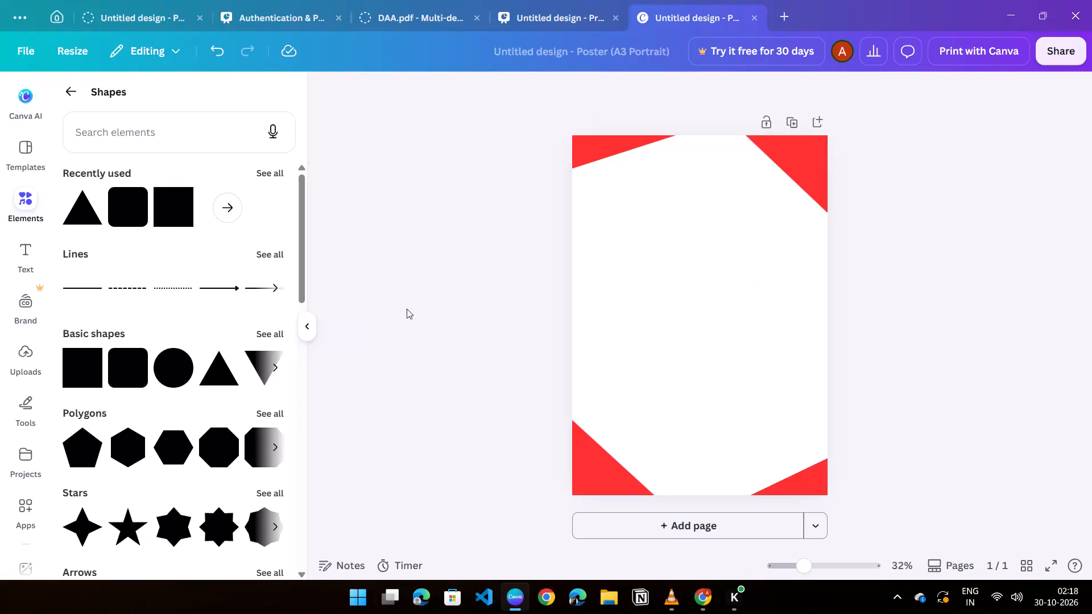
# Find the red "THANK YOU" font combination among the text styles and add it to the poster.
pyautogui.click(27, 256)
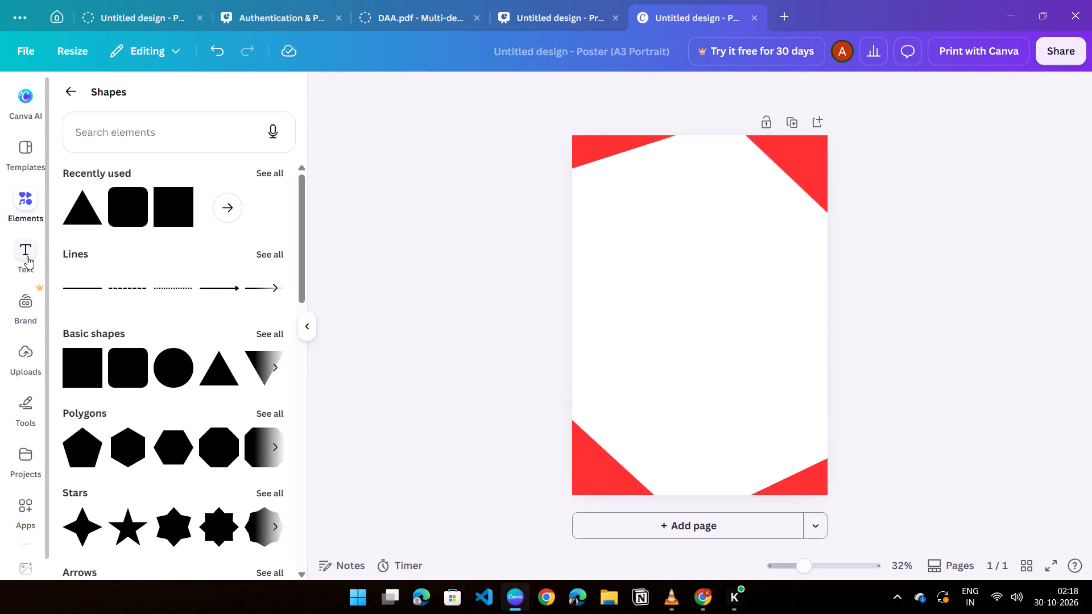
pyautogui.scroll(-6, 143, 292)
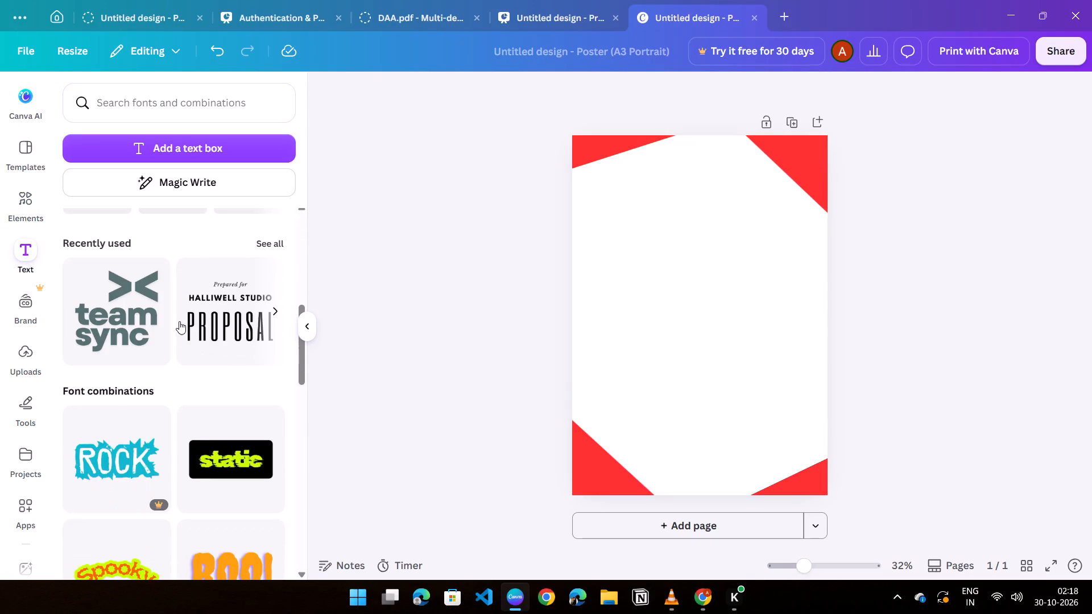
pyautogui.scroll(-7, 179, 321)
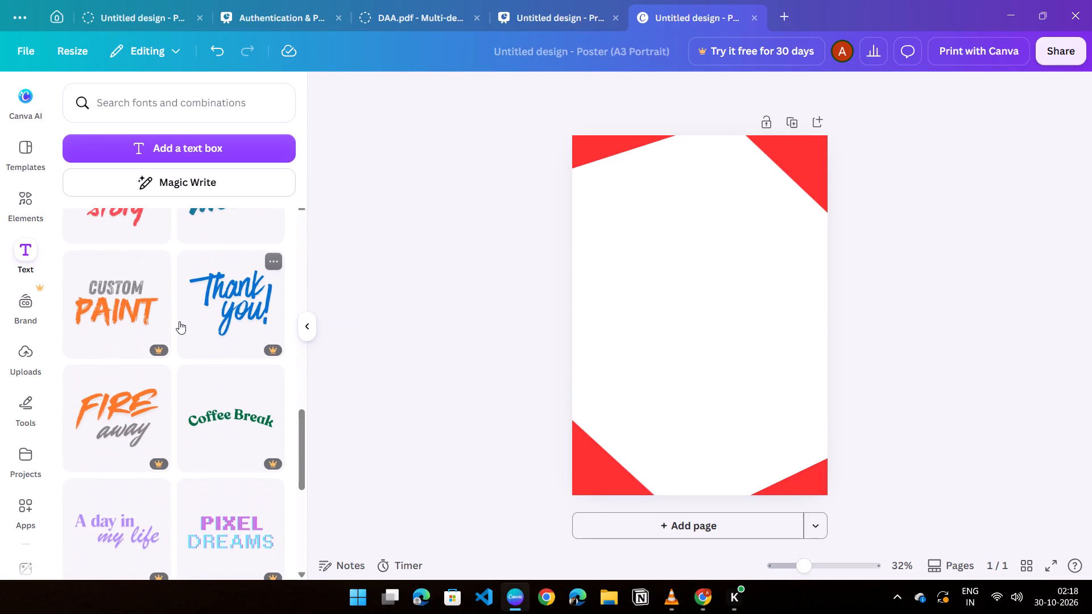
pyautogui.scroll(-6, 179, 321)
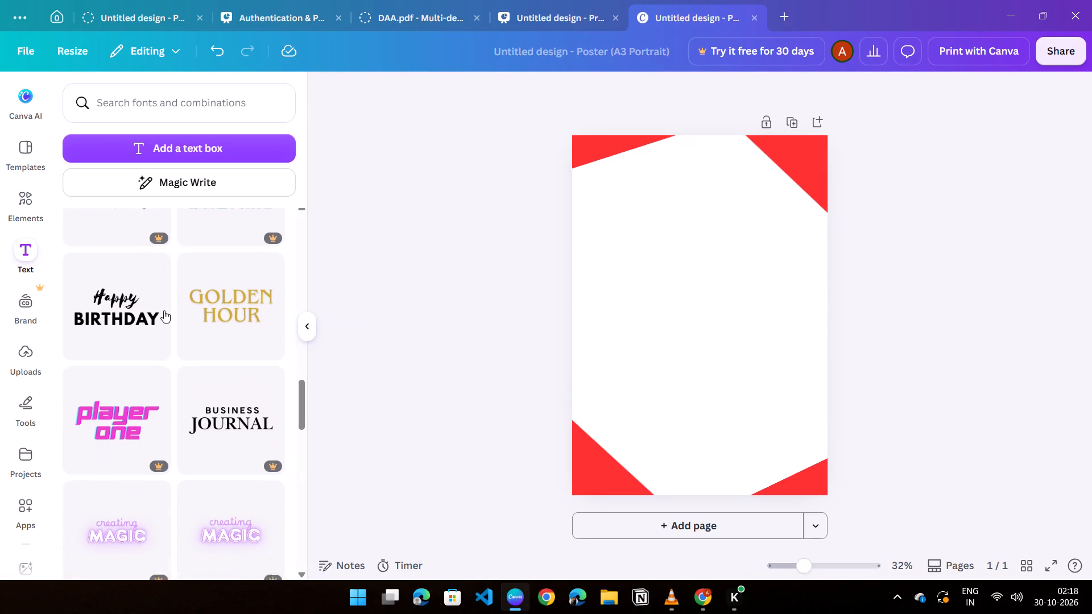
pyautogui.scroll(-3, 164, 310)
pyautogui.scroll(4, 164, 310)
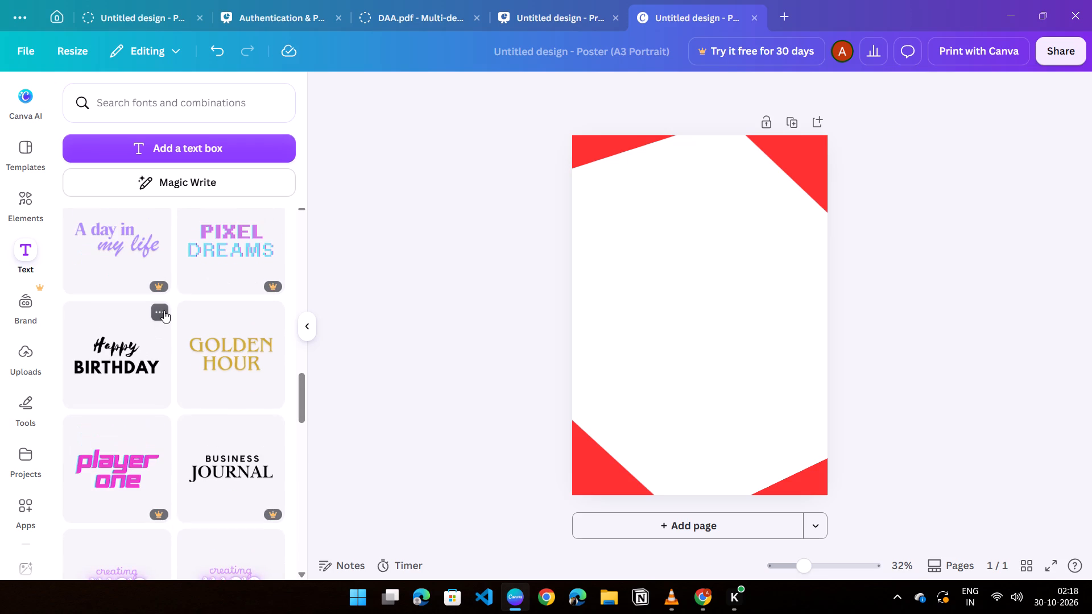
pyautogui.scroll(-7, 164, 310)
pyautogui.click(232, 446)
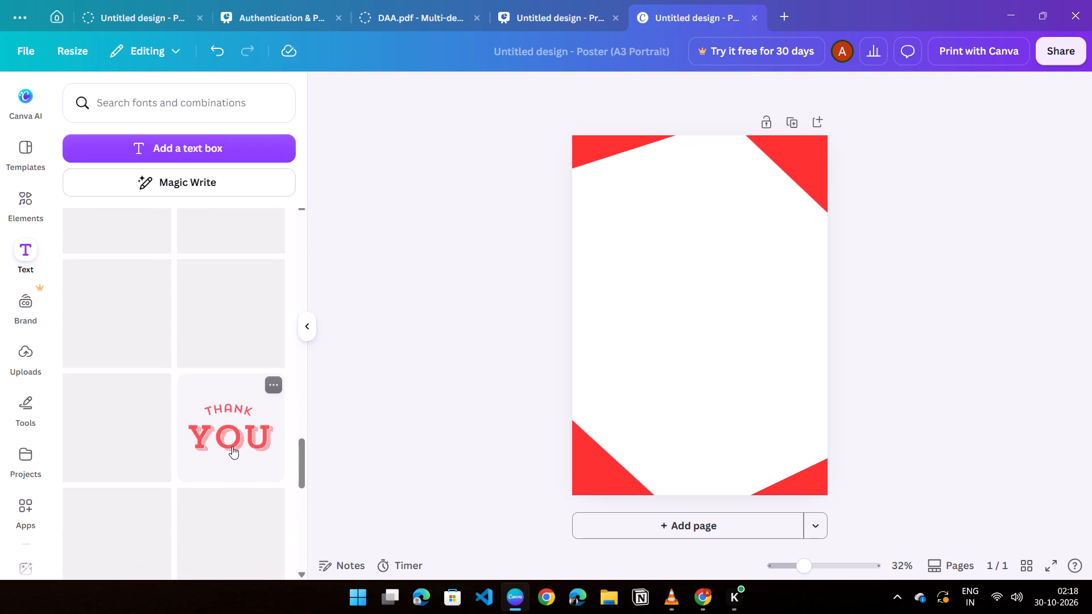
pyautogui.click(729, 308)
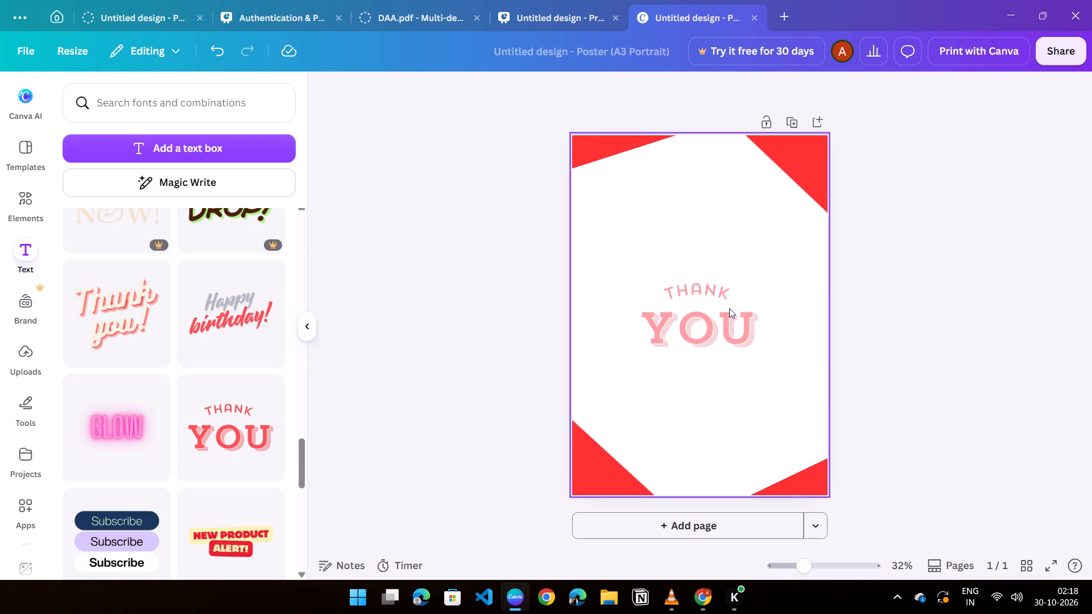
pyautogui.click(704, 293)
pyautogui.click(706, 333)
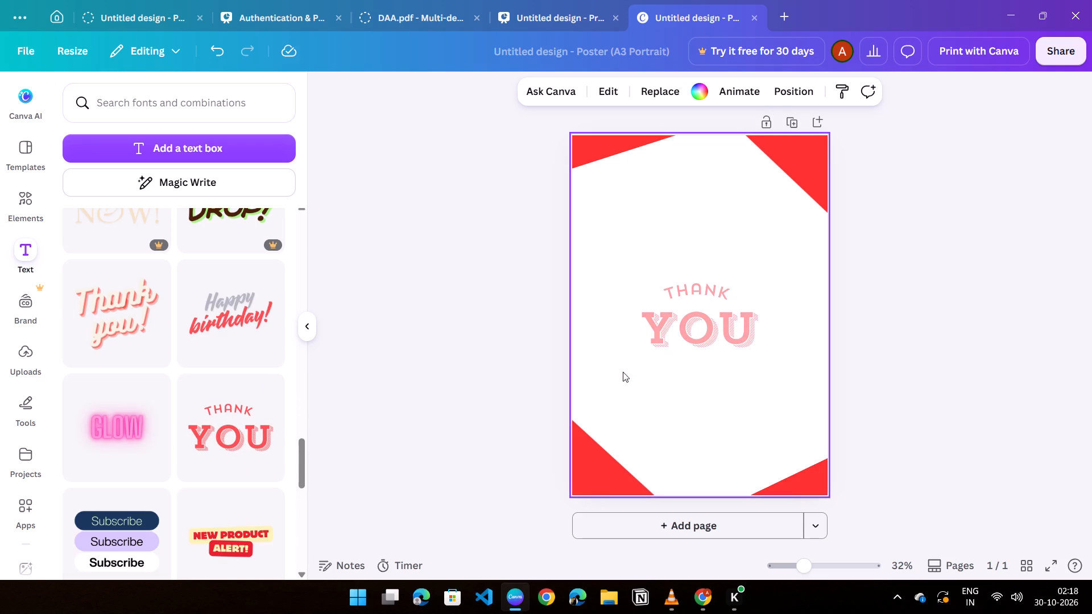
pyautogui.click(491, 332)
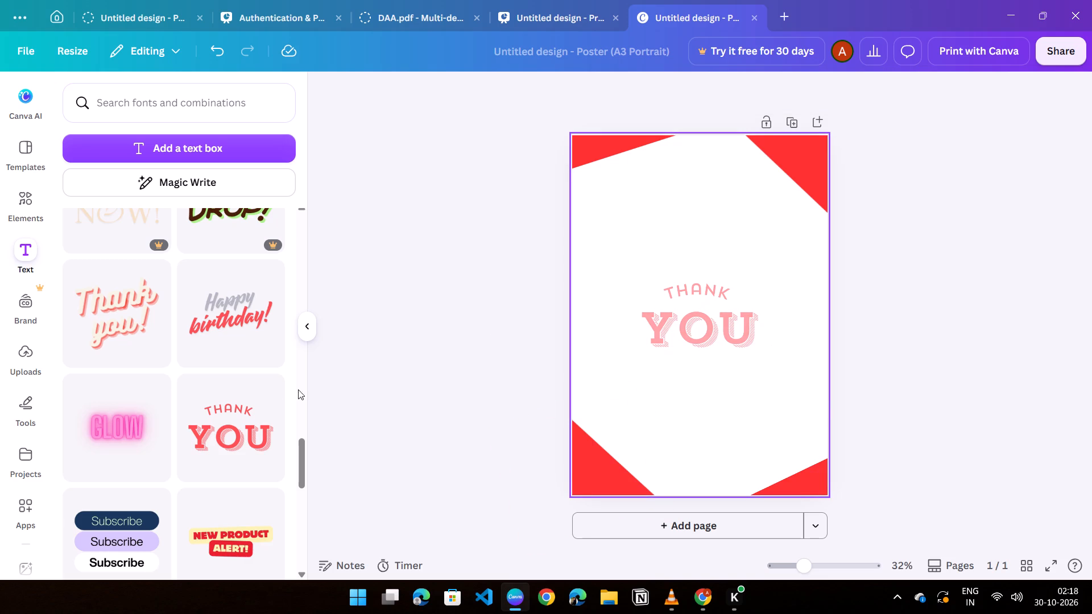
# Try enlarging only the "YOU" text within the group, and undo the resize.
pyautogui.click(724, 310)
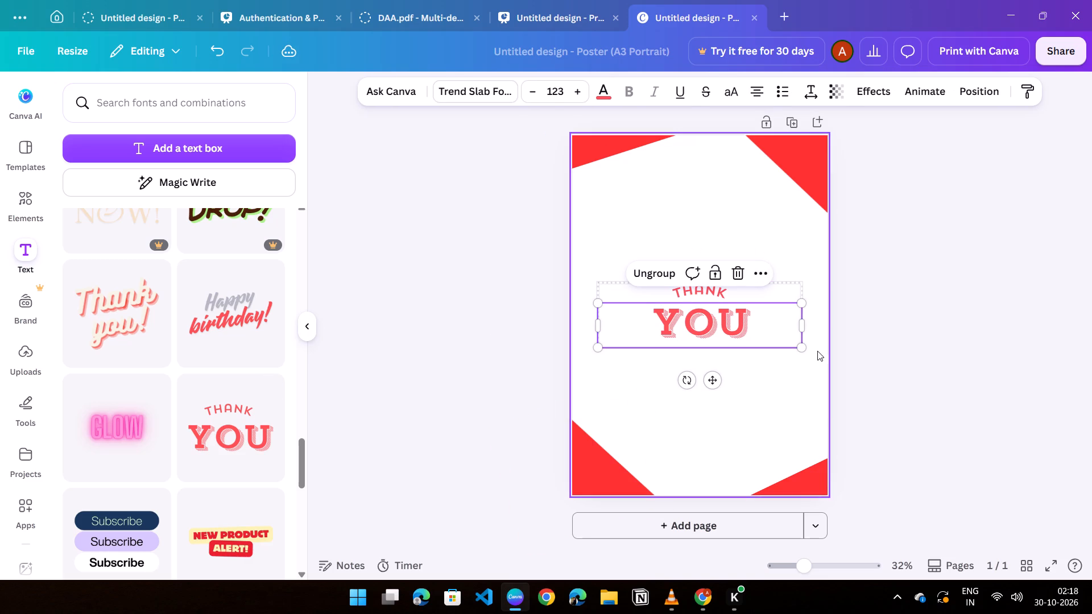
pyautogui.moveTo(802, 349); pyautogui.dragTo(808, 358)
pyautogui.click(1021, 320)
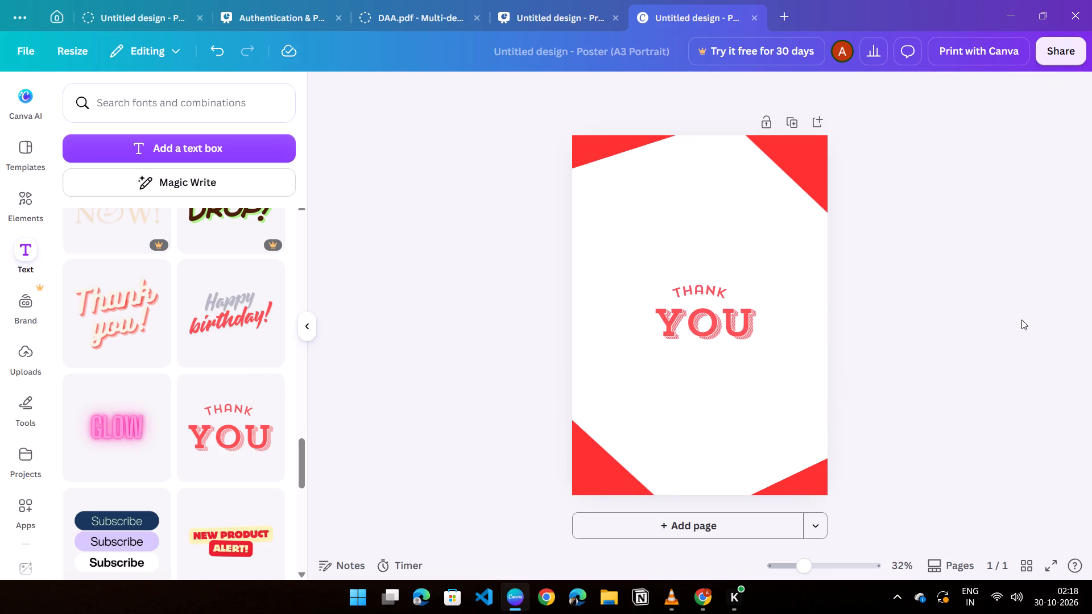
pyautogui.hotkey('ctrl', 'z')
# Enlarge the whole "THANK YOU" text group to nearly the page width and centre it on the poster.
pyautogui.click(684, 304)
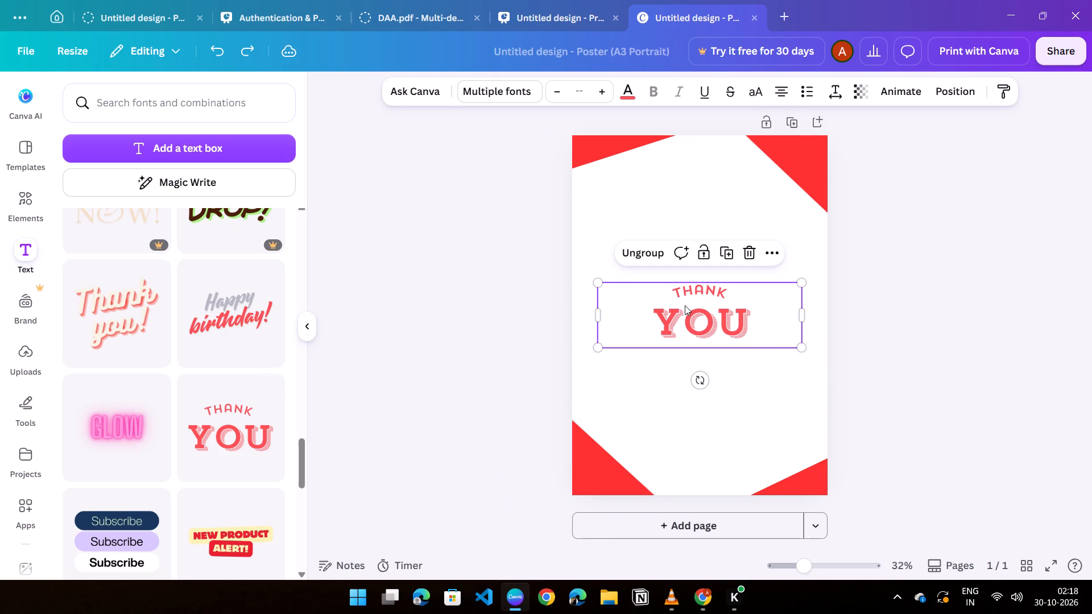
pyautogui.moveTo(804, 346); pyautogui.dragTo(840, 367)
pyautogui.moveTo(779, 331); pyautogui.dragTo(758, 326)
pyautogui.click(862, 308)
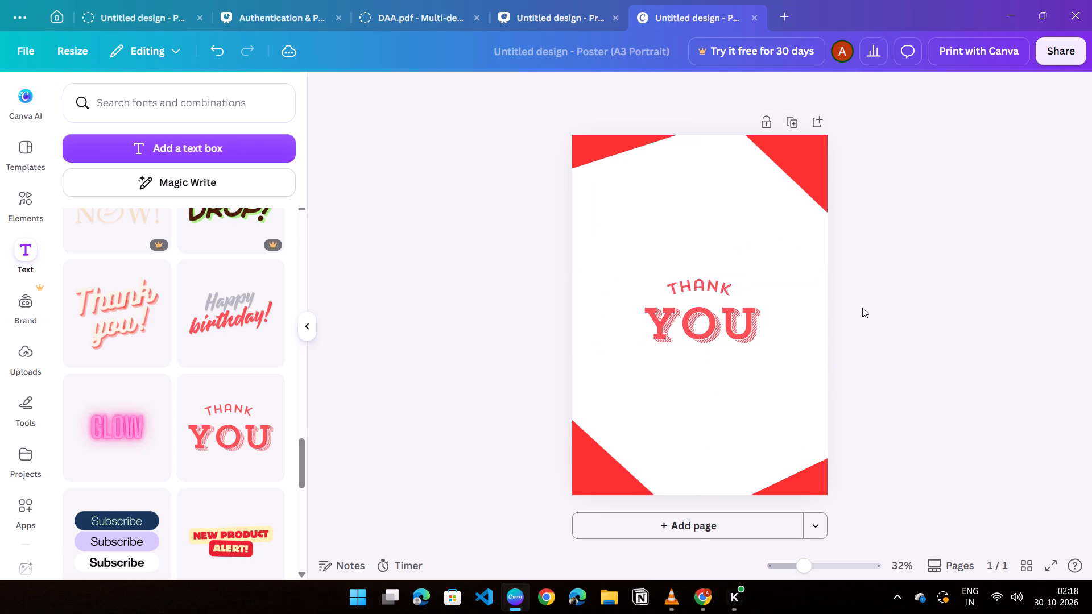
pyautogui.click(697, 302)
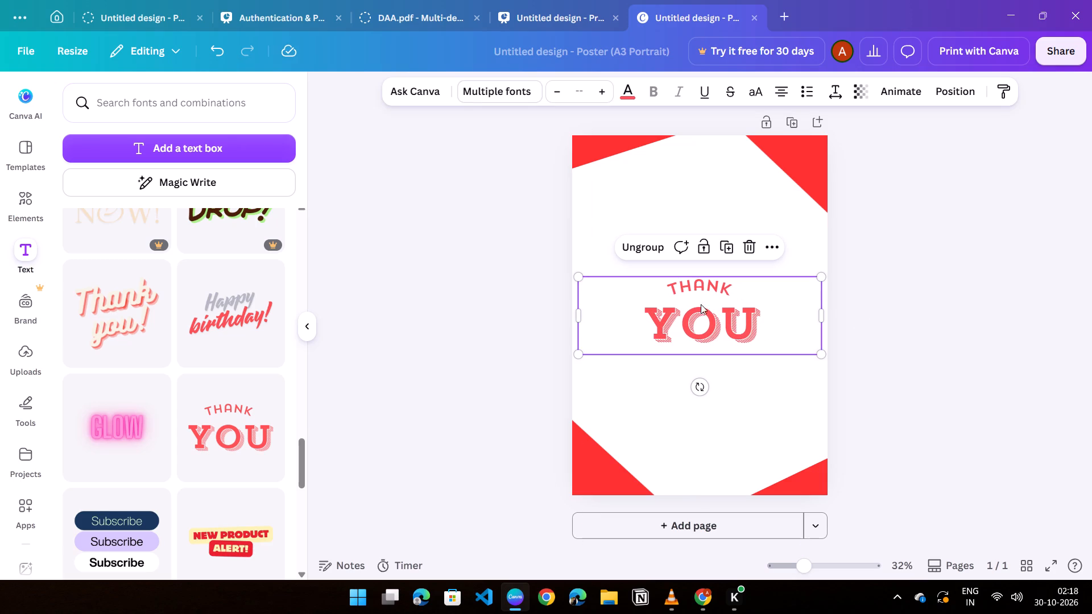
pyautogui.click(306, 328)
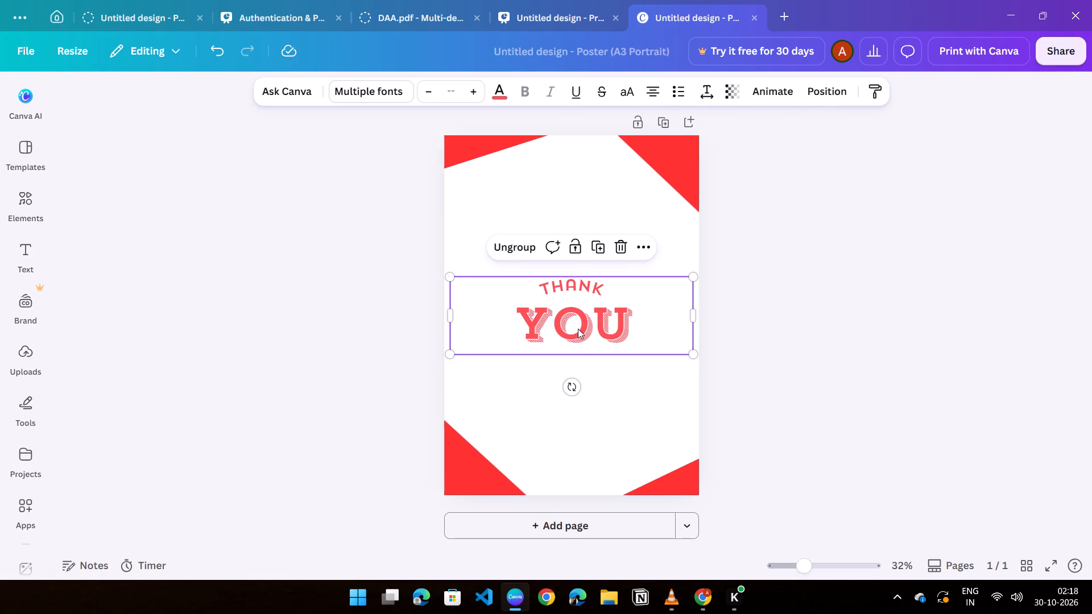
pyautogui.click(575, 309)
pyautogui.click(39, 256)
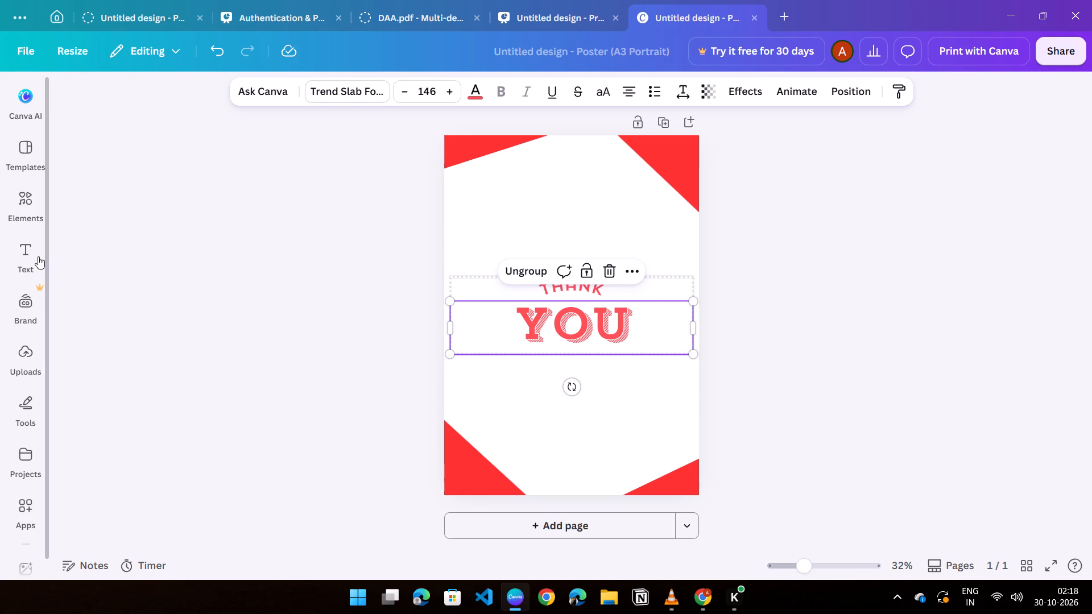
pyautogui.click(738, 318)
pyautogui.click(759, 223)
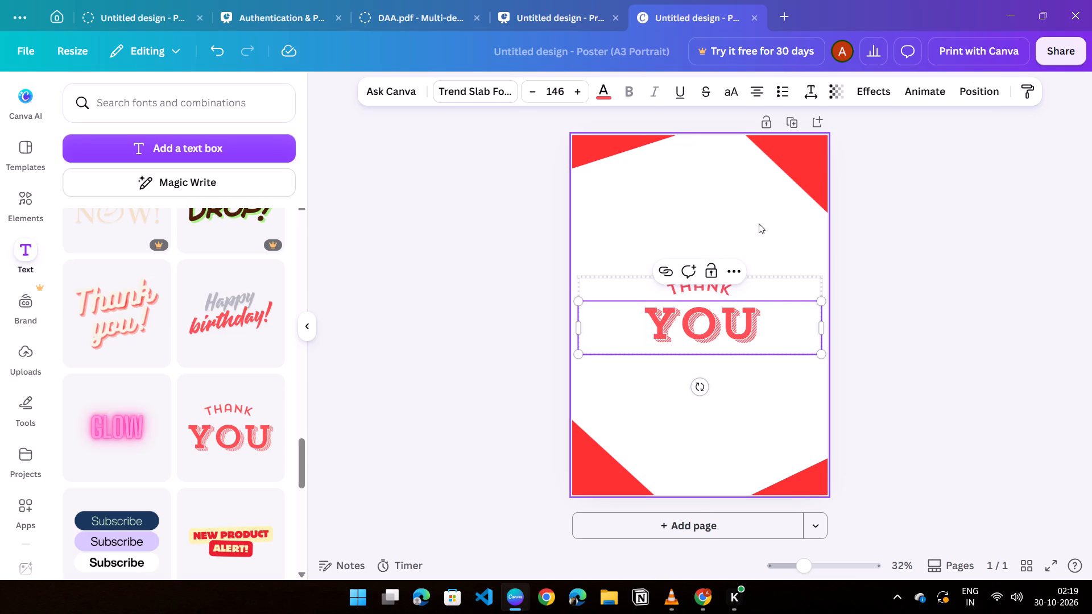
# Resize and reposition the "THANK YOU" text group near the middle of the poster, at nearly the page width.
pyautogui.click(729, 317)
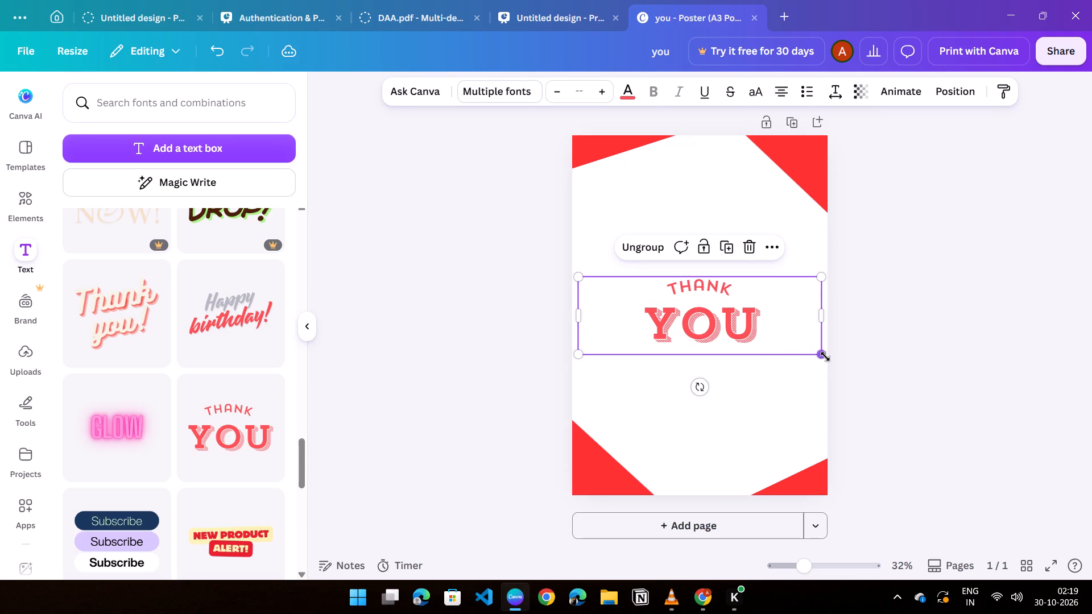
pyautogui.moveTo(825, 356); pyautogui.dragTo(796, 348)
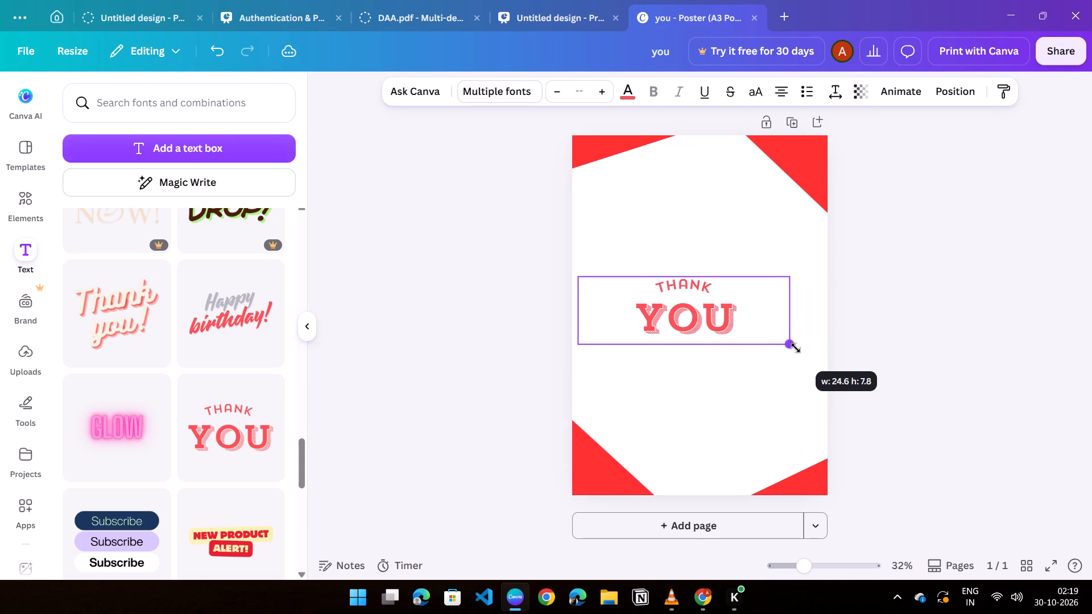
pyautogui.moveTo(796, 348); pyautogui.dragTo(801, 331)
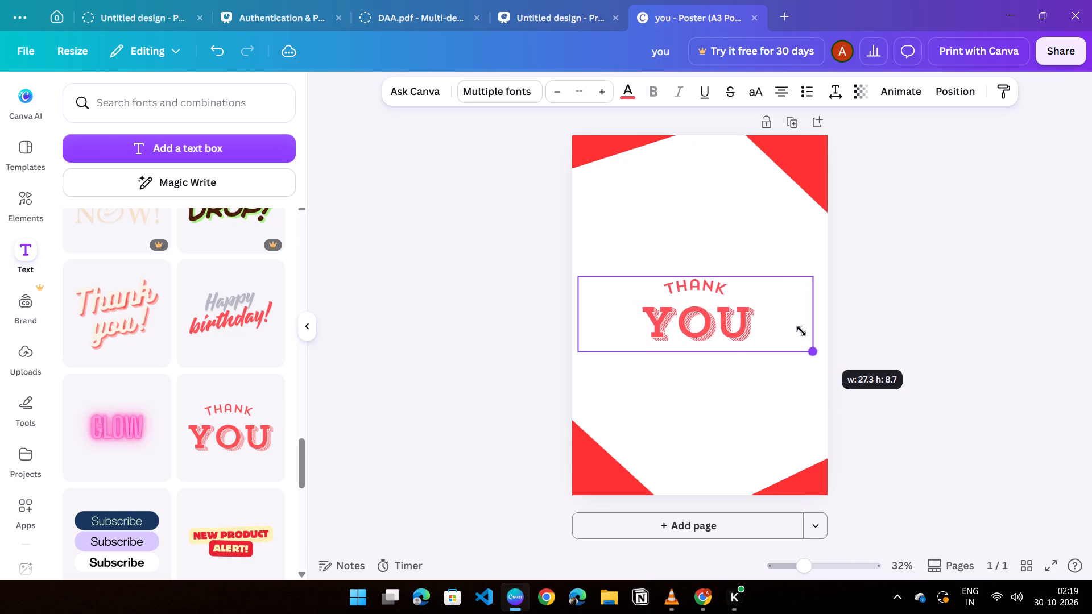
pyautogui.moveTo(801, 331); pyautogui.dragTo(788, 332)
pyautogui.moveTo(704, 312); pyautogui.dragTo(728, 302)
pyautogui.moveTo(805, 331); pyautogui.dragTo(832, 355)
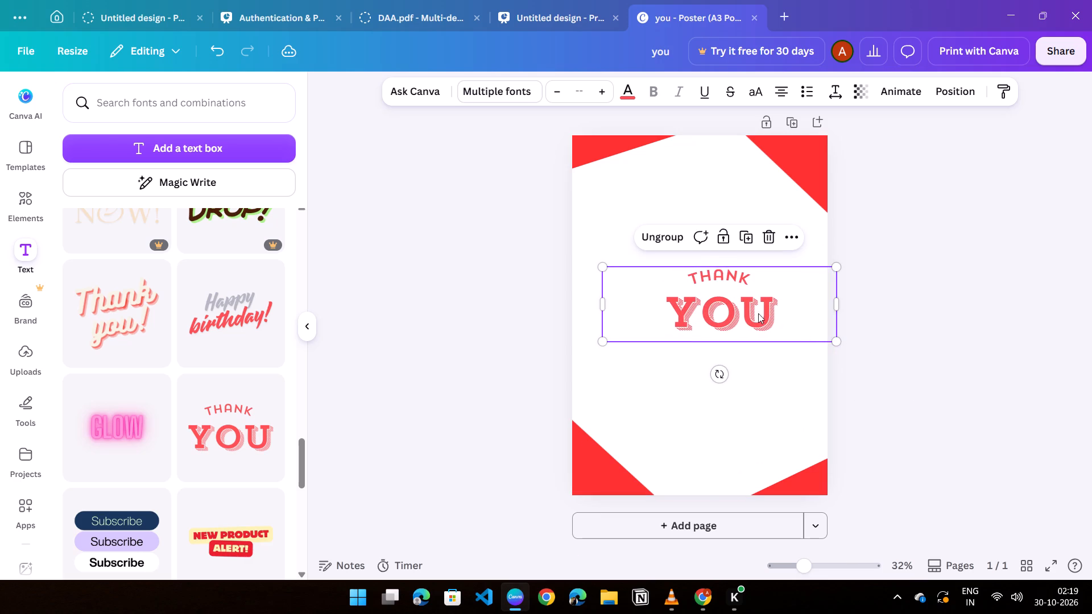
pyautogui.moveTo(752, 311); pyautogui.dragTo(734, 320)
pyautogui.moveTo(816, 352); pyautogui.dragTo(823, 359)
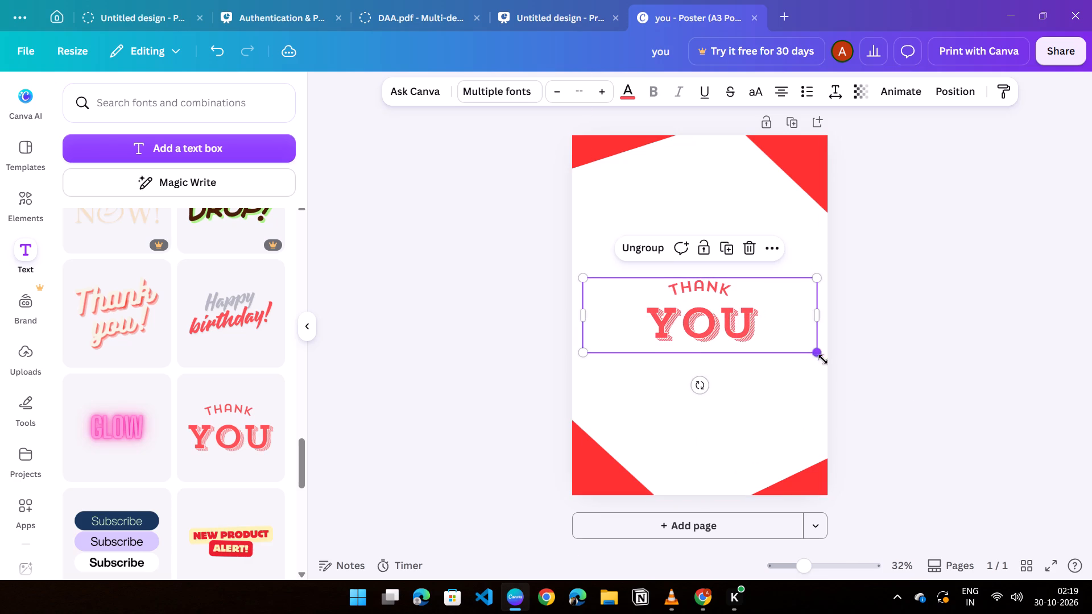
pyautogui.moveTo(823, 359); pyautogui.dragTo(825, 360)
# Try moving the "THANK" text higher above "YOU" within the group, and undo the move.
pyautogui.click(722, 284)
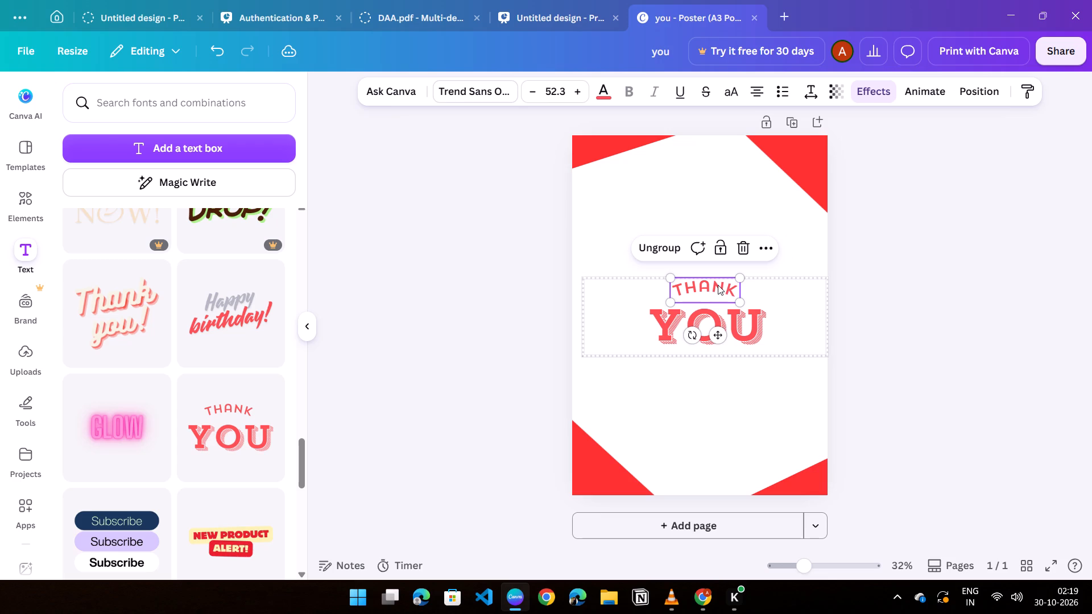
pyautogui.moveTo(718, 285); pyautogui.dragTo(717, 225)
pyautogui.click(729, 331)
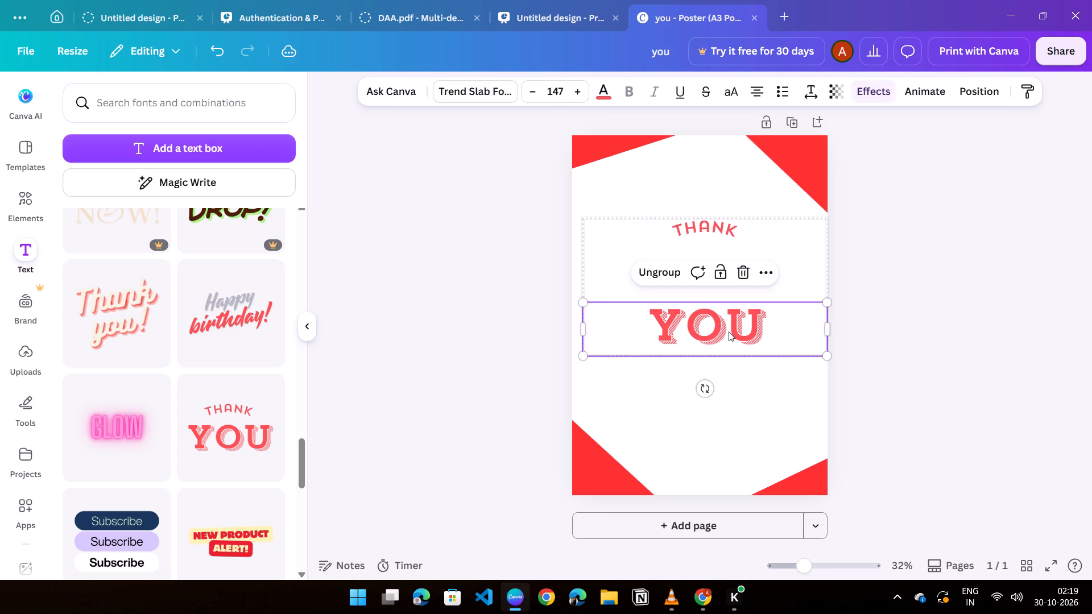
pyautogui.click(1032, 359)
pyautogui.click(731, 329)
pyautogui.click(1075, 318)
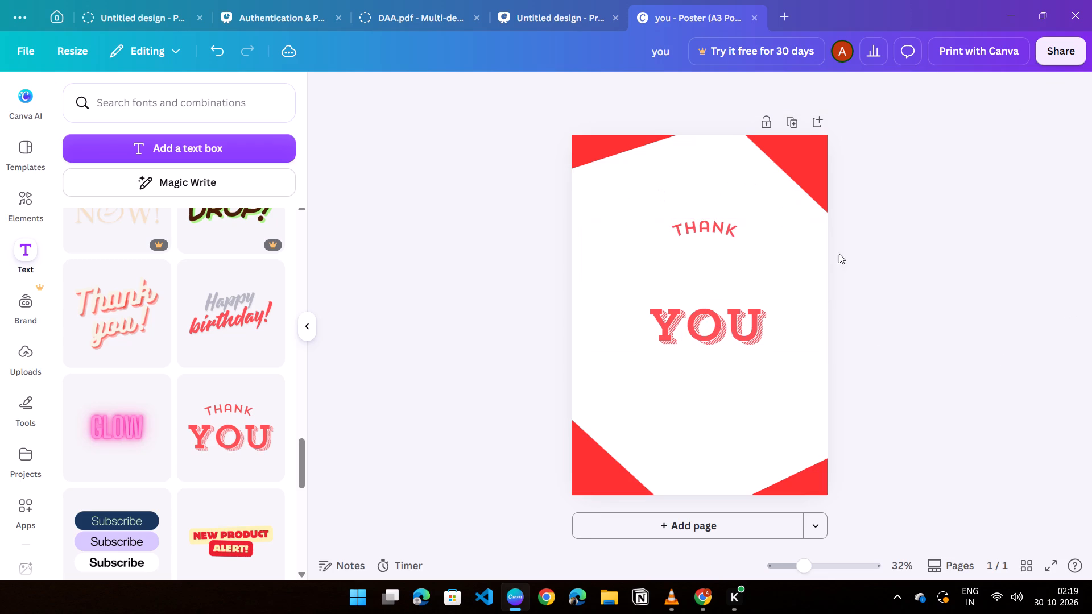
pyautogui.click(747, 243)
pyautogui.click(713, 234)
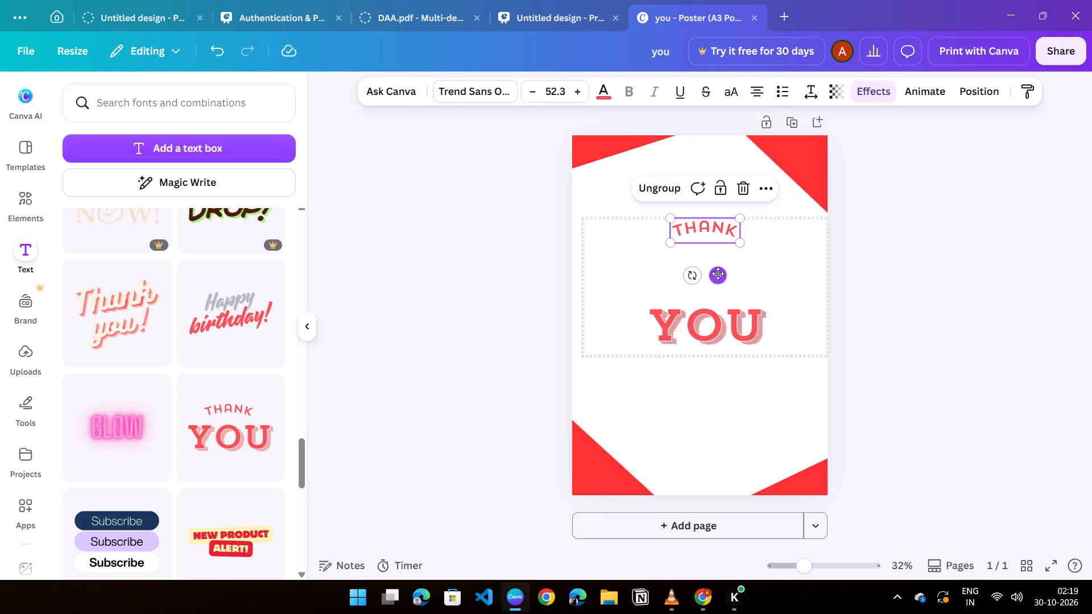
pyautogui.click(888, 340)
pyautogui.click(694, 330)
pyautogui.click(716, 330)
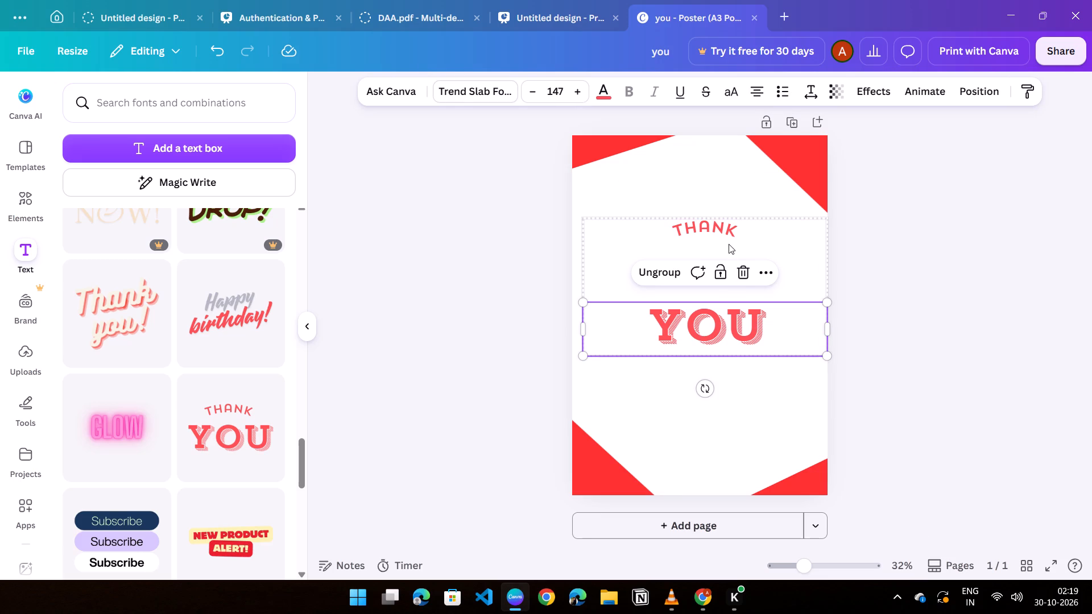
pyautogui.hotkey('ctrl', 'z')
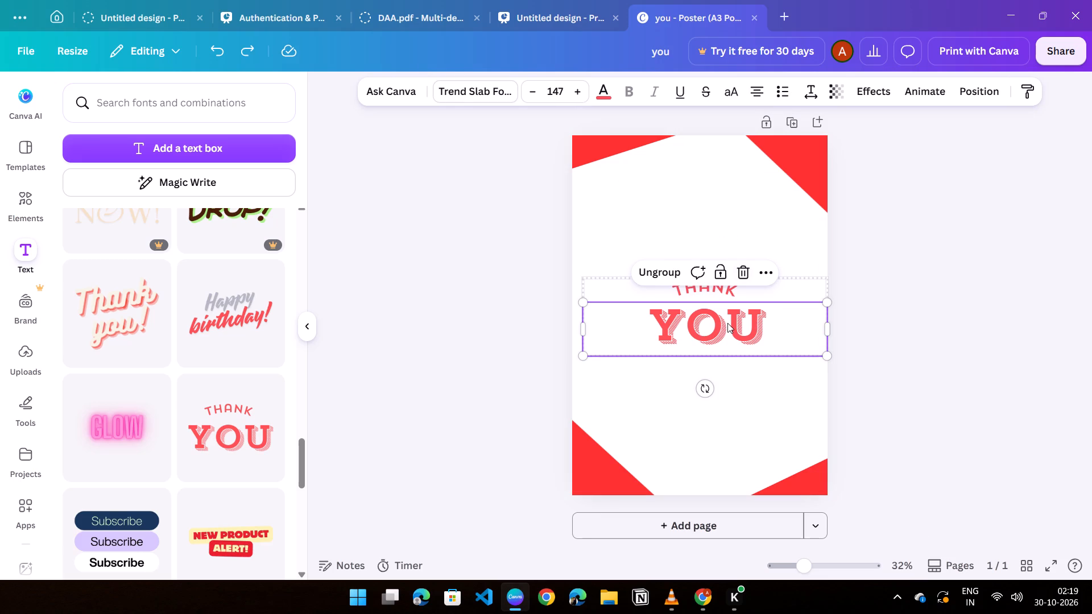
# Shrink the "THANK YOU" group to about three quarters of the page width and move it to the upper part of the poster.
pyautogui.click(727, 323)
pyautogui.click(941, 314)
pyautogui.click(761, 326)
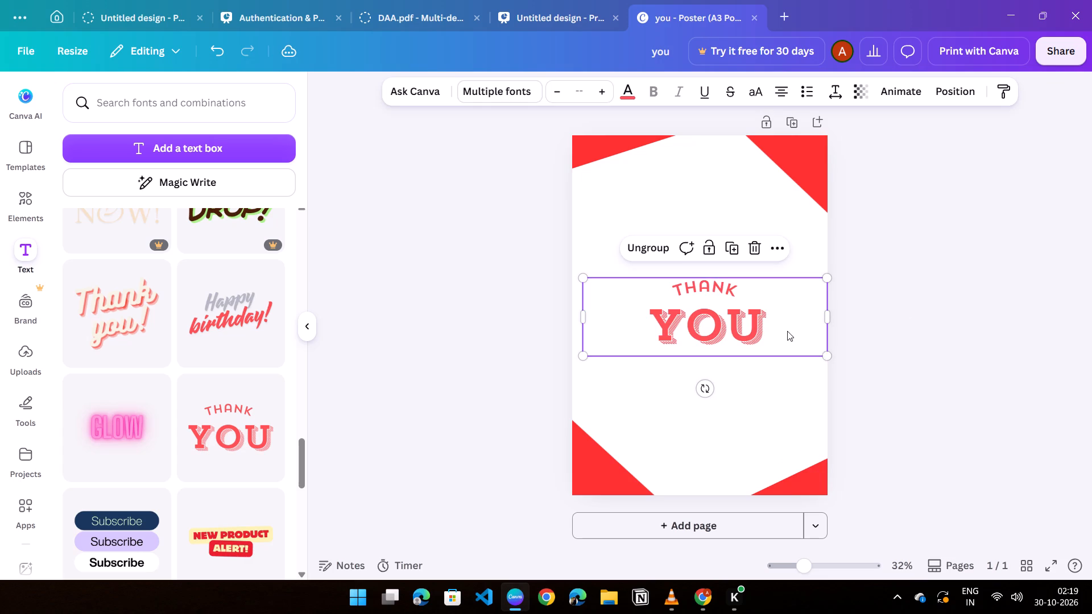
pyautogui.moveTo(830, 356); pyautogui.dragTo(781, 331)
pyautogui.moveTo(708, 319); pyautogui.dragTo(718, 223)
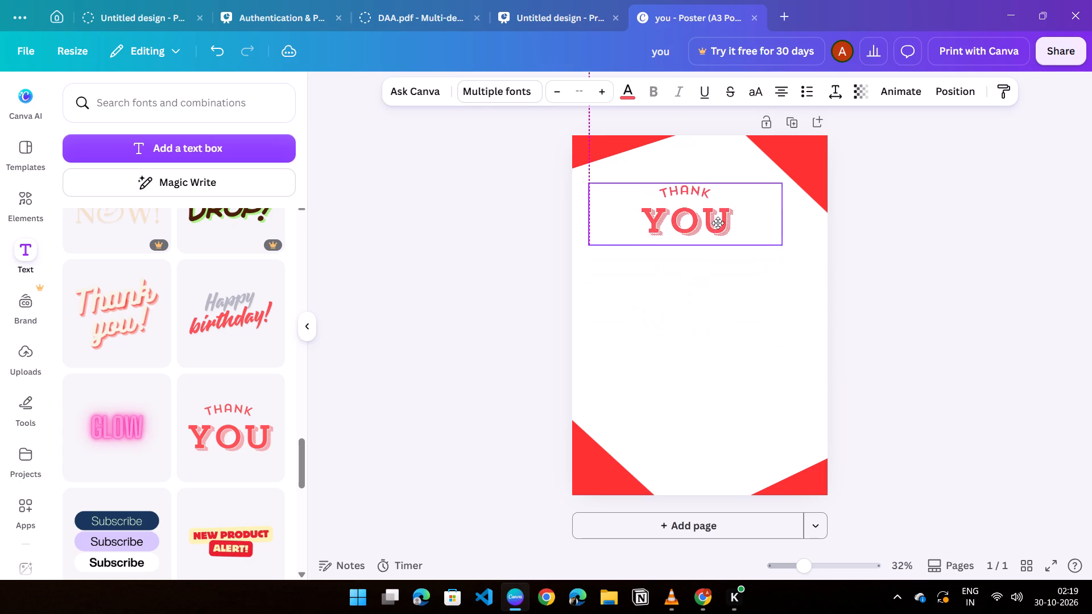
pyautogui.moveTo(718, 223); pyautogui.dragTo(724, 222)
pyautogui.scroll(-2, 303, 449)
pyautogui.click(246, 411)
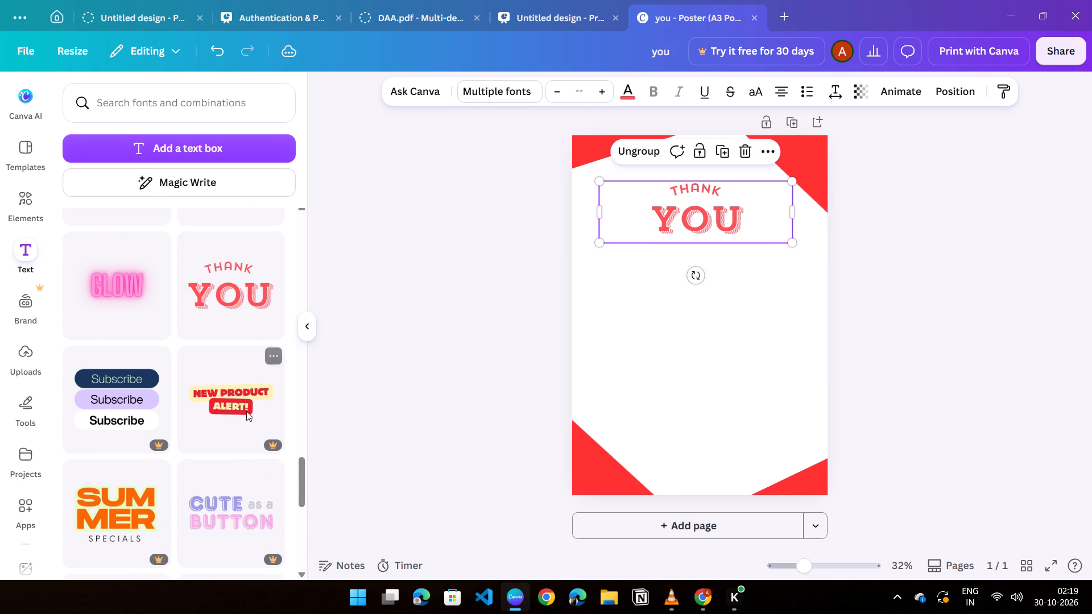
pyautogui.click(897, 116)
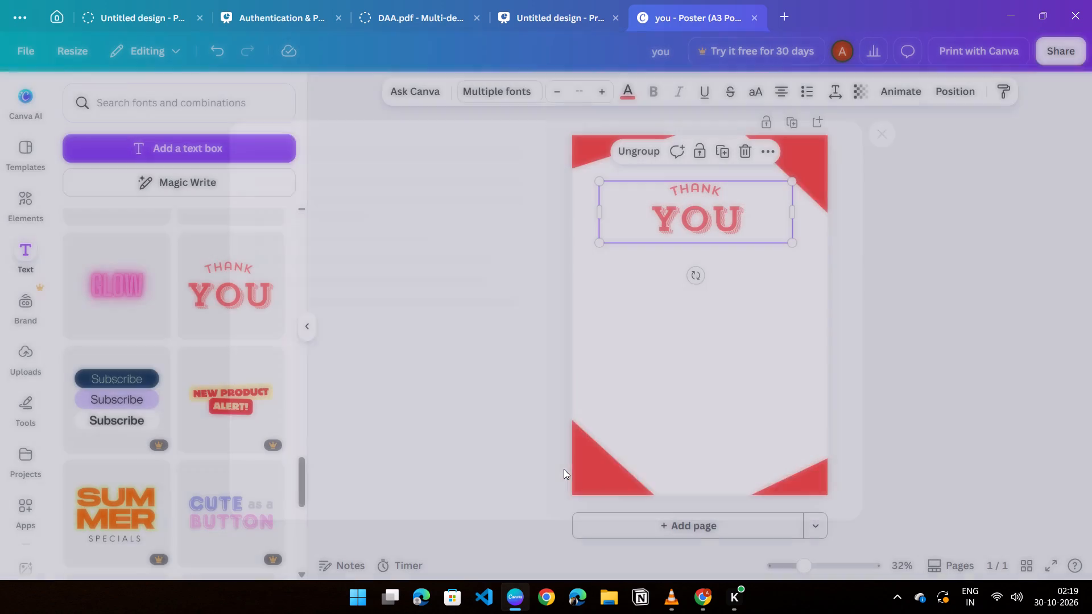
# Find the grey and red "Happy birthday!" font combination among the text styles and add it to the poster.
pyautogui.scroll(3, 44, 432)
pyautogui.scroll(2, 148, 392)
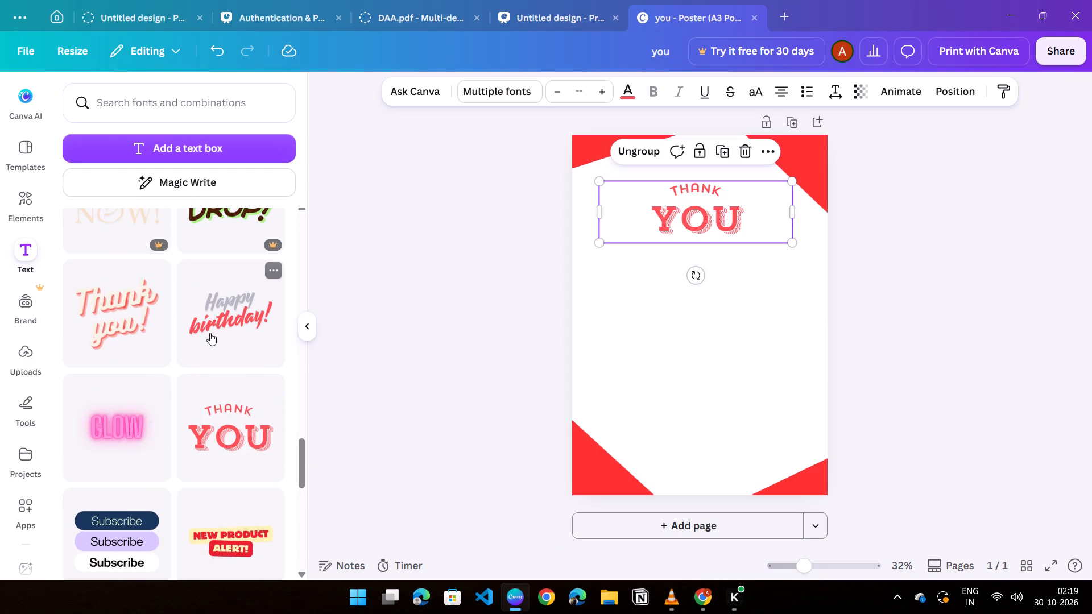
pyautogui.click(217, 324)
# Delete both the "YOU" and the "THANK" text from the upper part of the poster.
pyautogui.click(723, 225)
pyautogui.moveTo(728, 216); pyautogui.dragTo(729, 216)
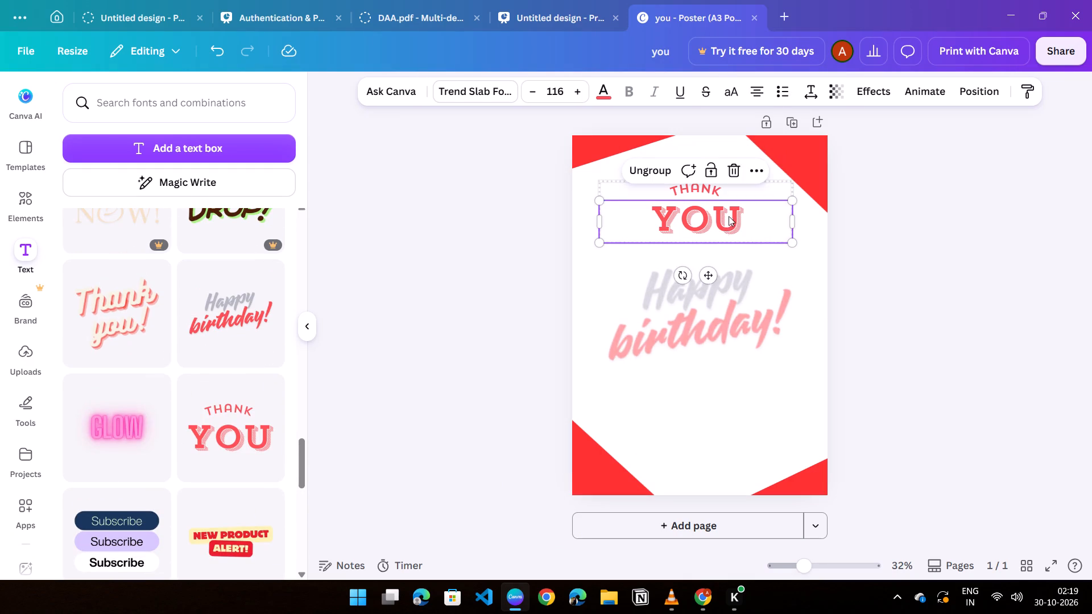
pyautogui.moveTo(729, 216); pyautogui.dragTo(734, 225)
pyautogui.click(738, 182)
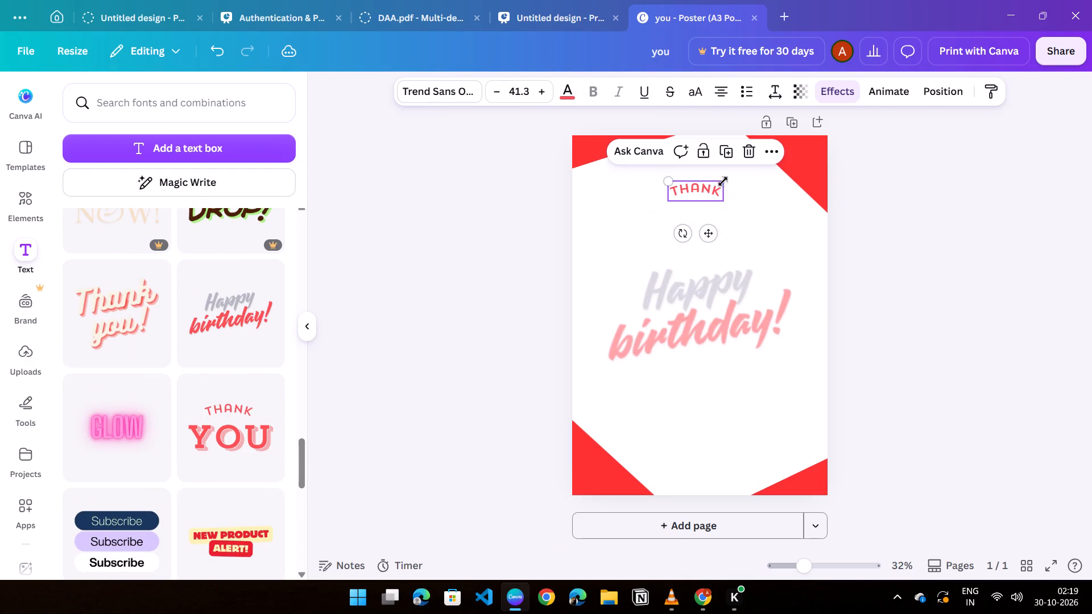
pyautogui.click(715, 183)
pyautogui.click(788, 208)
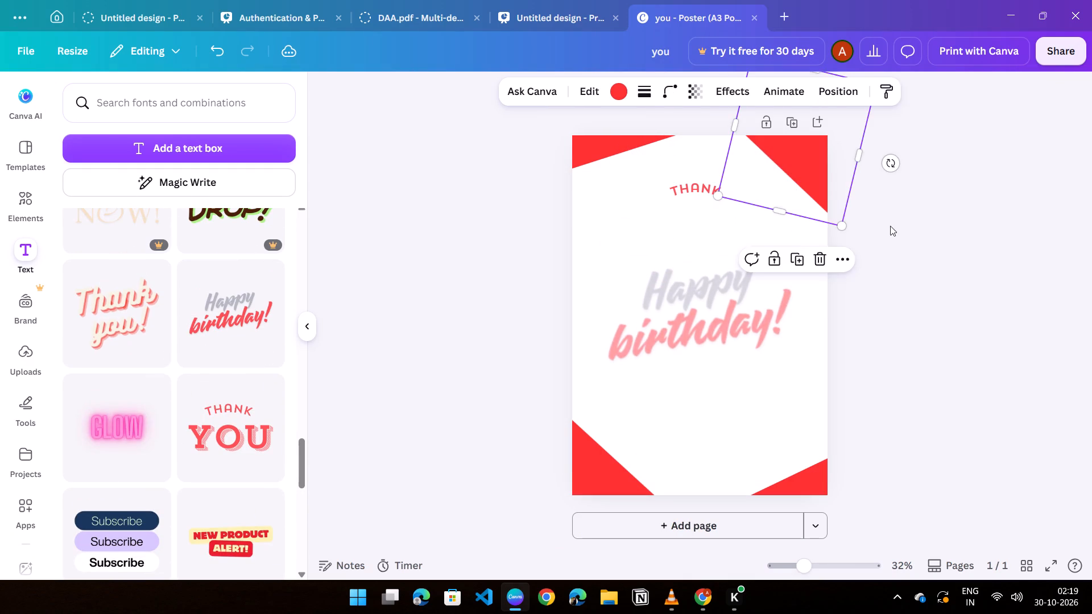
pyautogui.click(682, 215)
pyautogui.click(696, 193)
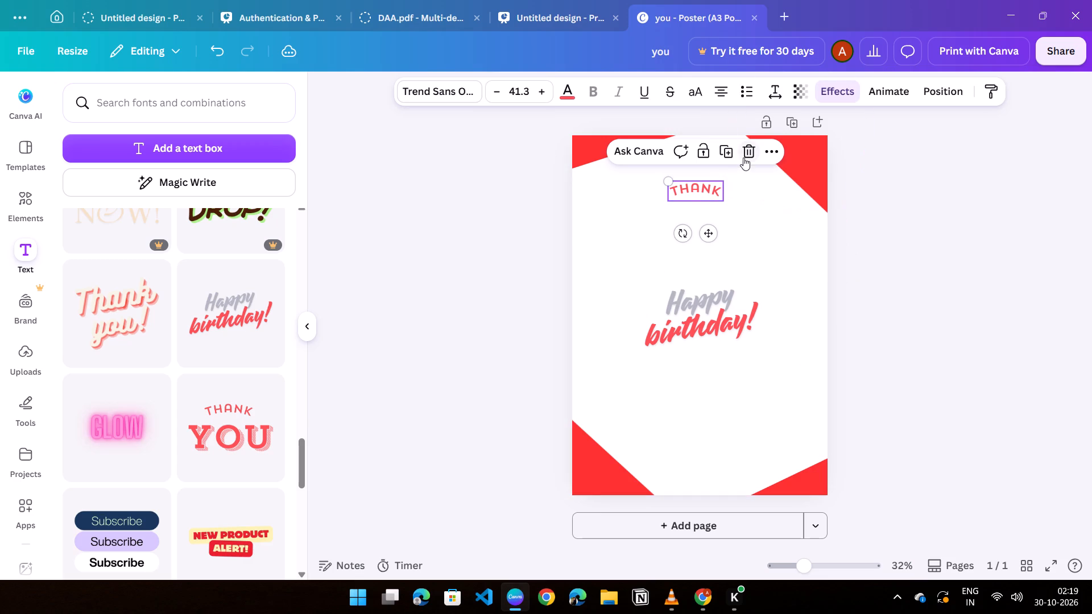
pyautogui.click(746, 156)
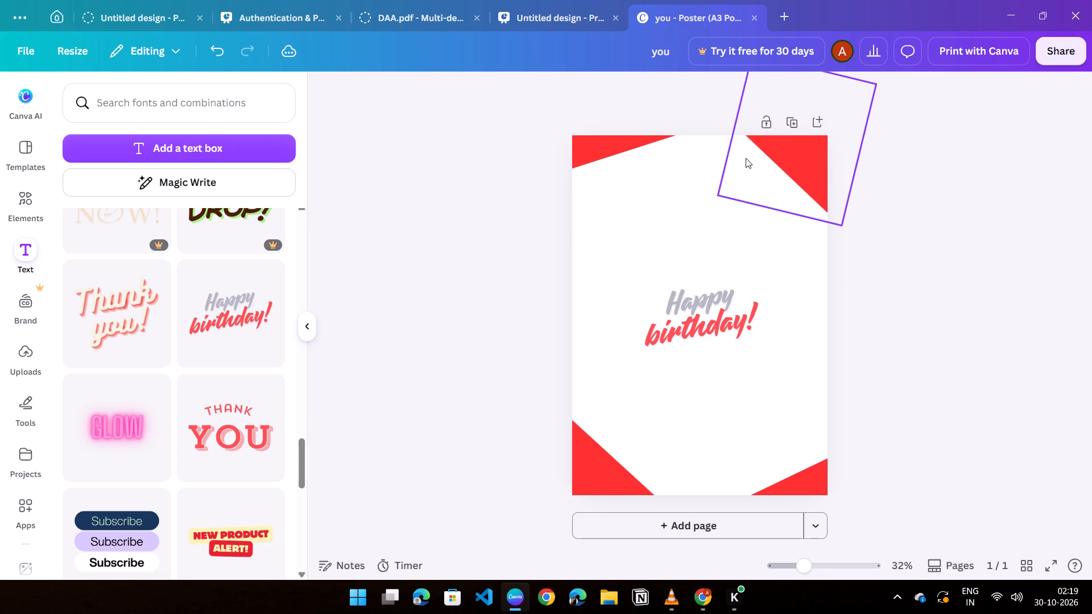
# Enlarge the "Happy birthday!" text group to slightly more than the page width and move it back towards the middle.
pyautogui.click(719, 318)
pyautogui.moveTo(800, 364); pyautogui.dragTo(837, 381)
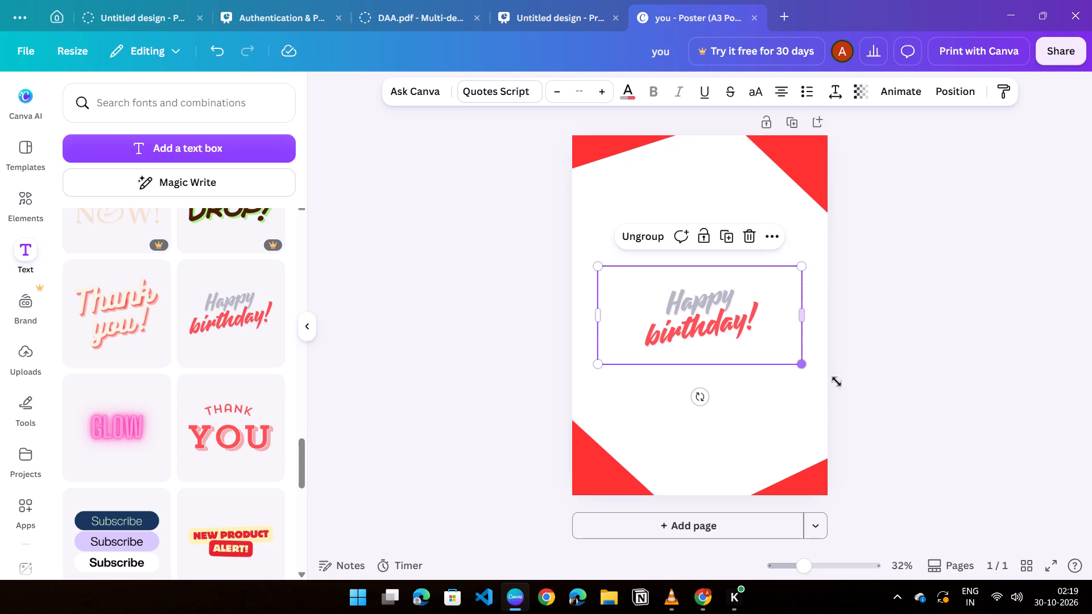
pyautogui.moveTo(837, 381); pyautogui.dragTo(866, 395)
pyautogui.moveTo(748, 338); pyautogui.dragTo(707, 310)
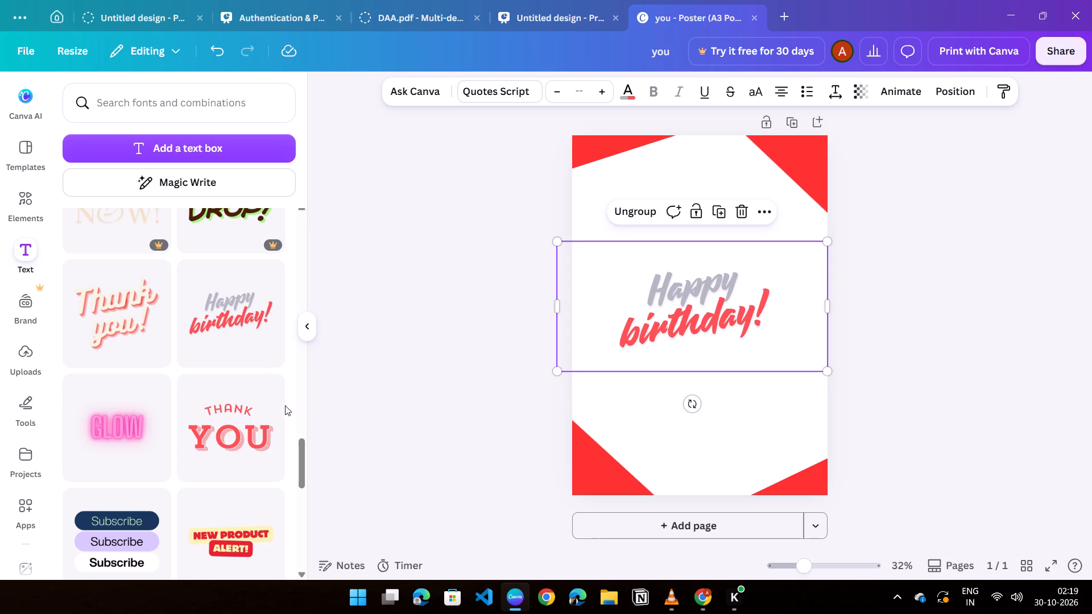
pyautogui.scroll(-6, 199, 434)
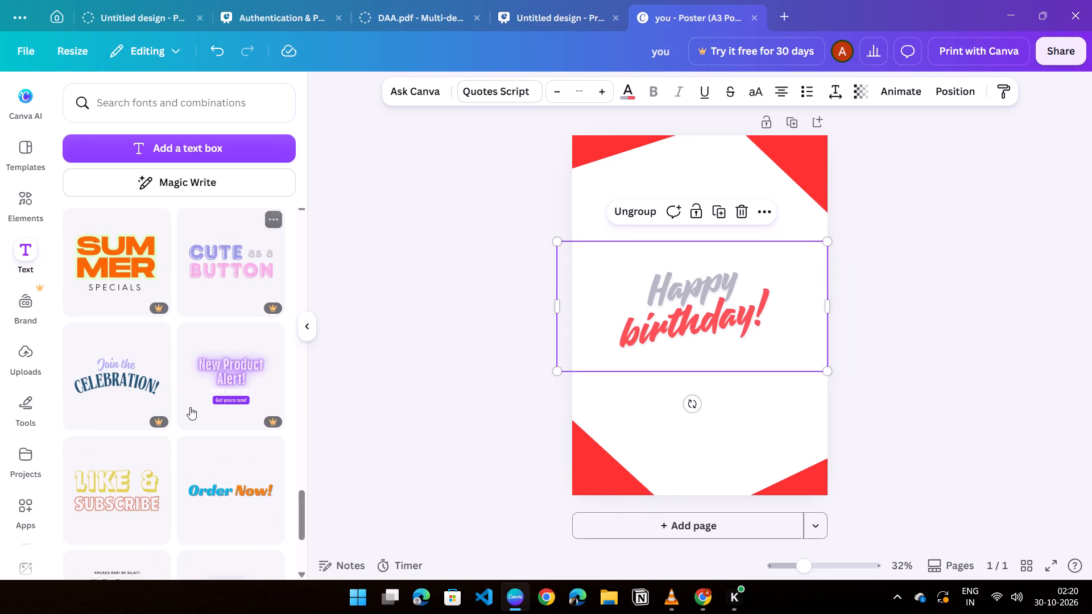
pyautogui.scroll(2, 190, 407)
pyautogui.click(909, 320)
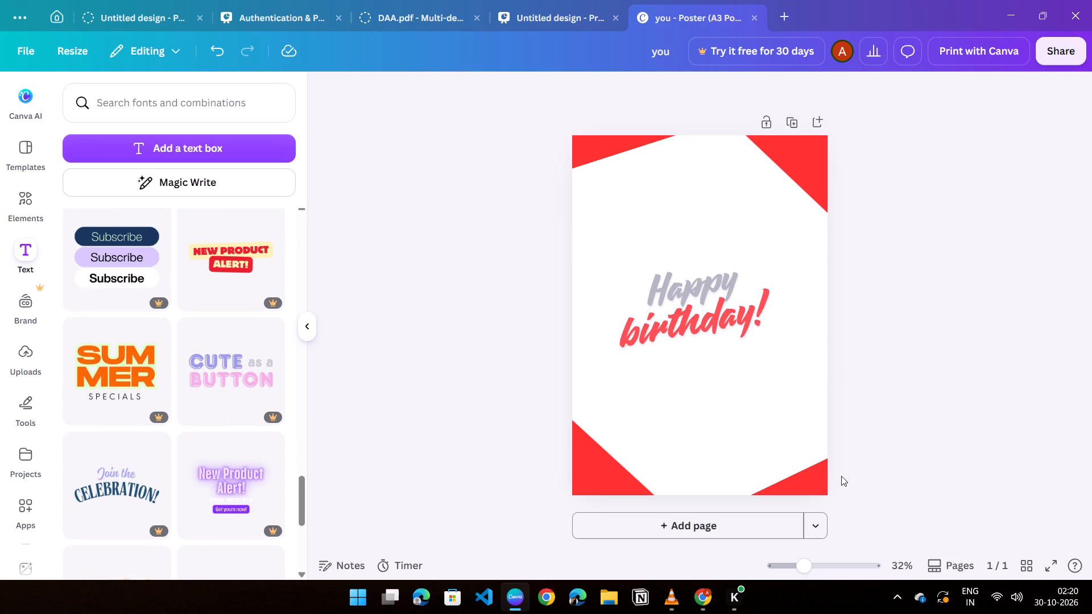
# Enlarge the "Happy birthday!" group slightly more and centre it horizontally on the poster.
pyautogui.moveTo(693, 313); pyautogui.dragTo(712, 316)
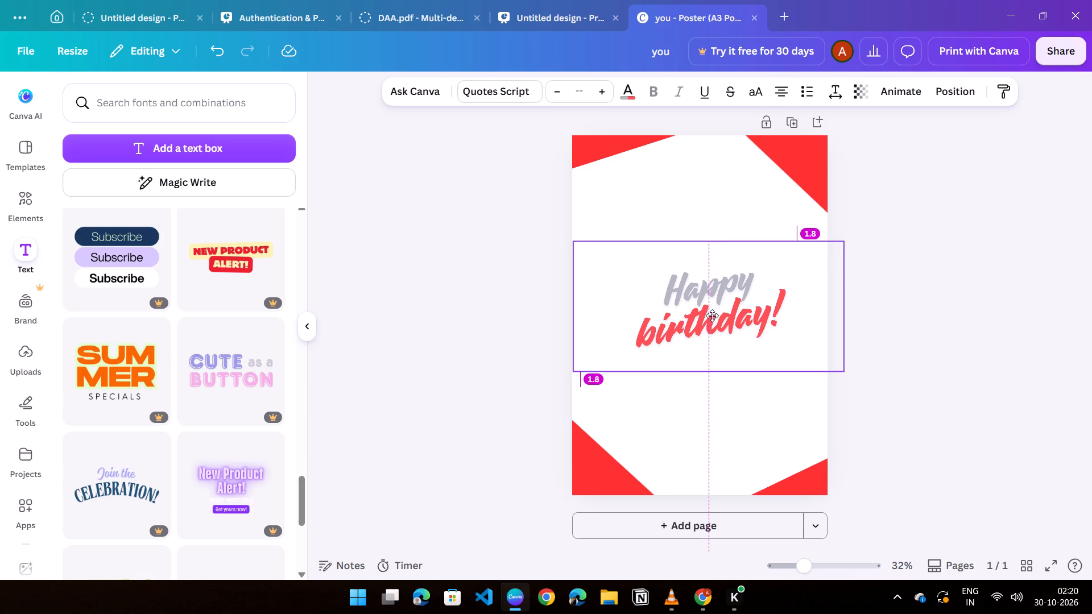
pyautogui.moveTo(712, 316); pyautogui.dragTo(706, 316)
pyautogui.moveTo(841, 372); pyautogui.dragTo(841, 375)
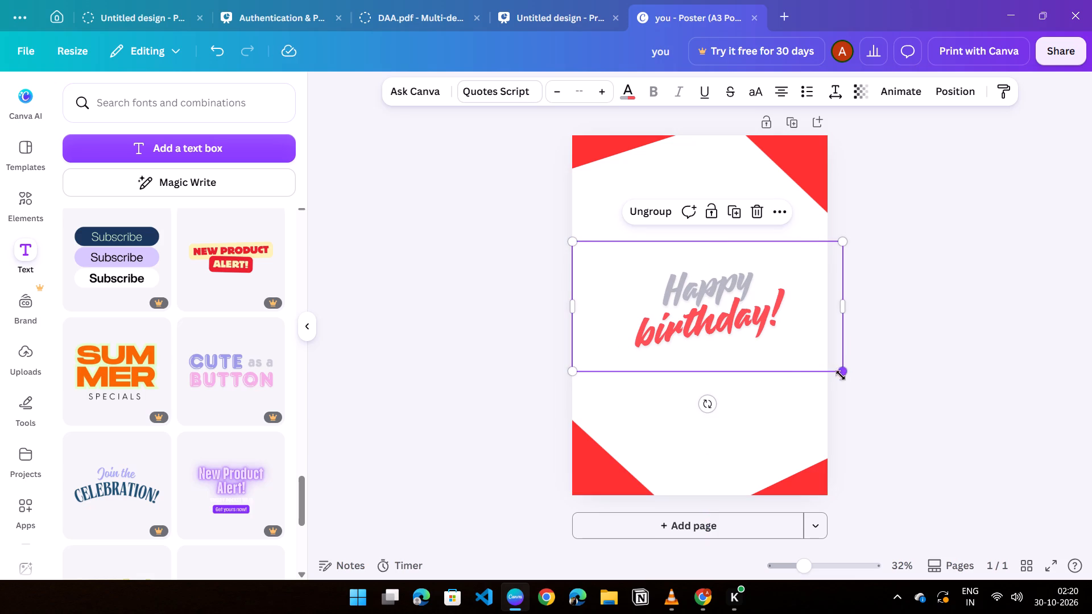
pyautogui.moveTo(841, 375); pyautogui.dragTo(846, 384)
pyautogui.moveTo(729, 322); pyautogui.dragTo(717, 320)
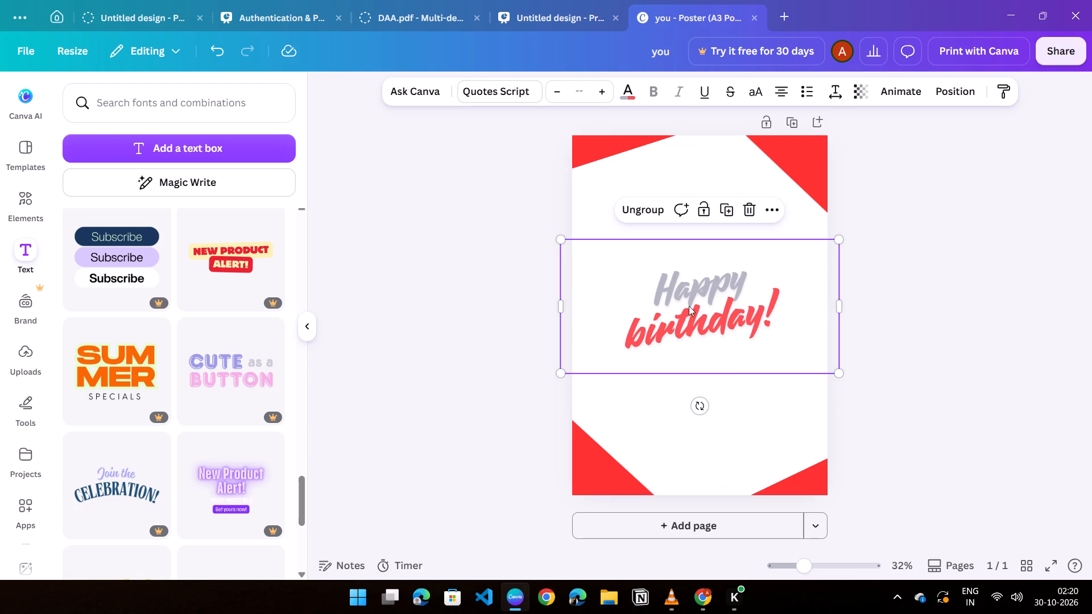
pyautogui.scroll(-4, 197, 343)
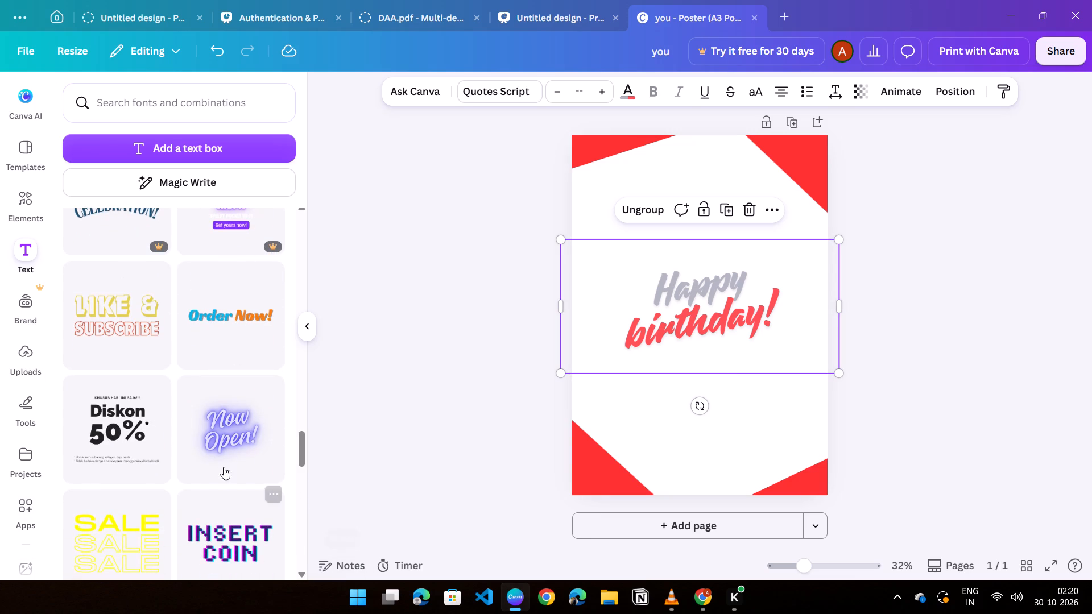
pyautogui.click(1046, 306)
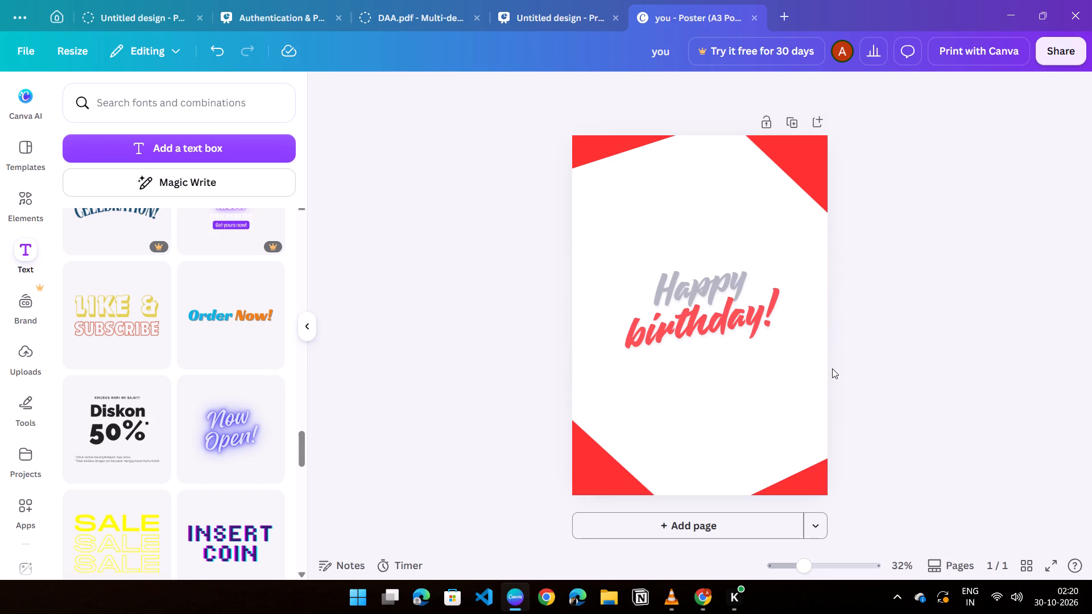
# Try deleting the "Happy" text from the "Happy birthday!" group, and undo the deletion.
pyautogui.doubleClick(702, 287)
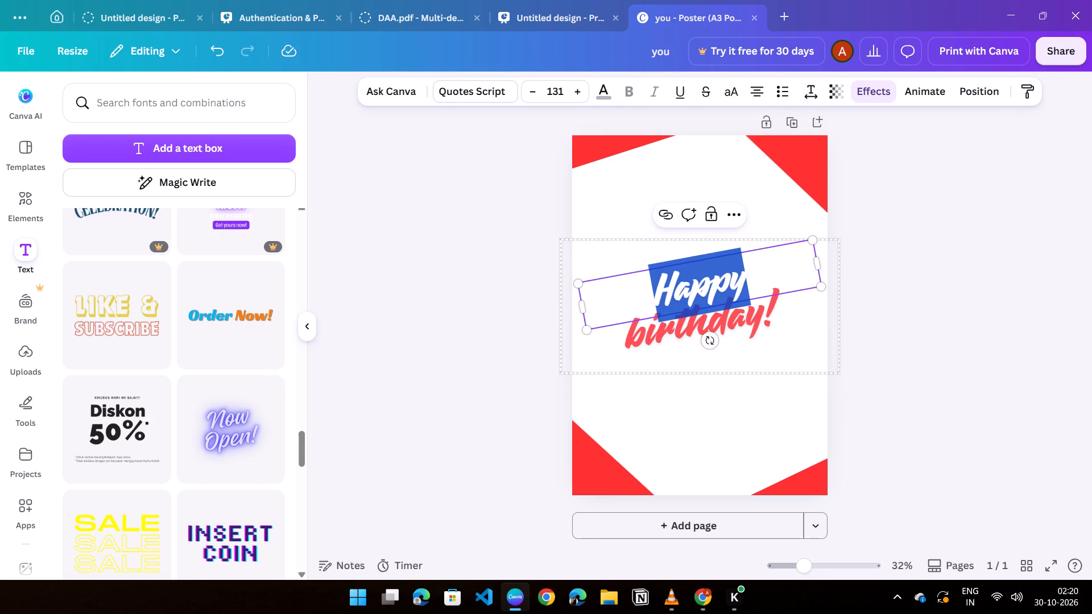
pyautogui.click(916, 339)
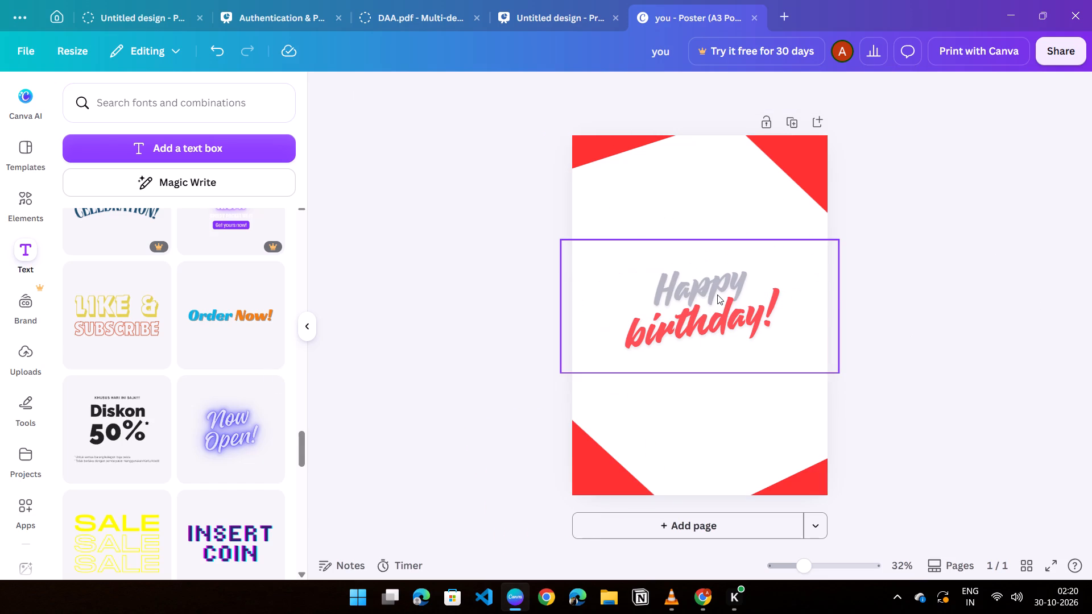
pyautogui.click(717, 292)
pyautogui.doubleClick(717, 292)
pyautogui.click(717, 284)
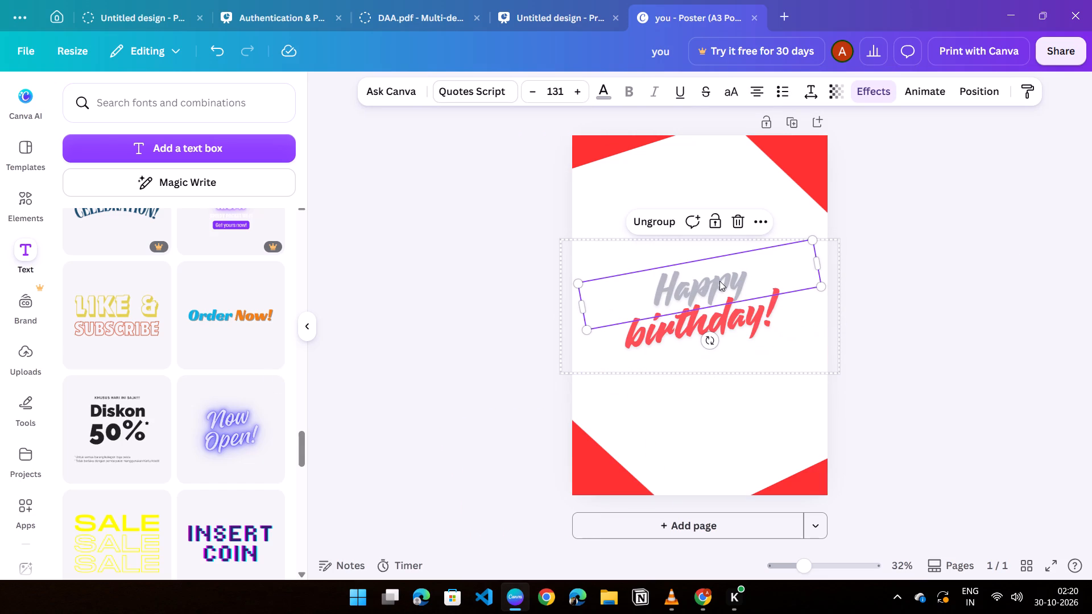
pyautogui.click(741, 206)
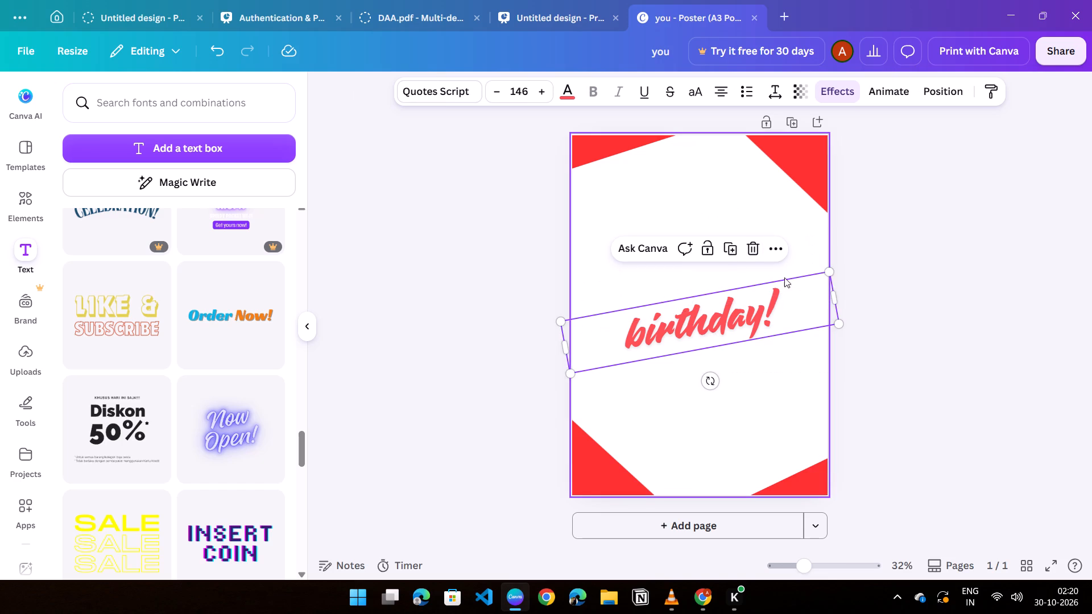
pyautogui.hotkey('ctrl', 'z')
# Replace the "Happy" text in the "Happy birthday!" group with "JOIN".
pyautogui.doubleClick(719, 275)
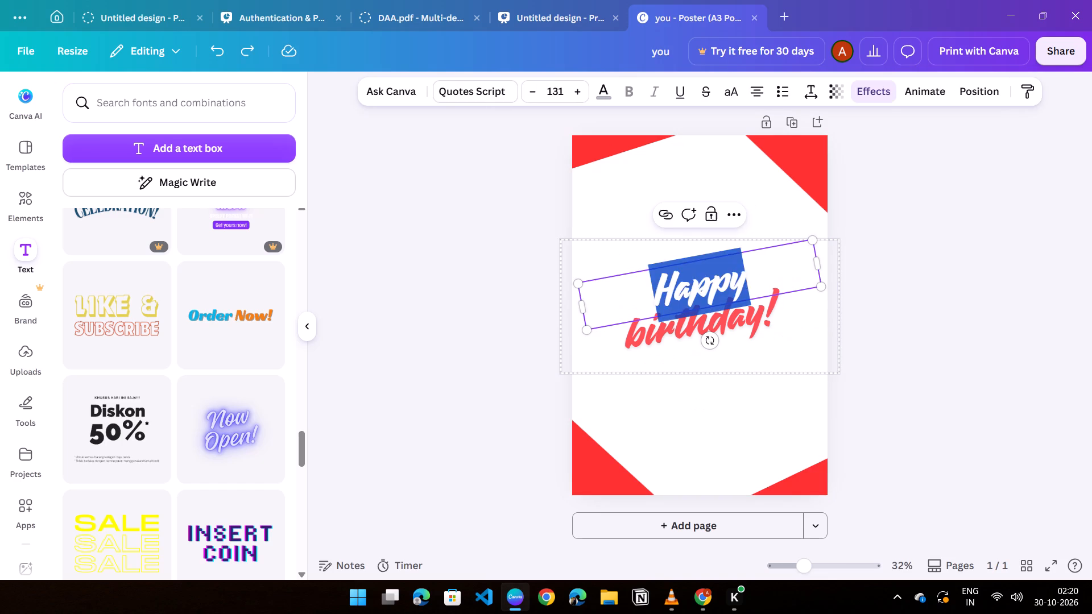
pyautogui.click(718, 282)
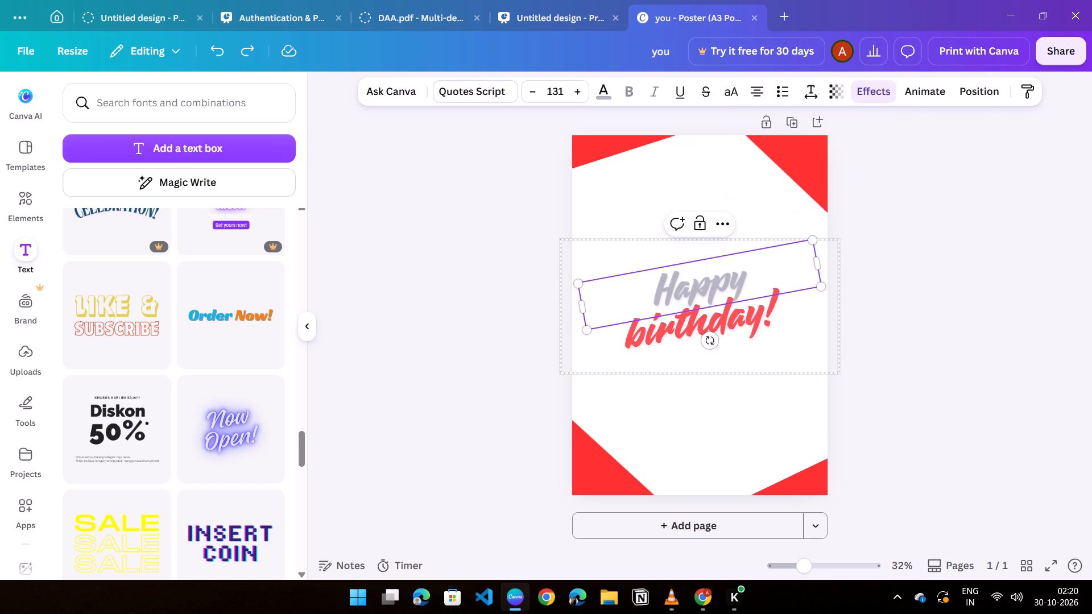
pyautogui.doubleClick(744, 282)
pyautogui.press('BackSpace')
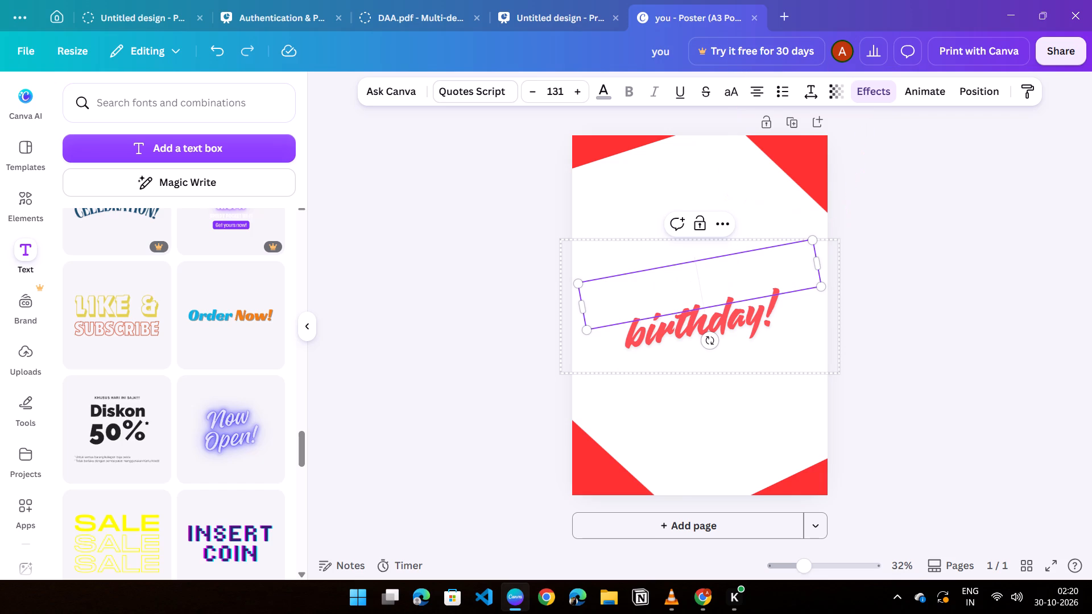
pyautogui.write('JOIN')
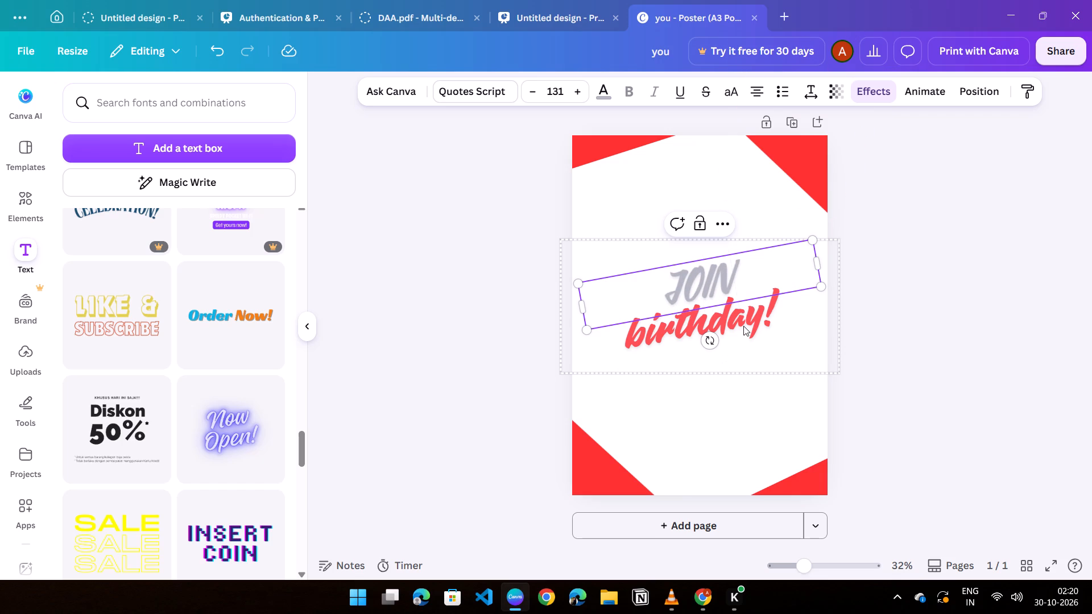
# Replace the "birthday!" text in the same group with "NOW".
pyautogui.doubleClick(743, 326)
pyautogui.press('BackSpace')
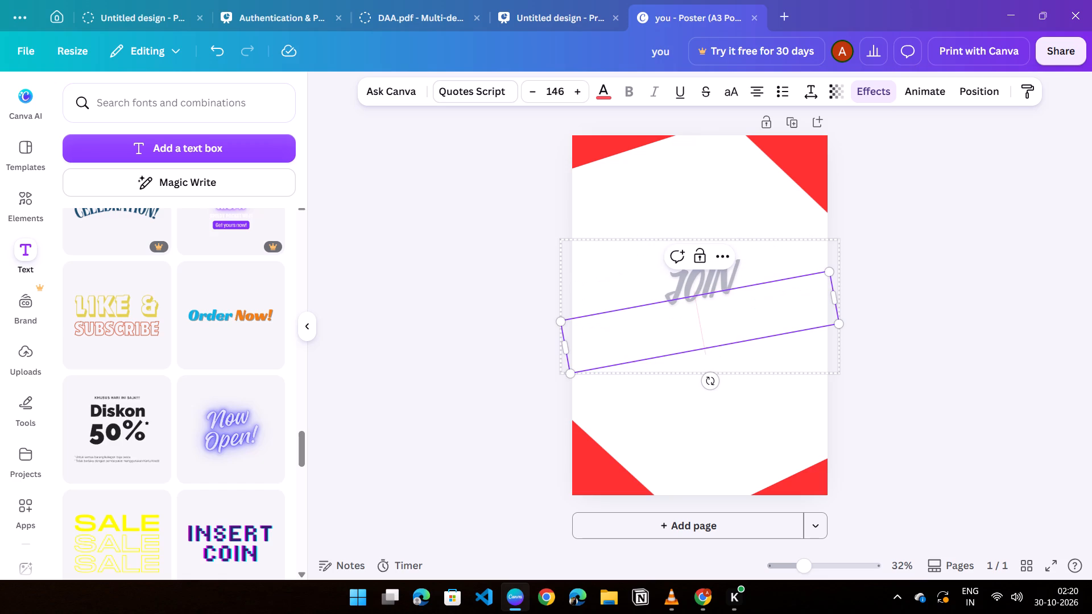
pyautogui.write('NOW')
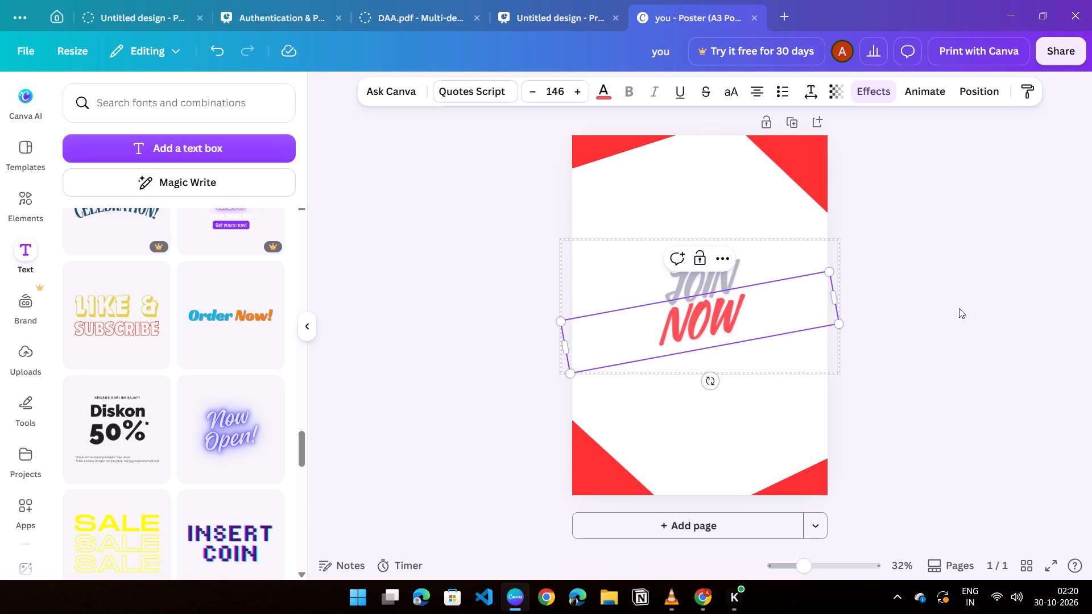
pyautogui.click(959, 308)
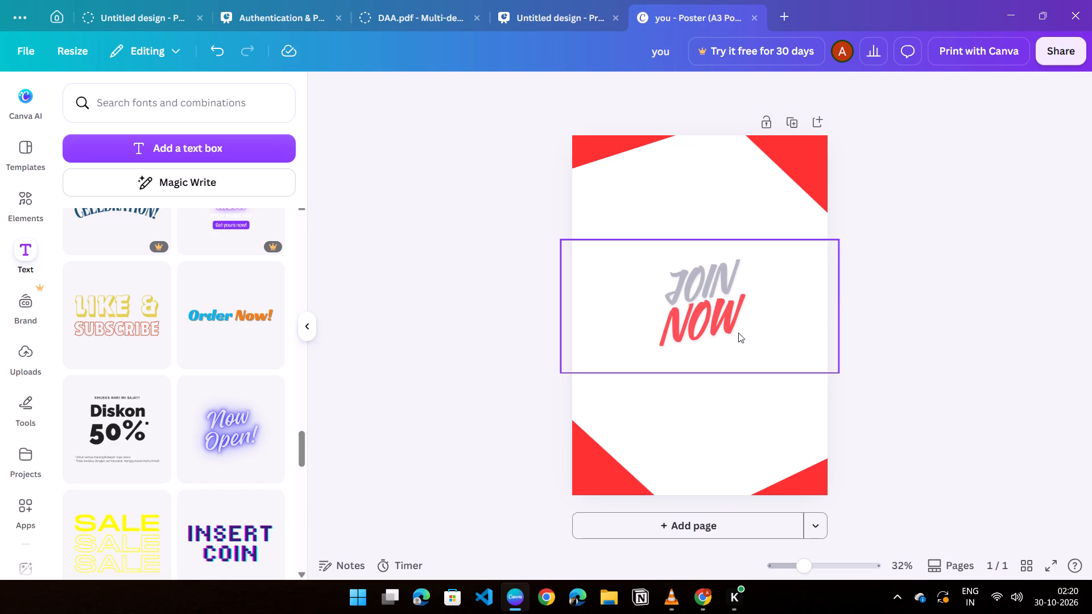
pyautogui.click(734, 333)
pyautogui.click(942, 343)
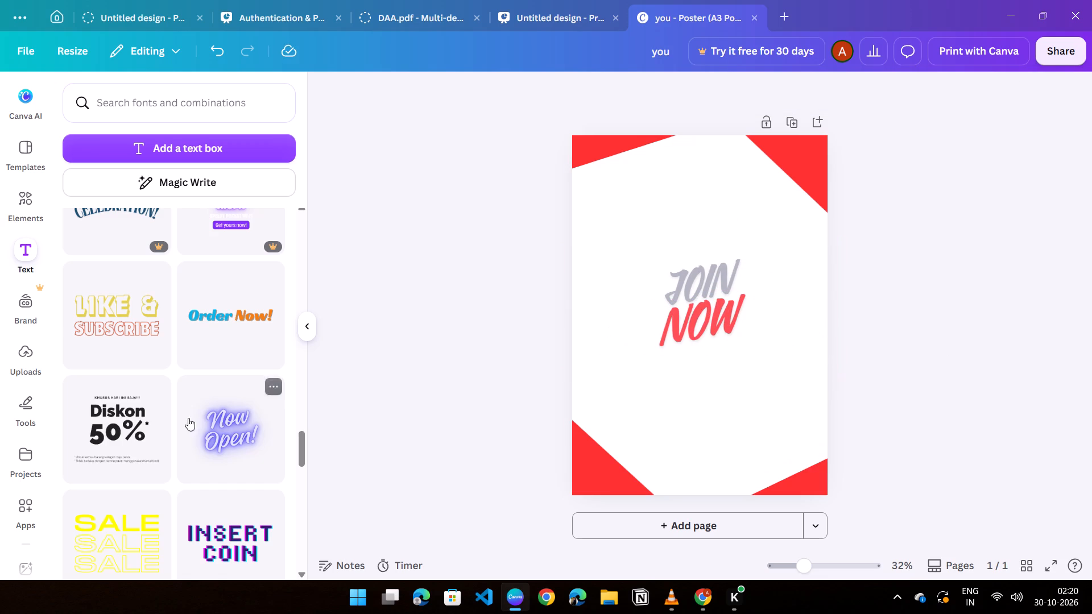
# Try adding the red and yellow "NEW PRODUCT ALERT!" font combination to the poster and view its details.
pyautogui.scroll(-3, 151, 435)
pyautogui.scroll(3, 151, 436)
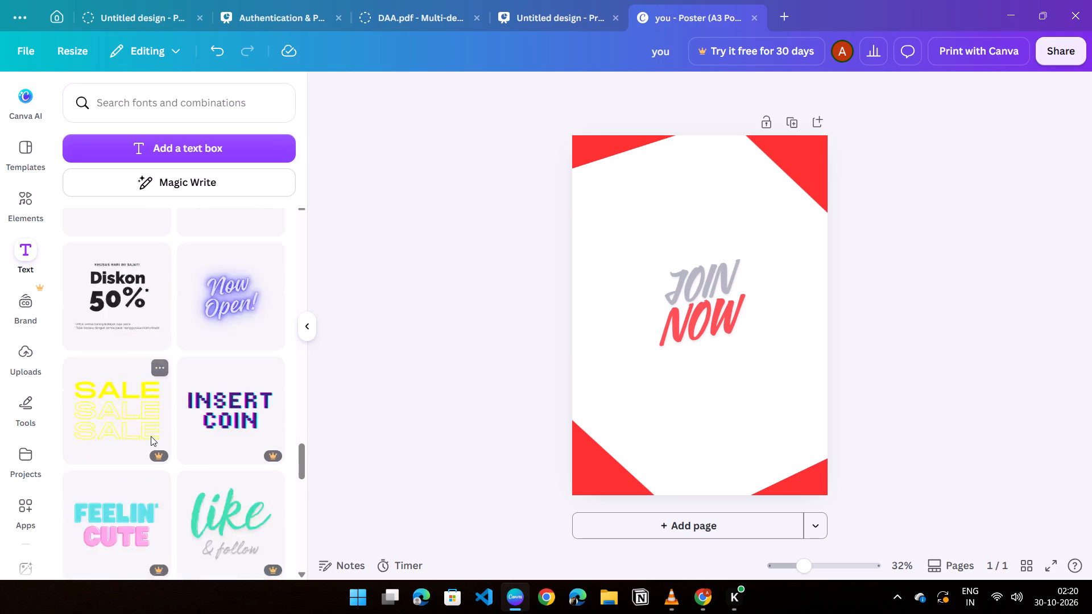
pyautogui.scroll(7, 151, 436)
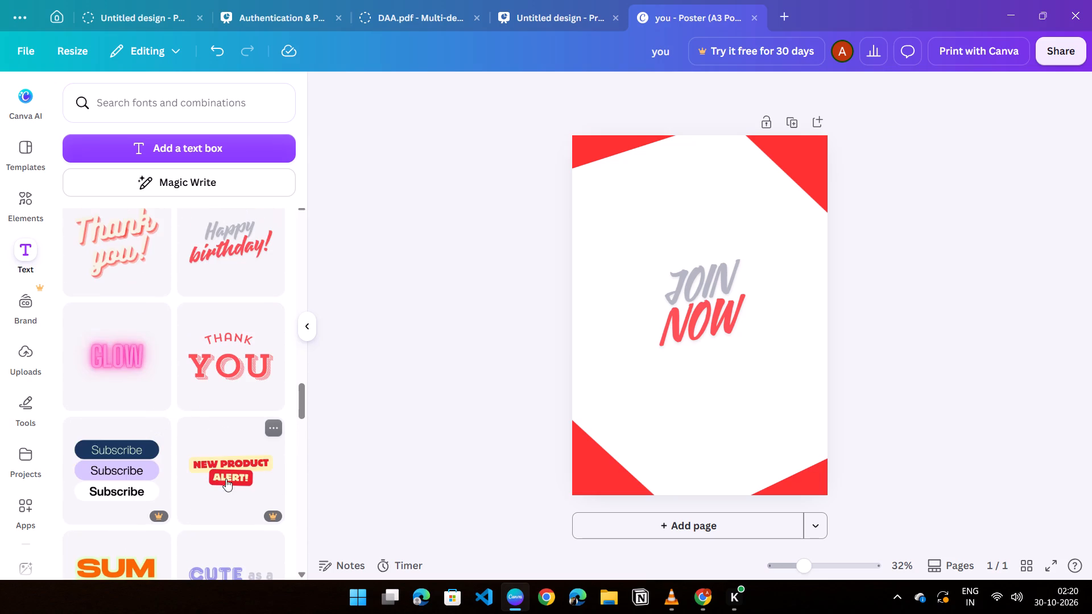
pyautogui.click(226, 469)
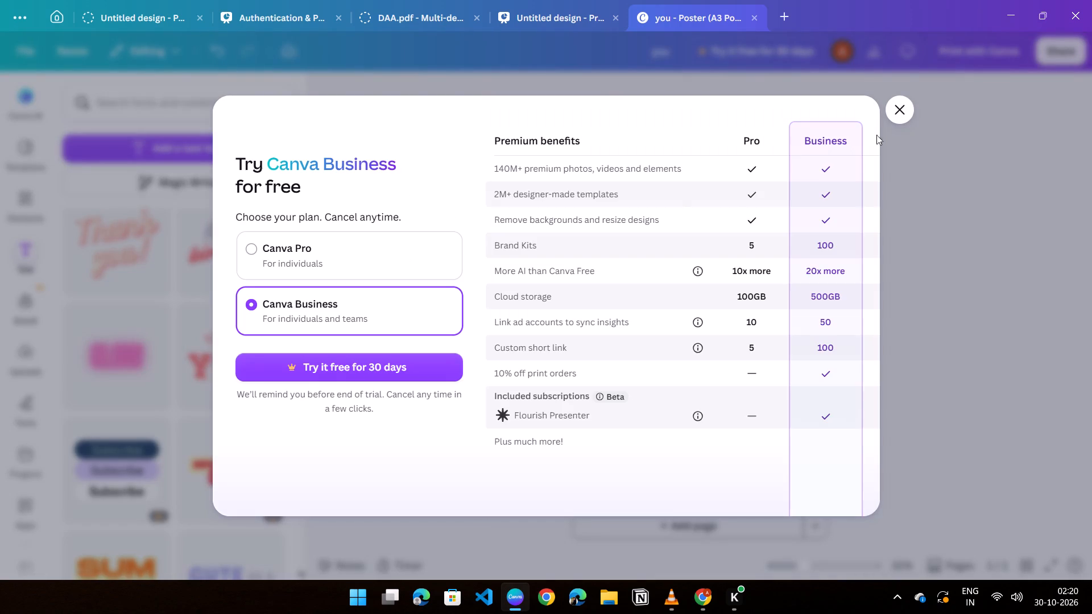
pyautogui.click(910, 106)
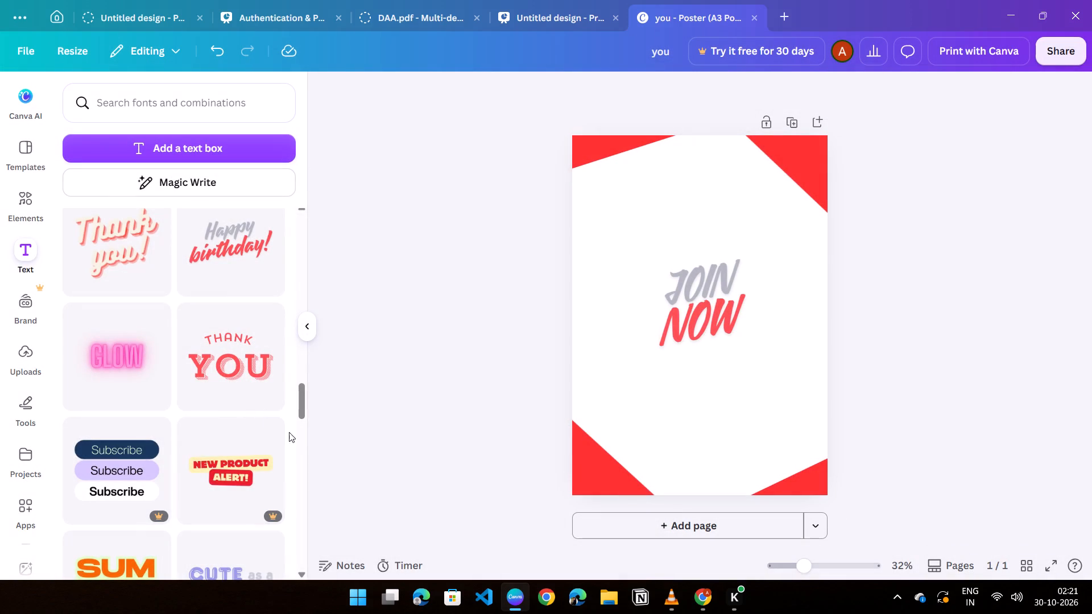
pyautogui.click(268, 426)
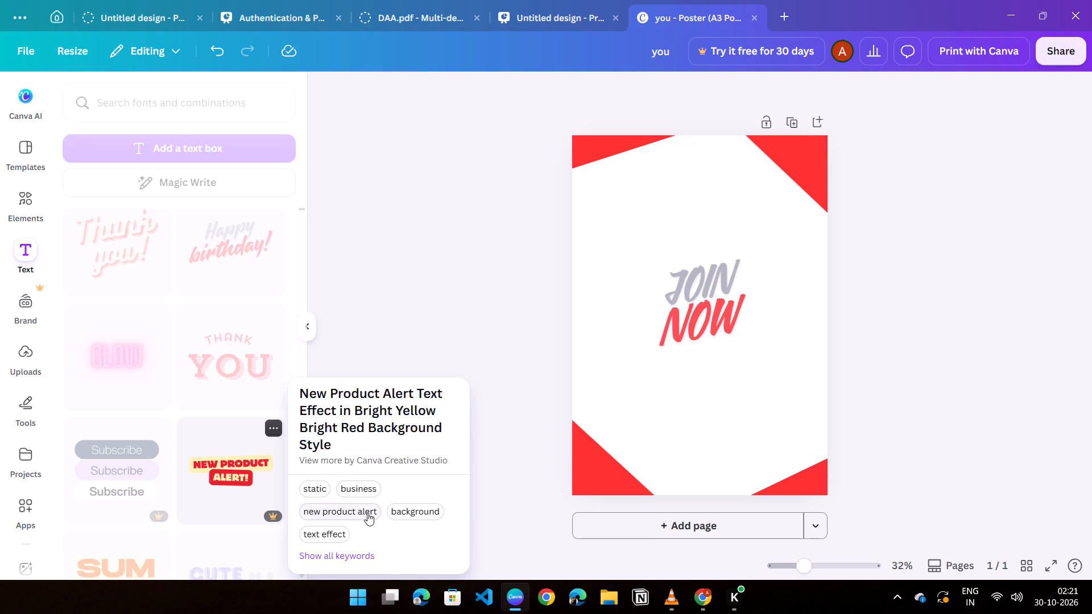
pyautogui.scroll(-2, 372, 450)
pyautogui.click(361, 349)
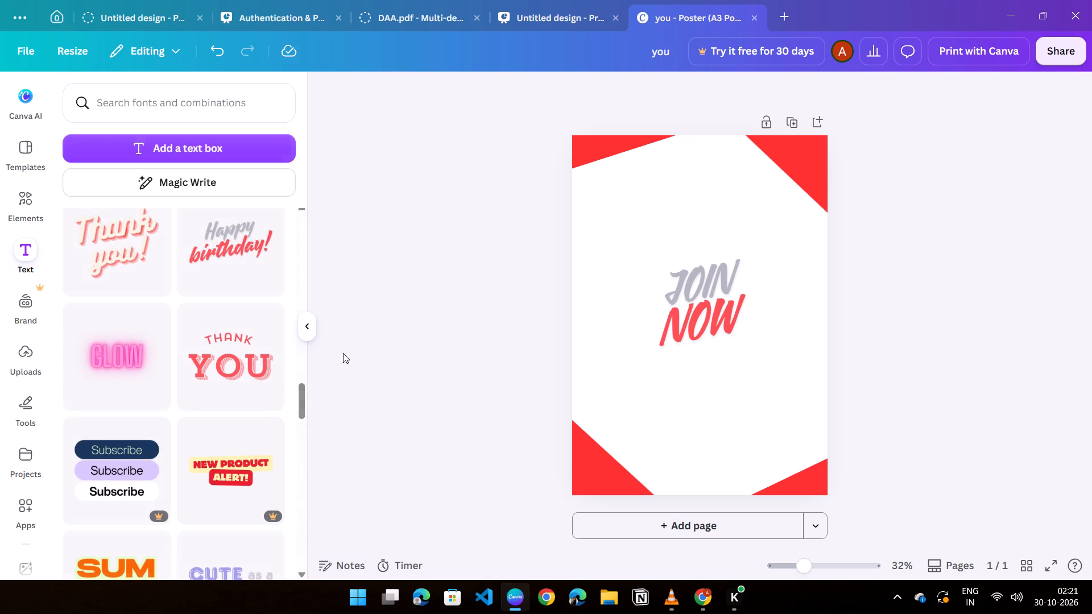
# Browse the font combinations for another text style that suits the poster alongside "JOIN NOW".
pyautogui.scroll(-4, 189, 418)
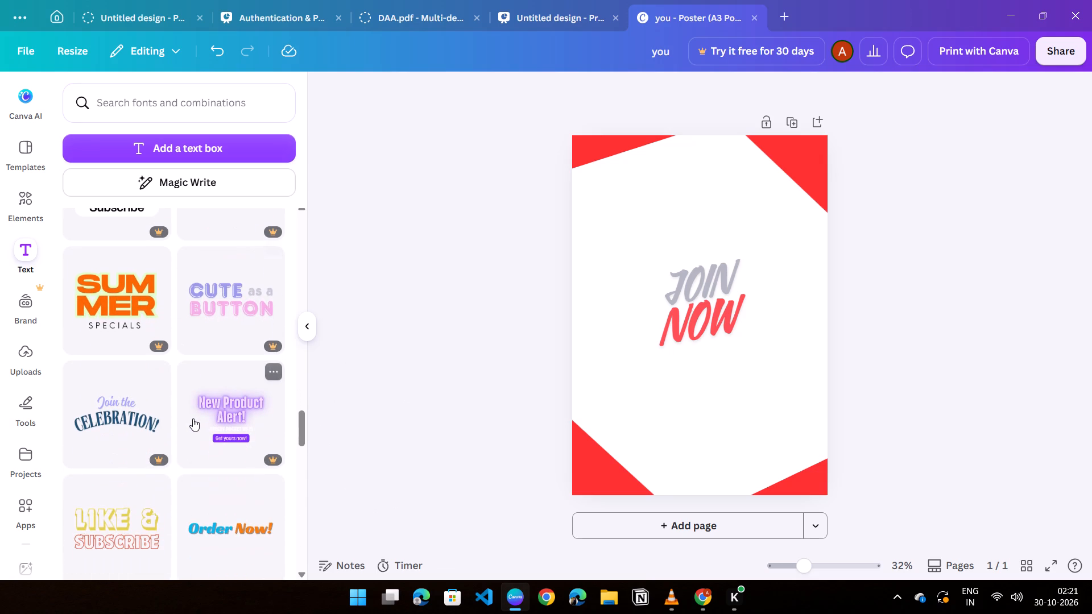
pyautogui.scroll(-4, 227, 388)
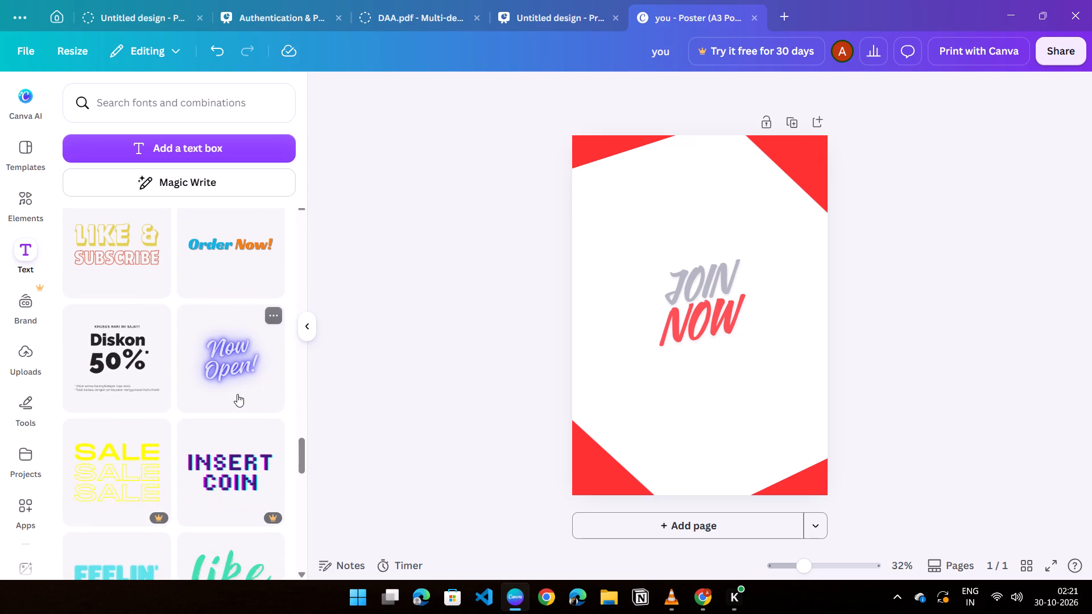
pyautogui.scroll(-3, 214, 395)
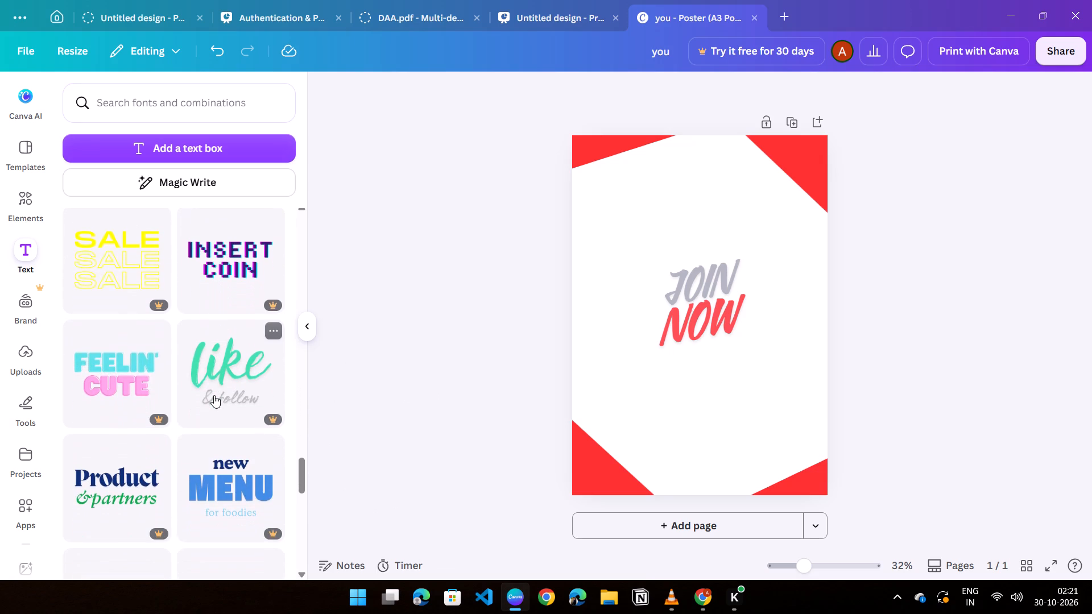
pyautogui.scroll(-3, 214, 395)
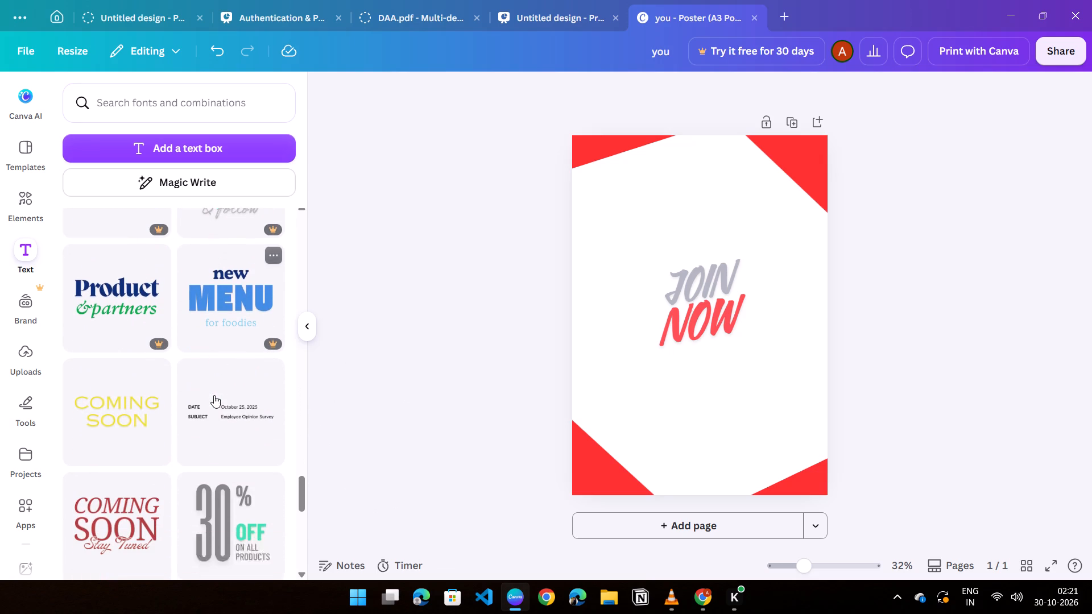
pyautogui.scroll(-1, 119, 499)
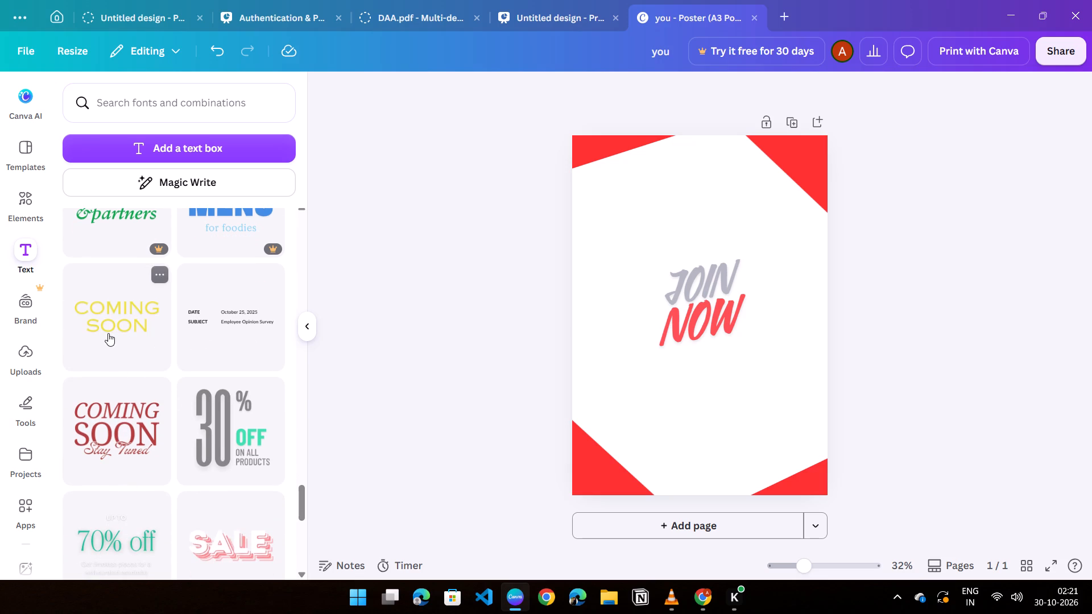
pyautogui.scroll(-3, 110, 380)
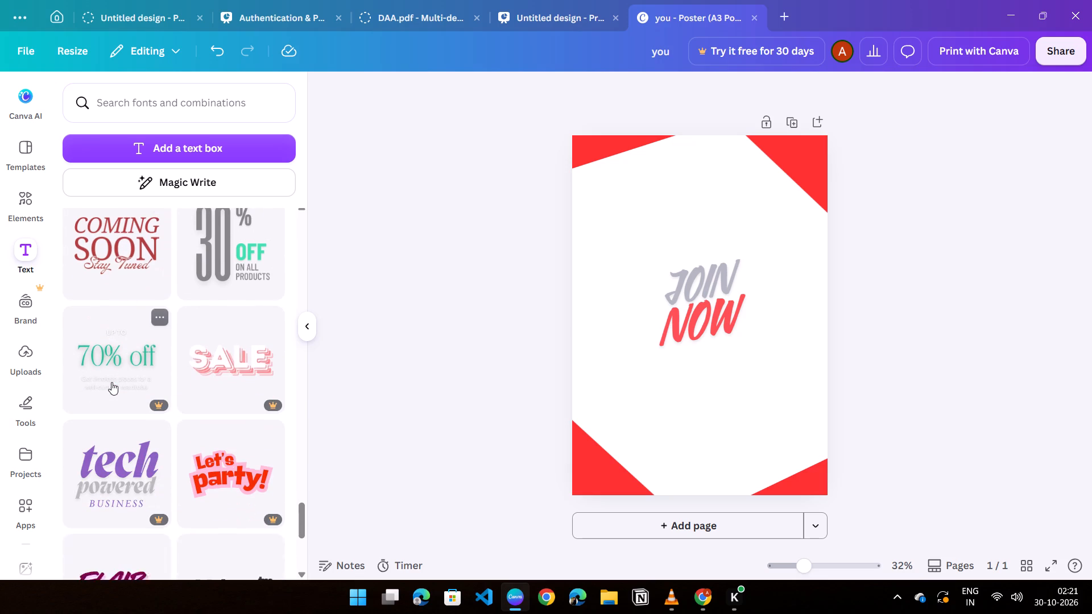
pyautogui.scroll(-2, 112, 385)
pyautogui.scroll(1, 112, 387)
pyautogui.scroll(-2, 112, 387)
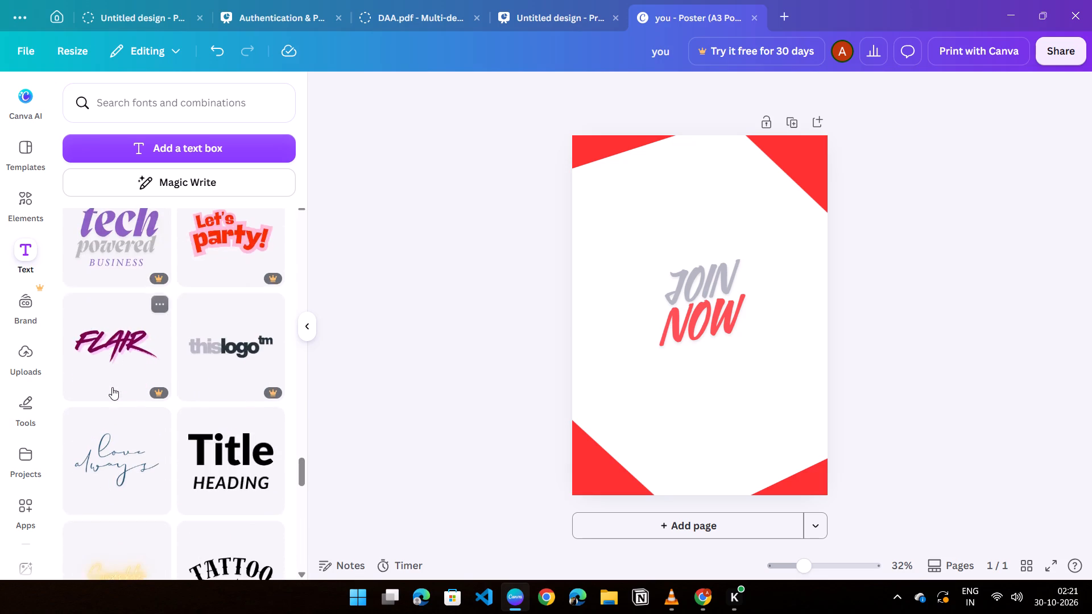
pyautogui.scroll(-5, 112, 387)
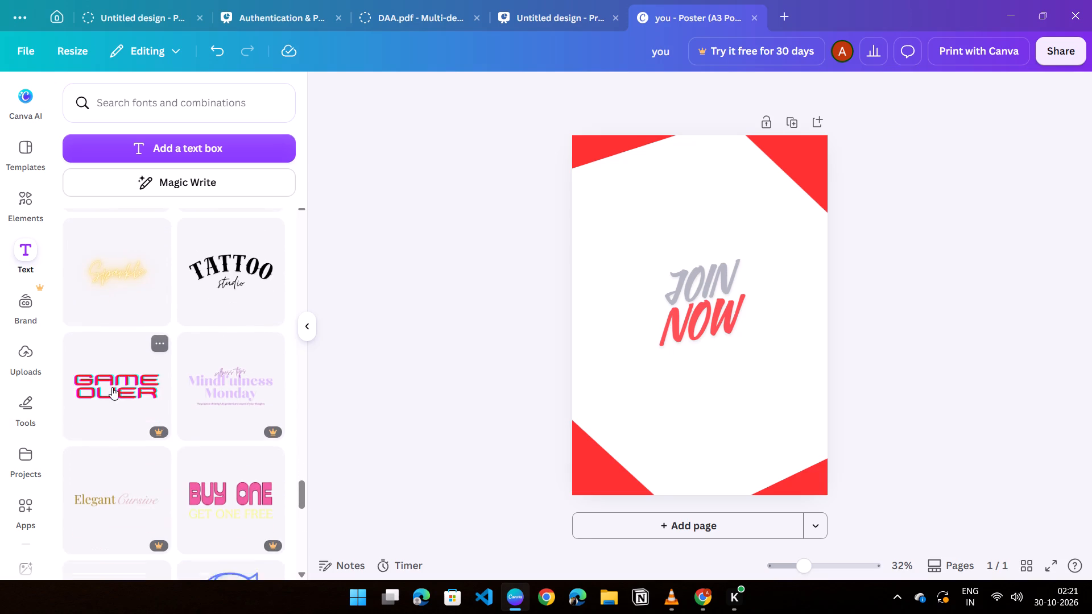
pyautogui.scroll(-8, 112, 387)
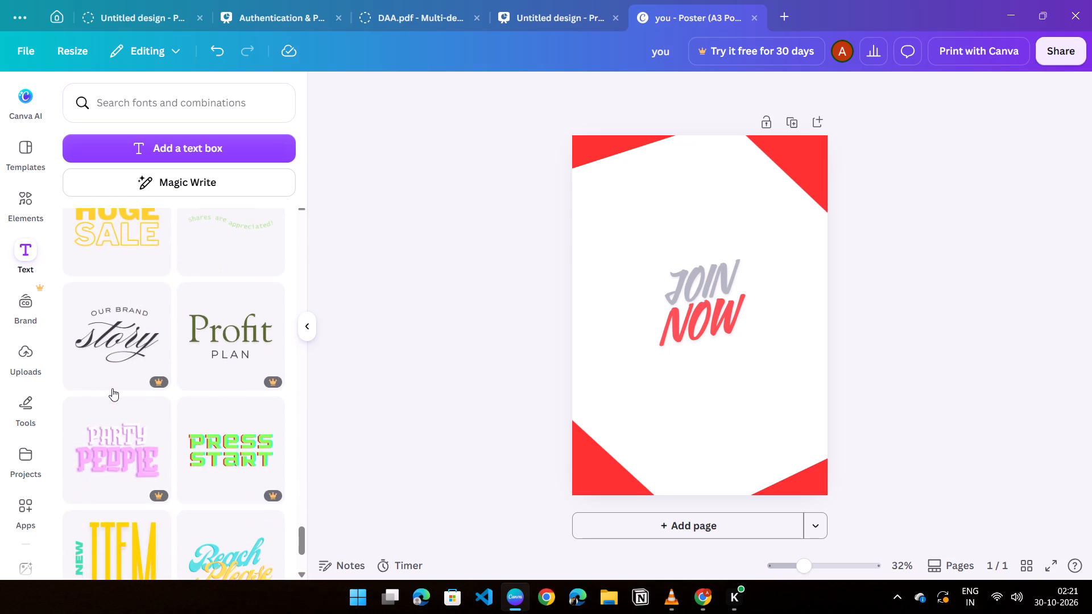
pyautogui.scroll(-7, 112, 388)
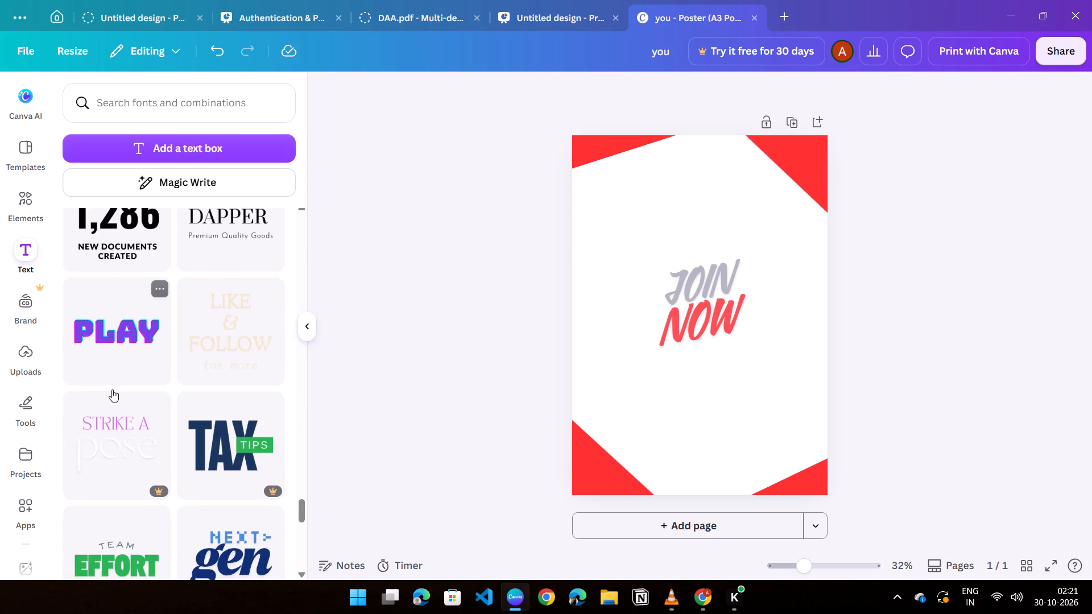
pyautogui.scroll(-6, 112, 389)
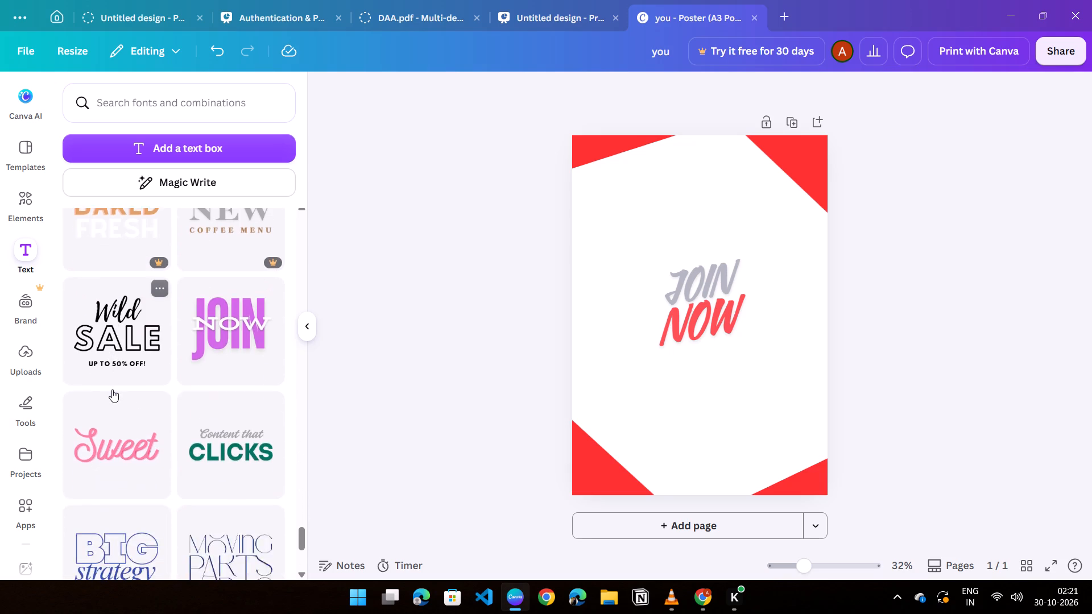
pyautogui.scroll(-2, 112, 389)
# Add the "Content that CLICKS" font combination to the poster and move its "CLICKS" text below "JOIN NOW".
pyautogui.doubleClick(223, 315)
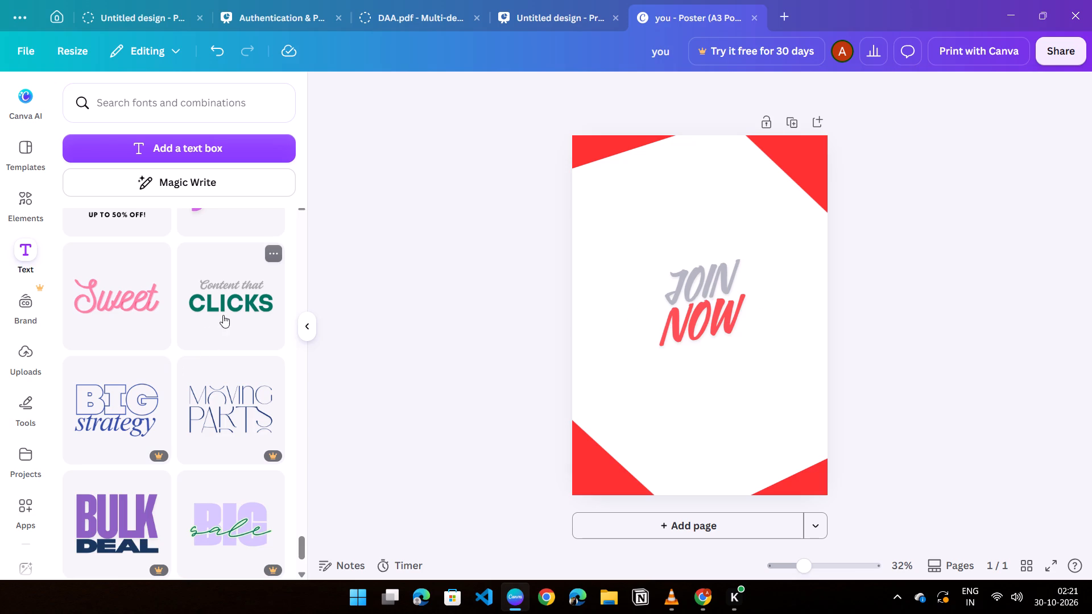
pyautogui.click(735, 321)
pyautogui.moveTo(734, 325); pyautogui.dragTo(729, 381)
# Delete the "Content that" line belonging to the lowered "CLICKS" and the duplicate "Content that CLICKS" group covering "JOIN NOW".
pyautogui.click(719, 303)
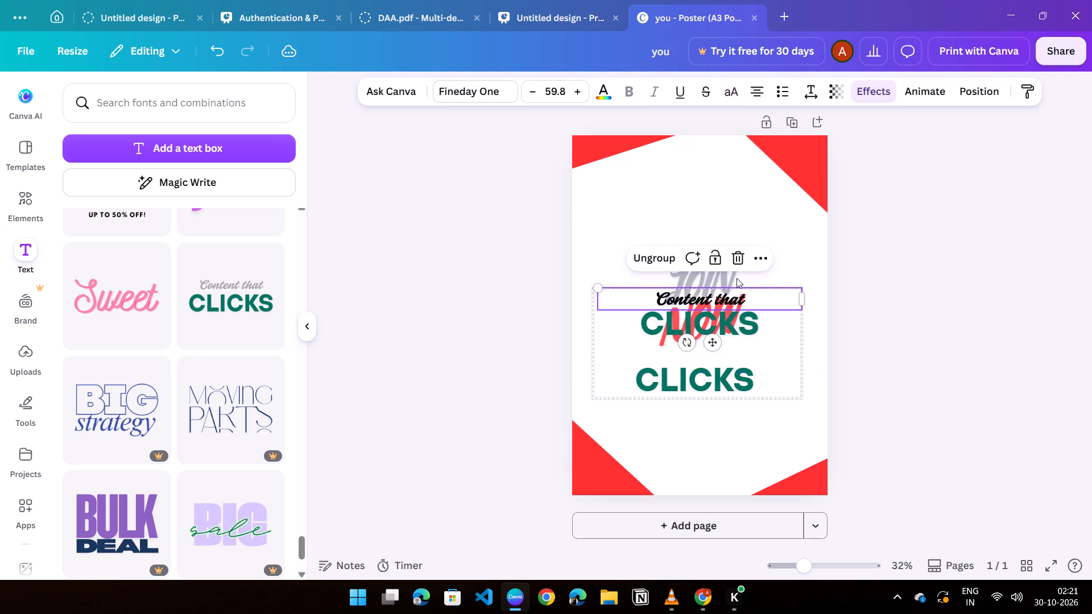
pyautogui.click(741, 252)
pyautogui.click(886, 326)
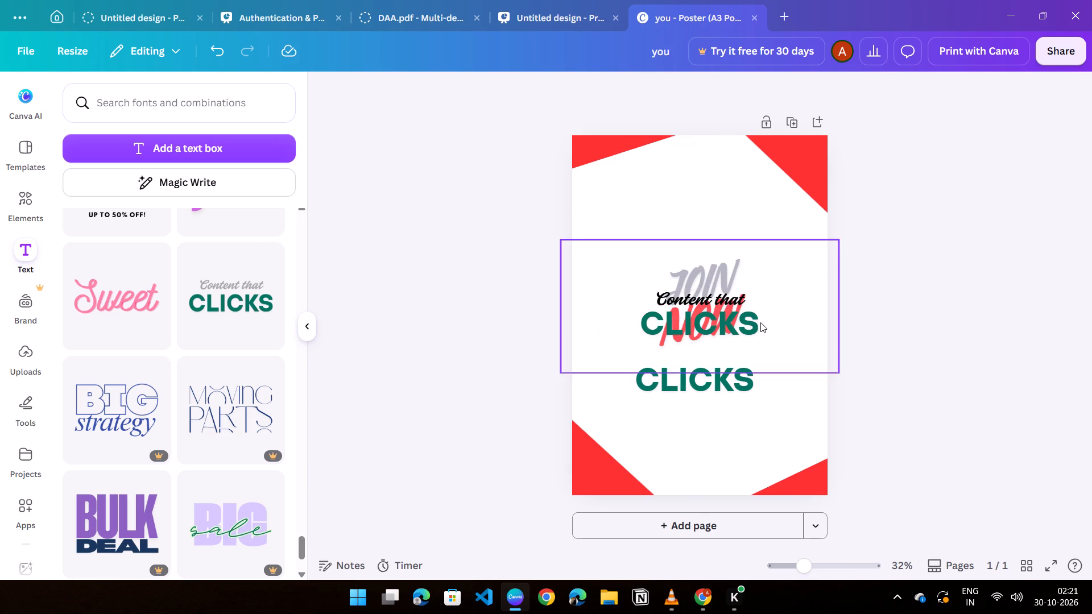
pyautogui.click(751, 320)
pyautogui.moveTo(742, 320); pyautogui.dragTo(770, 333)
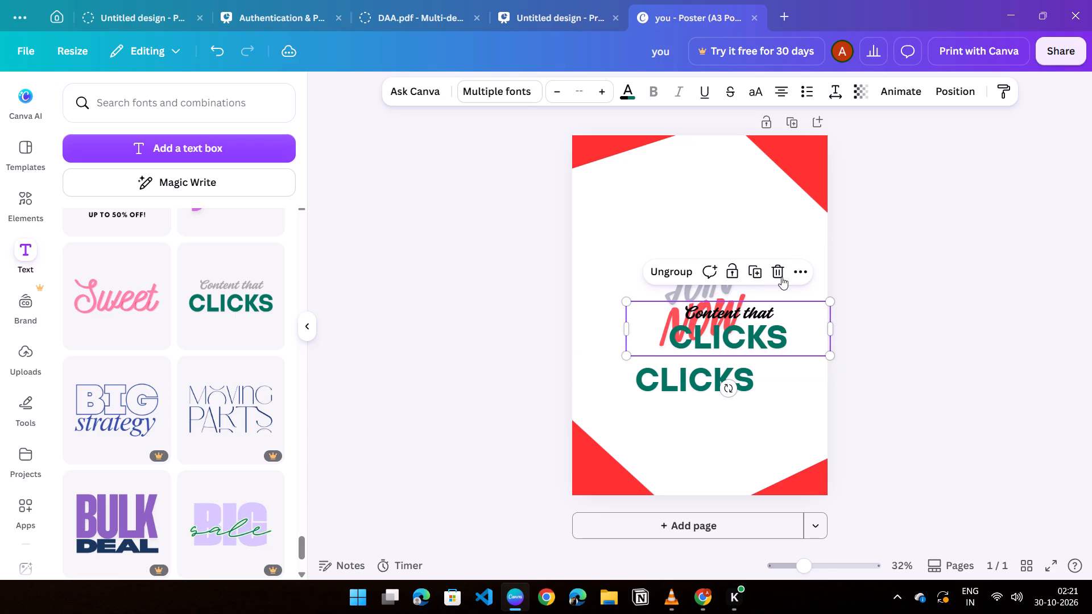
pyautogui.click(775, 276)
# Move the "CLICKS" text up just beneath "JOIN NOW" and replace its wording with "LIMITED SWATS".
pyautogui.moveTo(686, 390); pyautogui.dragTo(696, 375)
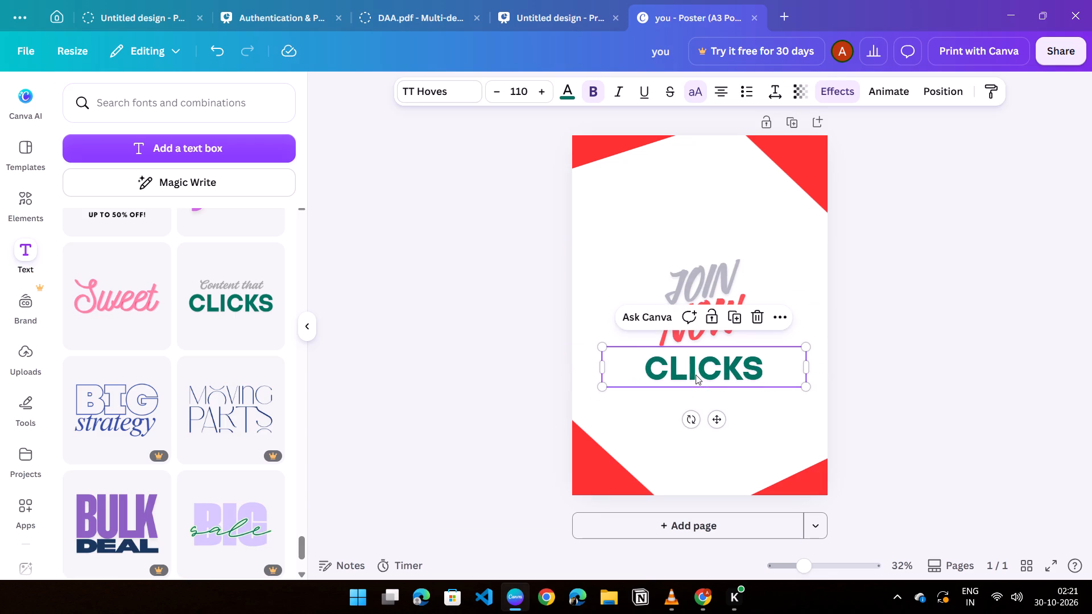
pyautogui.doubleClick(696, 375)
pyautogui.press('BackSpace')
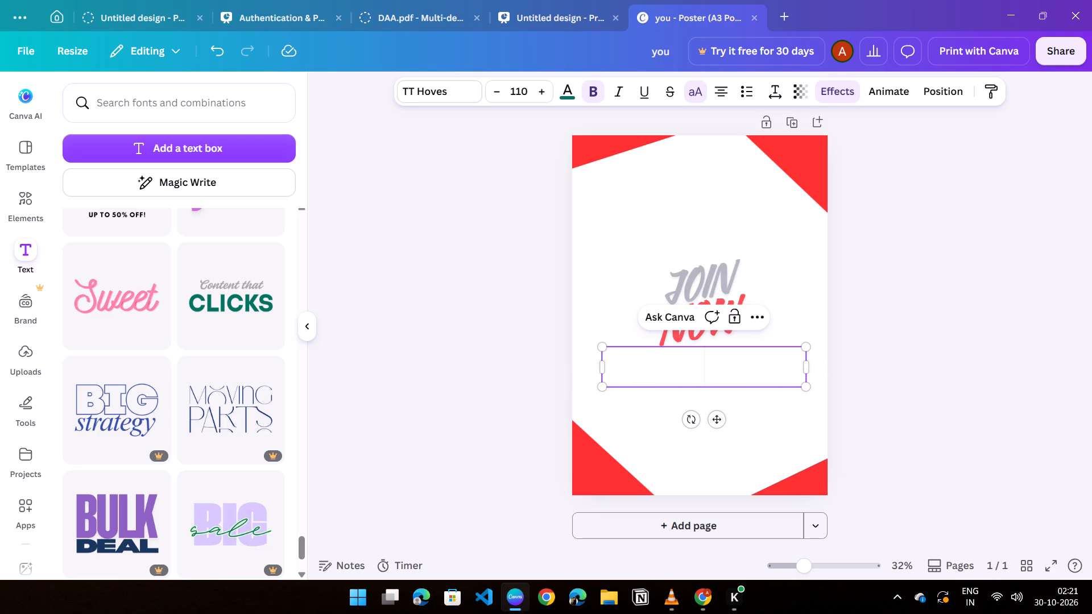
pyautogui.write('LIMI')
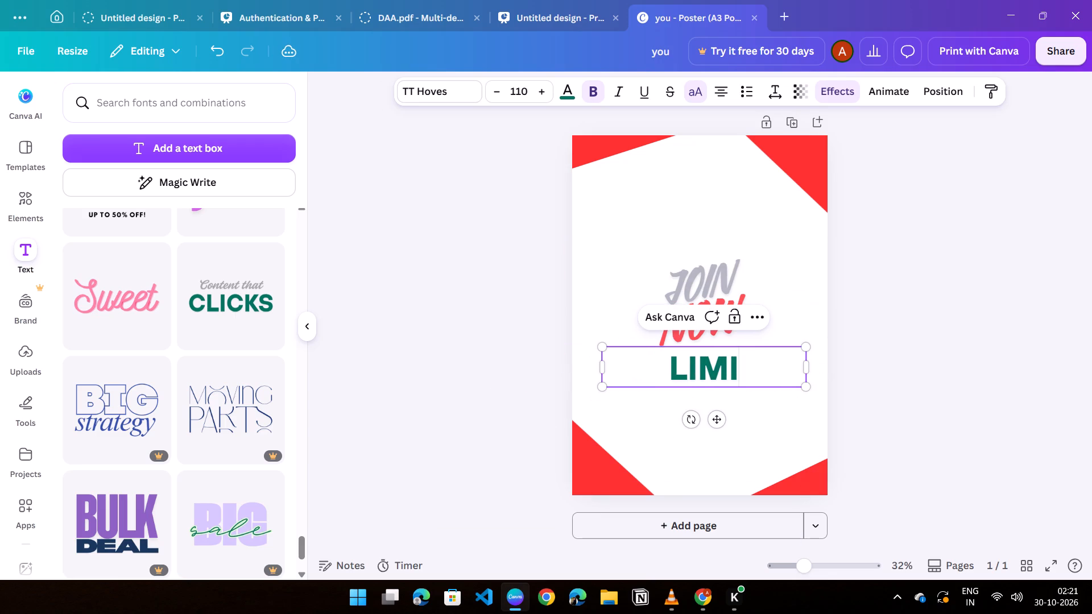
pyautogui.hotkey('shift', 't')
pyautogui.press('BackSpace')
pyautogui.press('BackSpace')
pyautogui.press('BackSpace')
pyautogui.press('BackSpace')
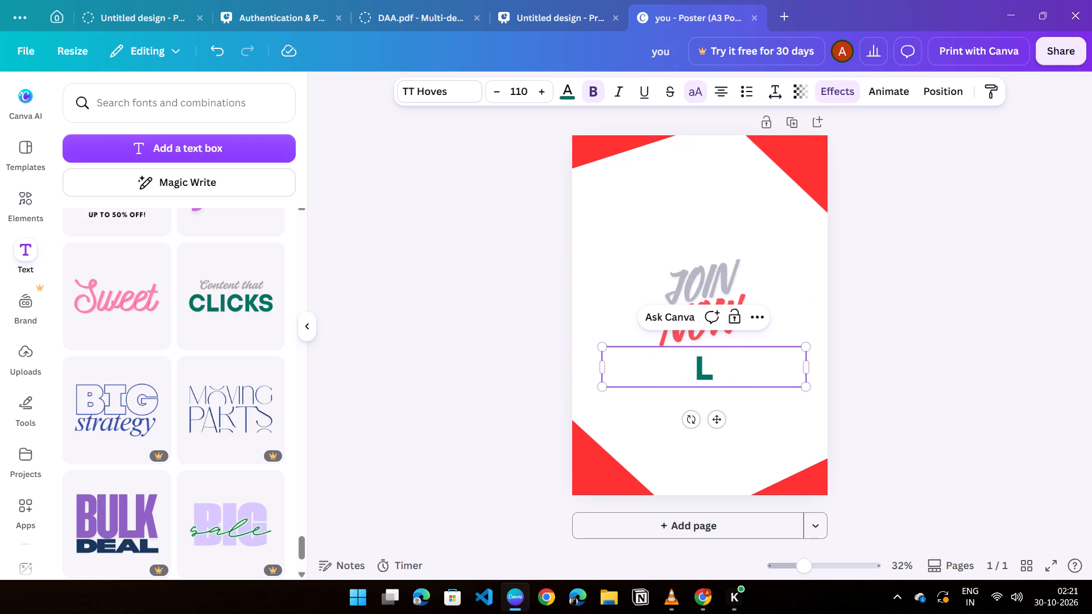
pyautogui.write('imited swats')
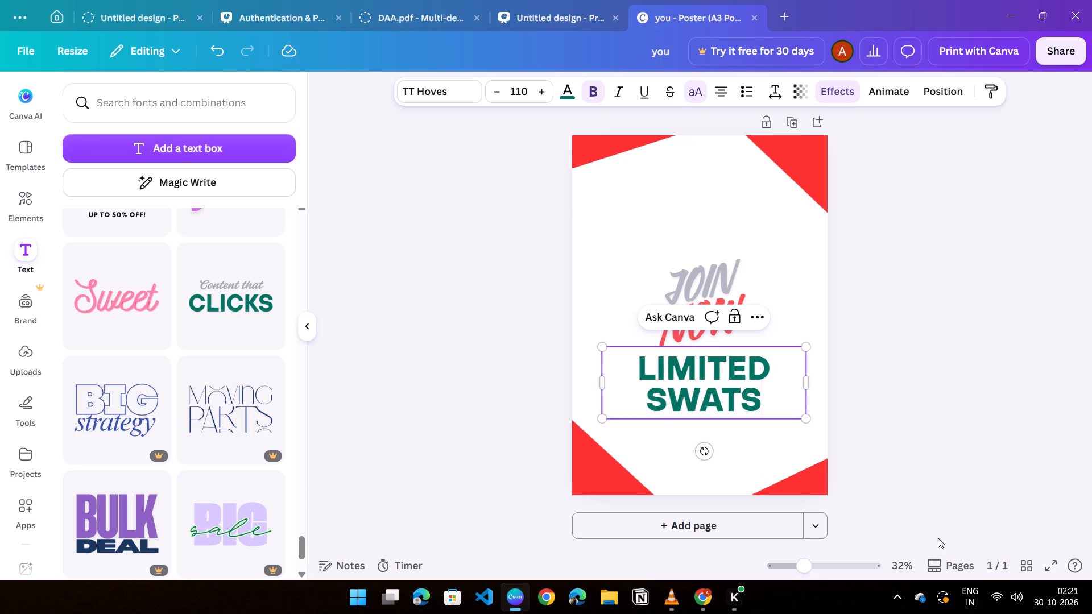
# Fit the "LIMITED SWATS" text on a single line and shrink it to a font size of about 26.
pyautogui.moveTo(808, 417); pyautogui.dragTo(810, 428)
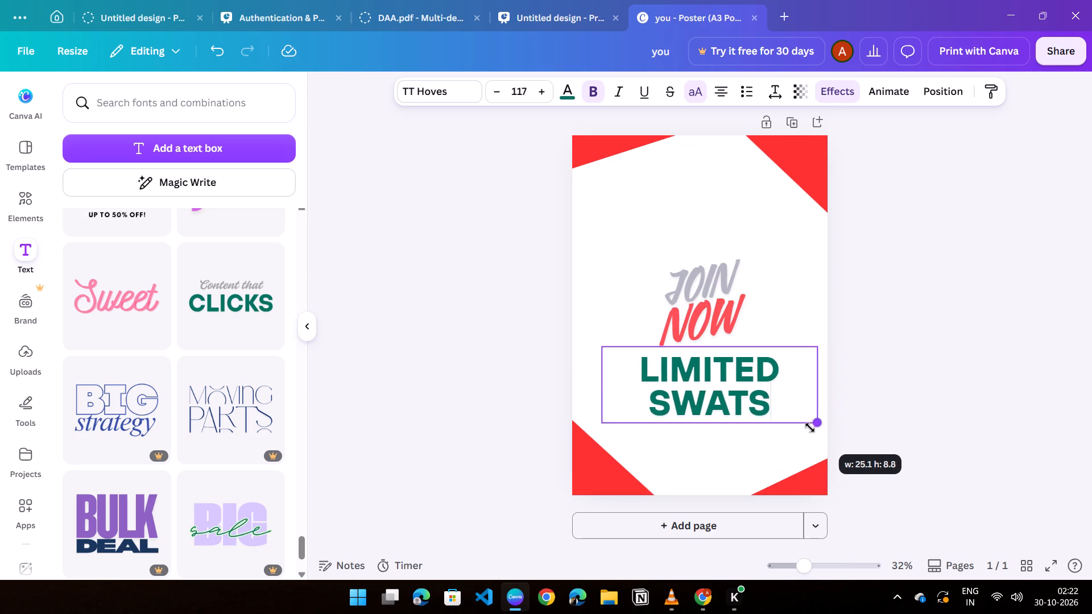
pyautogui.moveTo(810, 428); pyautogui.dragTo(732, 397)
pyautogui.moveTo(735, 372); pyautogui.dragTo(765, 371)
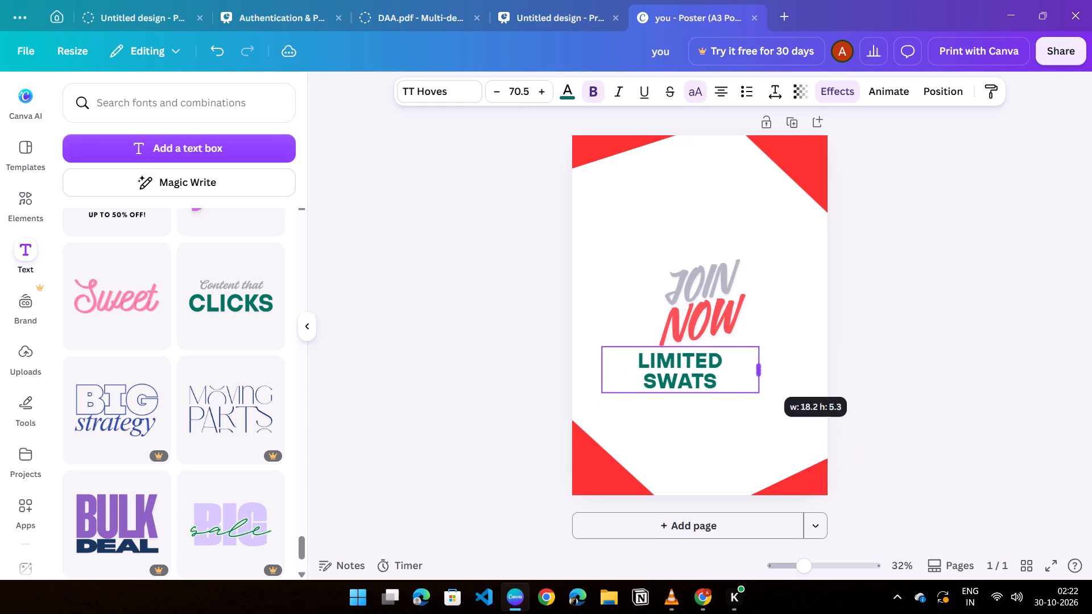
pyautogui.moveTo(765, 371); pyautogui.dragTo(787, 371)
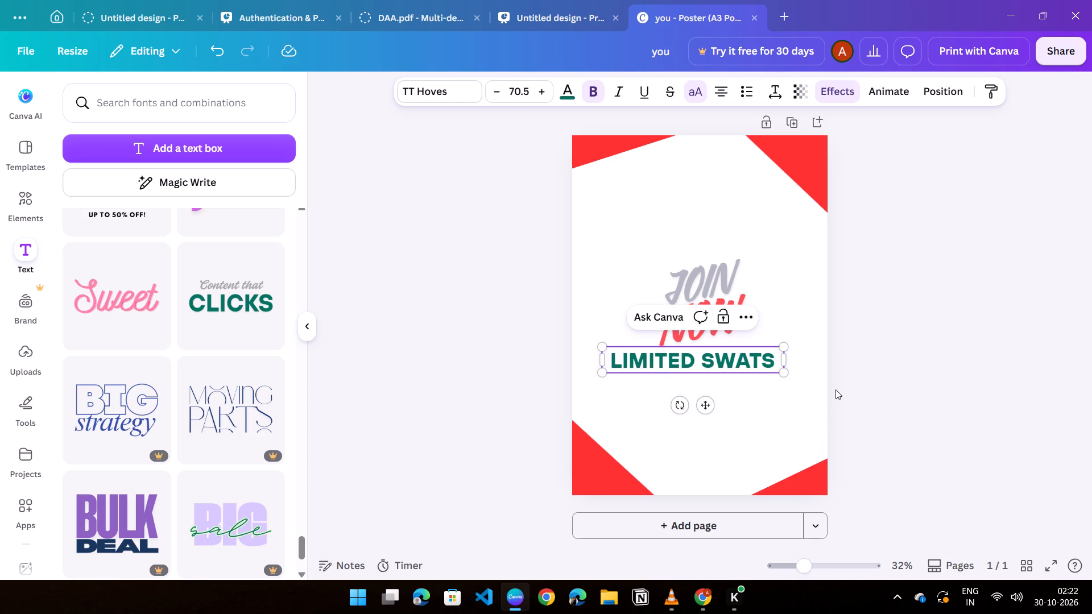
pyautogui.moveTo(784, 372); pyautogui.dragTo(673, 356)
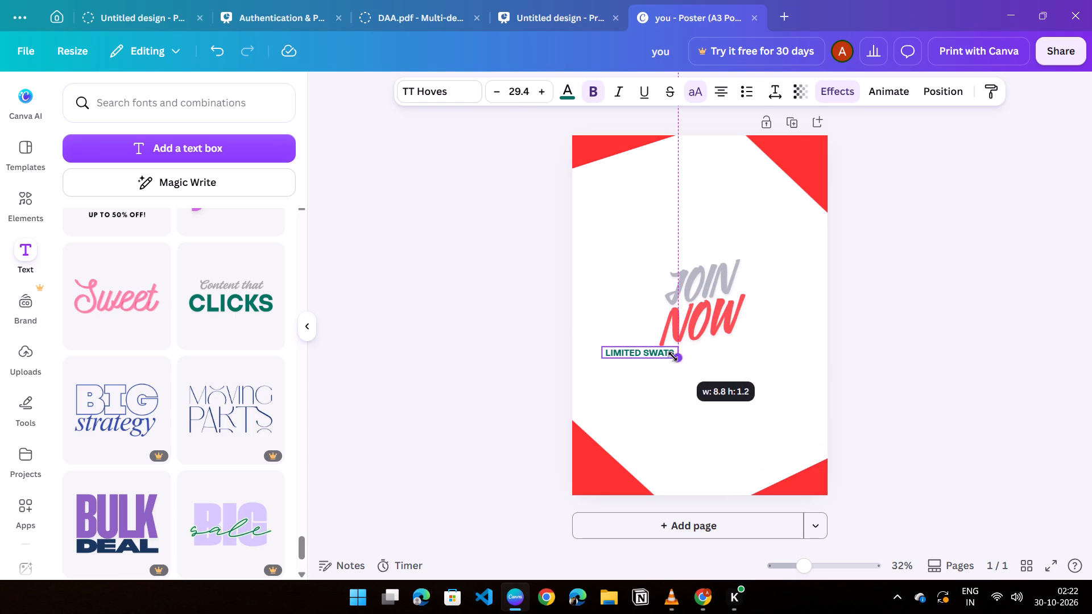
pyautogui.moveTo(673, 356); pyautogui.dragTo(672, 356)
# Move the small "LIMITED SWATS" line so it sits centered just beneath "JOIN NOW".
pyautogui.moveTo(653, 352); pyautogui.dragTo(688, 351)
pyautogui.click(738, 359)
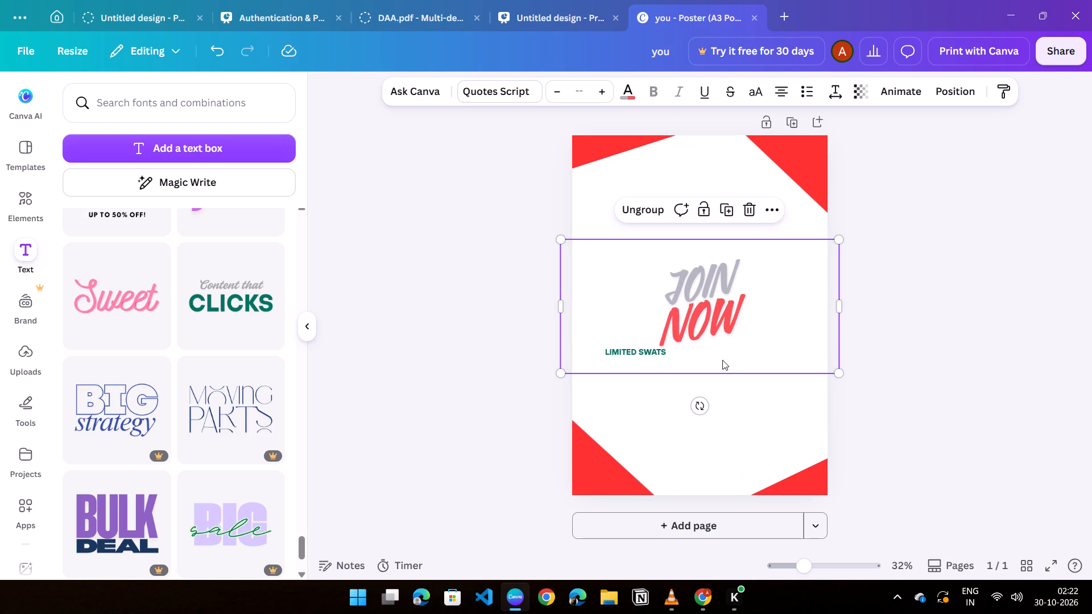
pyautogui.click(640, 354)
pyautogui.moveTo(648, 387); pyautogui.dragTo(653, 389)
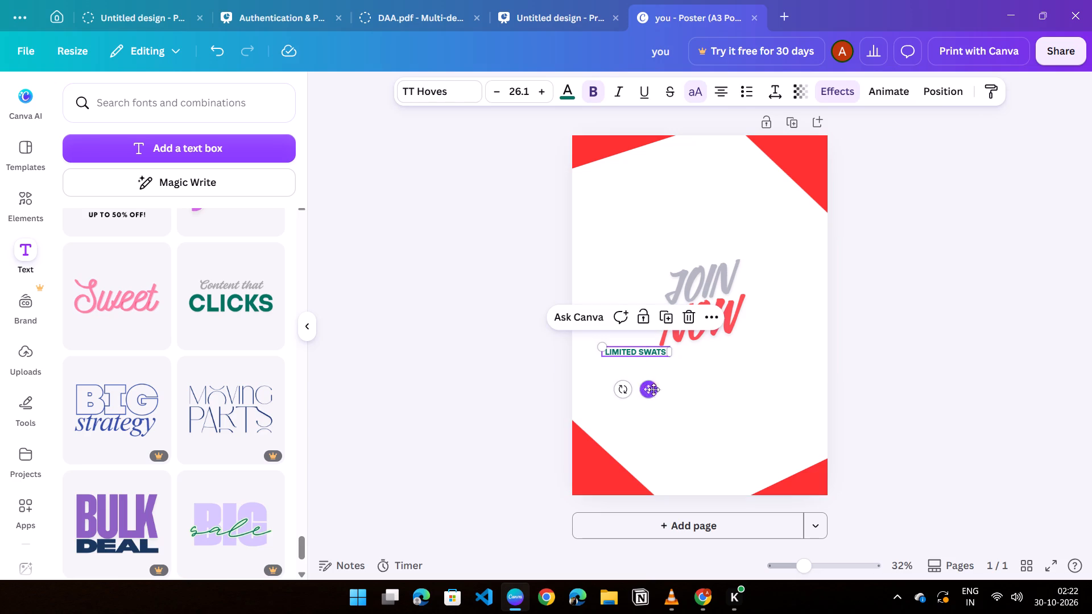
pyautogui.moveTo(653, 389); pyautogui.dragTo(710, 388)
pyautogui.click(961, 404)
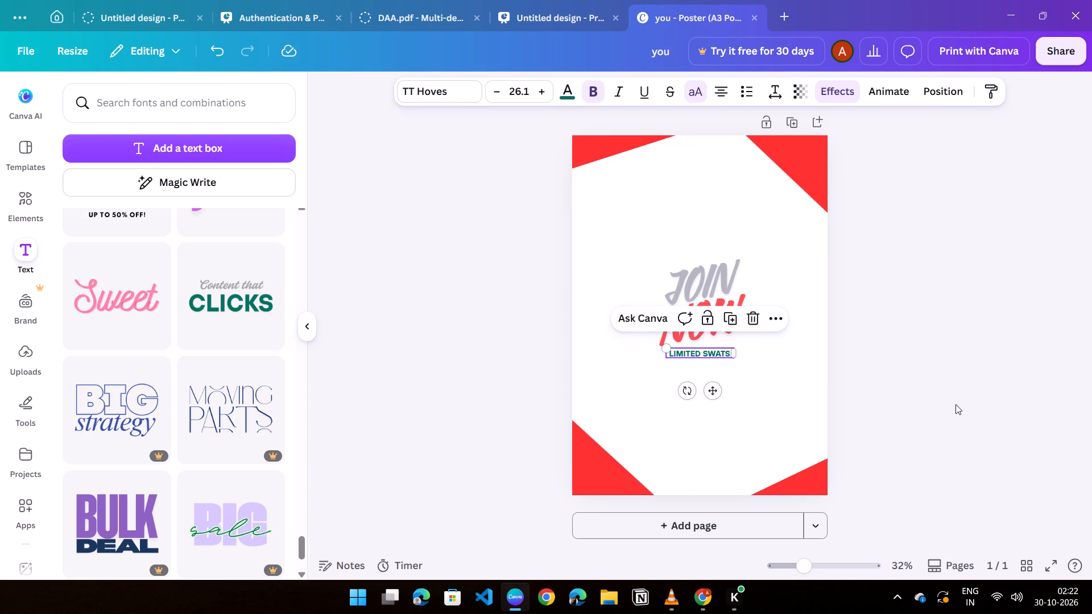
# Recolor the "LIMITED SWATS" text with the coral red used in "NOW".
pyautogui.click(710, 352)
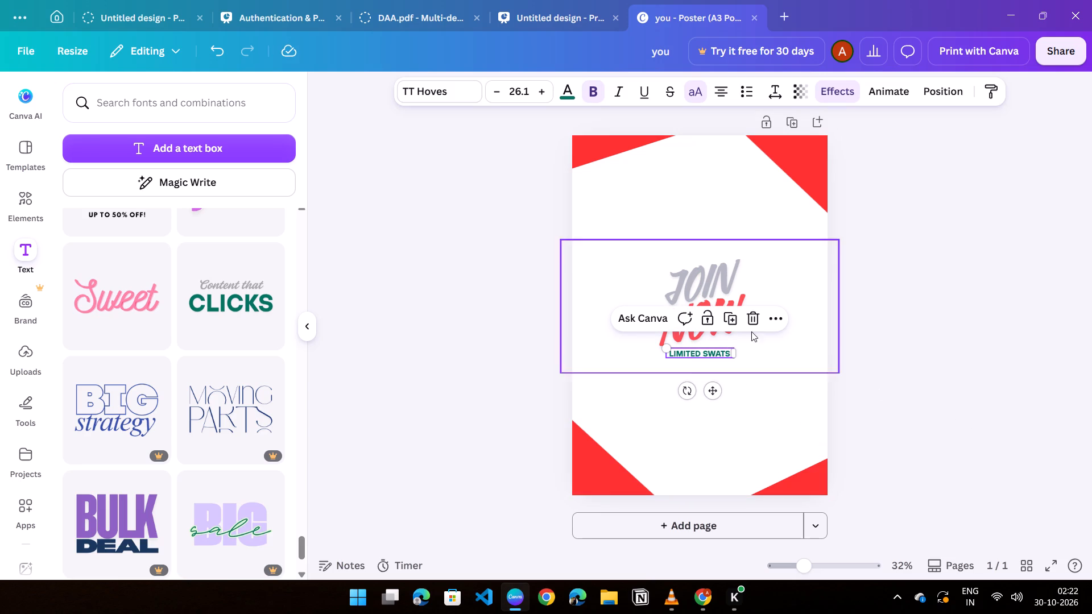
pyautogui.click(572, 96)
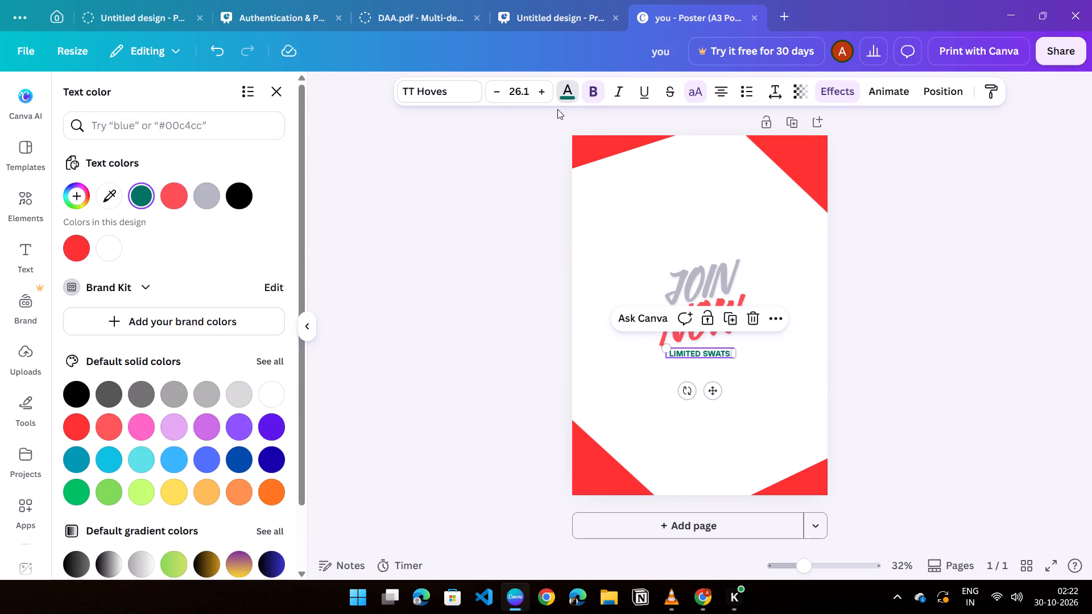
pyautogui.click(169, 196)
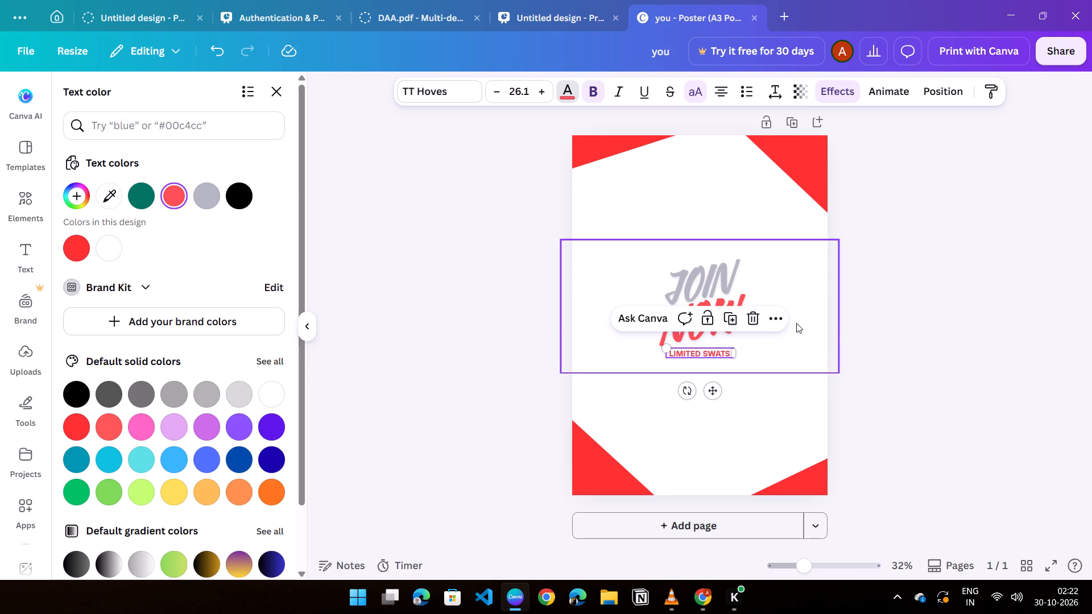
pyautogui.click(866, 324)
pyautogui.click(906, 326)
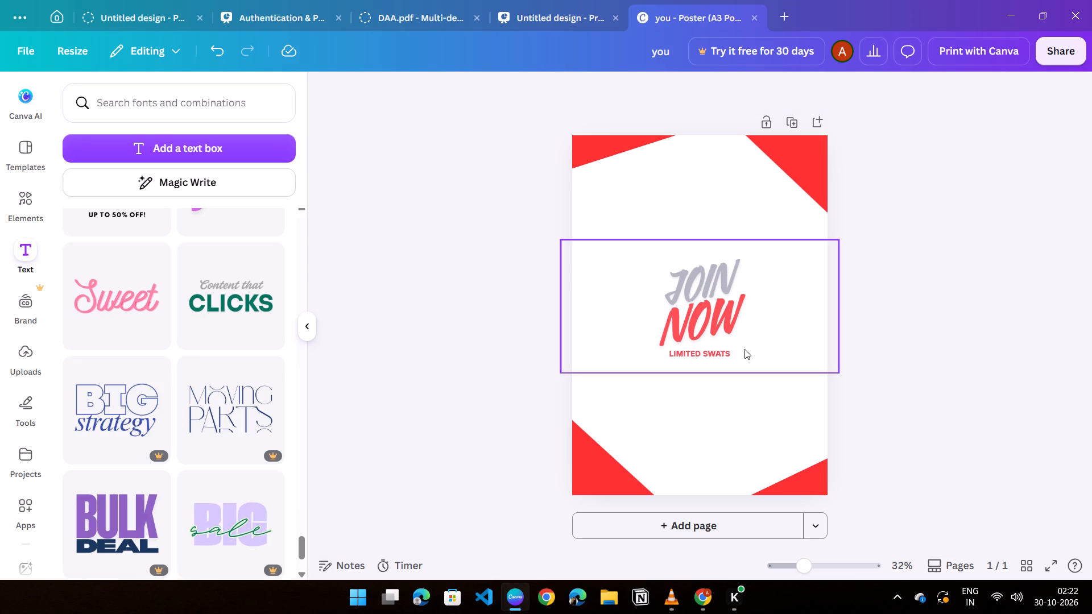
# Change the "LIMITED SWATS" text color to black.
pyautogui.click(701, 354)
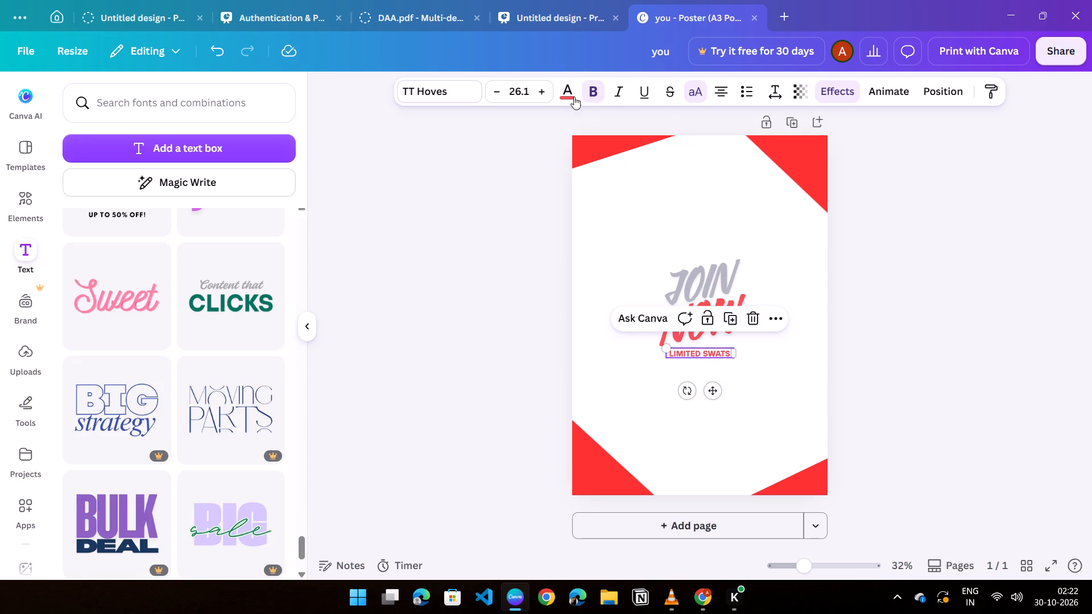
pyautogui.click(568, 95)
pyautogui.click(203, 191)
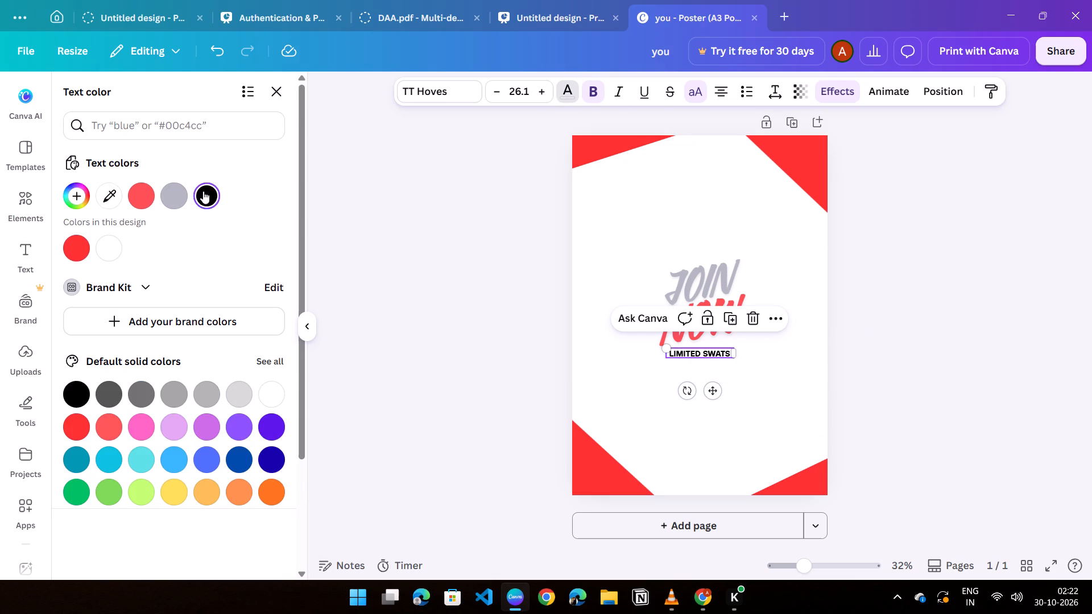
pyautogui.click(967, 291)
pyautogui.click(952, 299)
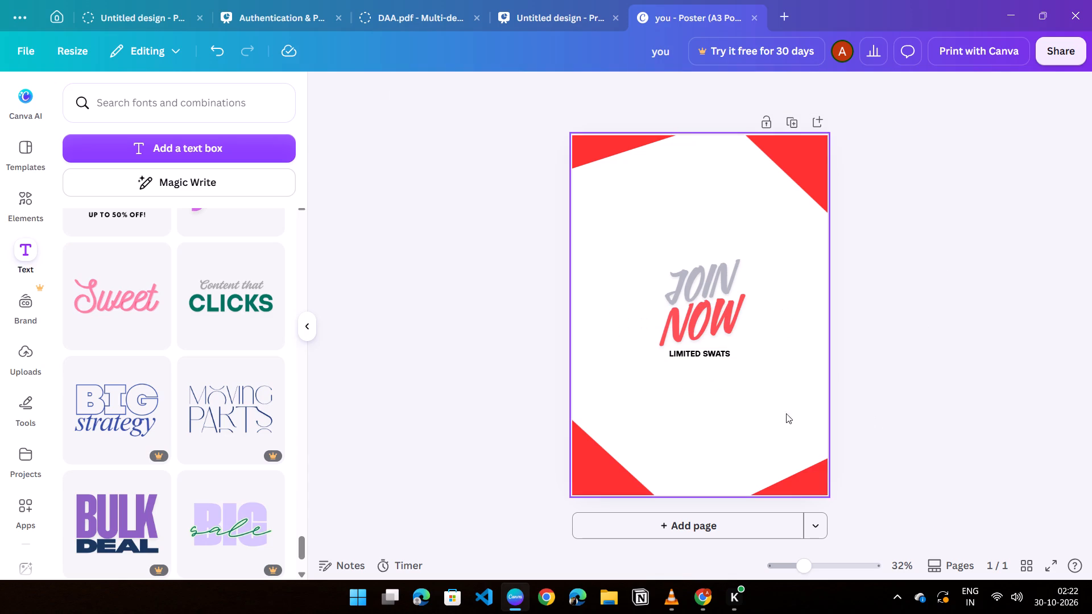
# Correct the wording of the line beneath "JOIN NOW" to "LIMITED SEATS".
pyautogui.doubleClick(700, 358)
pyautogui.click(710, 355)
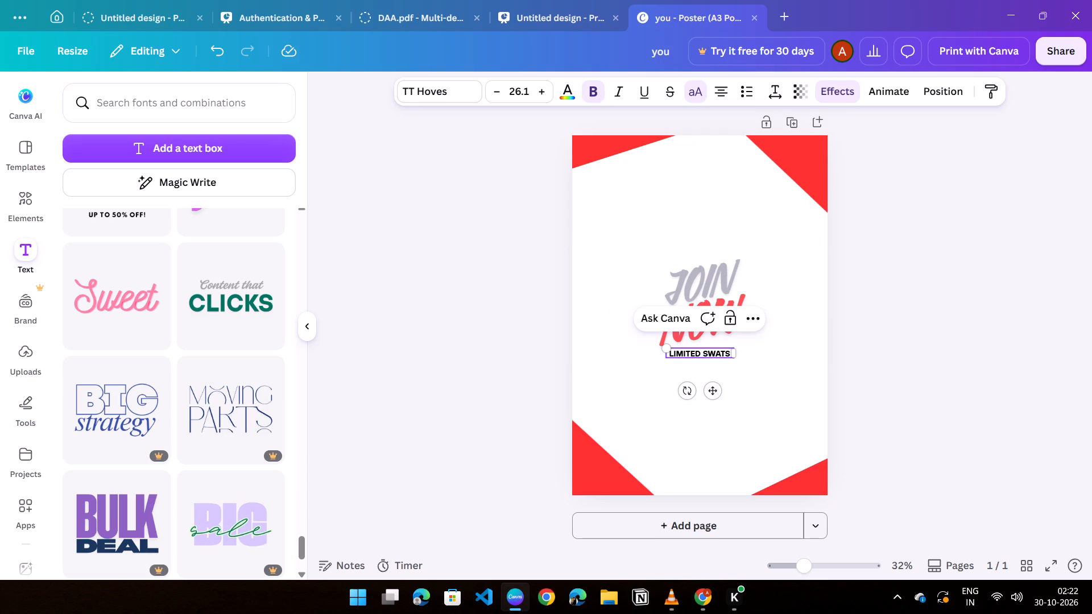
pyautogui.doubleClick(714, 355)
pyautogui.click(714, 355)
pyautogui.click(714, 355)
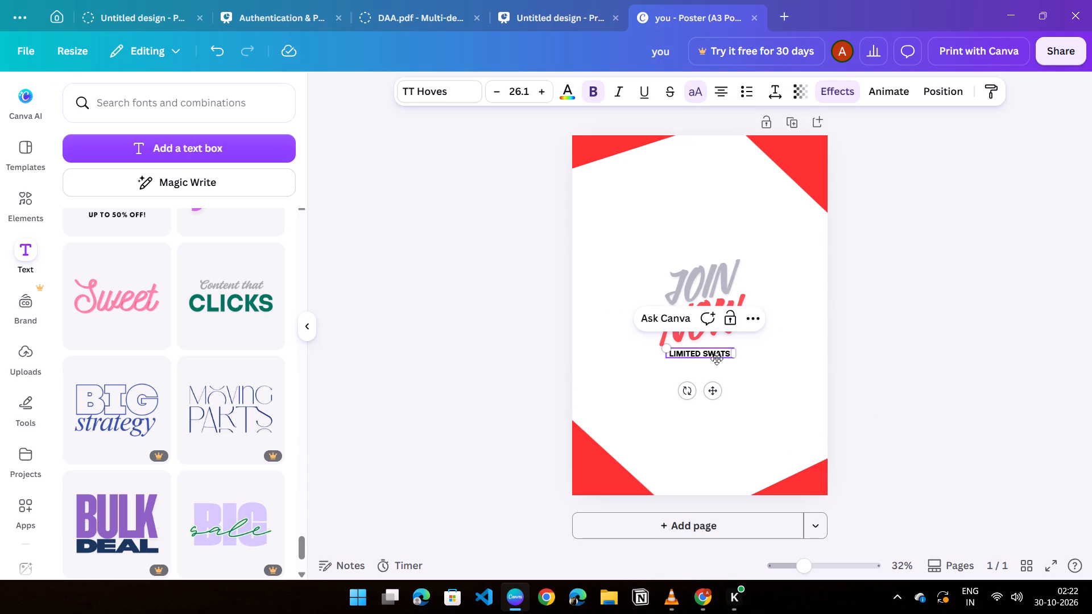
pyautogui.doubleClick(714, 356)
pyautogui.click(714, 355)
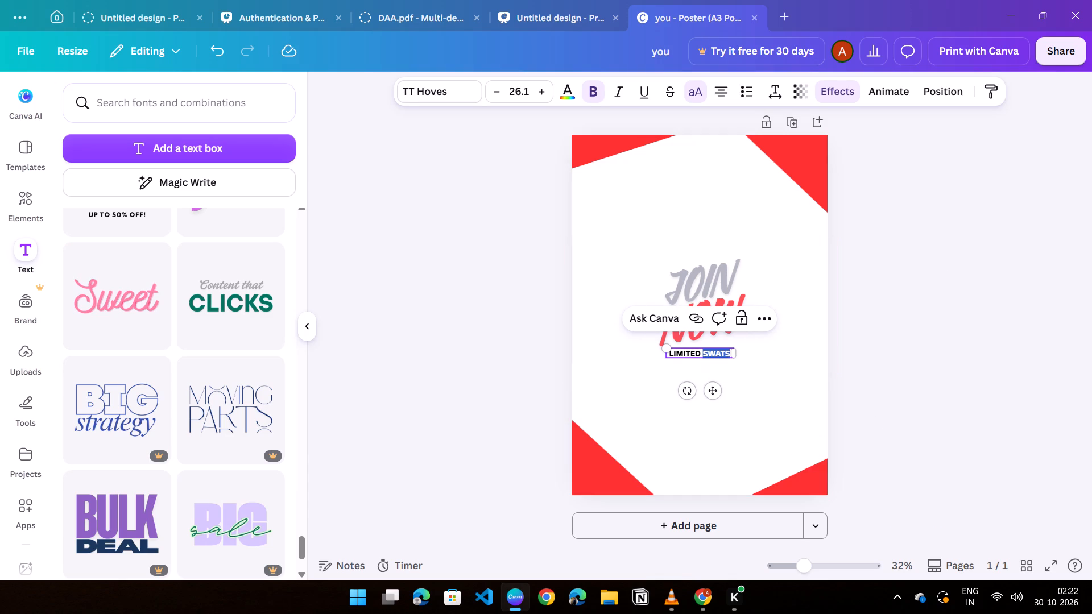
pyautogui.press('BackSpace')
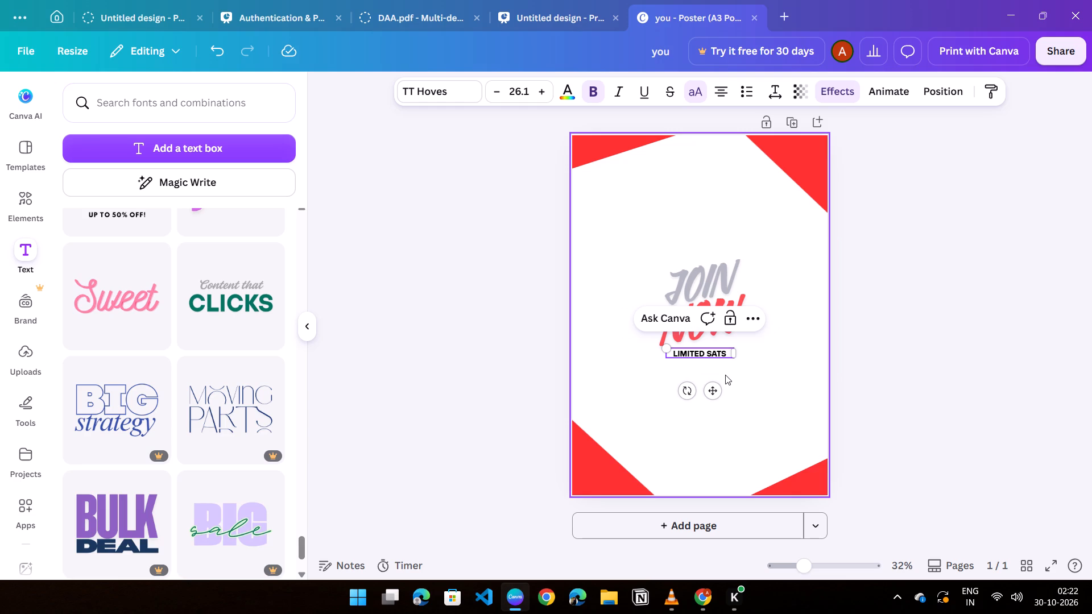
pyautogui.press('3')
pyautogui.press('BackSpace')
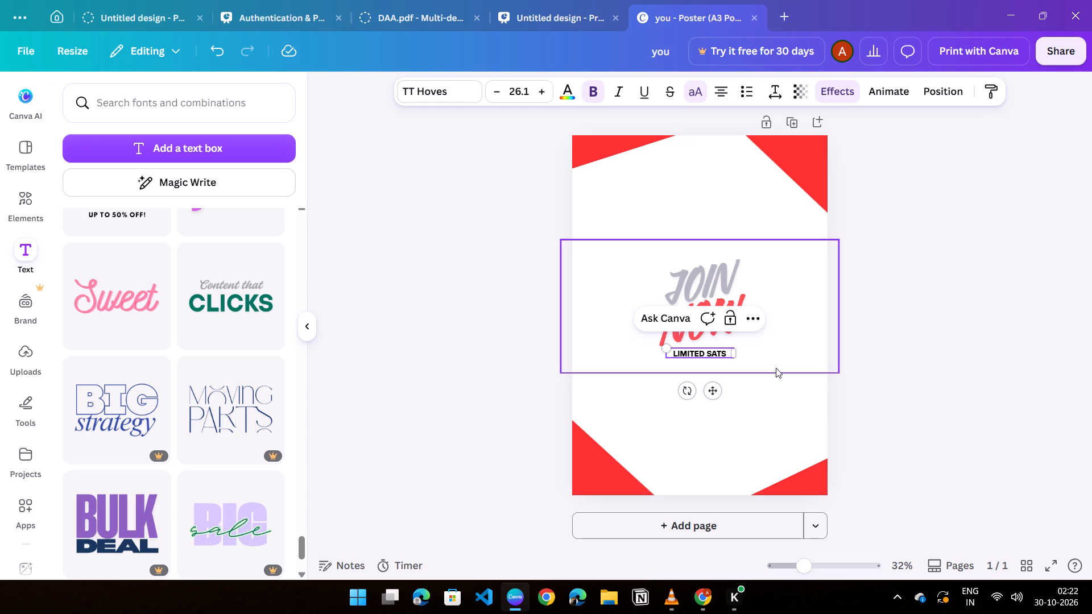
pyautogui.press('e')
pyautogui.press('BackSpace')
pyautogui.press('3')
pyautogui.press('BackSpace')
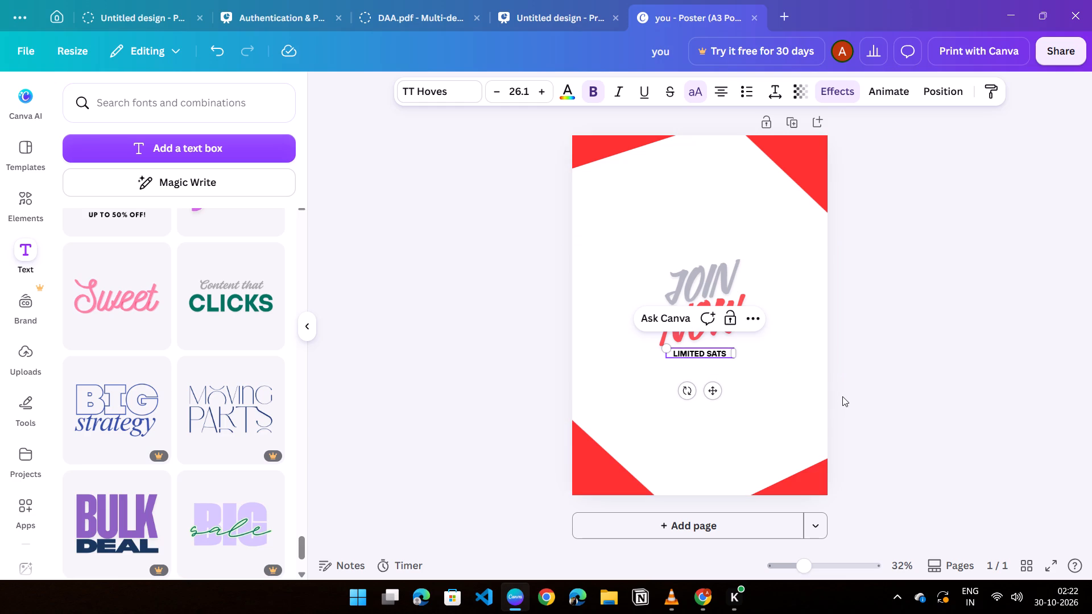
pyautogui.press('e')
pyautogui.click(855, 384)
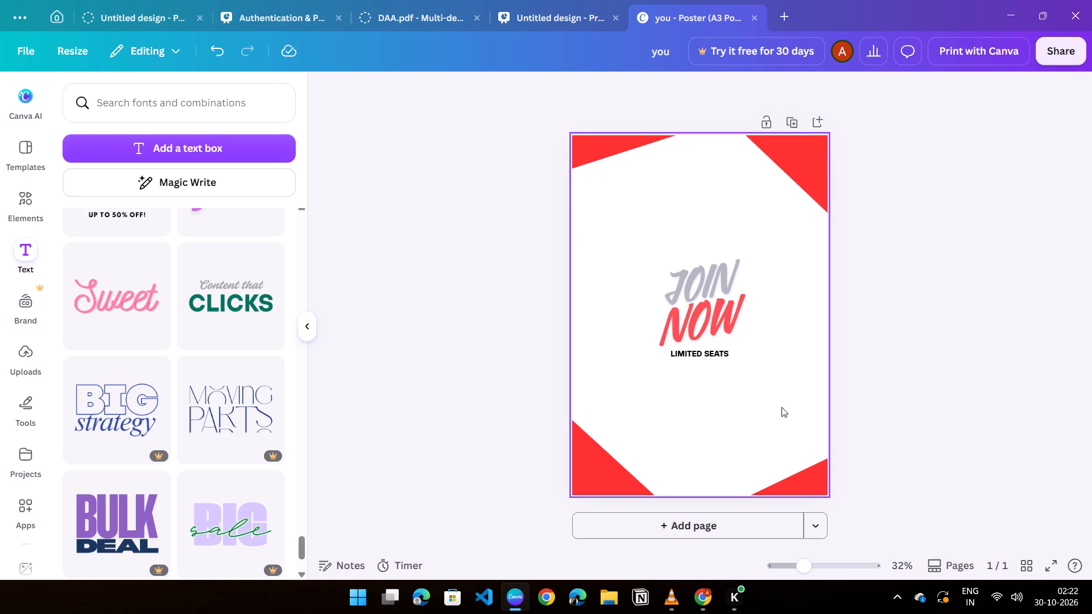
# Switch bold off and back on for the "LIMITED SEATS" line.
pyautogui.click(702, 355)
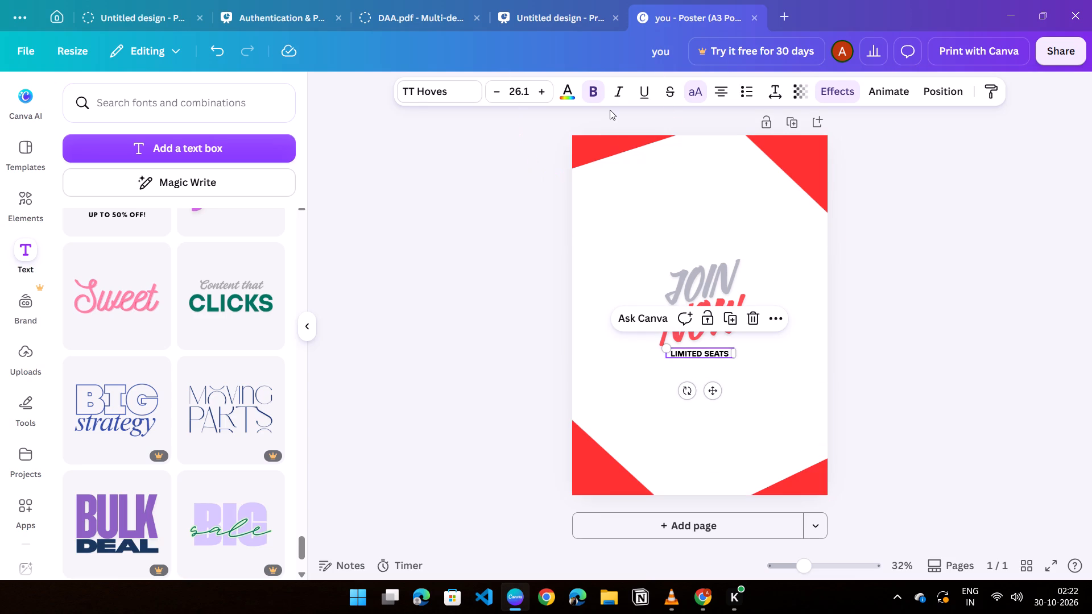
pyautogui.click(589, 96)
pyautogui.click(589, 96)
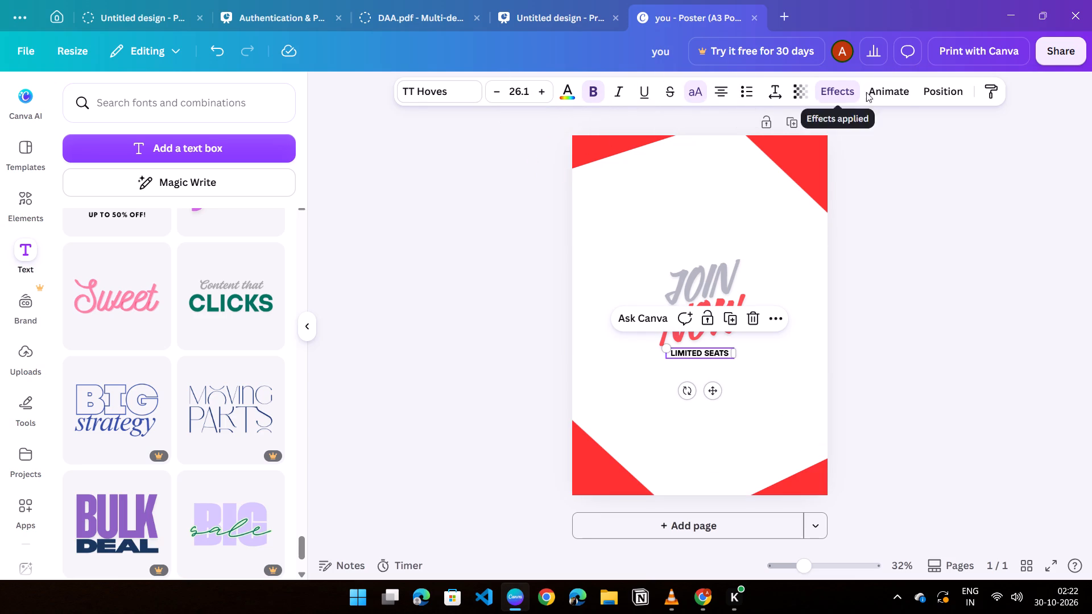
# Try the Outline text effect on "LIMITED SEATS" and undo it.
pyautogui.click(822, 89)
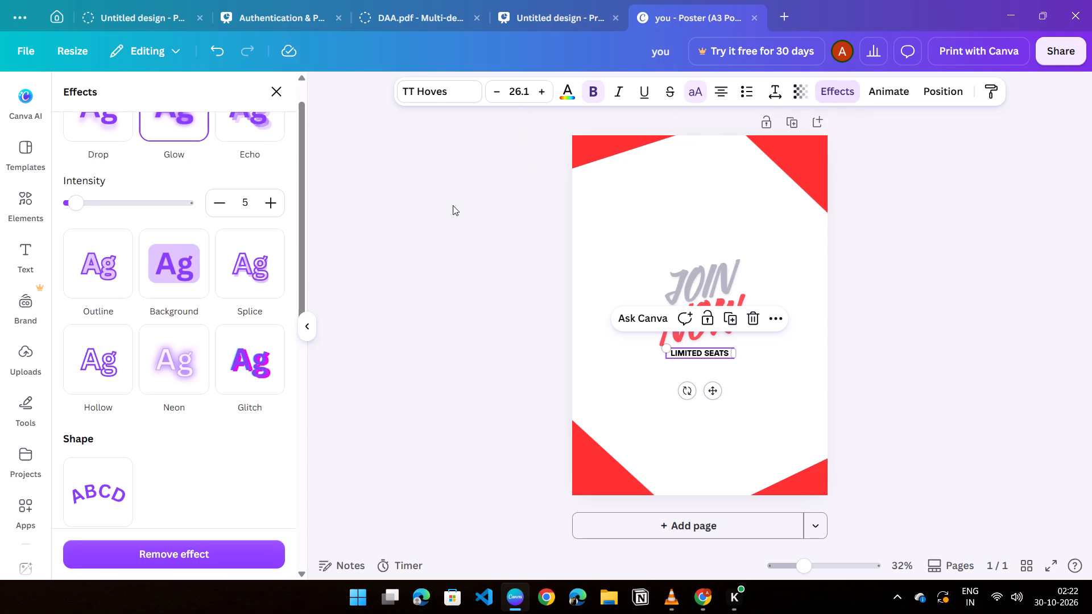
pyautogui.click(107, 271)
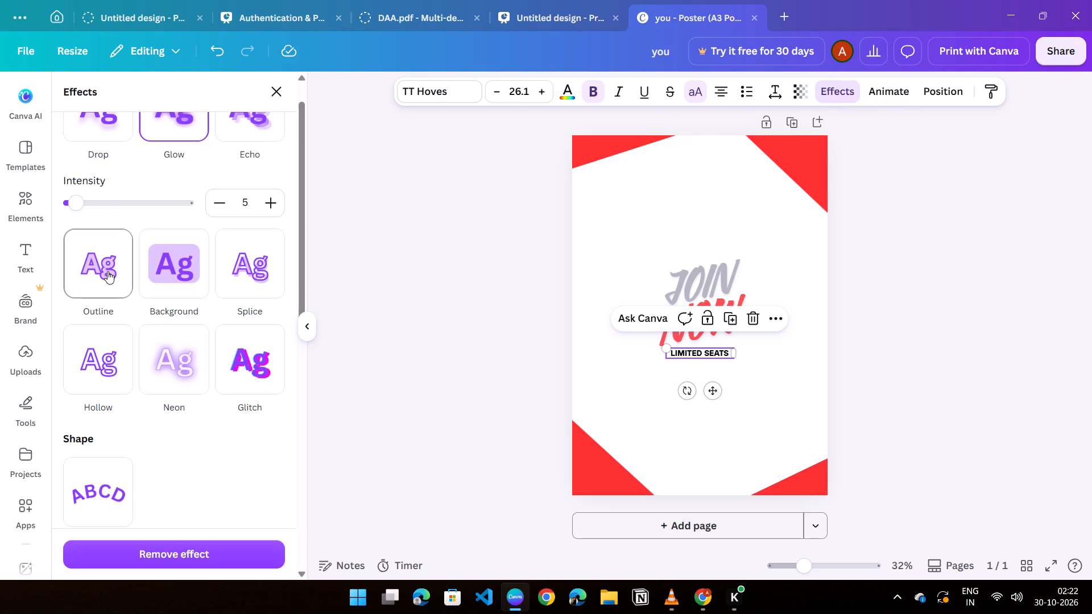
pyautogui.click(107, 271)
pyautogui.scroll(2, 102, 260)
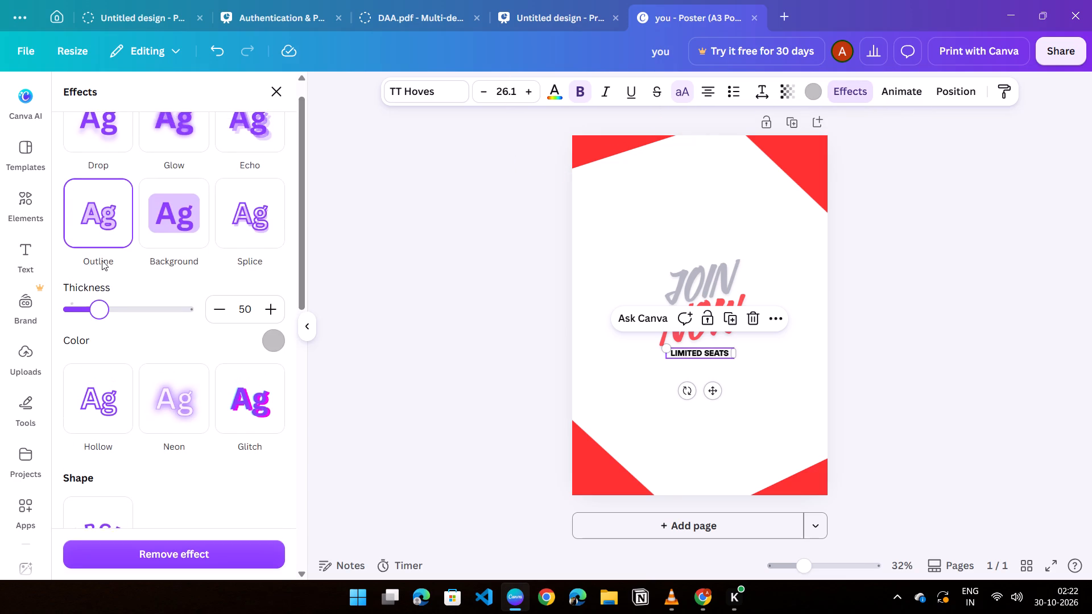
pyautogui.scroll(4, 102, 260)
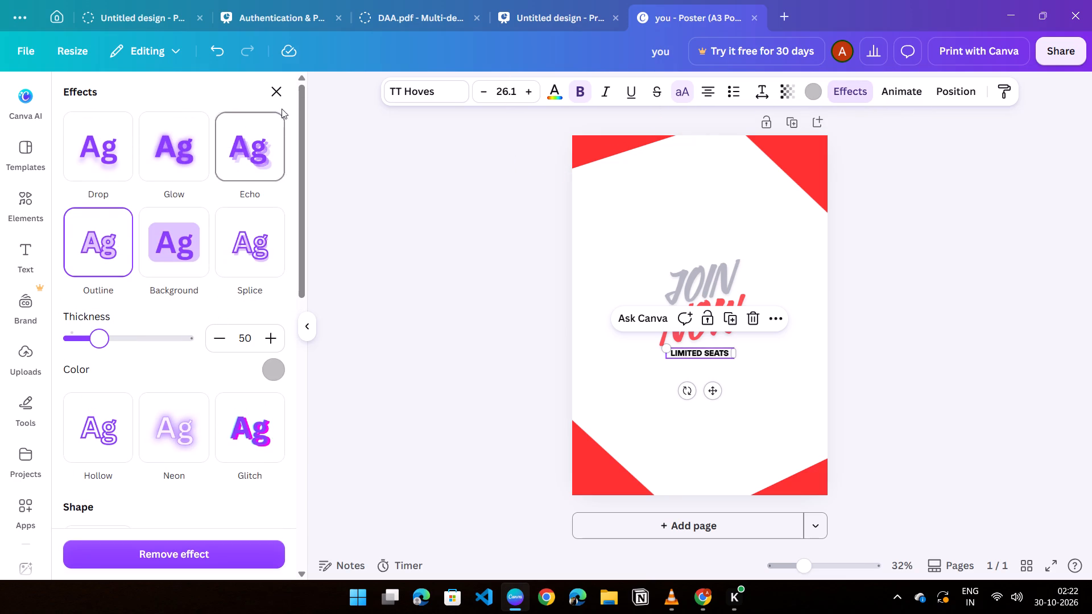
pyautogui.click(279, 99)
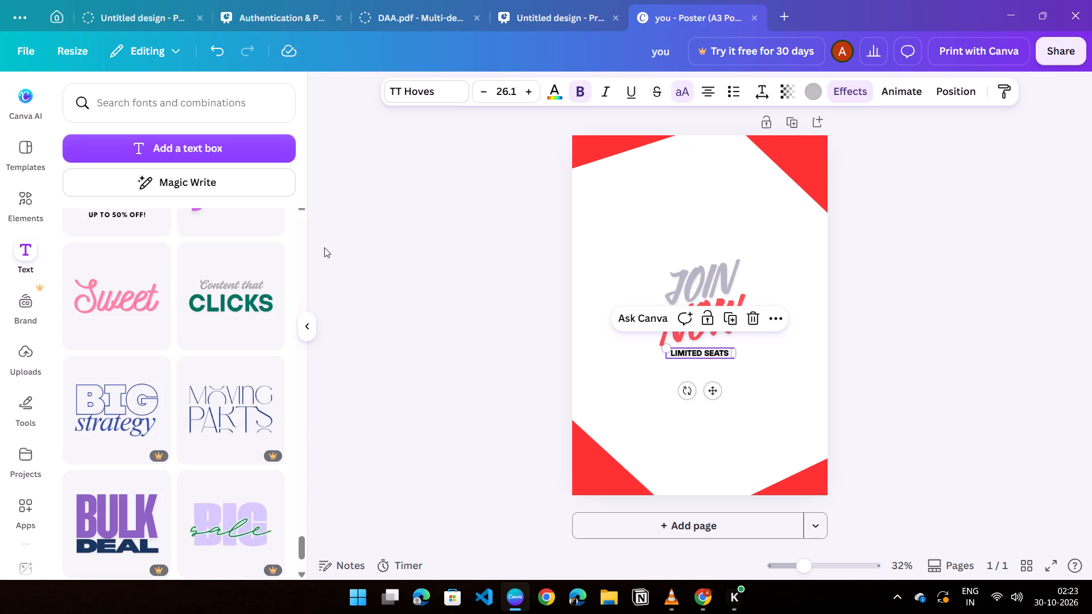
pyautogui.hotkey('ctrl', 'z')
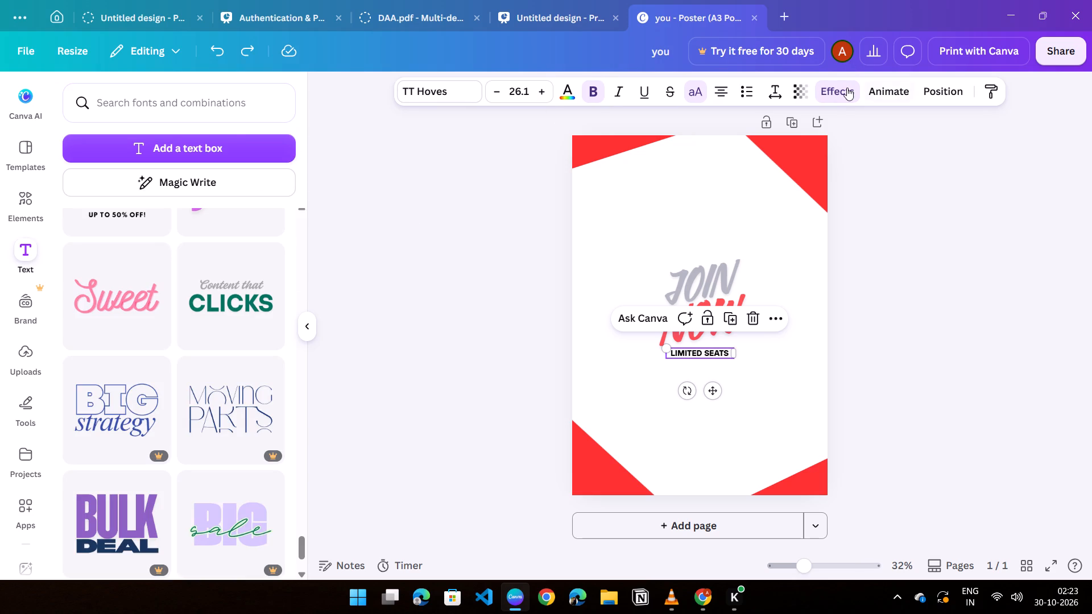
# Look through the available text effects and animation options for the "LIMITED SEATS" line without applying any.
pyautogui.click(847, 88)
pyautogui.scroll(-2, 212, 379)
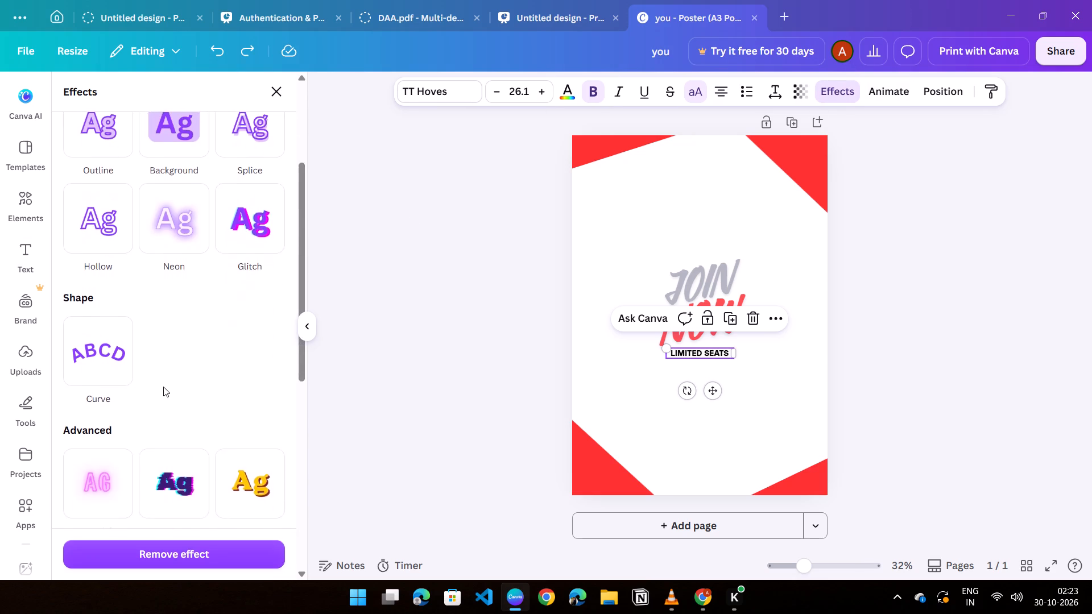
pyautogui.scroll(-5, 161, 388)
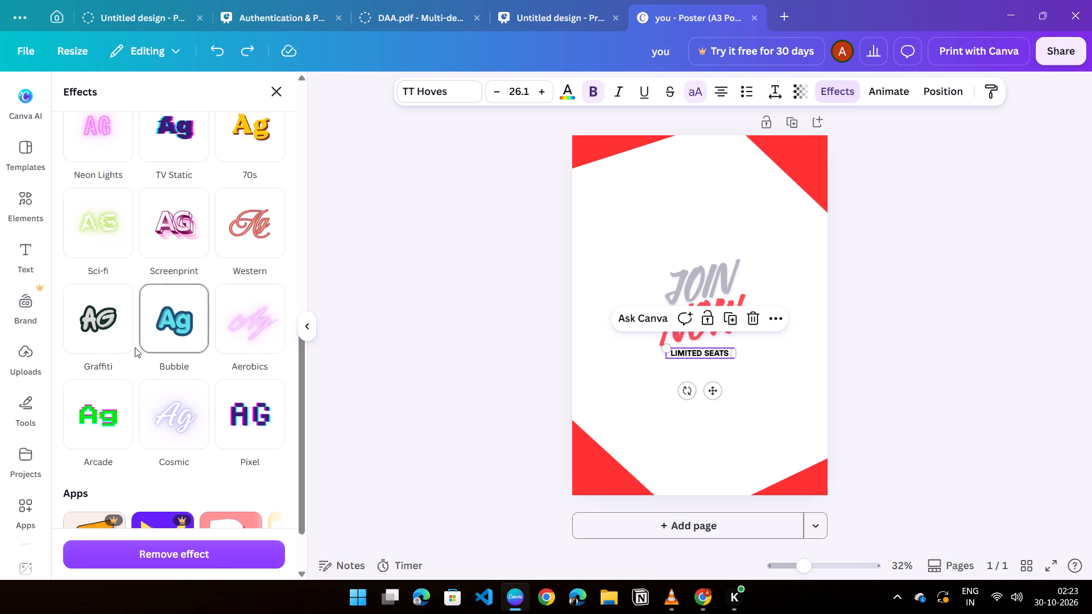
pyautogui.scroll(-1, 28, 363)
pyautogui.scroll(-6, 167, 374)
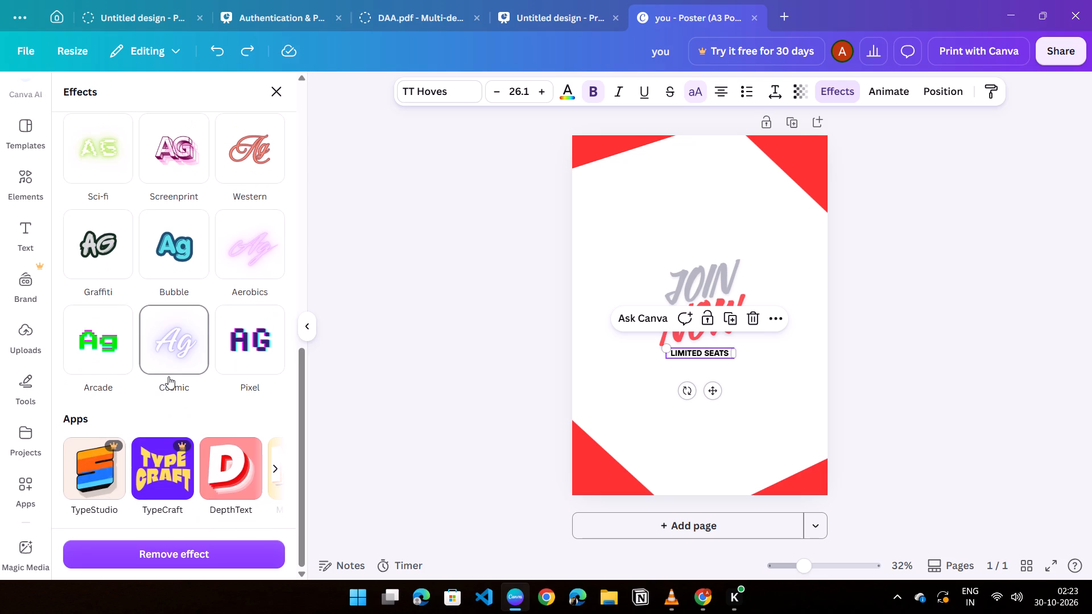
pyautogui.scroll(-2, 138, 323)
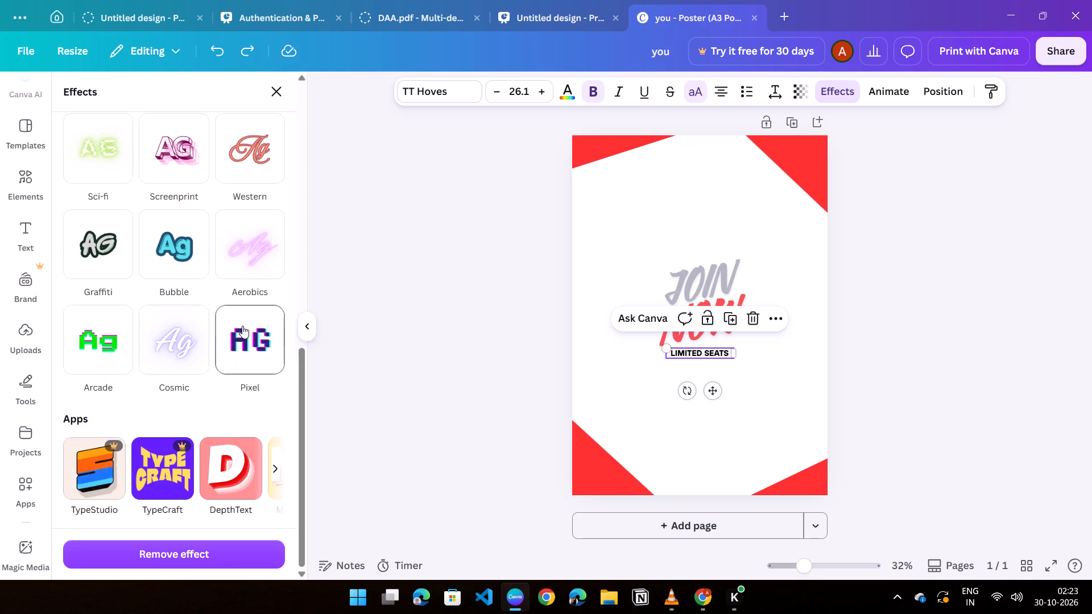
pyautogui.scroll(-3, 242, 326)
pyautogui.scroll(6, 199, 339)
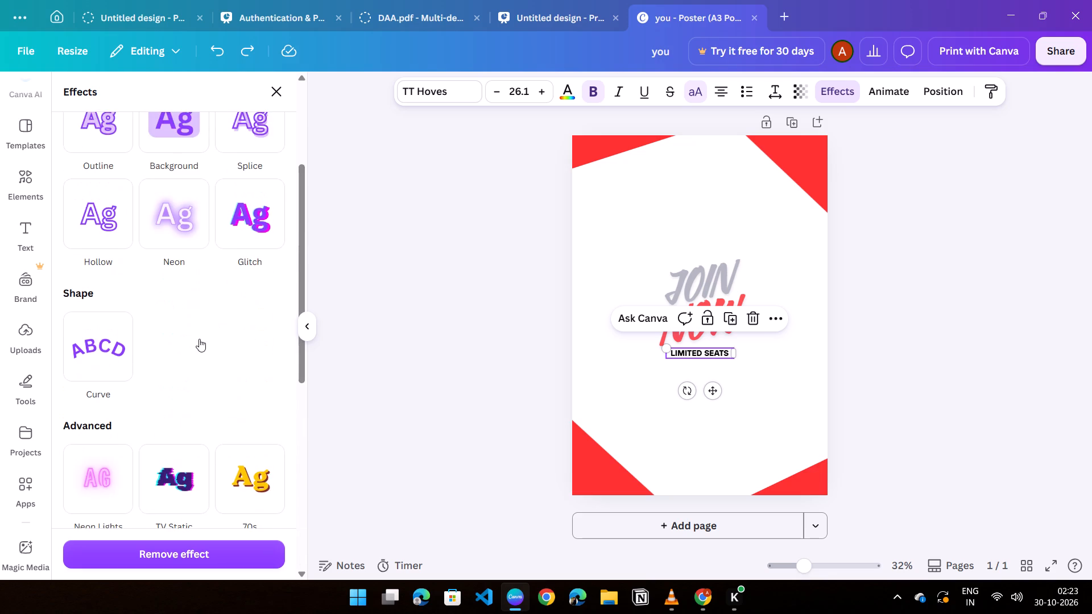
pyautogui.scroll(-10, 199, 339)
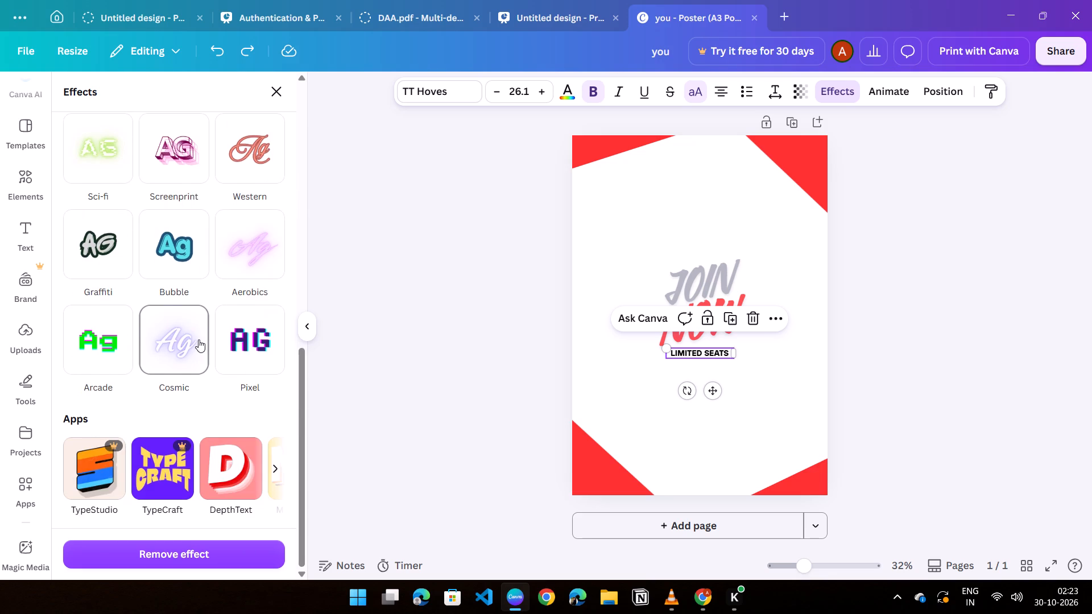
pyautogui.scroll(12, 198, 339)
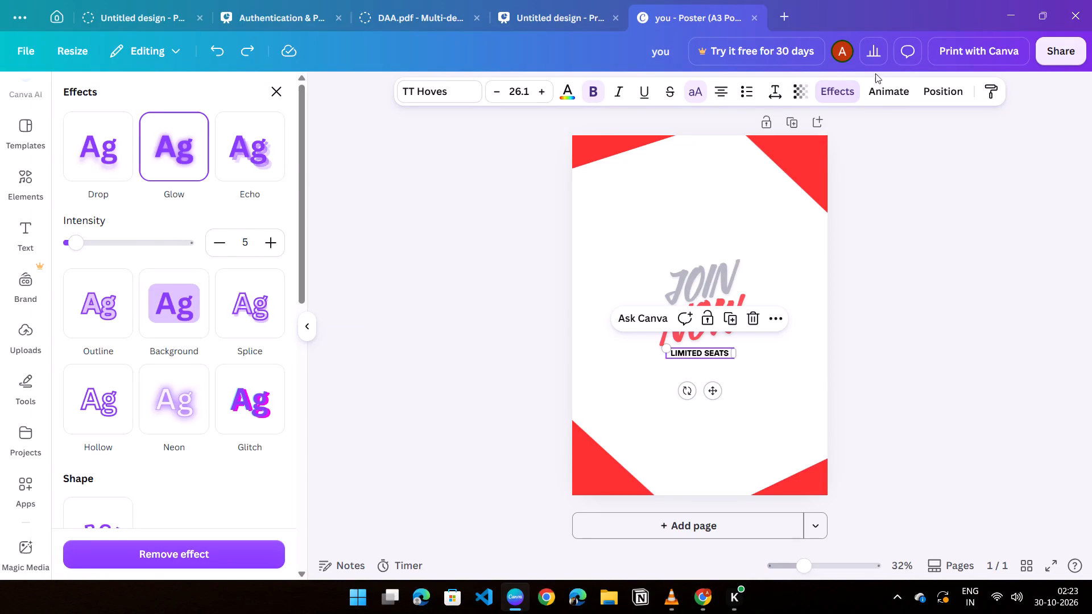
pyautogui.click(882, 98)
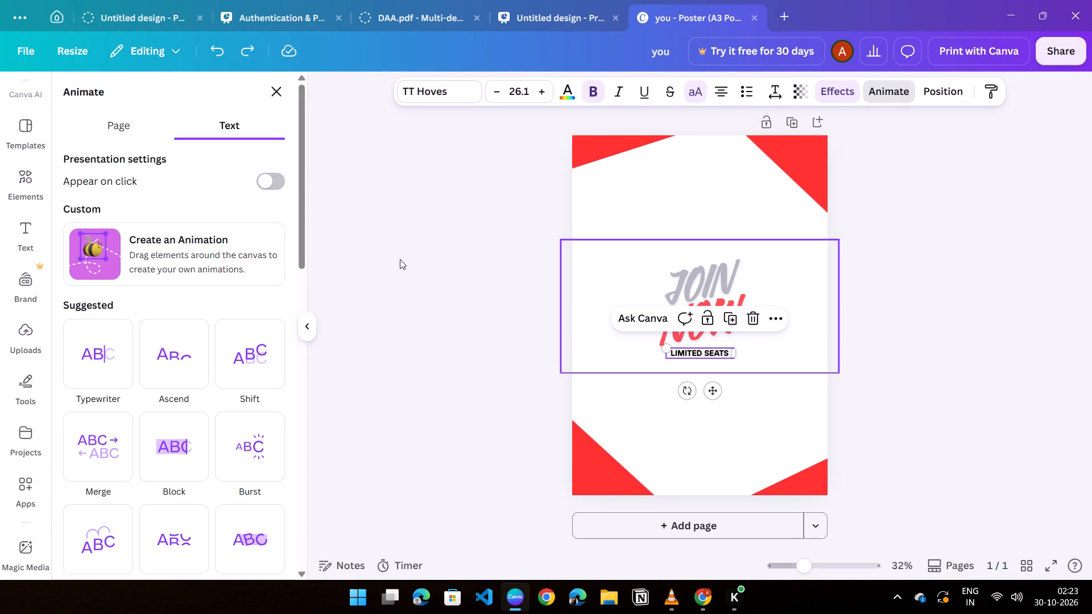
pyautogui.click(307, 322)
pyautogui.click(756, 304)
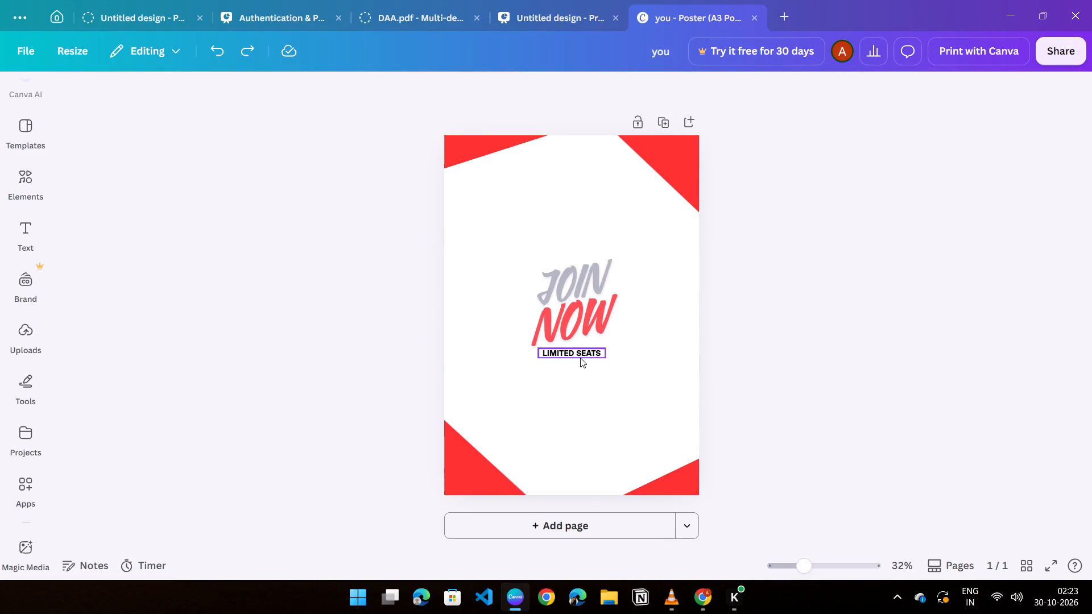
# Shrink the "LIMITED SEATS" text to size 21.6 and centre it directly beneath "JOIN NOW".
pyautogui.click(582, 355)
pyautogui.click(584, 391)
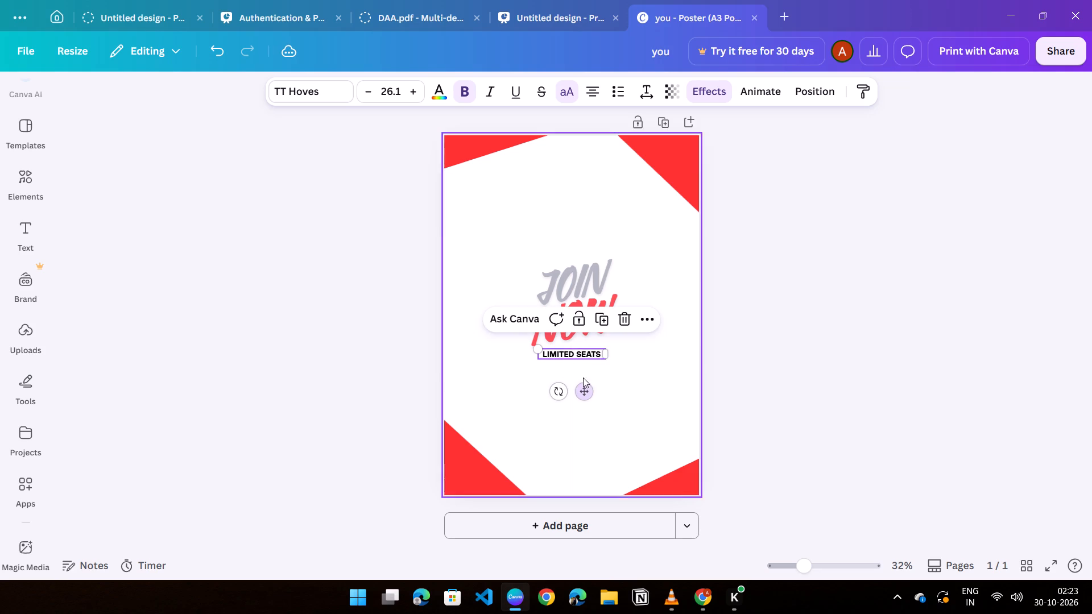
pyautogui.click(762, 357)
pyautogui.click(560, 353)
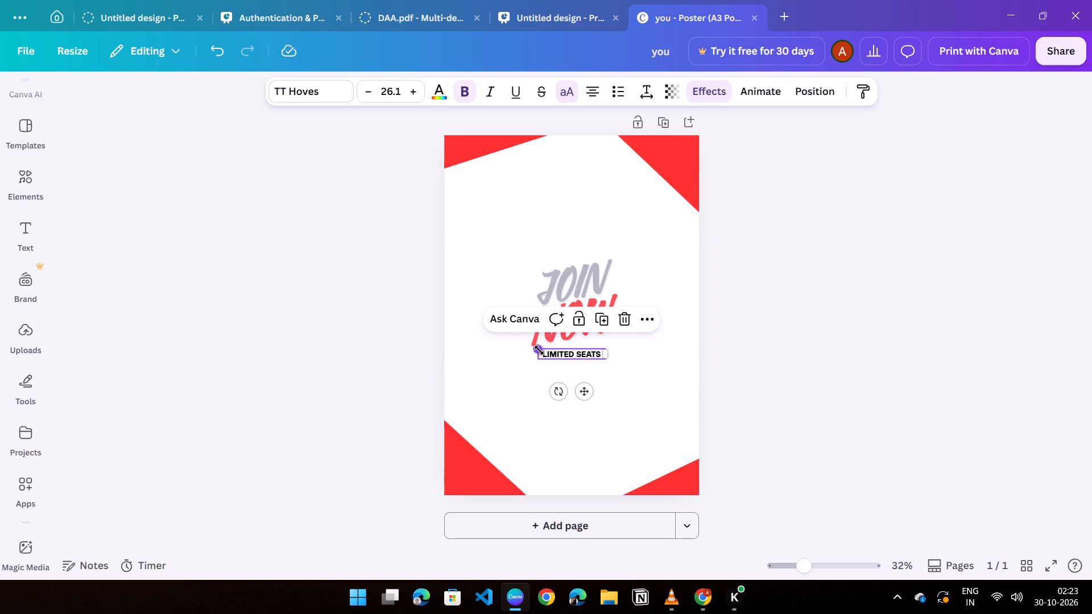
pyautogui.moveTo(539, 350); pyautogui.dragTo(547, 355)
pyautogui.click(760, 360)
pyautogui.click(591, 353)
pyautogui.click(590, 384)
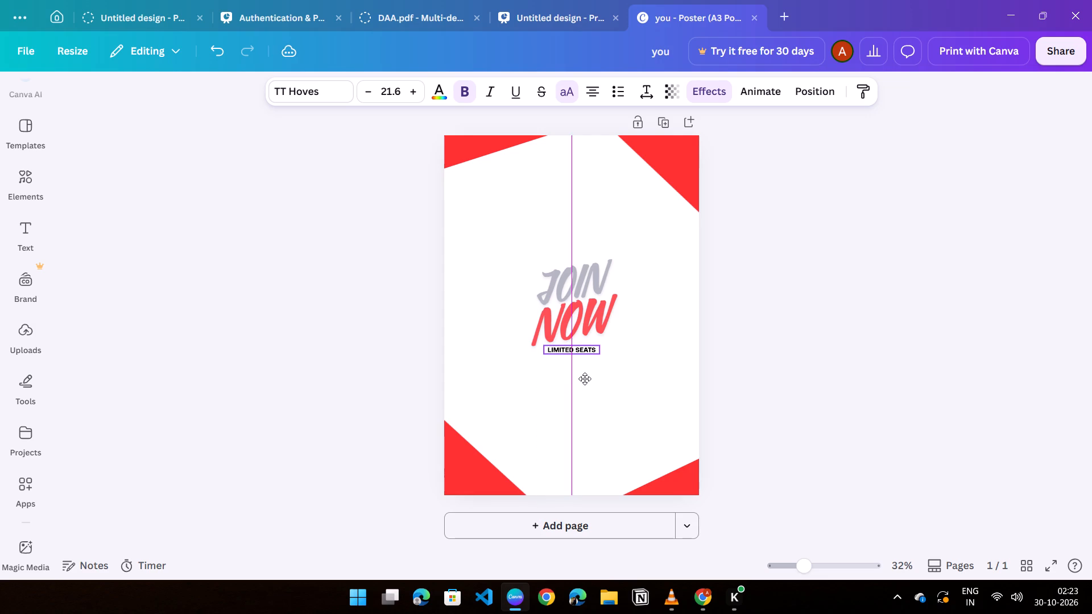
pyautogui.click(796, 347)
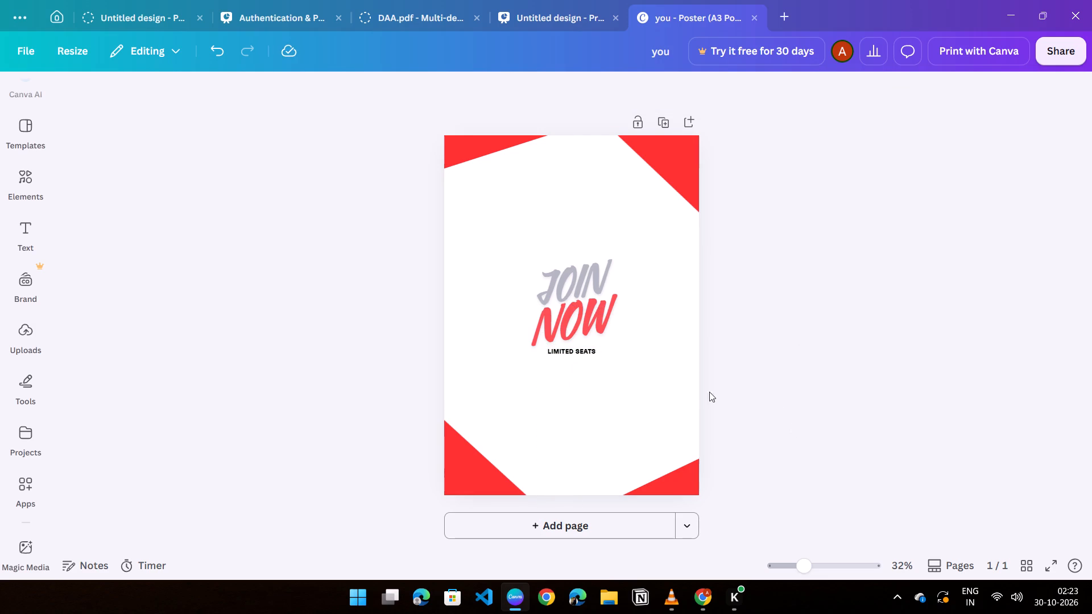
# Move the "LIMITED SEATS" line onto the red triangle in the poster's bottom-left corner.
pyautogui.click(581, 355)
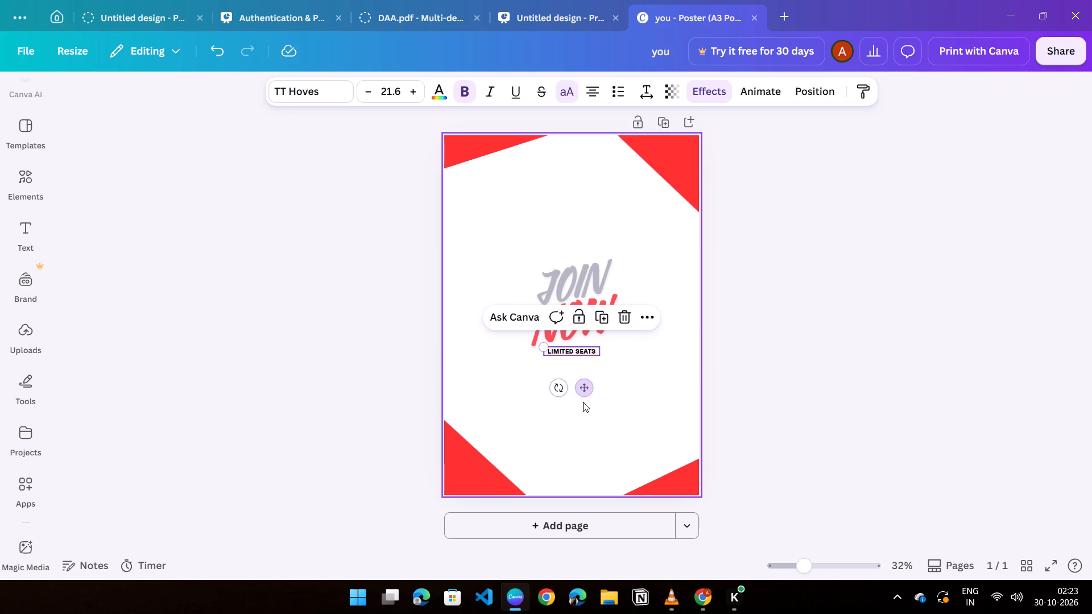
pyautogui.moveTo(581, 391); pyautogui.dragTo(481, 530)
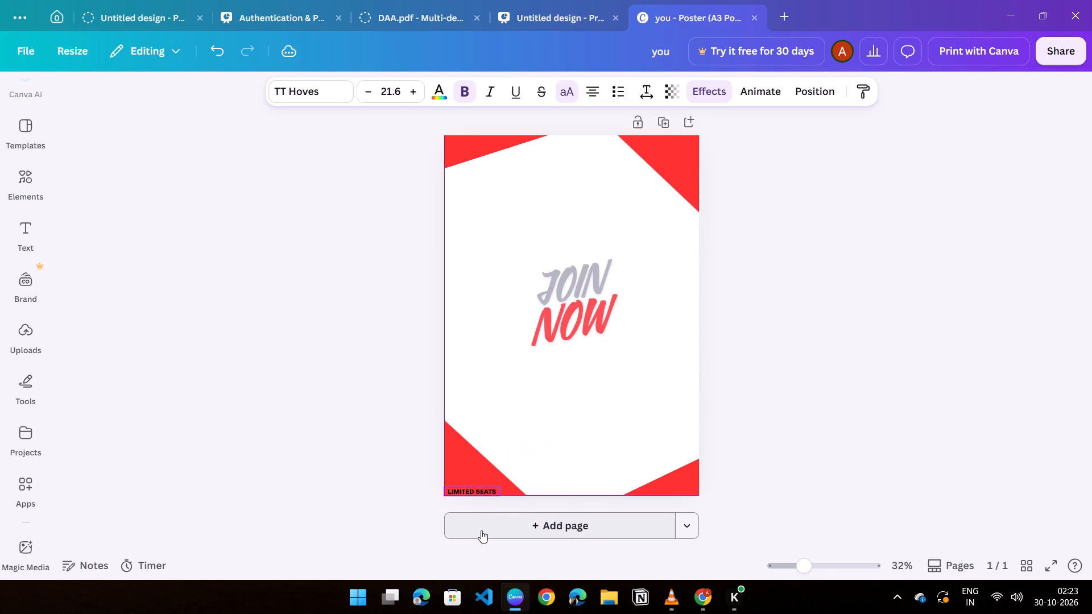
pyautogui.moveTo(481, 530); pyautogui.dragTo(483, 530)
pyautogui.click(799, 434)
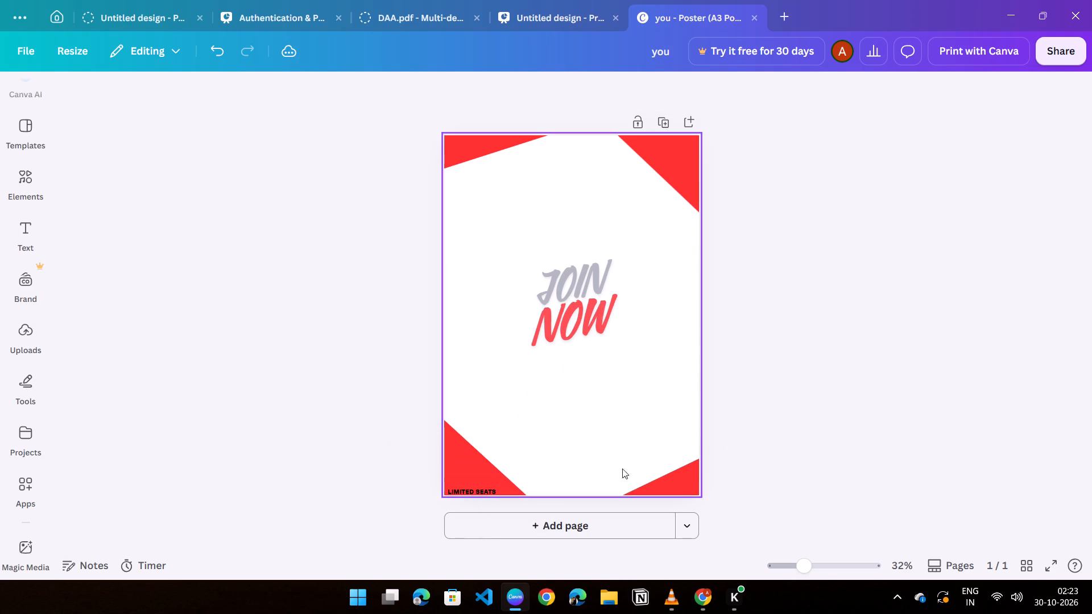
# Move the "LIMITED SEATS" line onto the red triangle in the poster's bottom-right corner, along the page's lower edge.
pyautogui.click(474, 487)
pyautogui.click(475, 488)
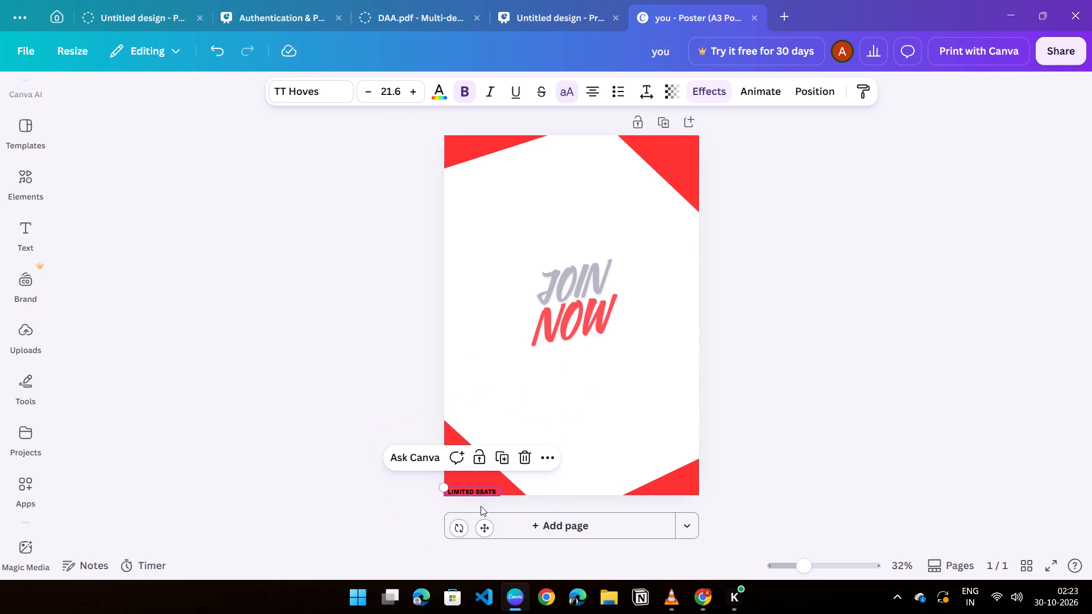
pyautogui.click(482, 524)
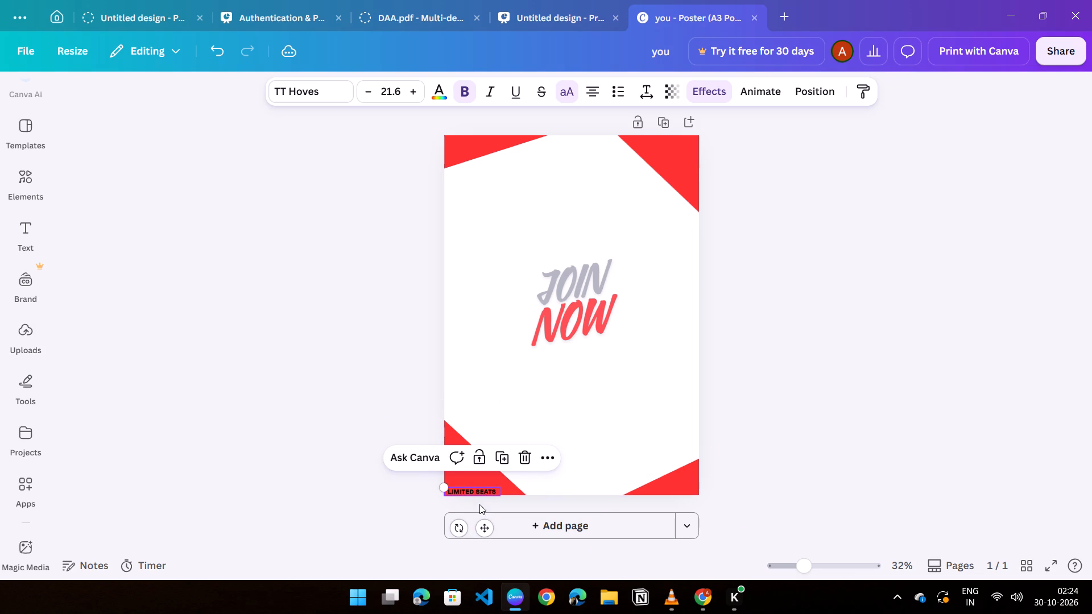
pyautogui.moveTo(483, 527); pyautogui.dragTo(685, 526)
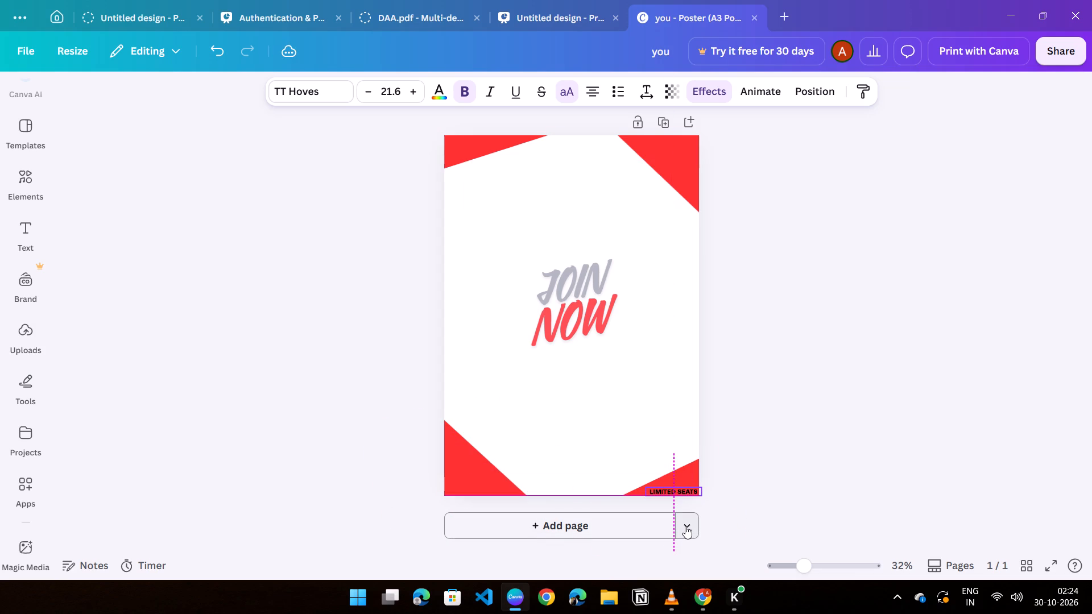
pyautogui.moveTo(685, 526); pyautogui.dragTo(685, 524)
pyautogui.click(752, 480)
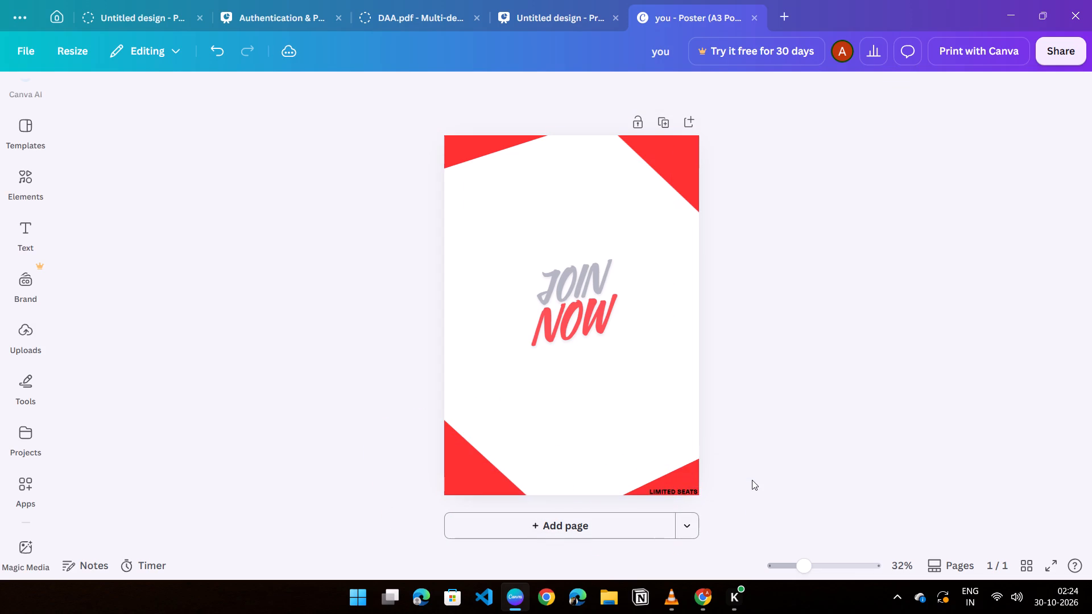
pyautogui.click(673, 489)
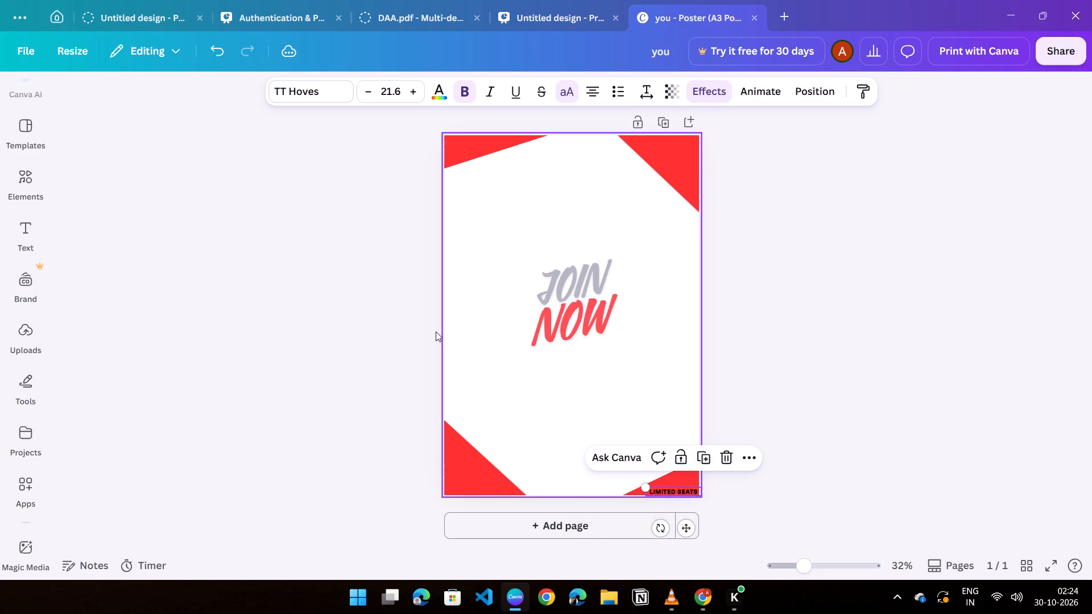
# Look through the ready-made font combinations for another decorative text style to use on the poster.
pyautogui.click(15, 227)
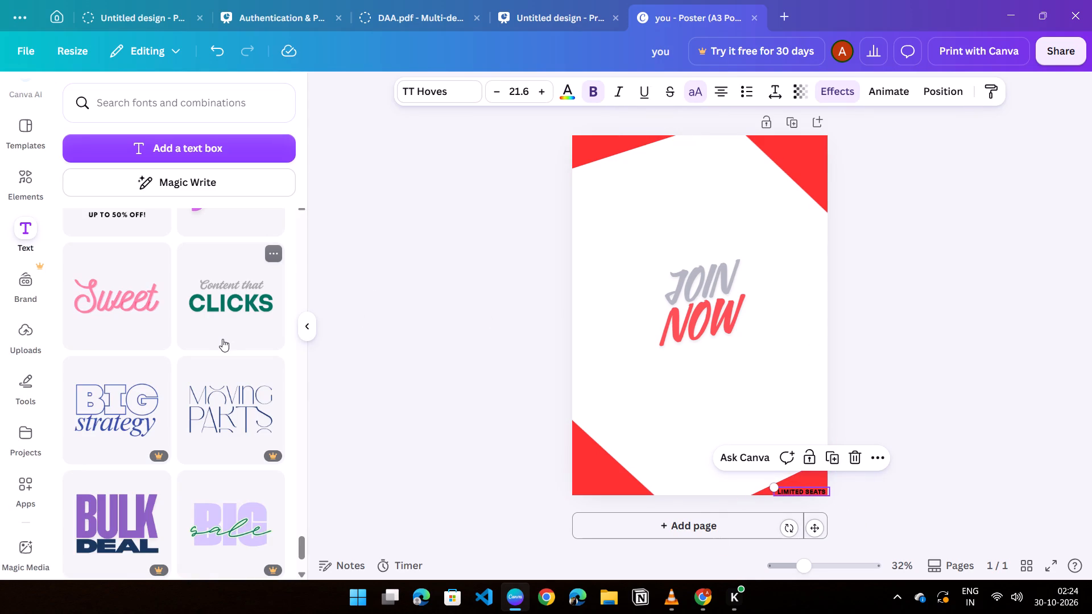
pyautogui.scroll(-8, 225, 342)
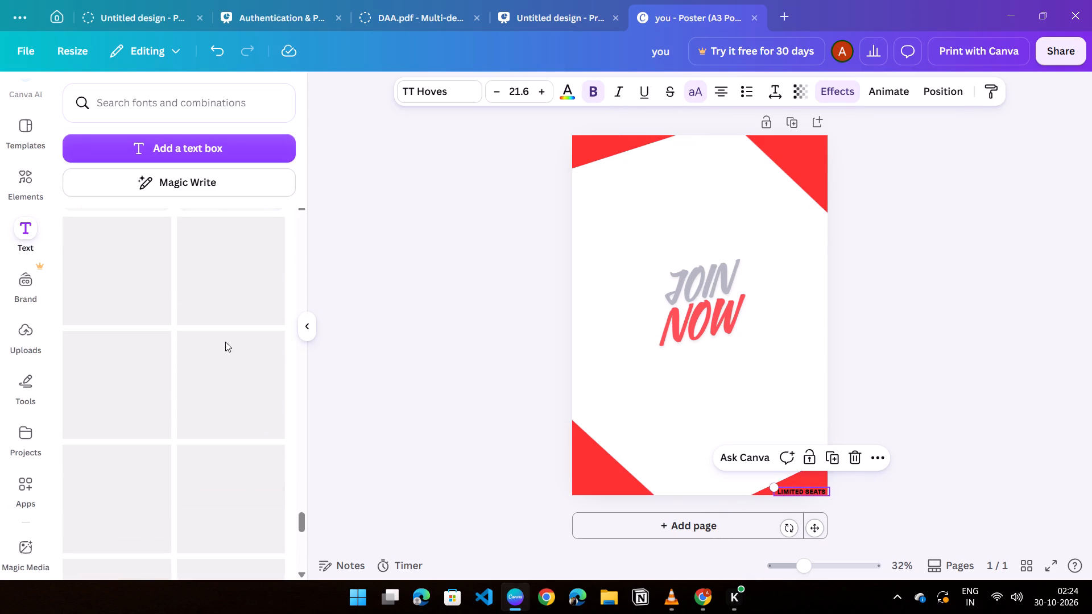
pyautogui.scroll(3, 225, 342)
pyautogui.scroll(-2, 225, 342)
pyautogui.scroll(7, 225, 342)
pyautogui.scroll(-7, 225, 342)
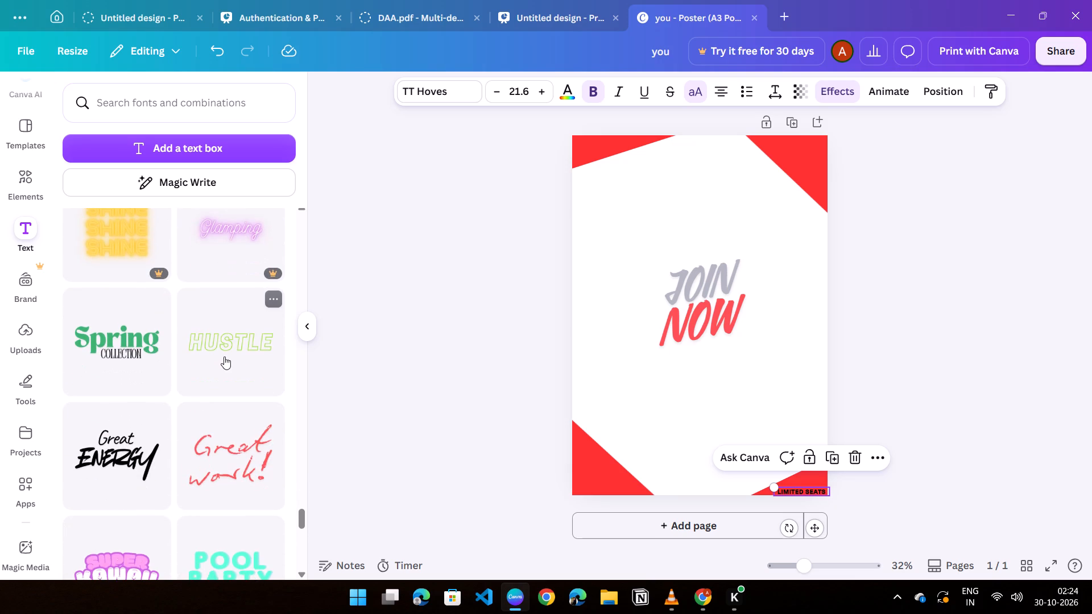
pyautogui.scroll(-2, 193, 365)
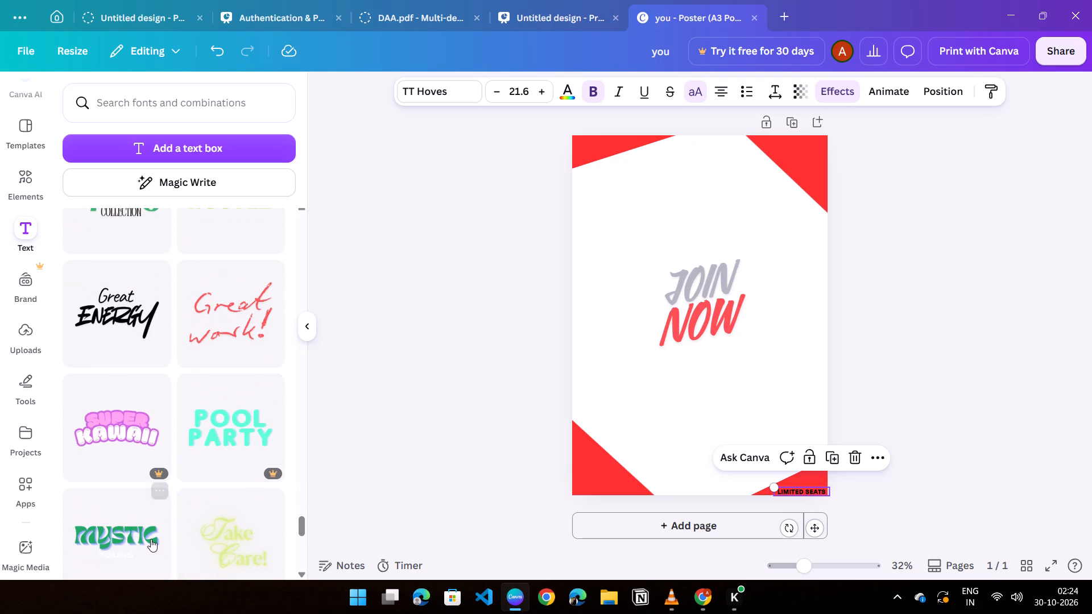
pyautogui.scroll(-7, 173, 438)
pyautogui.scroll(2, 173, 438)
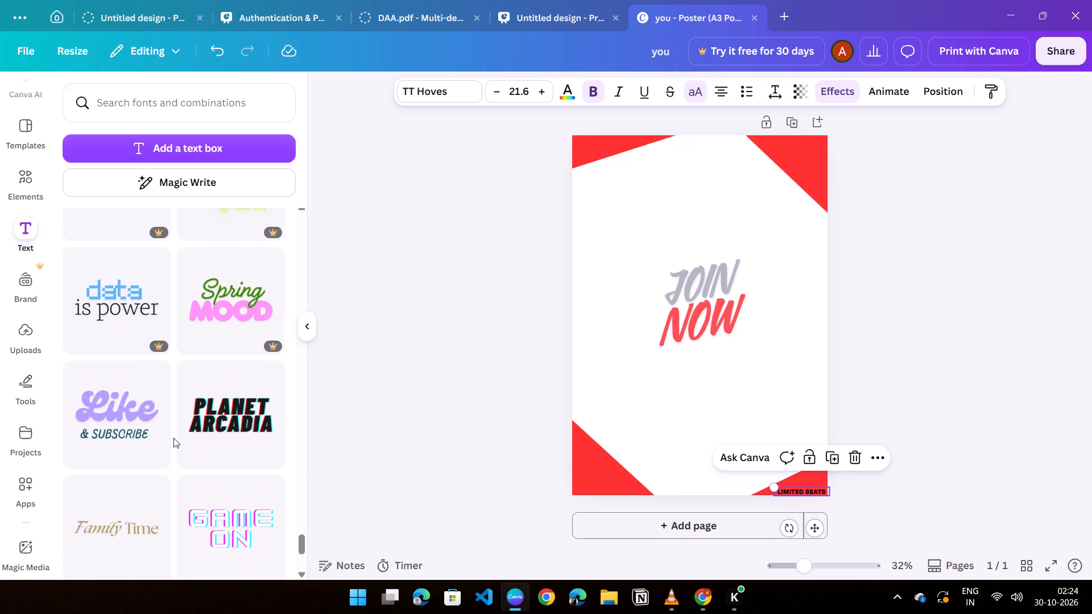
pyautogui.scroll(-1, 173, 438)
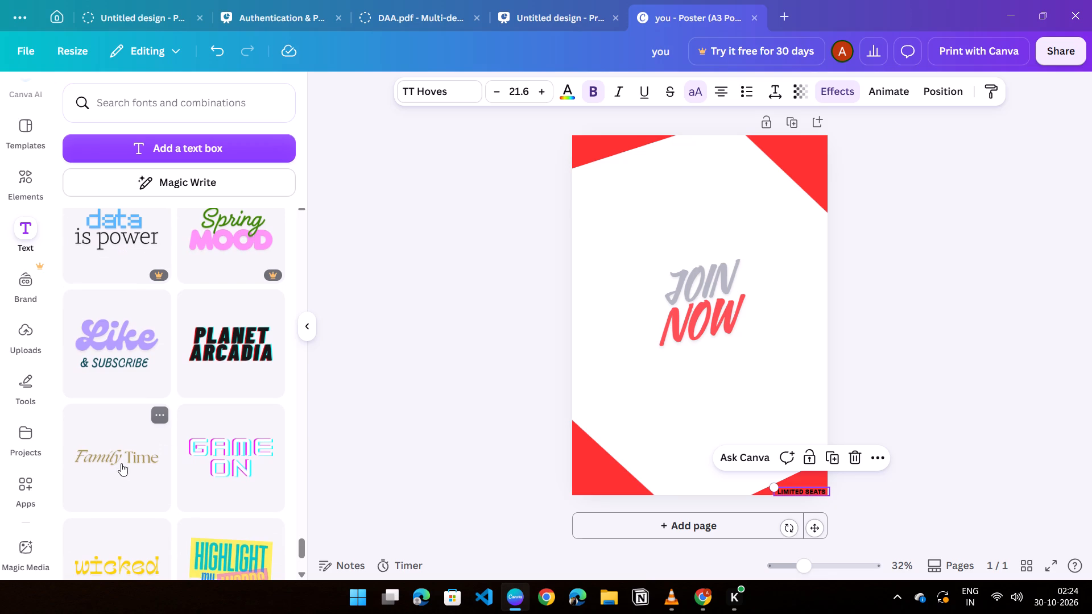
pyautogui.scroll(-7, 119, 466)
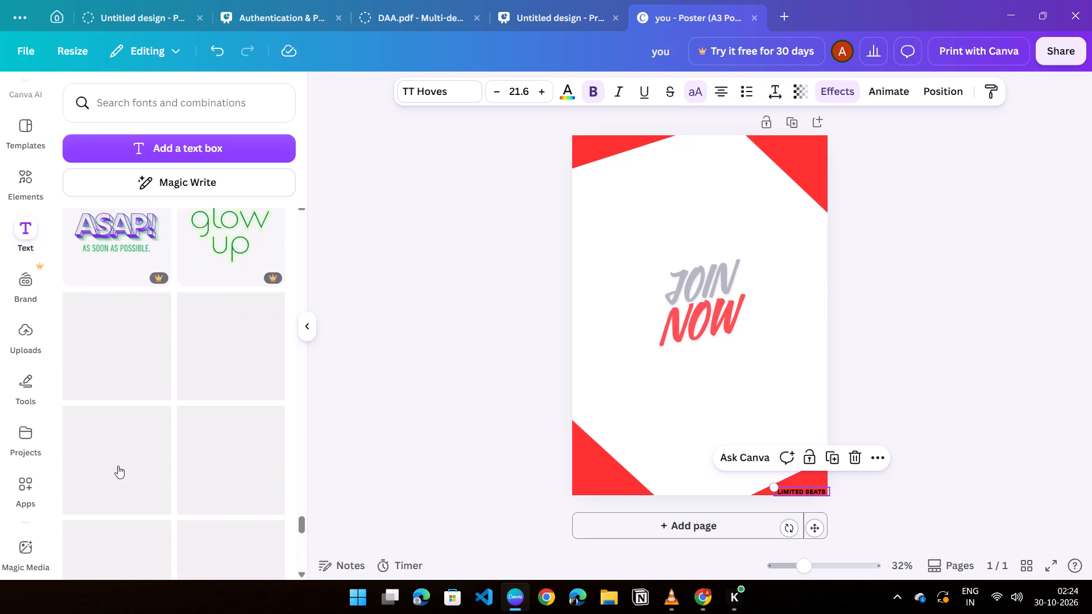
pyautogui.scroll(-9, 118, 466)
pyautogui.scroll(11, 117, 466)
pyautogui.scroll(-3, 116, 466)
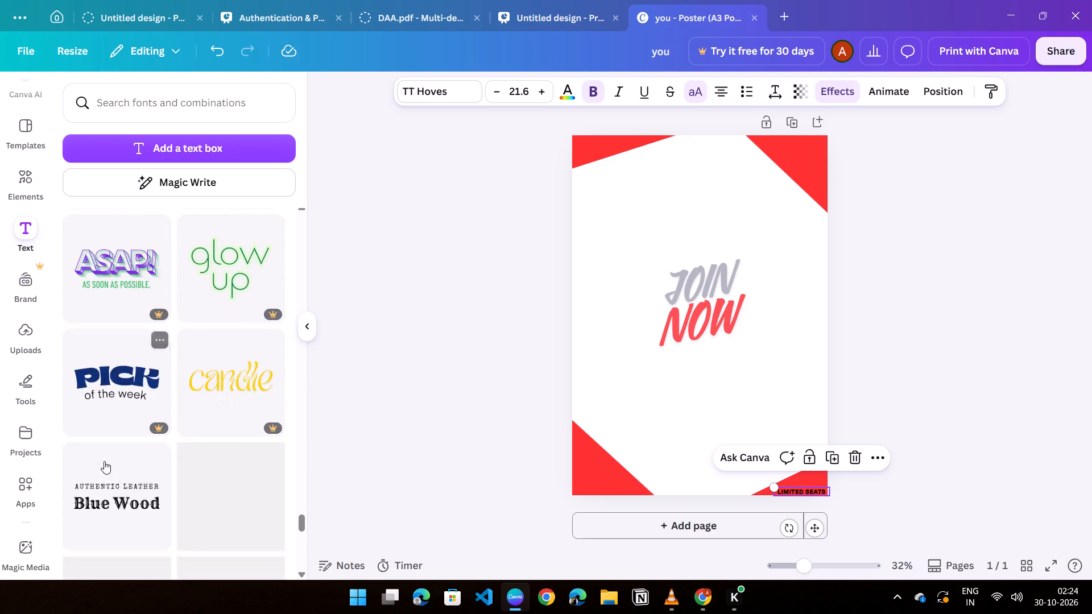
pyautogui.scroll(-5, 104, 460)
pyautogui.scroll(6, 102, 460)
pyautogui.scroll(-6, 102, 460)
pyautogui.scroll(5, 102, 459)
pyautogui.scroll(-5, 102, 459)
pyautogui.scroll(5, 102, 459)
pyautogui.scroll(-3, 101, 459)
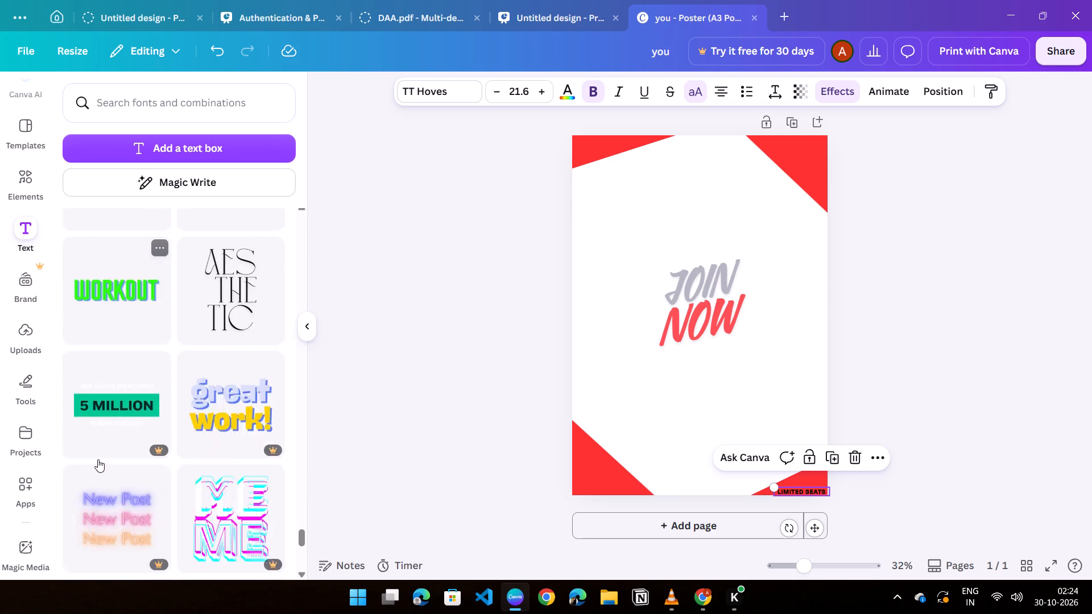
pyautogui.scroll(4, 98, 459)
pyautogui.scroll(-4, 98, 459)
pyautogui.scroll(5, 98, 459)
pyautogui.scroll(-4, 98, 459)
pyautogui.scroll(9, 101, 457)
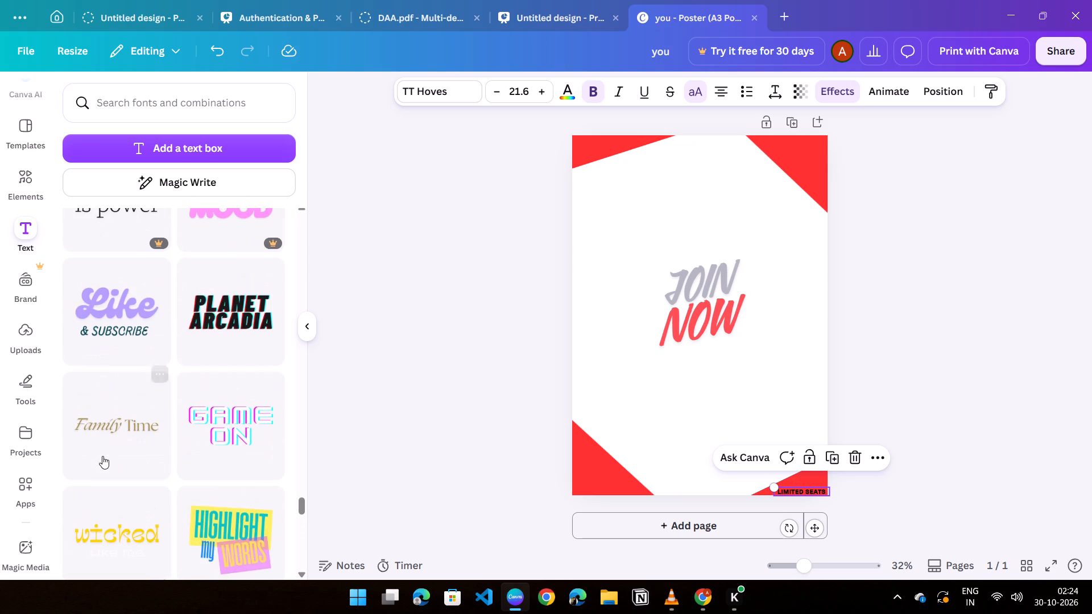
pyautogui.scroll(-12, 102, 456)
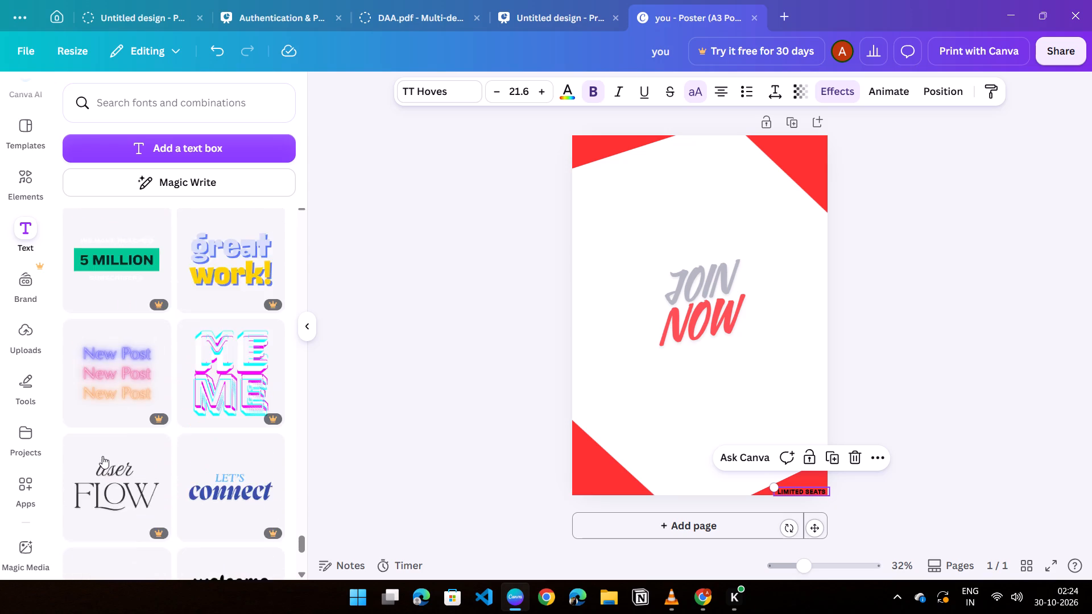
pyautogui.scroll(-2, 102, 456)
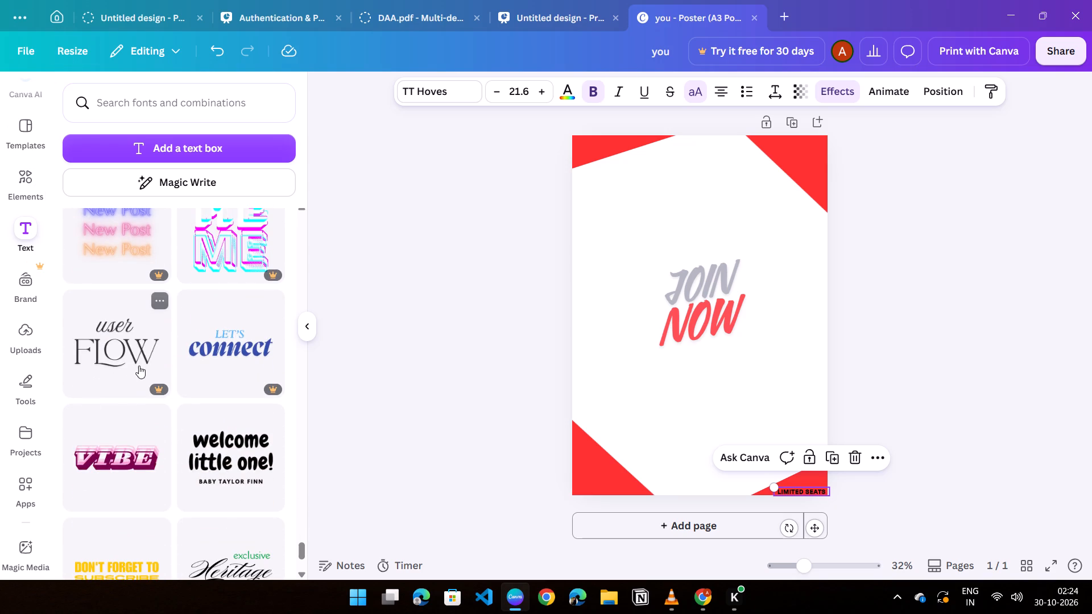
pyautogui.scroll(-3, 119, 393)
pyautogui.scroll(-3, 239, 422)
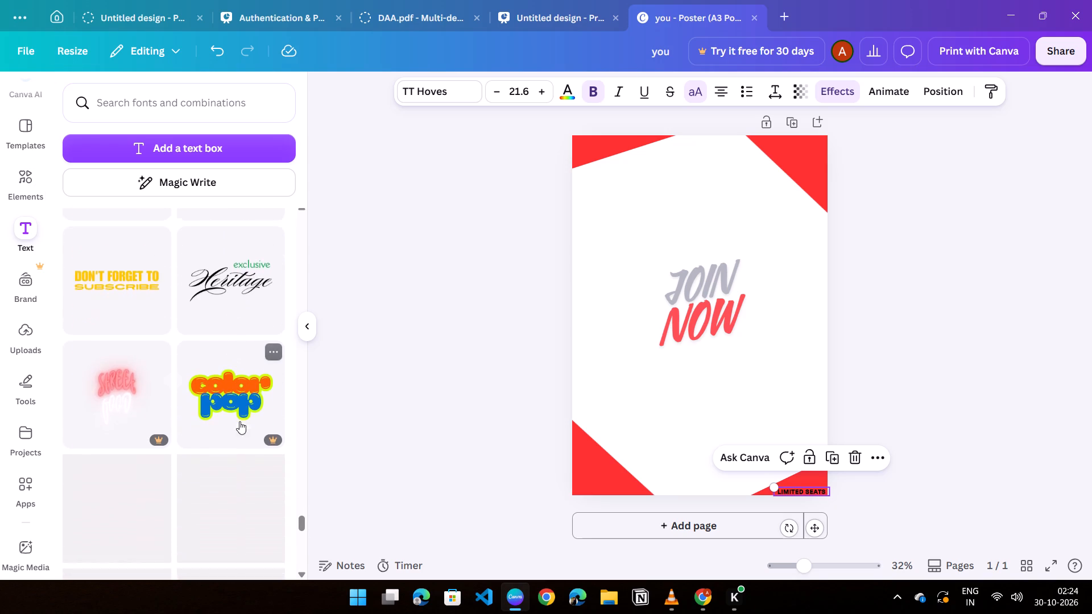
pyautogui.scroll(12, 202, 347)
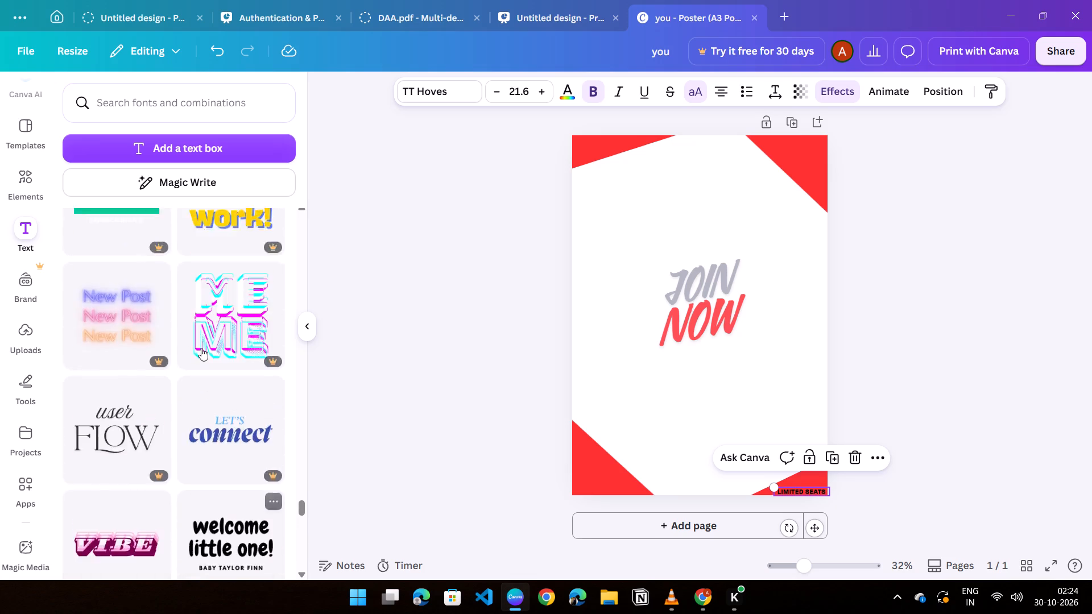
pyautogui.scroll(20, 201, 348)
pyautogui.scroll(15, 201, 348)
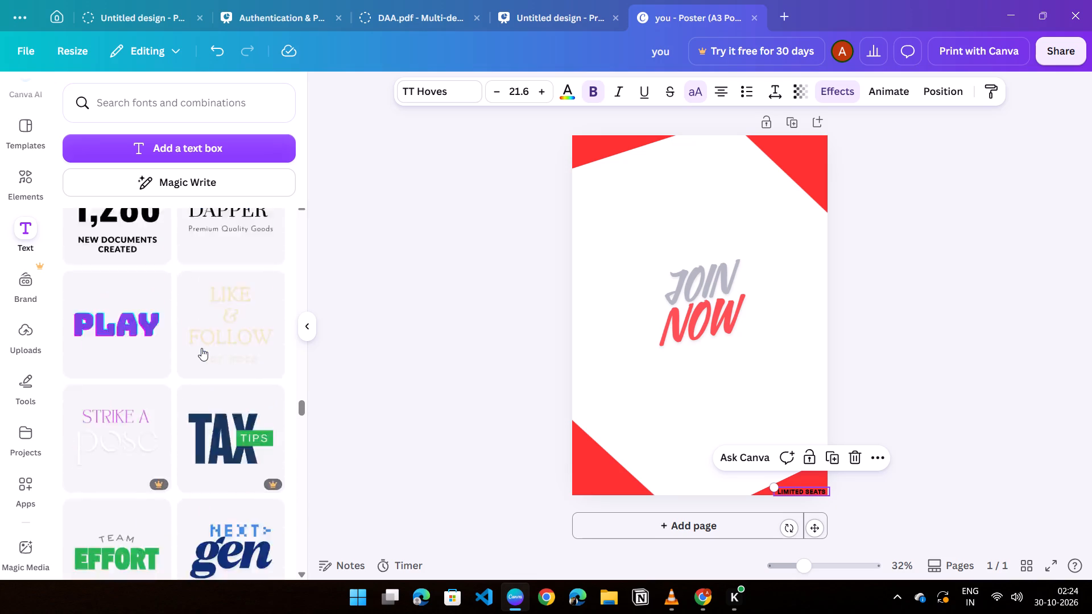
pyautogui.scroll(20, 201, 348)
pyautogui.scroll(5, 201, 348)
pyautogui.scroll(-10, 201, 348)
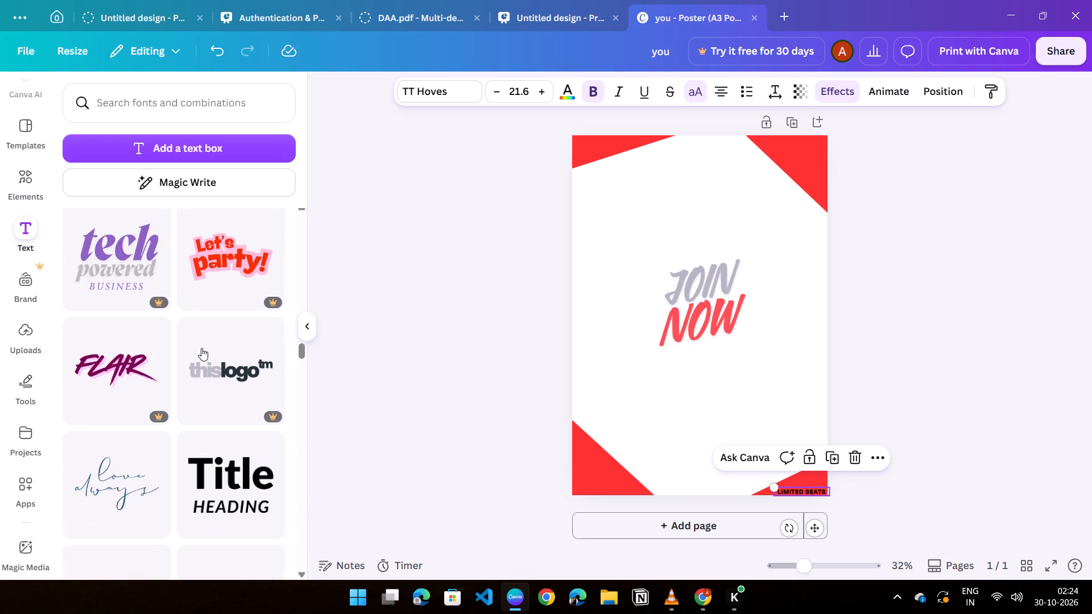
pyautogui.scroll(19, 201, 348)
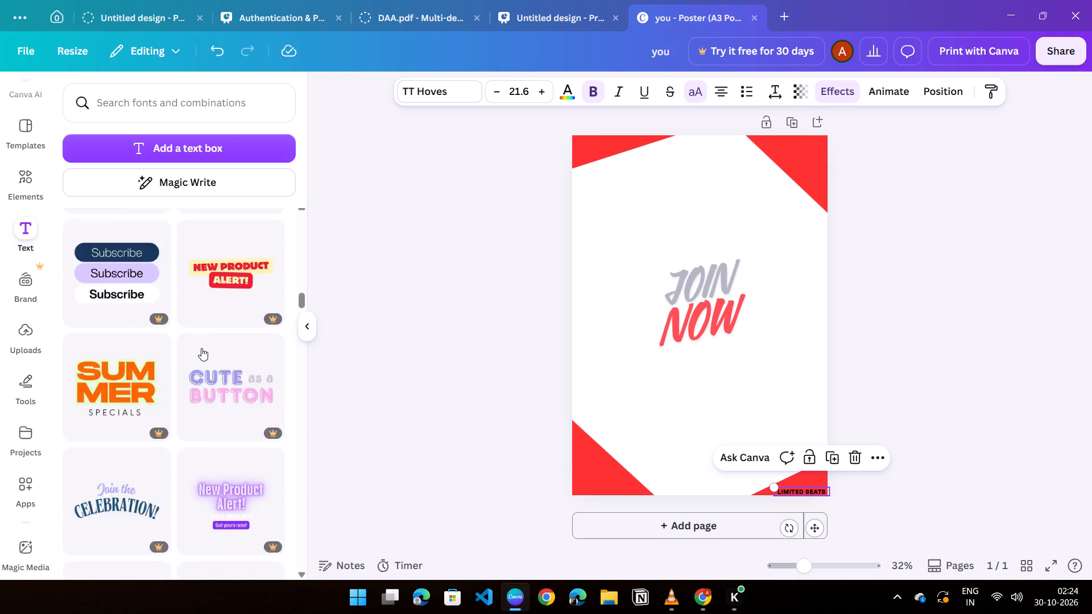
pyautogui.scroll(4, 201, 348)
pyautogui.scroll(-3, 201, 348)
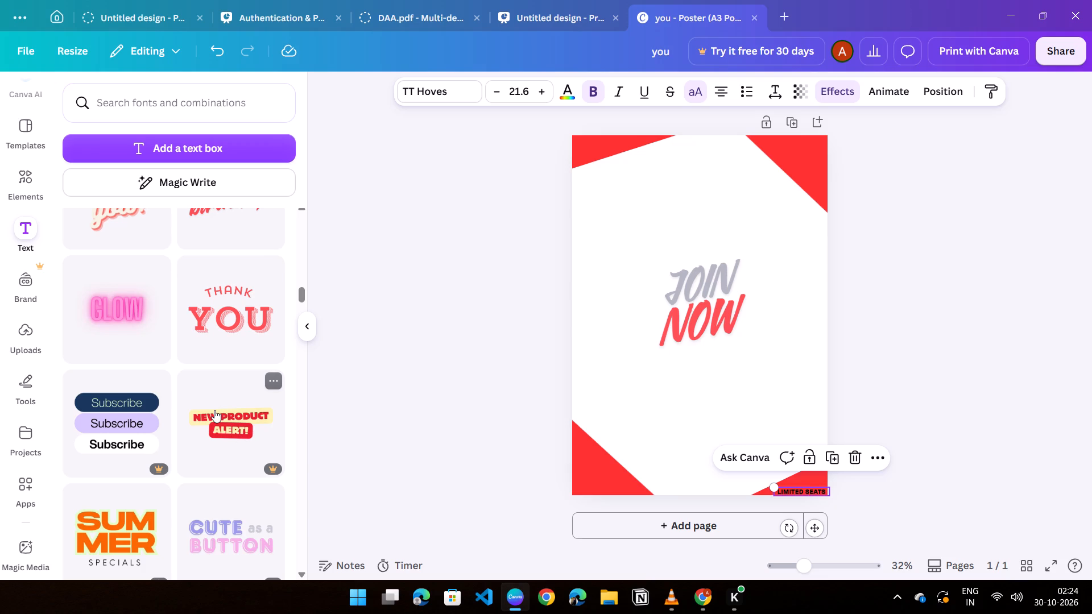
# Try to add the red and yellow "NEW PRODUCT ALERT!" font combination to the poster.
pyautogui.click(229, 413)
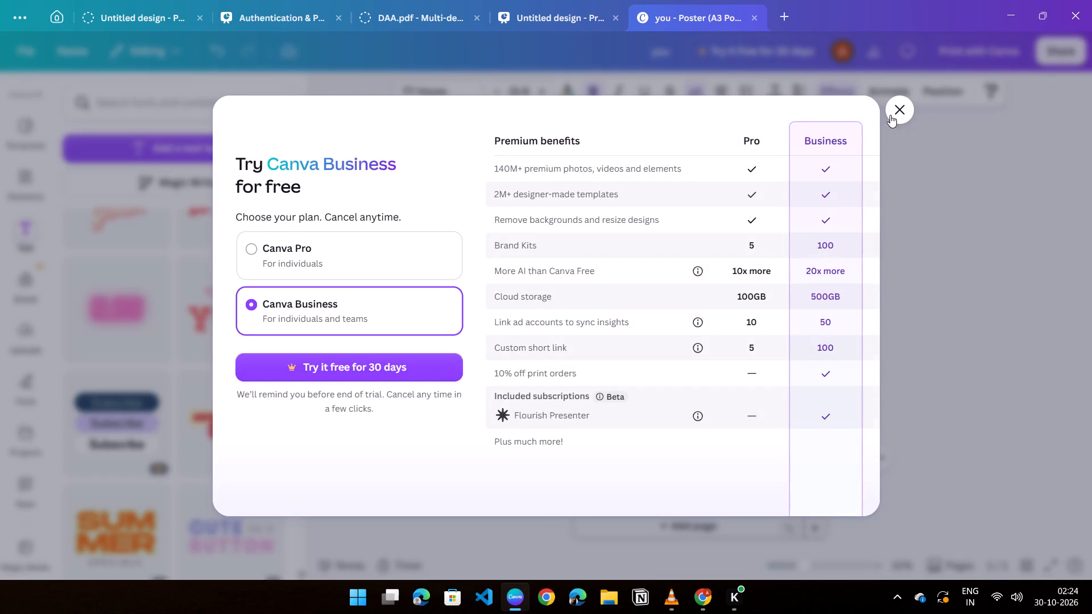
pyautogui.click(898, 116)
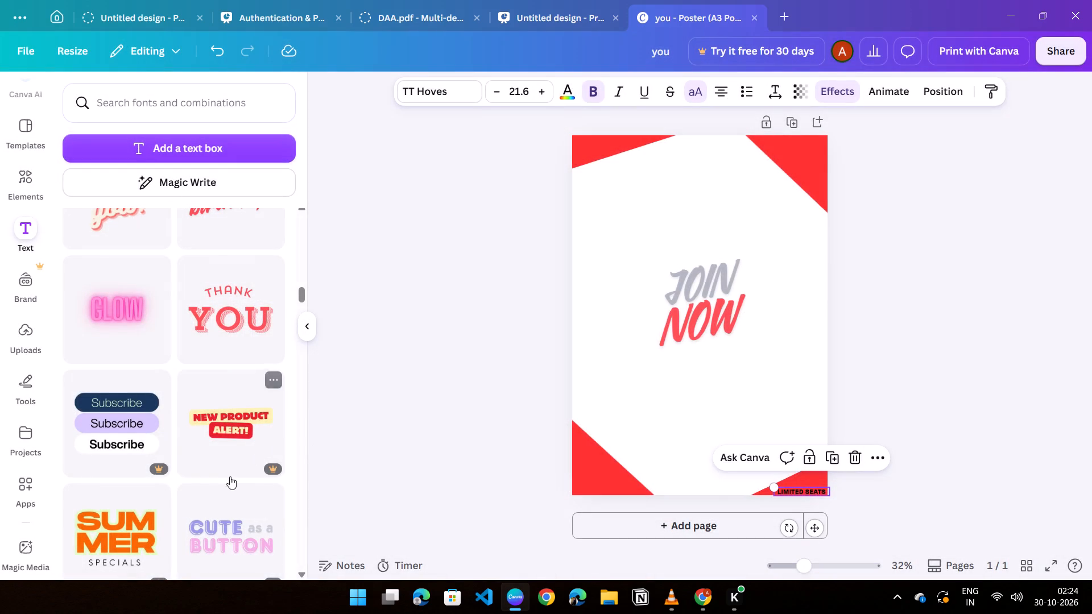
# Search by the "NEW PRODUCT ALERT!" design's keyword "new product alert" and look through the matching font combinations.
pyautogui.click(271, 372)
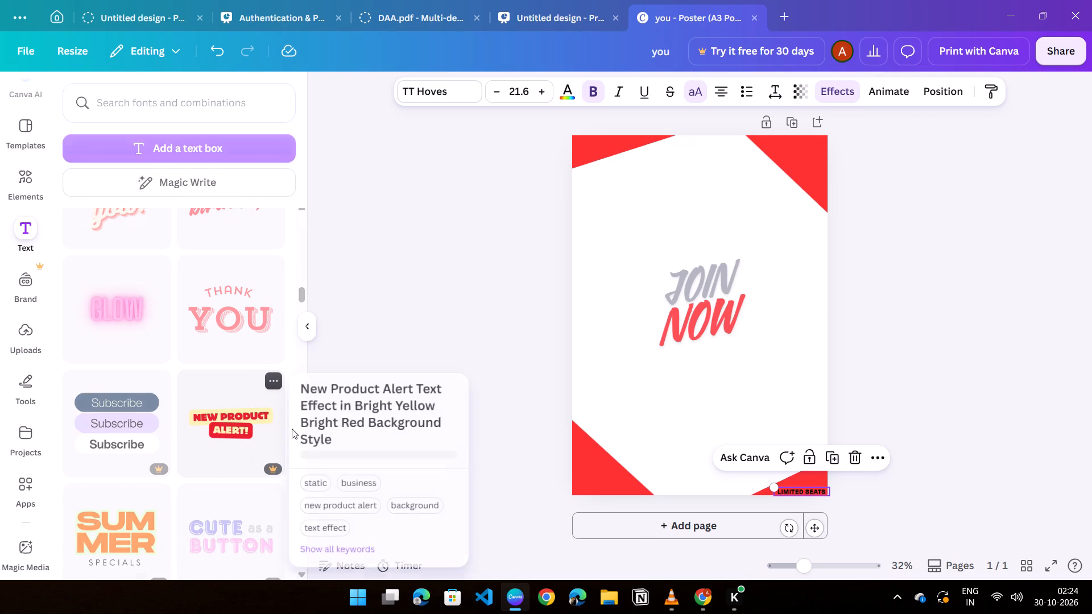
pyautogui.click(352, 507)
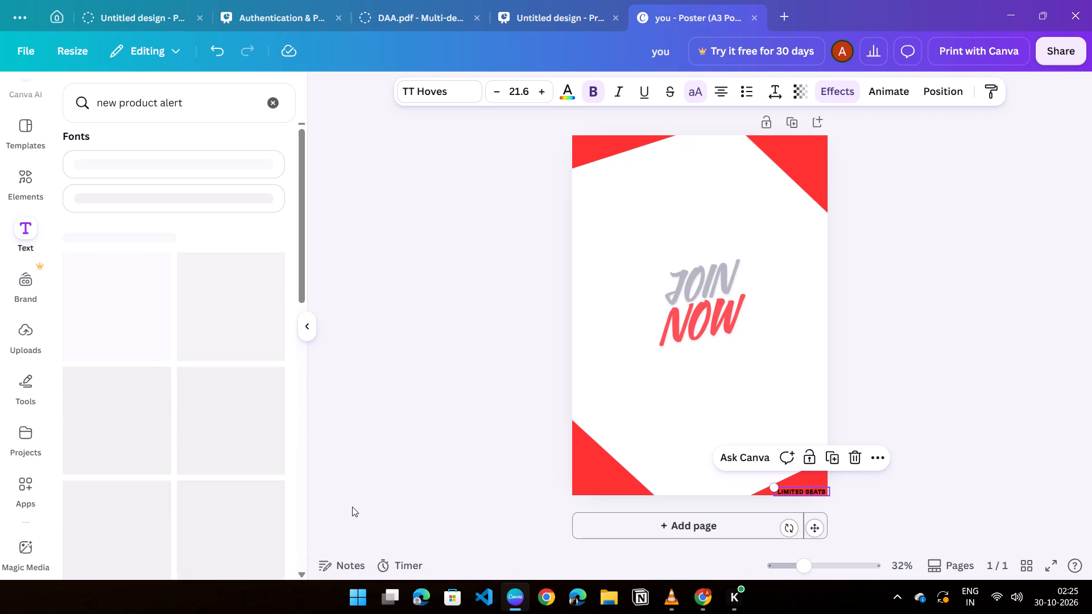
pyautogui.scroll(-3, 215, 349)
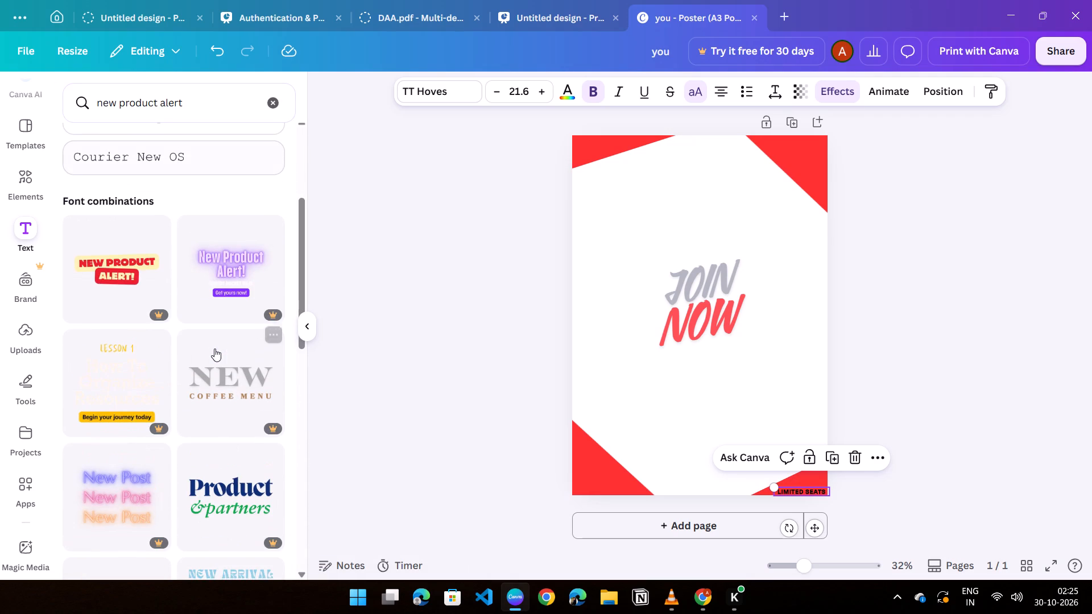
pyautogui.scroll(-7, 214, 349)
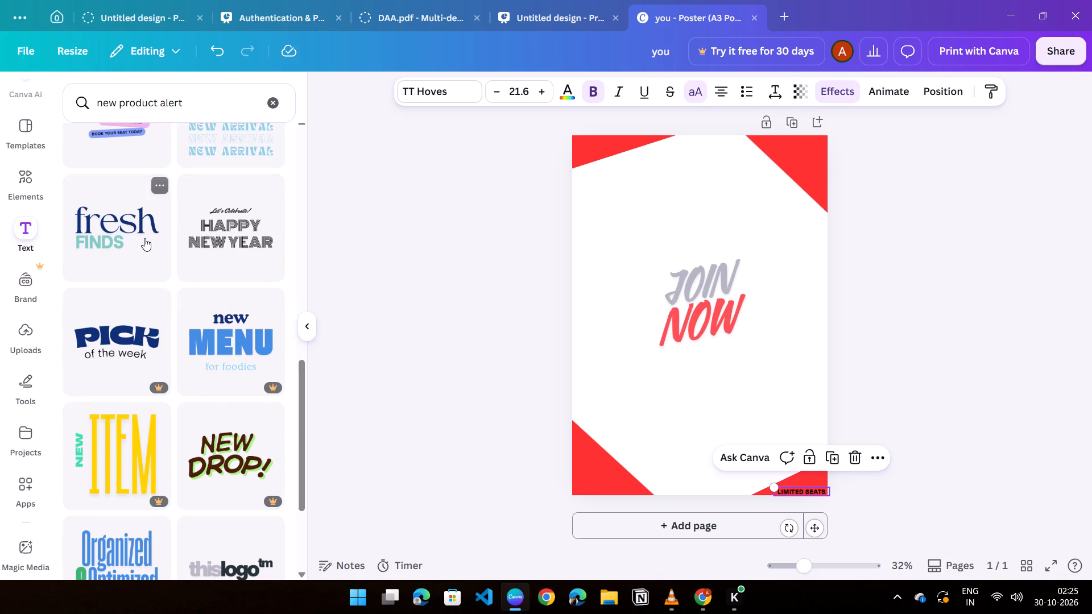
pyautogui.scroll(-1, 144, 238)
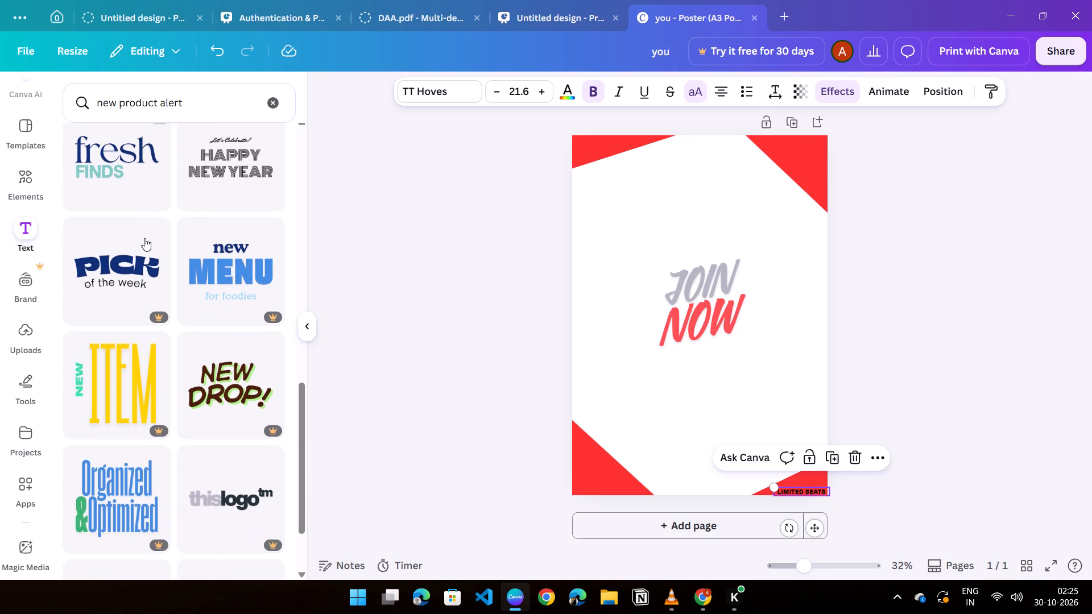
pyautogui.scroll(-2, 144, 238)
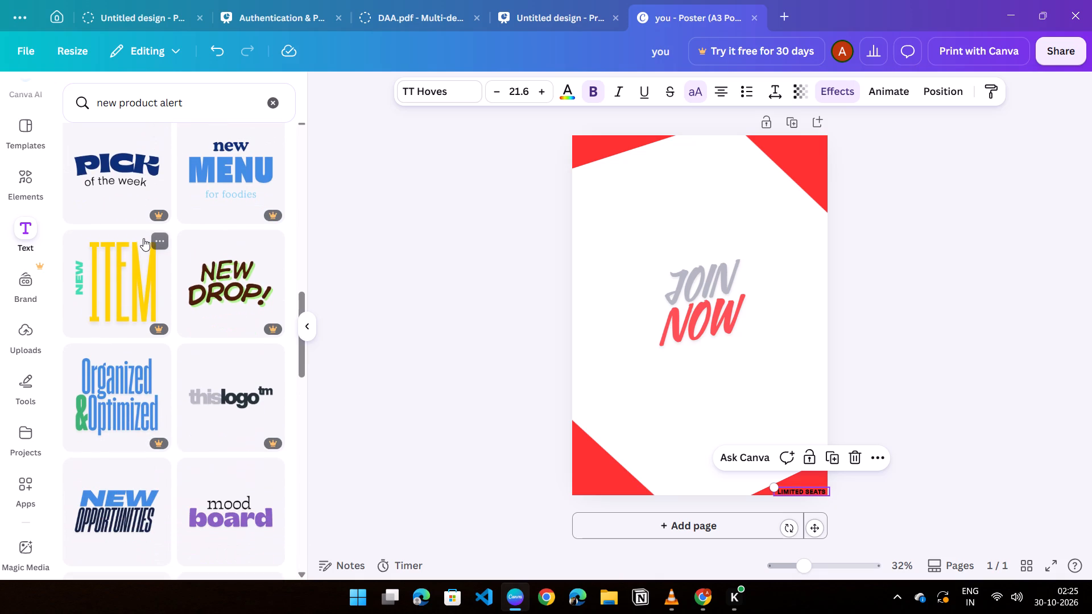
pyautogui.scroll(-2, 143, 238)
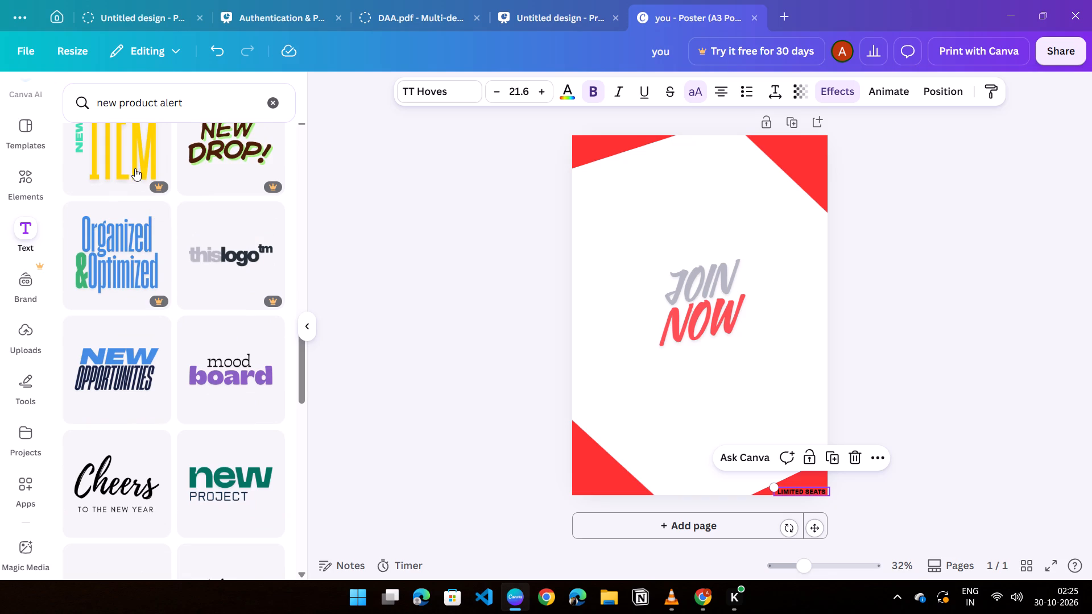
pyautogui.scroll(-1, 133, 241)
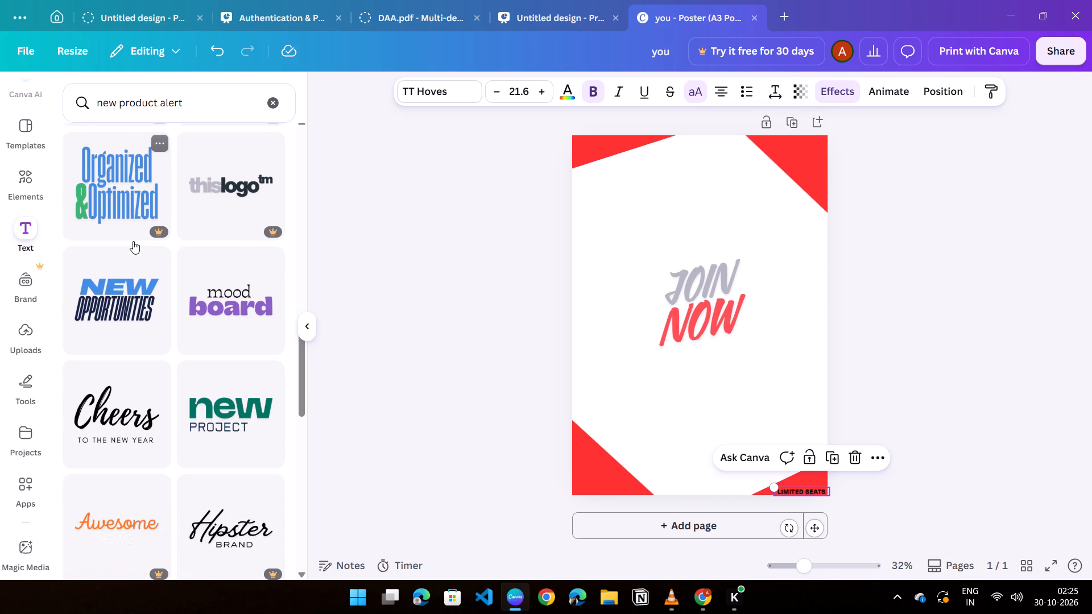
pyautogui.scroll(2, 133, 241)
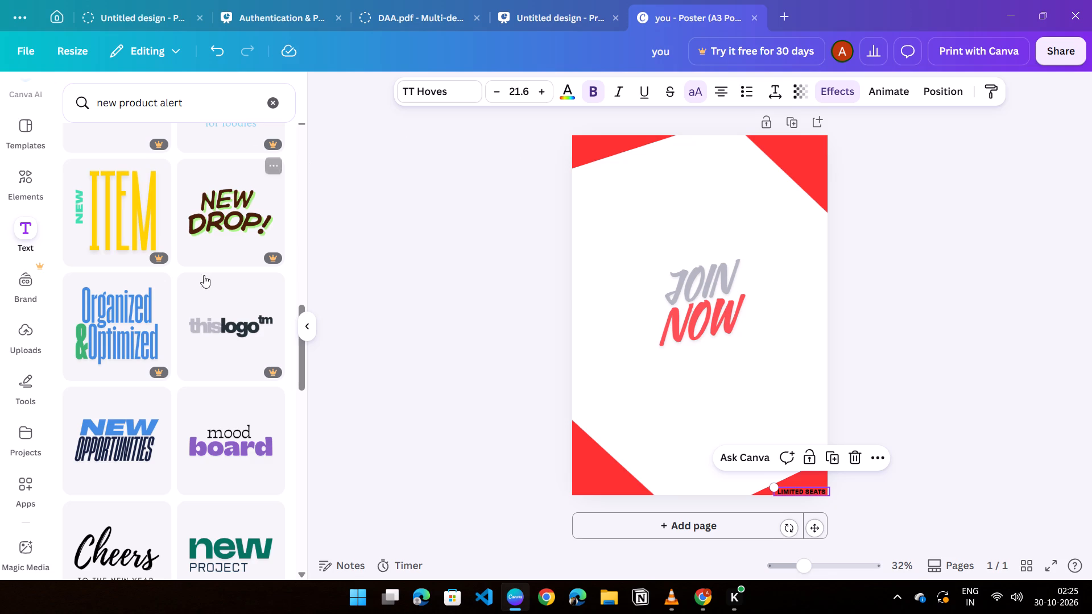
pyautogui.scroll(-18, 200, 285)
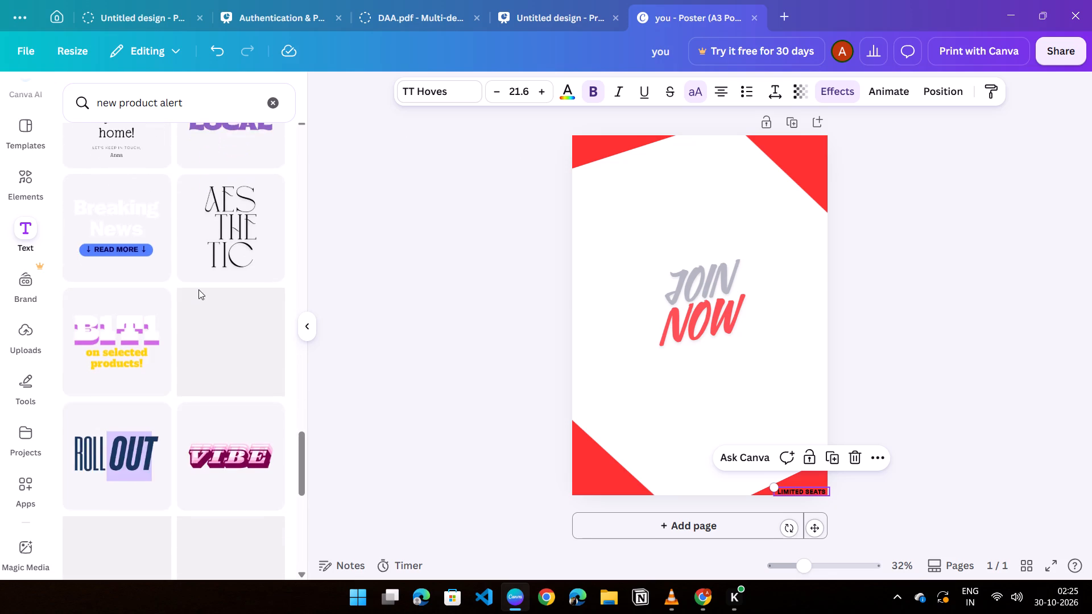
pyautogui.scroll(2, 198, 289)
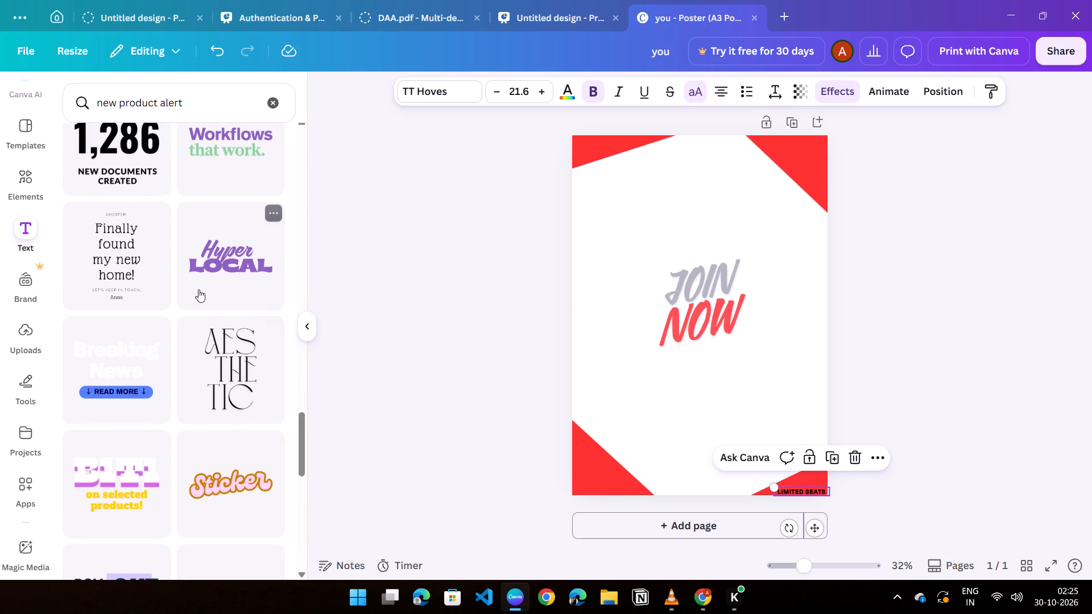
pyautogui.scroll(-2, 198, 289)
pyautogui.scroll(-1, 229, 237)
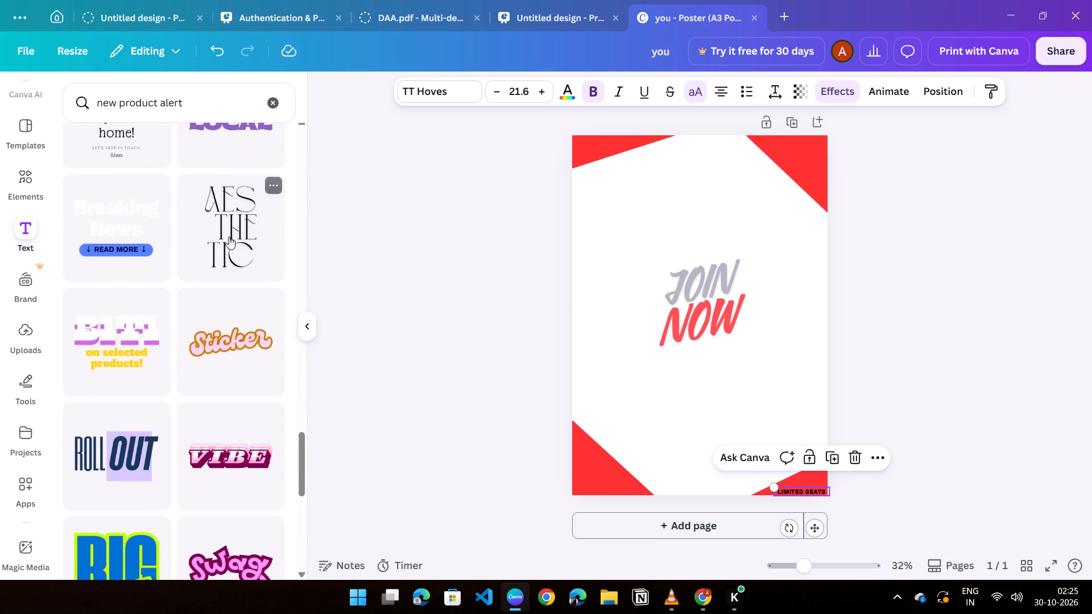
pyautogui.scroll(-2, 229, 237)
pyautogui.scroll(3, 229, 237)
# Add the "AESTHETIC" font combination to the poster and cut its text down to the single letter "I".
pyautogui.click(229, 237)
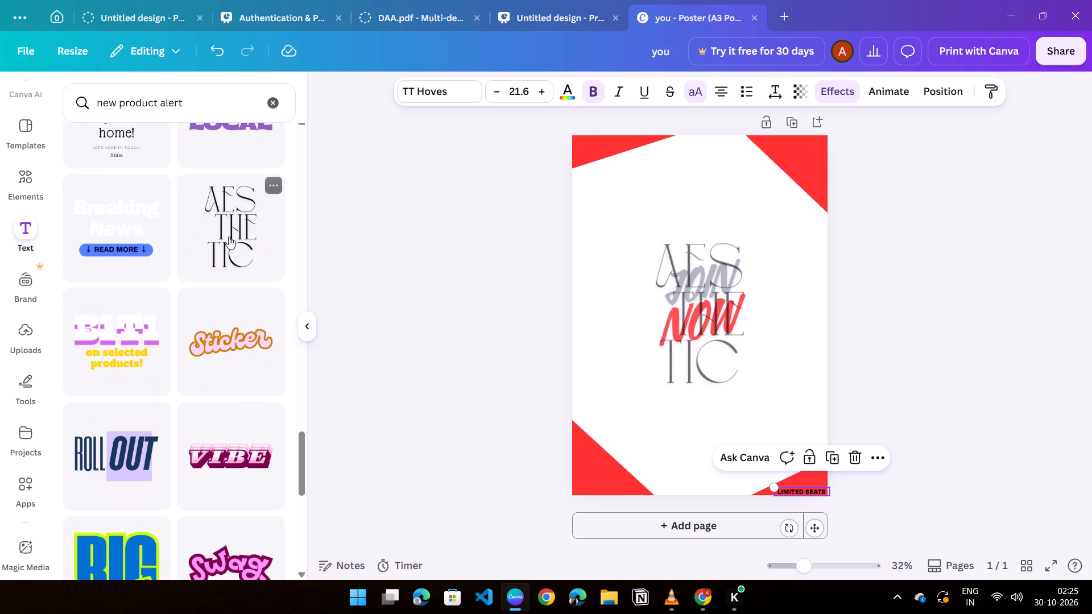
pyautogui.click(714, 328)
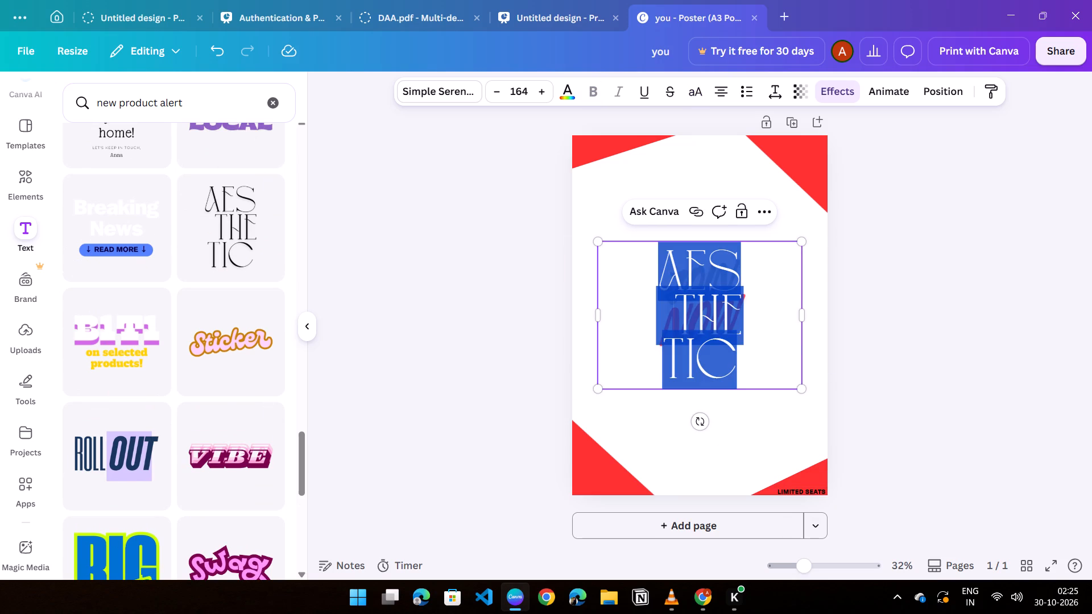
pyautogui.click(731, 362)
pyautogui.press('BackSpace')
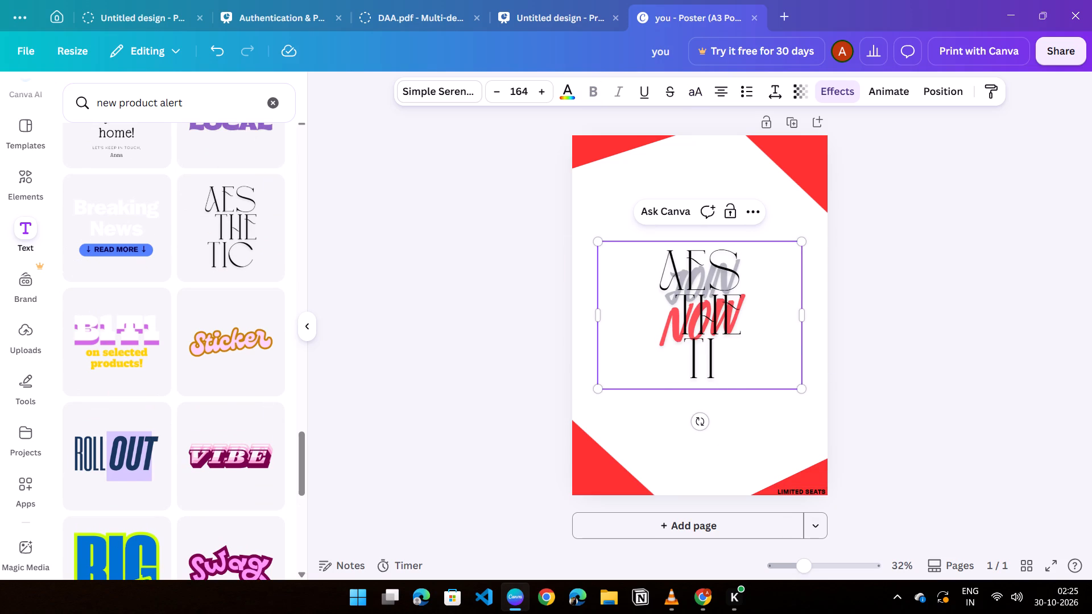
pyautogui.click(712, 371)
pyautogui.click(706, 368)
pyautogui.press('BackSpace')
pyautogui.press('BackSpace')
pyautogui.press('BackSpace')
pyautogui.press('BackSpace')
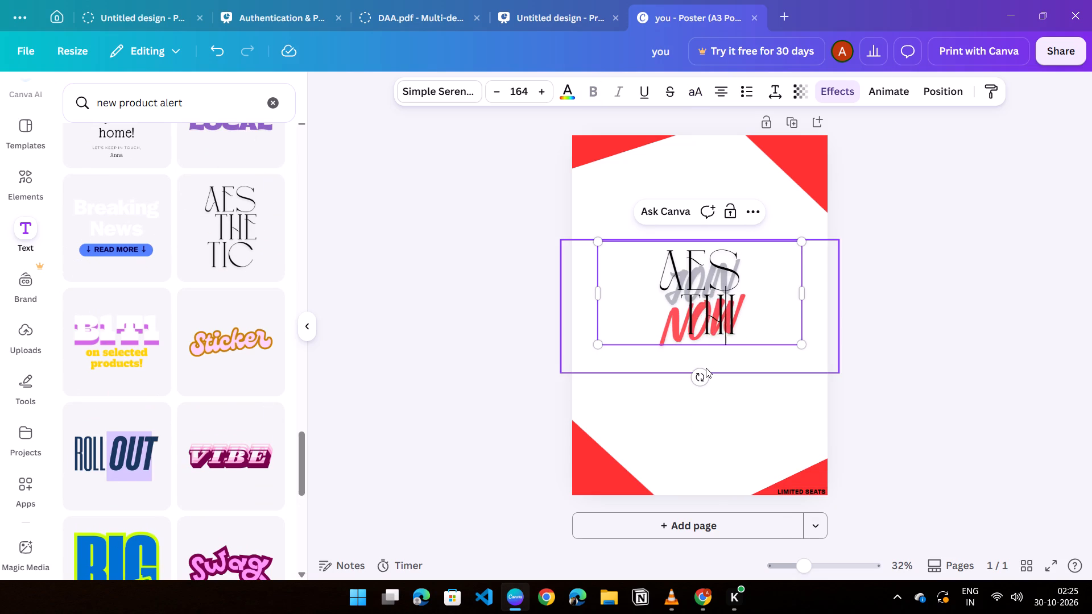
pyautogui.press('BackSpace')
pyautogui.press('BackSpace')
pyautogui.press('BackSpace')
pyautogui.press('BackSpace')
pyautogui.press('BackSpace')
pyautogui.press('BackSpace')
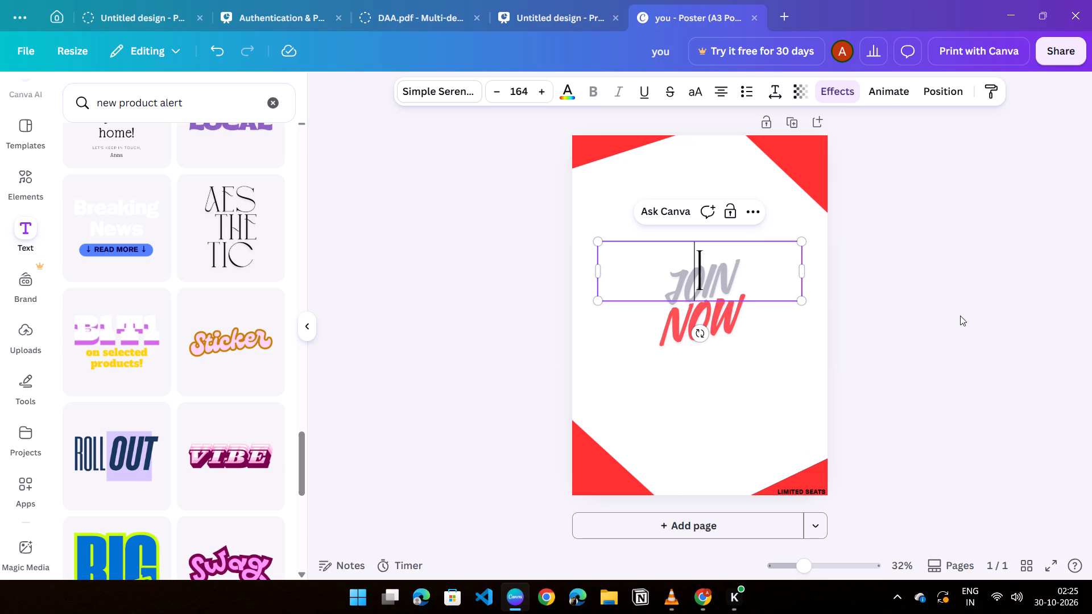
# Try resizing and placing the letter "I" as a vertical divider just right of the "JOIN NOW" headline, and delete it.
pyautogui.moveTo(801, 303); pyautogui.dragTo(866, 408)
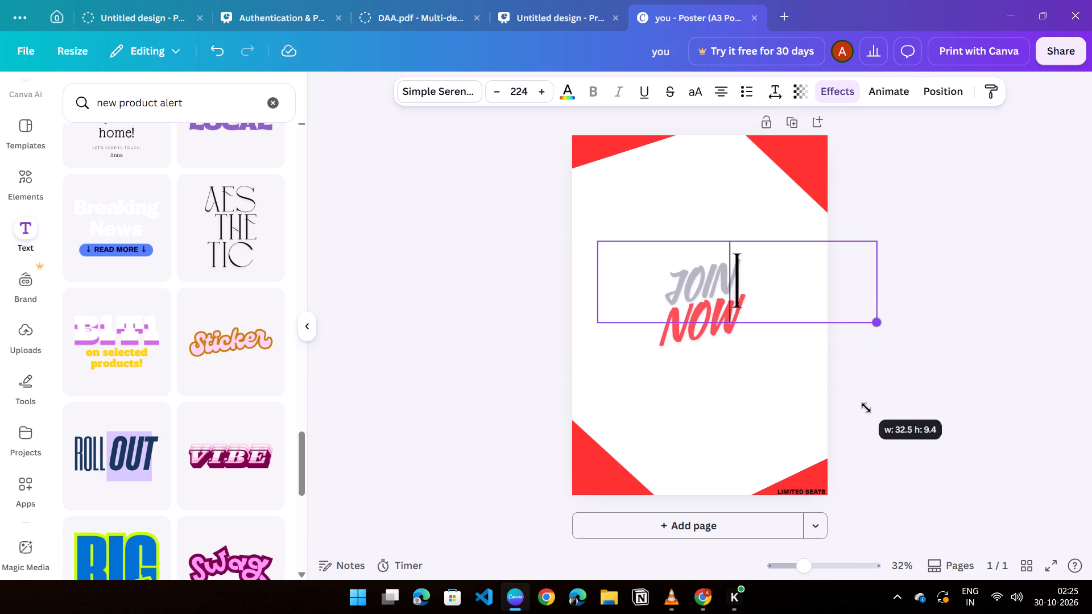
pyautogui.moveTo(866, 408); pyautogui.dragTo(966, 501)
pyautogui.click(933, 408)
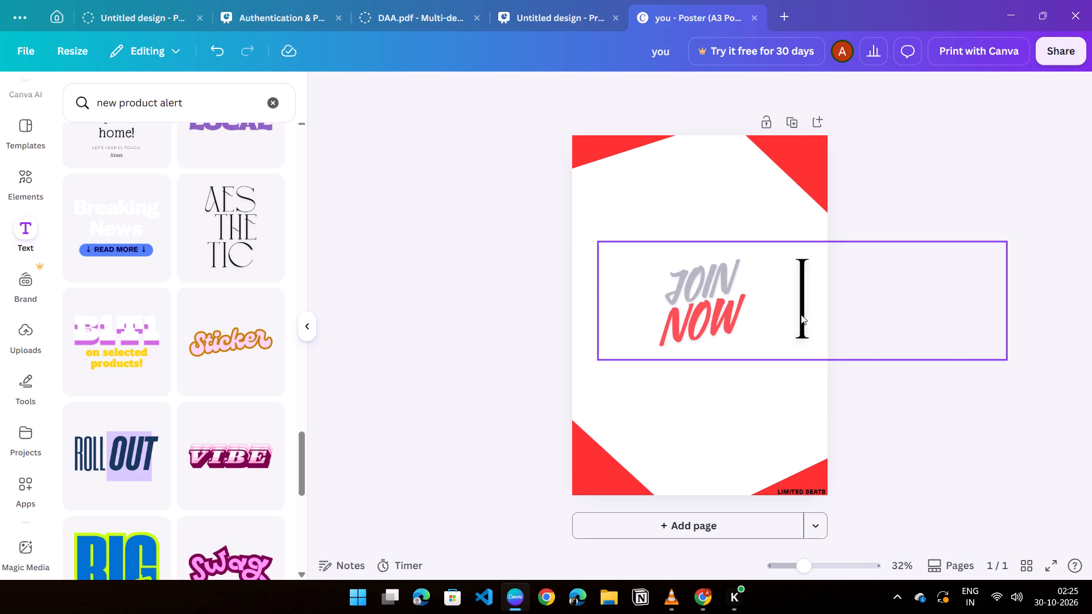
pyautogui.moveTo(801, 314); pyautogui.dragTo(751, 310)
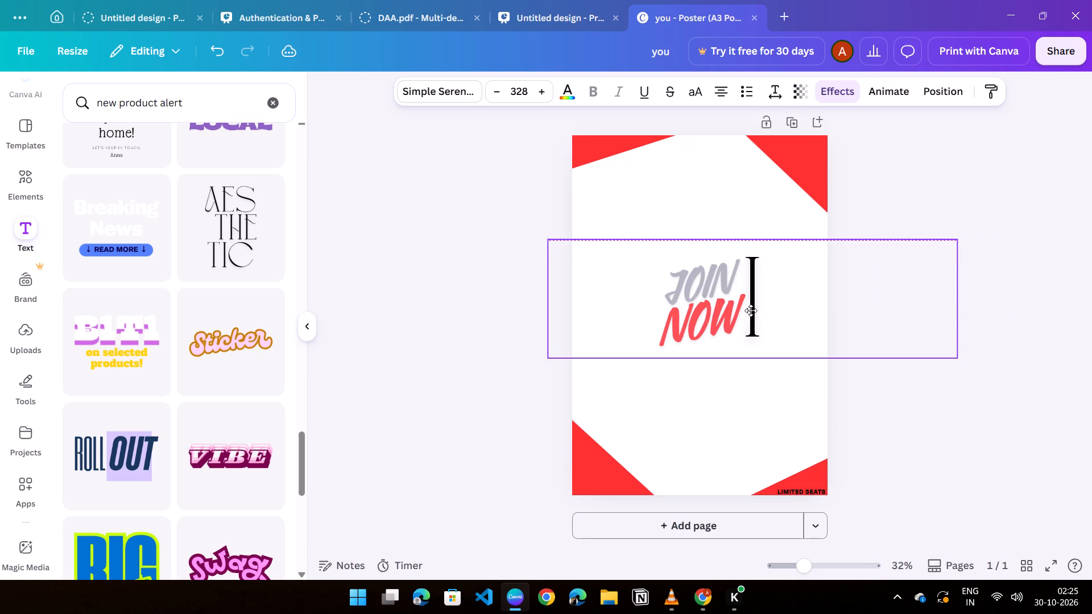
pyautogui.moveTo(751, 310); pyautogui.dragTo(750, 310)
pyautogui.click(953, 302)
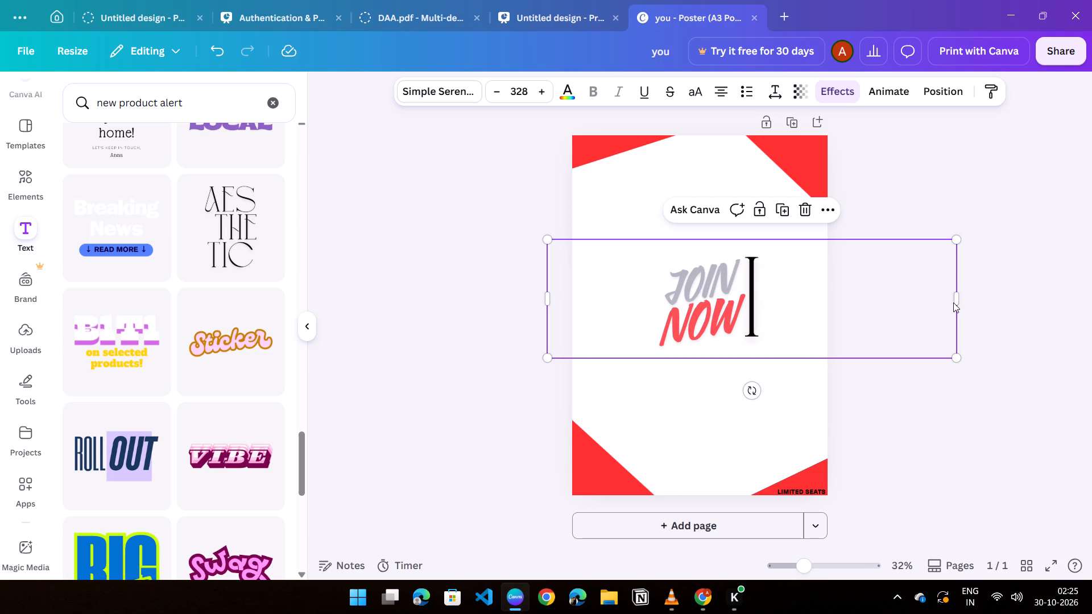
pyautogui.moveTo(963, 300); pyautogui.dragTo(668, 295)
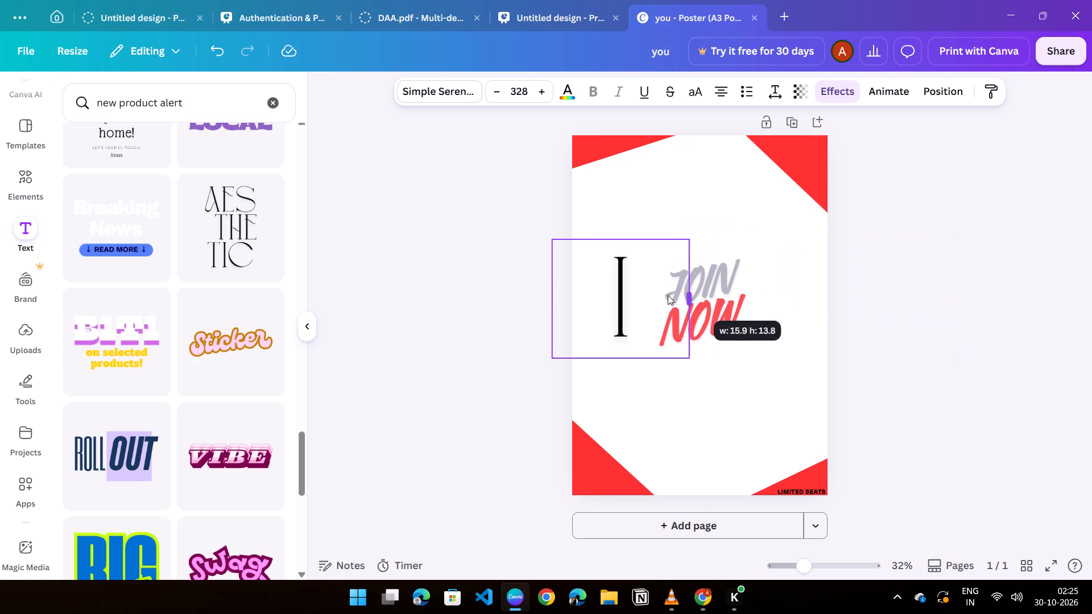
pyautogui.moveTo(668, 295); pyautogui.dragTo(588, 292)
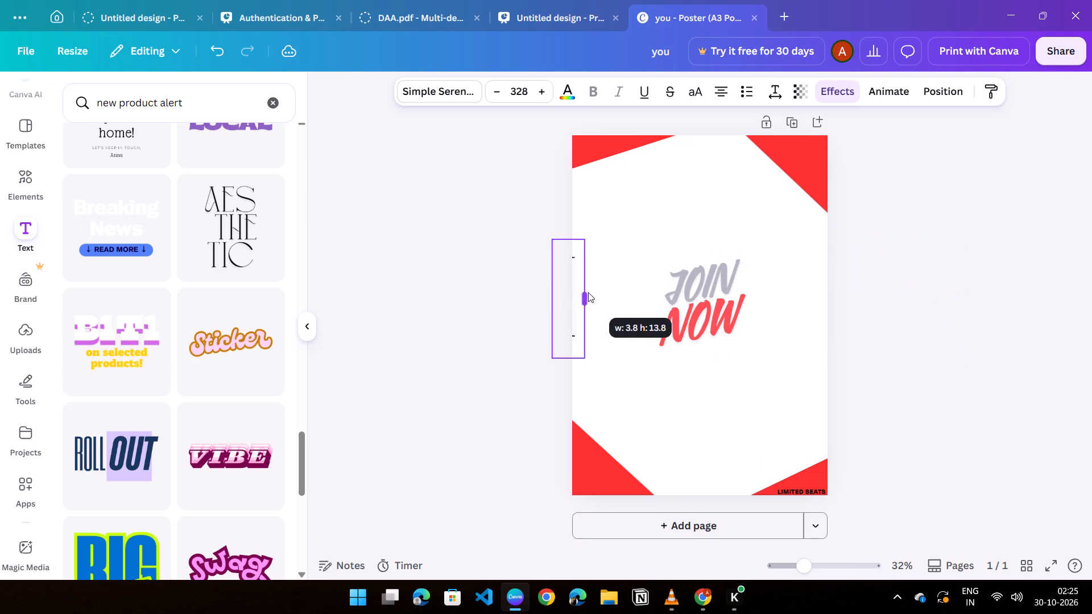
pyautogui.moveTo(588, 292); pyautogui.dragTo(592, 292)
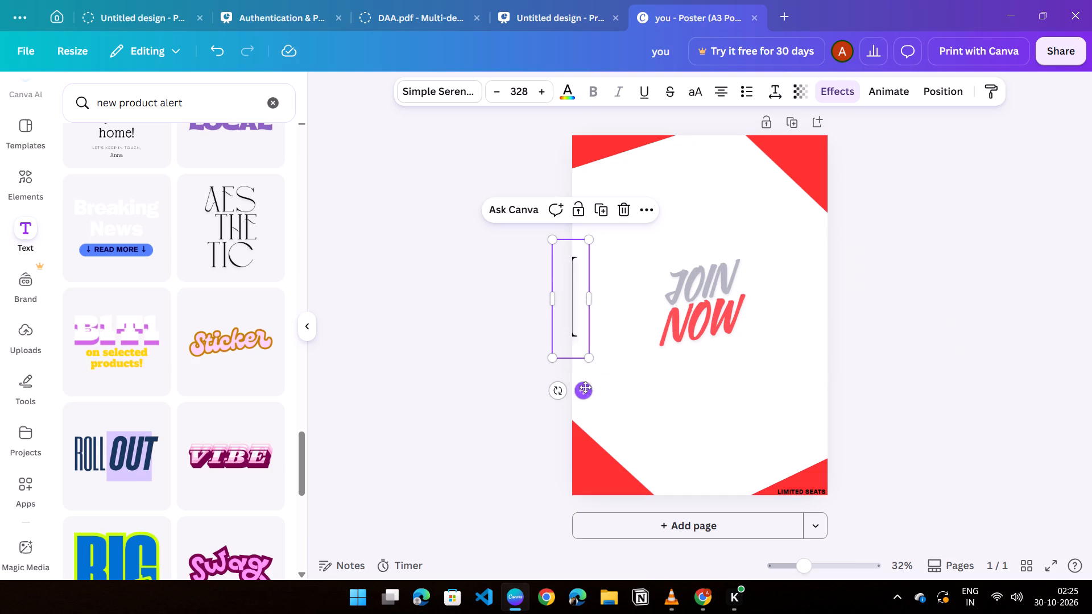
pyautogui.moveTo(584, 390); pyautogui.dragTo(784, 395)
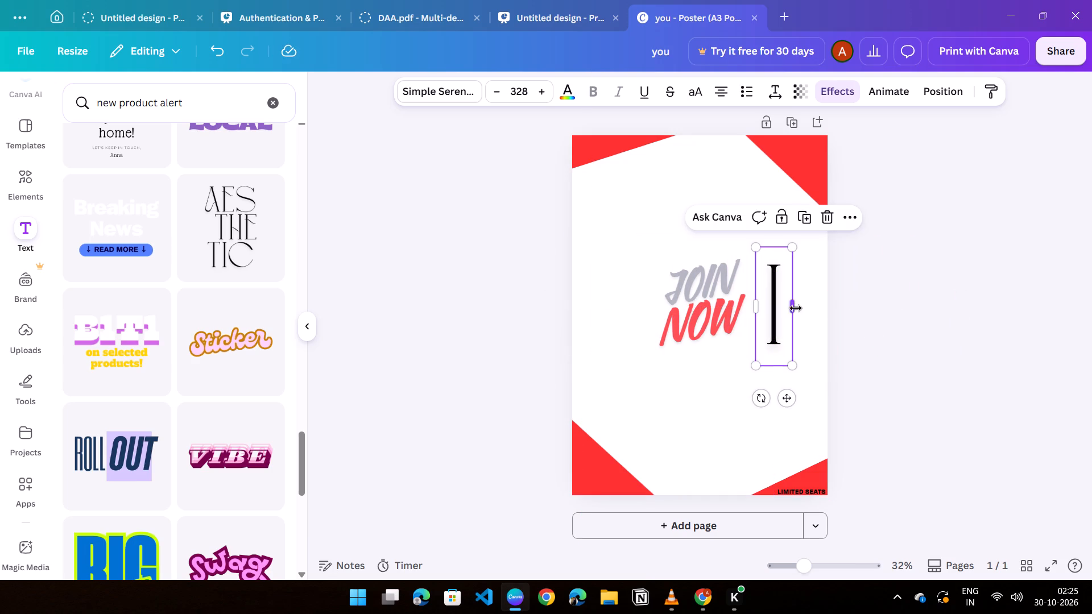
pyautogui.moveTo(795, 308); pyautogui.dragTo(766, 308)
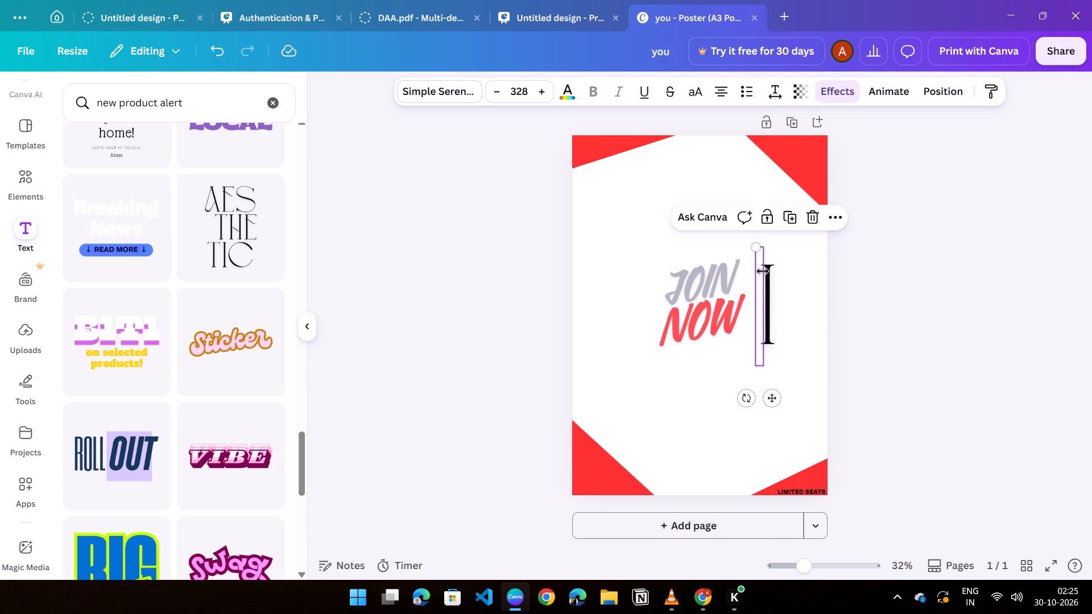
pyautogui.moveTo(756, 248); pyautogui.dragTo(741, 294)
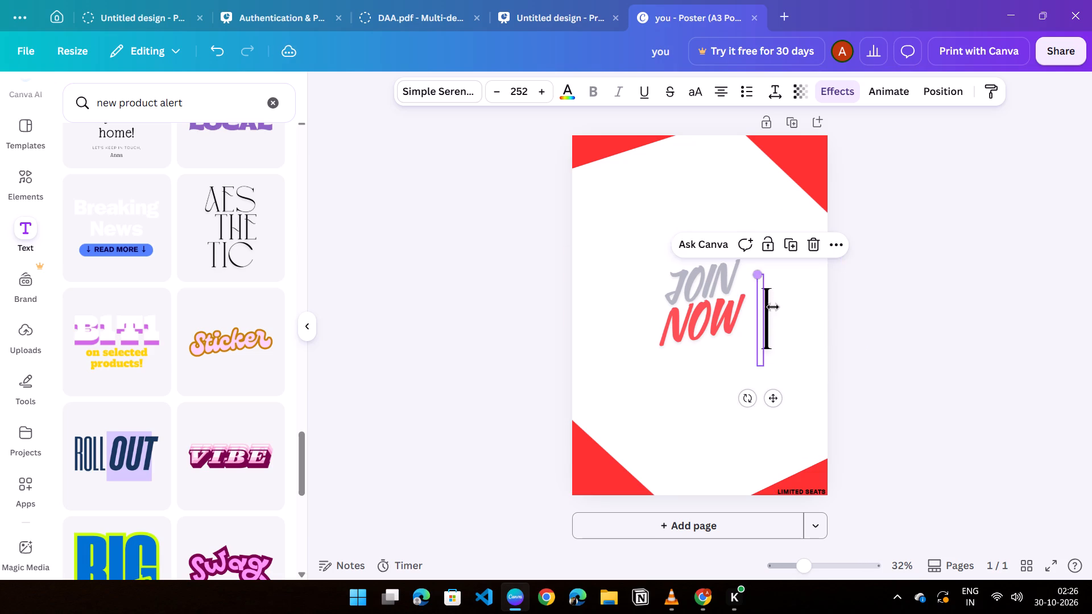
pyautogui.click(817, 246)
# Look through the remaining "new product alert" font combinations, and clear the search to browse the general text styles.
pyautogui.scroll(-7, 111, 374)
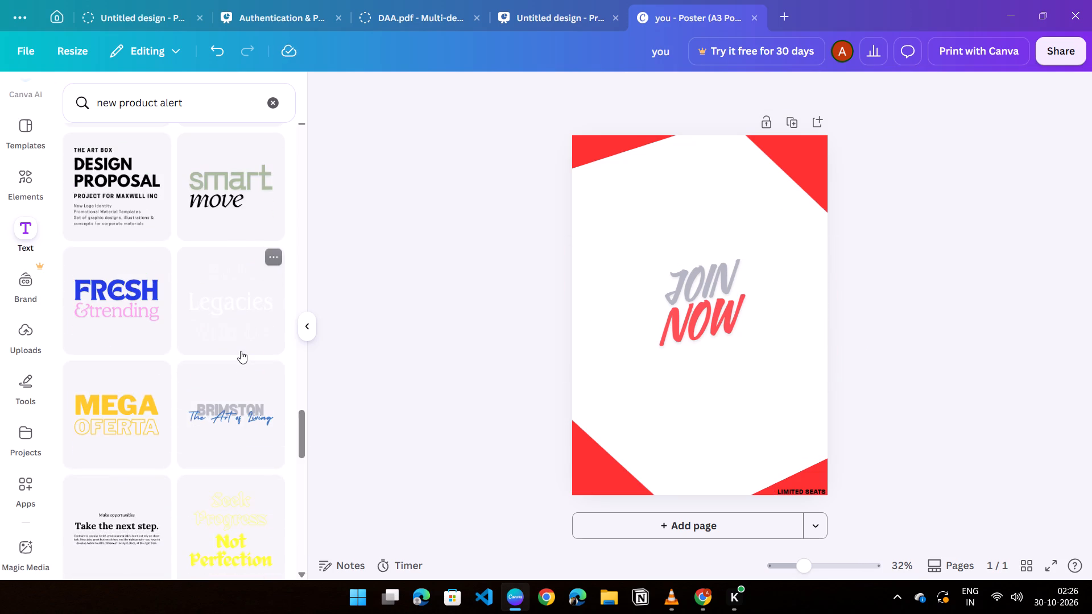
pyautogui.scroll(-9, 237, 351)
pyautogui.scroll(7, 221, 351)
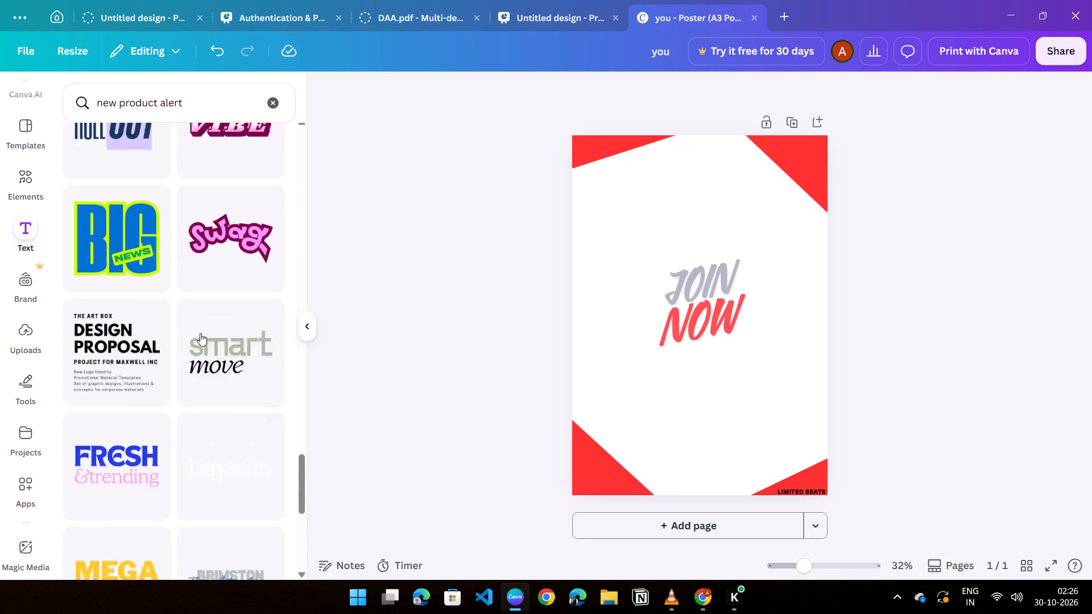
pyautogui.scroll(2, 200, 333)
pyautogui.scroll(-15, 238, 189)
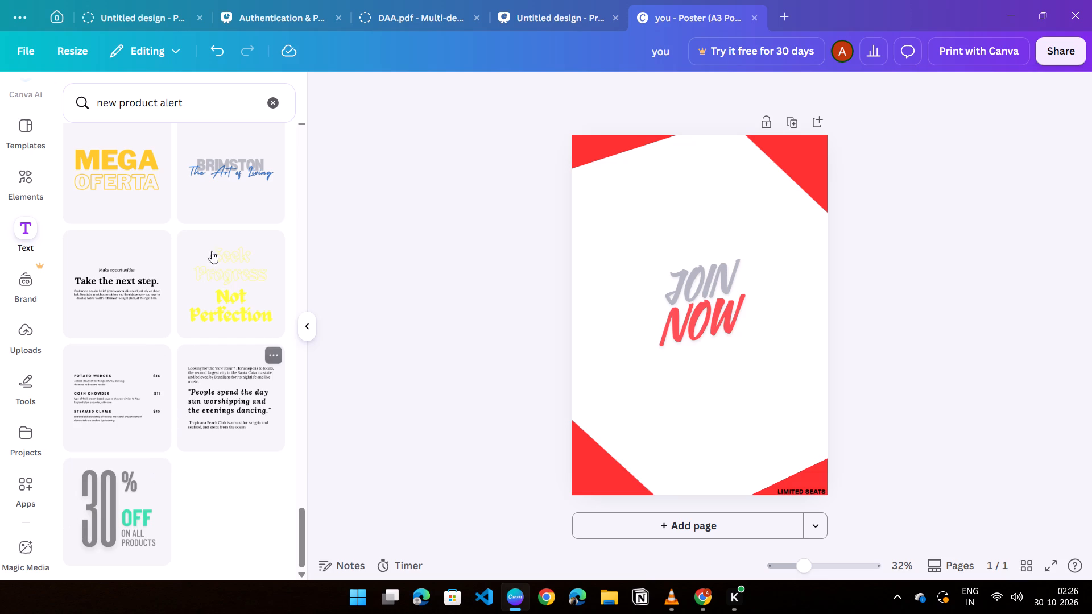
pyautogui.click(276, 107)
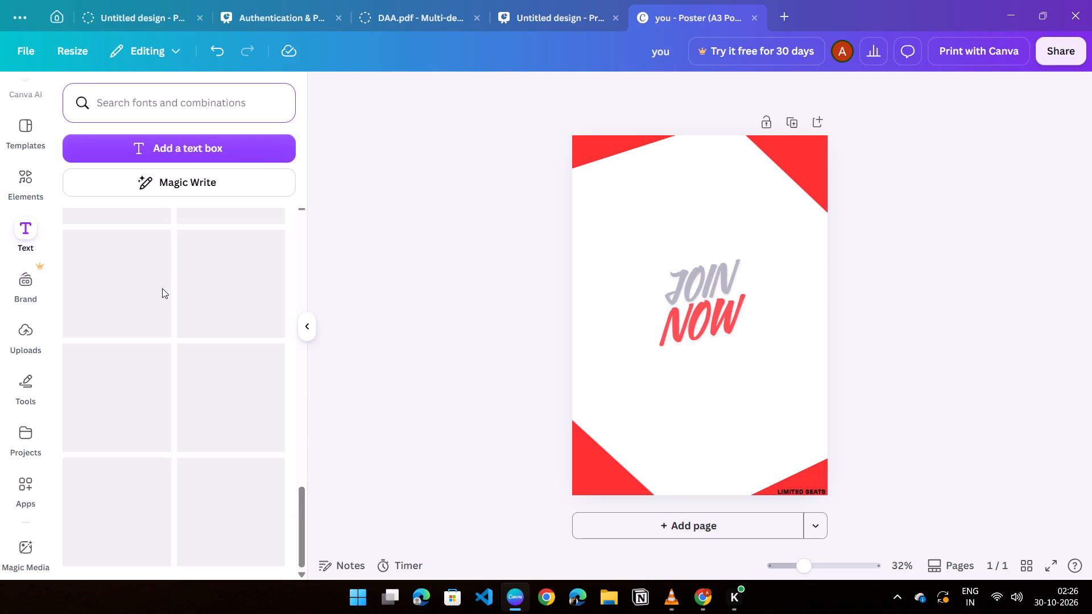
pyautogui.scroll(-14, 163, 288)
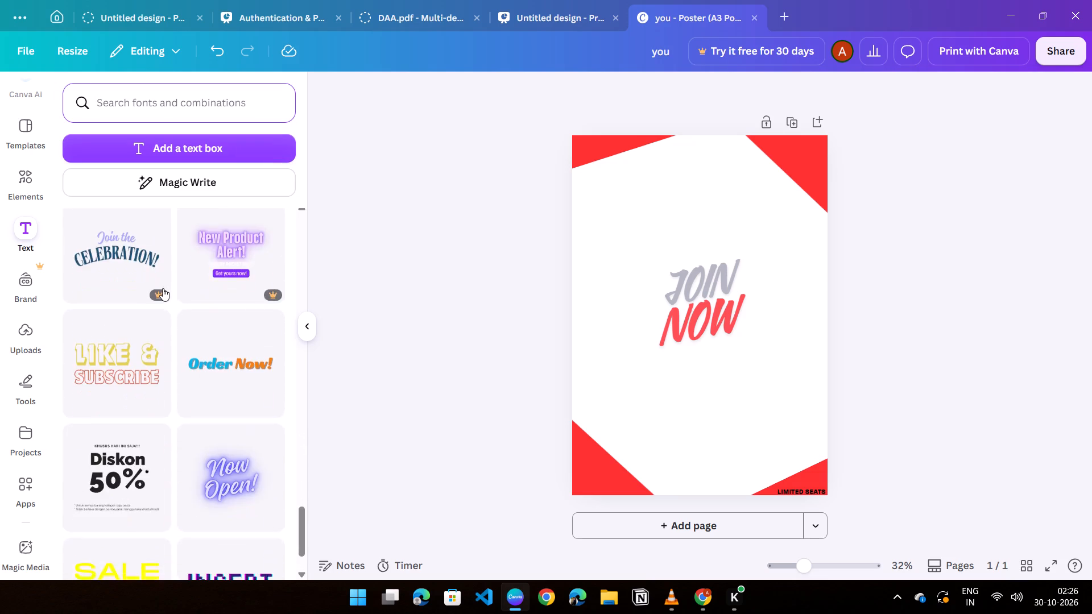
pyautogui.scroll(-9, 163, 288)
# Add a plain solid line, rotate it to vertical and place it just right of the "JOIN NOW" headline.
pyautogui.click(26, 180)
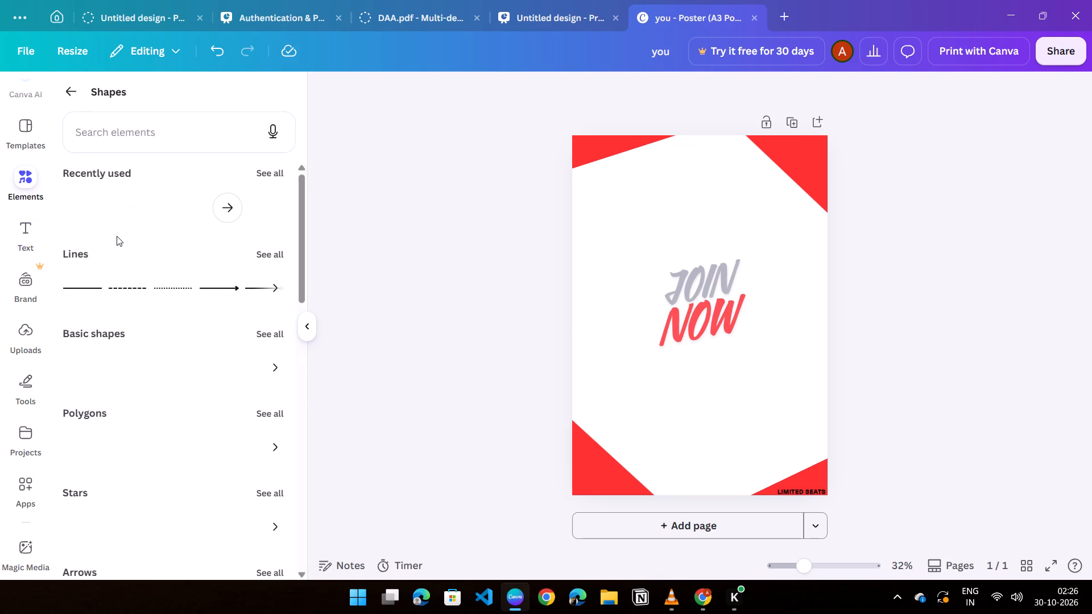
pyautogui.click(82, 283)
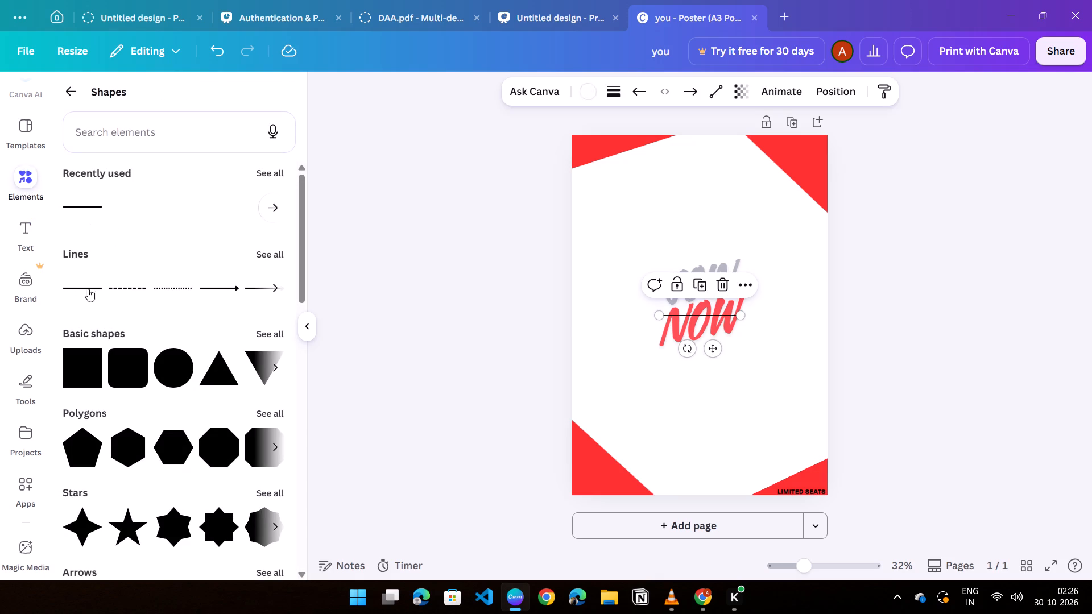
pyautogui.moveTo(710, 351); pyautogui.dragTo(779, 338)
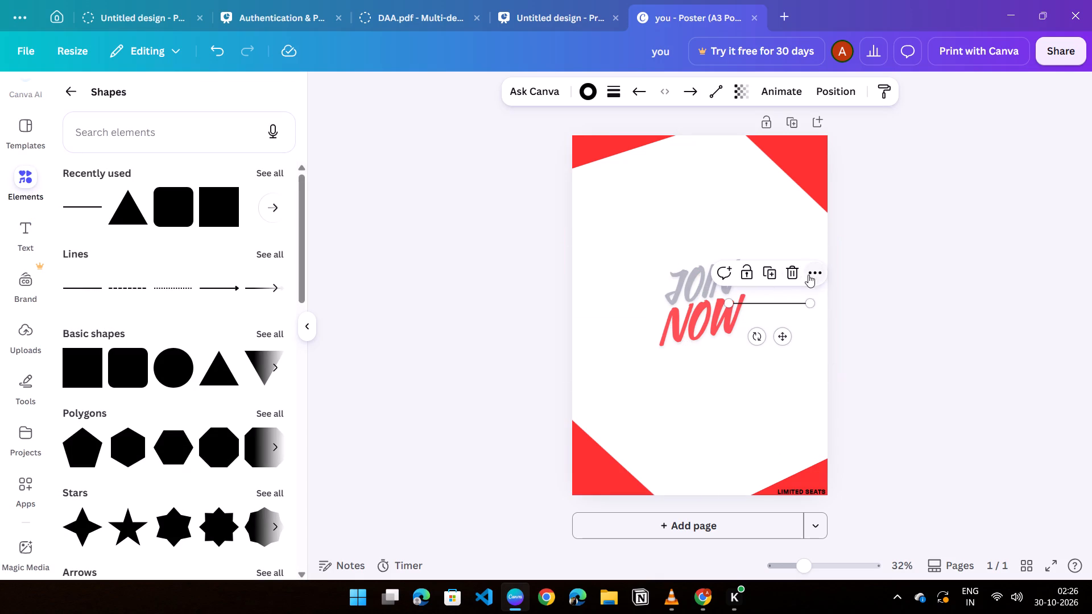
pyautogui.moveTo(756, 341); pyautogui.dragTo(863, 346)
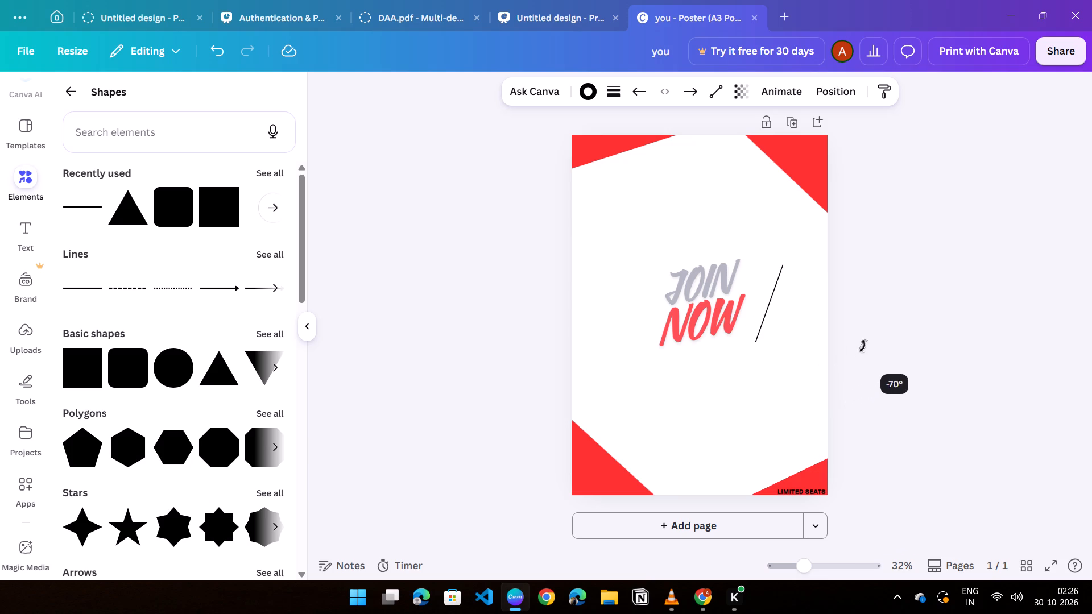
pyautogui.moveTo(863, 346); pyautogui.dragTo(896, 314)
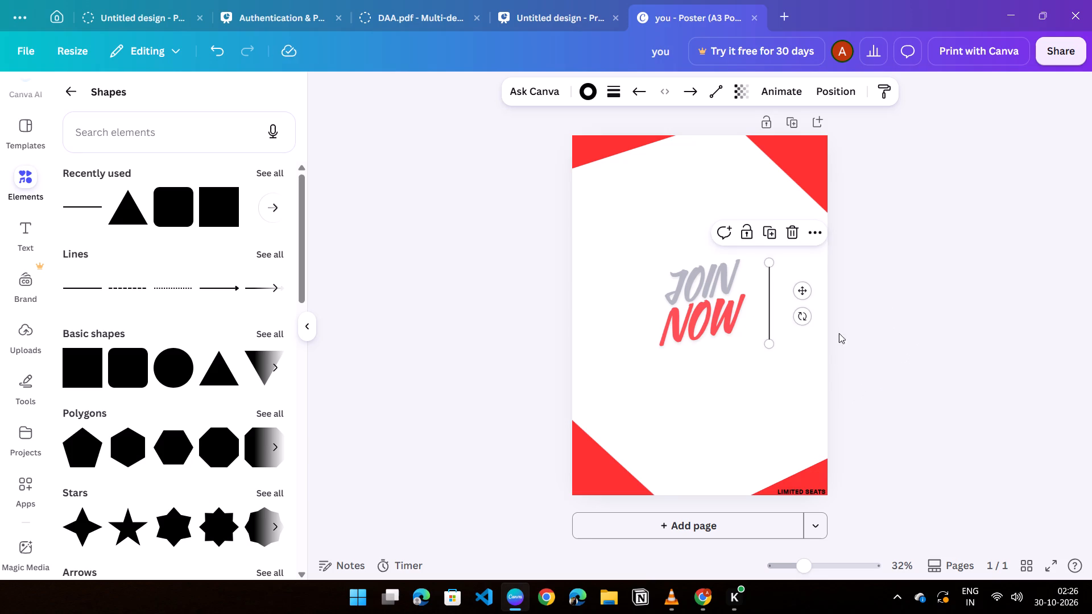
pyautogui.moveTo(804, 295); pyautogui.dragTo(784, 286)
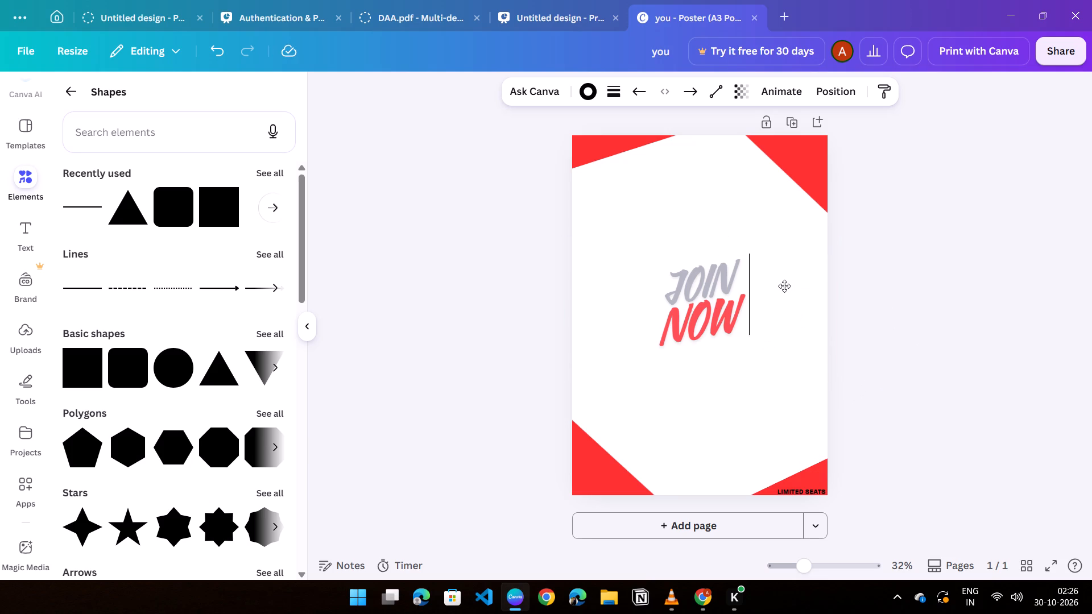
pyautogui.moveTo(784, 286); pyautogui.dragTo(784, 286)
pyautogui.moveTo(784, 286); pyautogui.dragTo(784, 290)
# Colour the vertical line in the design's coral red, matching the word "NOW".
pyautogui.click(593, 95)
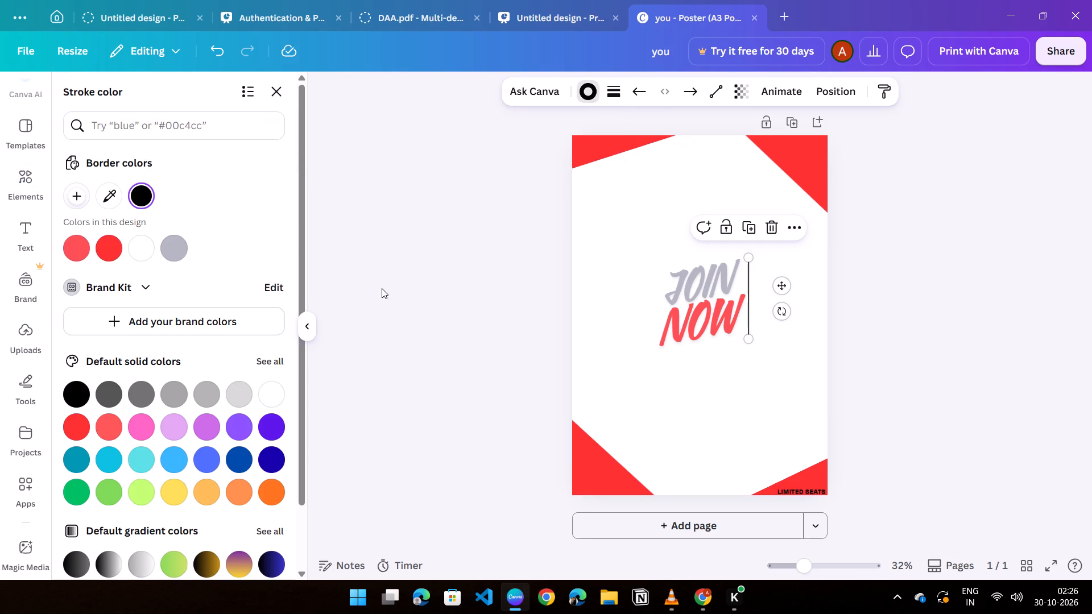
pyautogui.click(76, 239)
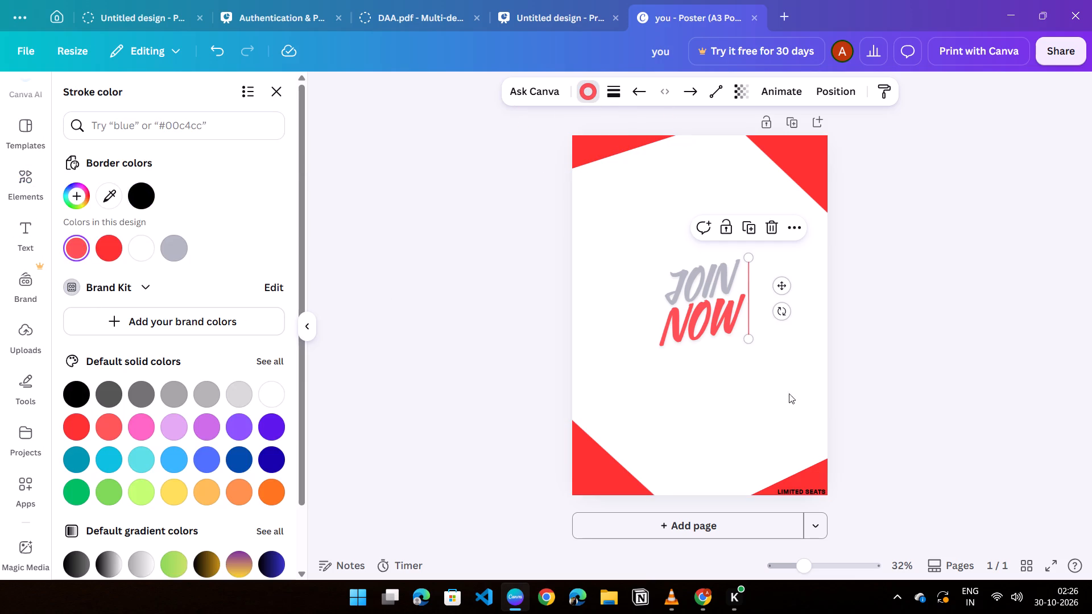
pyautogui.click(1091, 371)
pyautogui.click(998, 367)
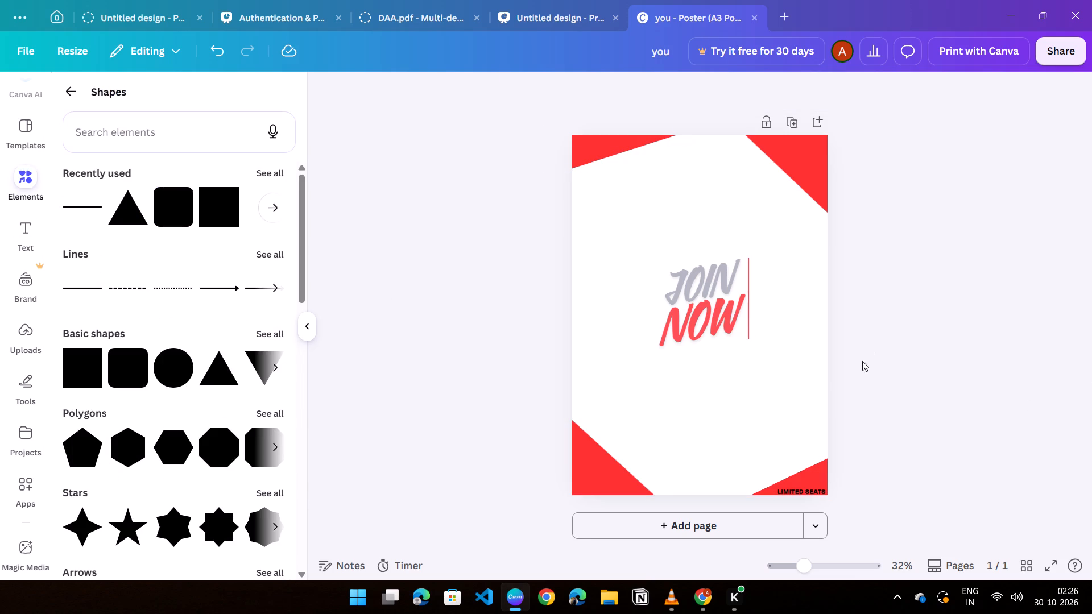
# Browse the text font combinations for a decorative style that suits the poster's secondary text.
pyautogui.click(3, 238)
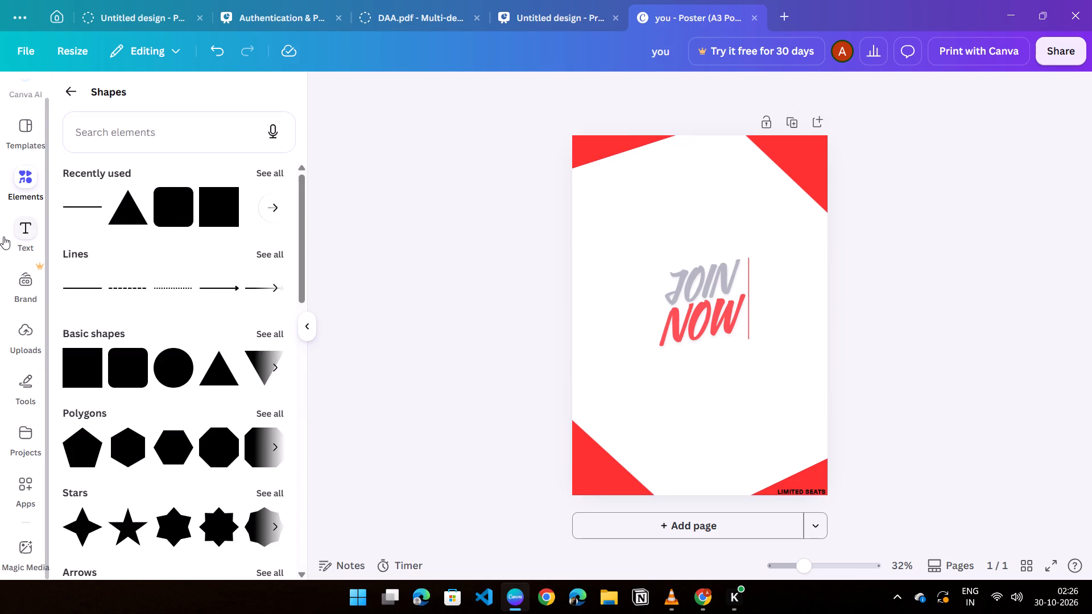
pyautogui.scroll(-6, 144, 349)
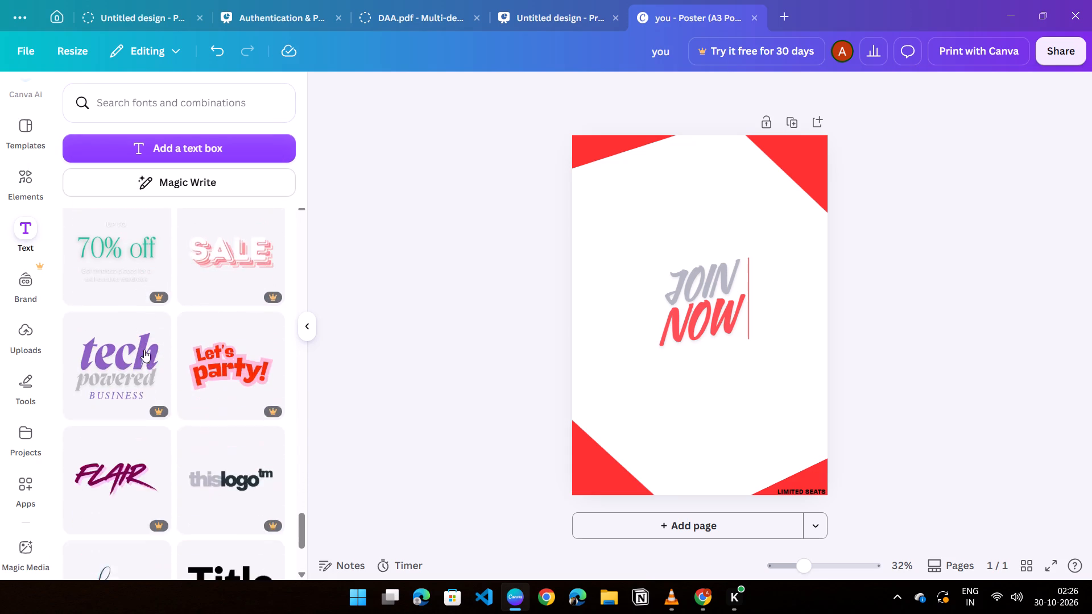
pyautogui.scroll(-6, 144, 350)
pyautogui.scroll(2, 144, 350)
pyautogui.scroll(-5, 144, 350)
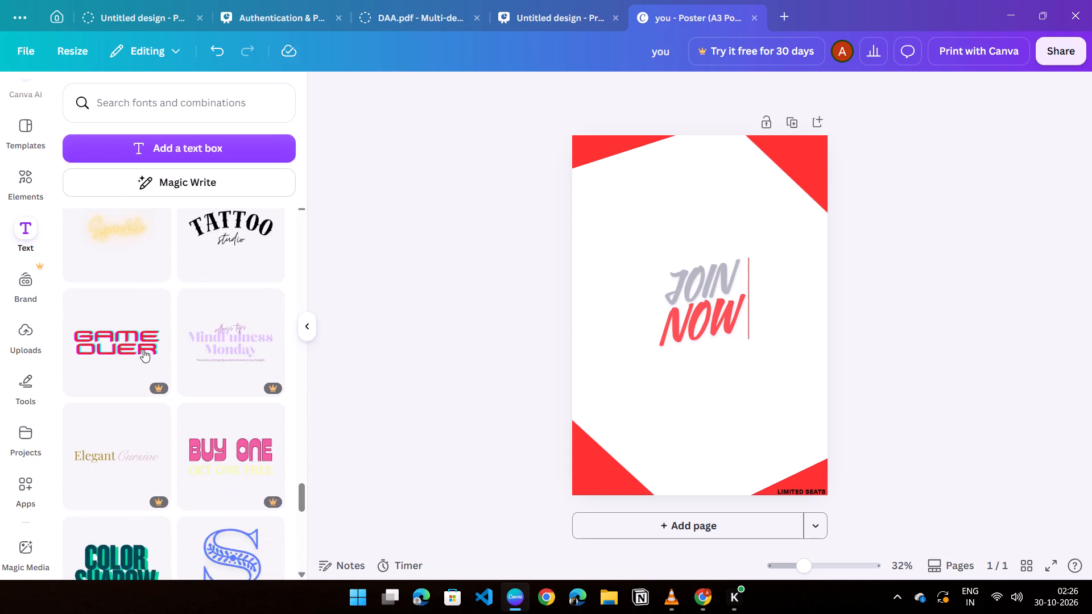
pyautogui.scroll(-10, 143, 350)
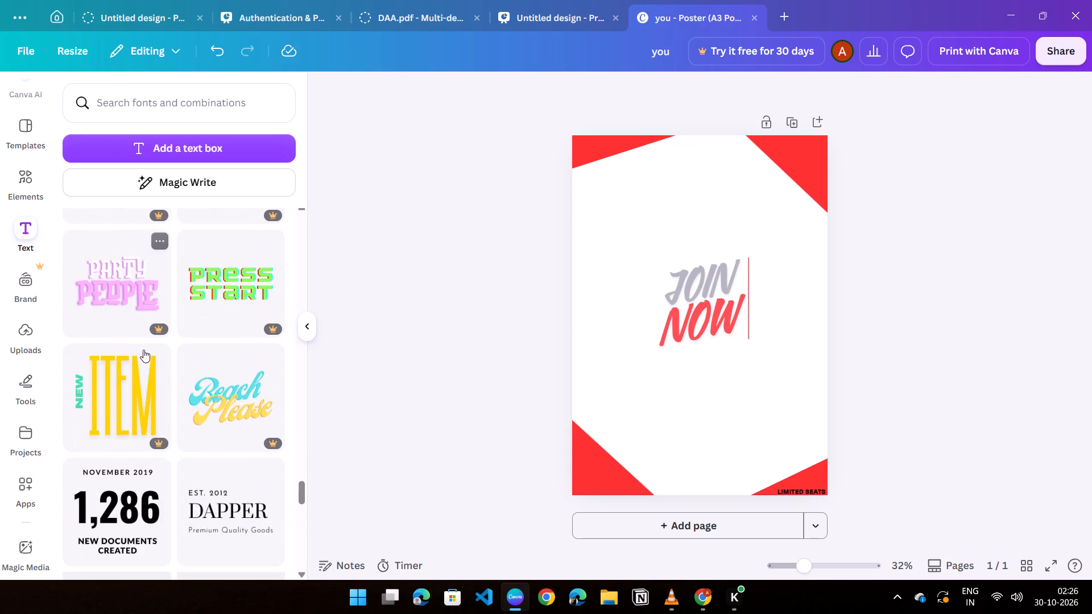
pyautogui.scroll(-6, 143, 350)
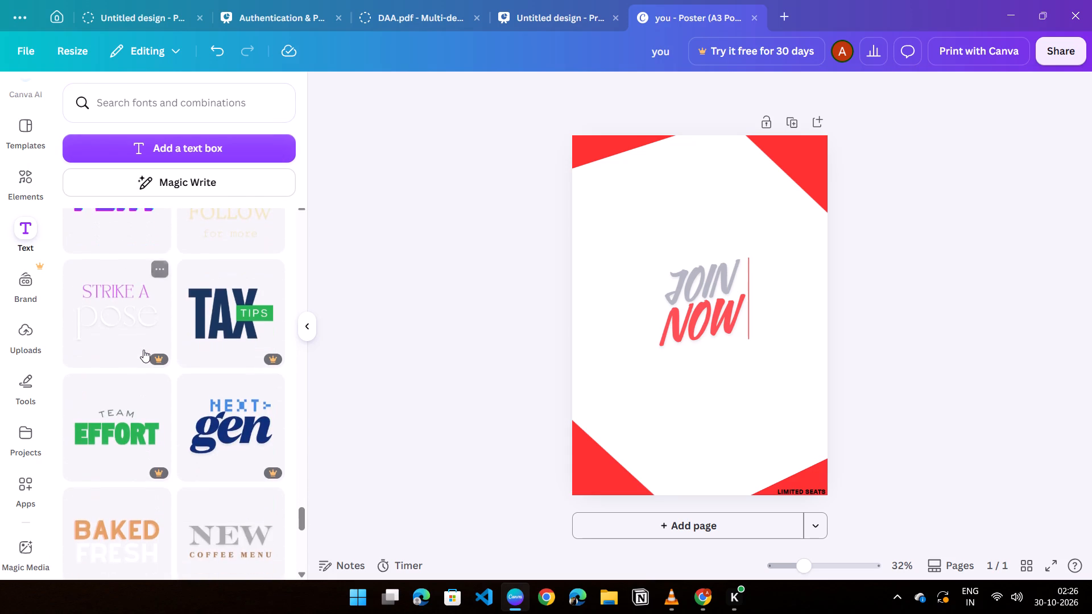
pyautogui.scroll(-6, 143, 350)
pyautogui.scroll(12, 143, 350)
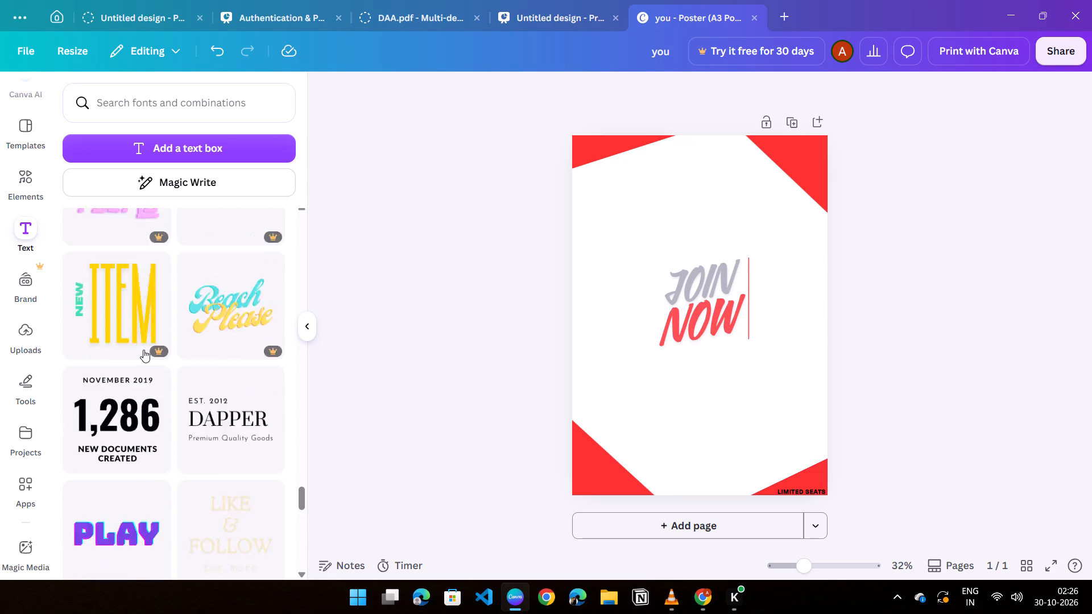
pyautogui.scroll(18, 143, 350)
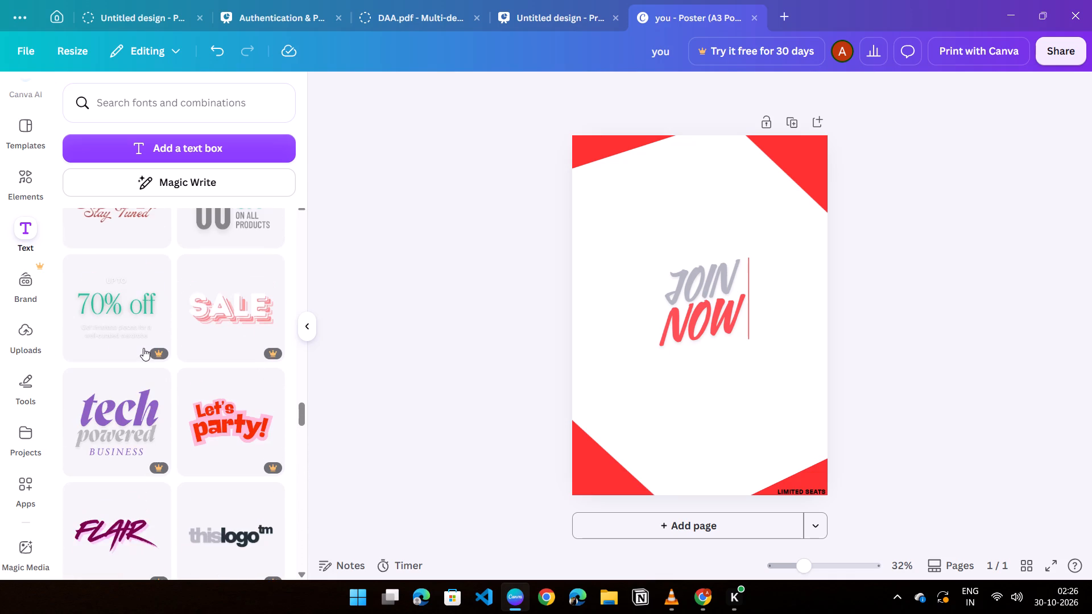
pyautogui.scroll(8, 143, 348)
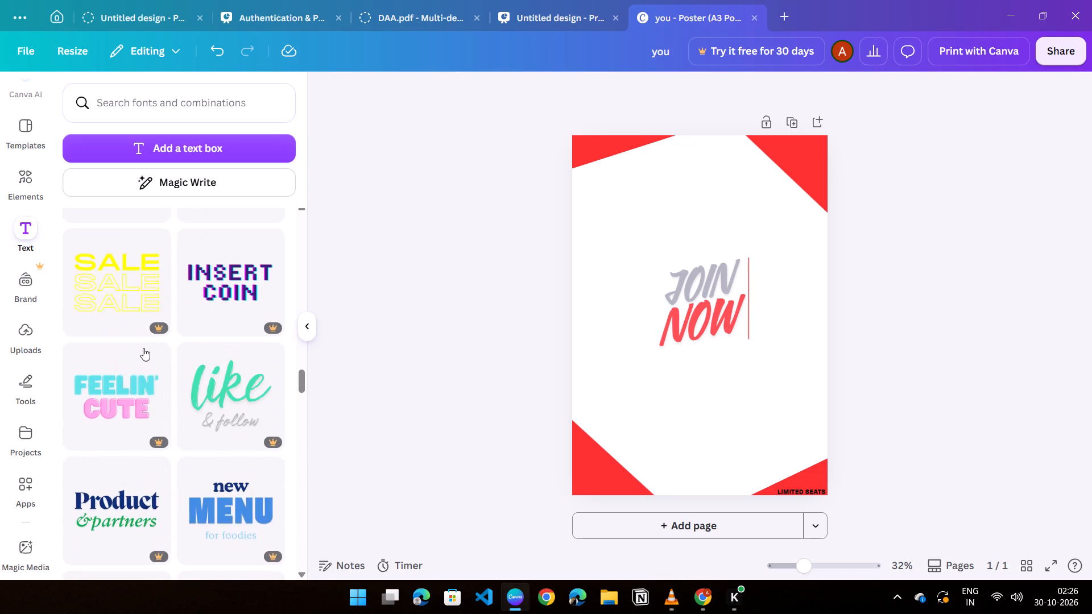
pyautogui.scroll(3, 143, 348)
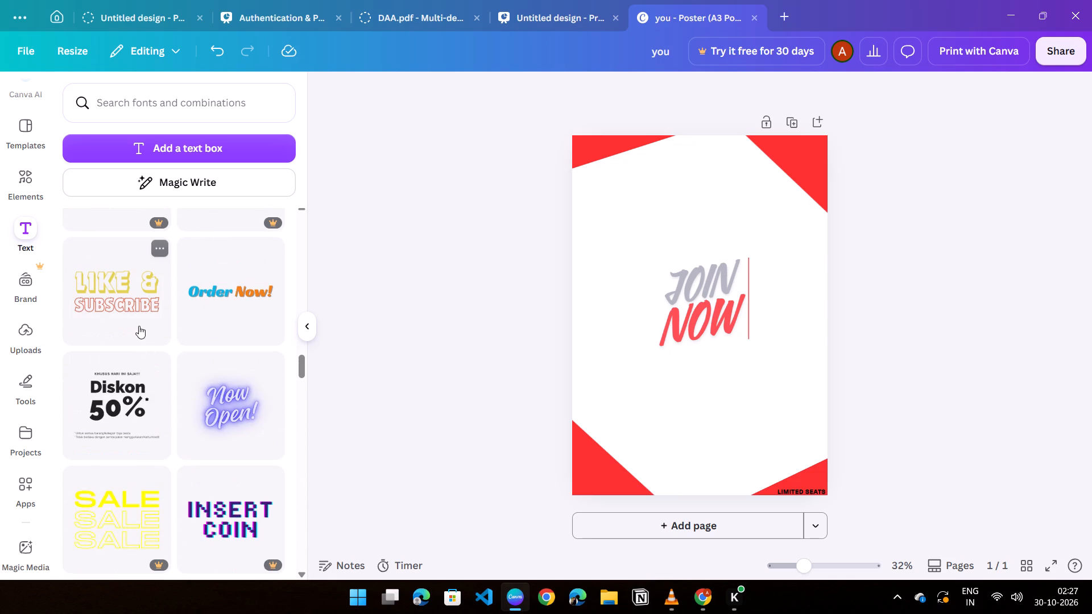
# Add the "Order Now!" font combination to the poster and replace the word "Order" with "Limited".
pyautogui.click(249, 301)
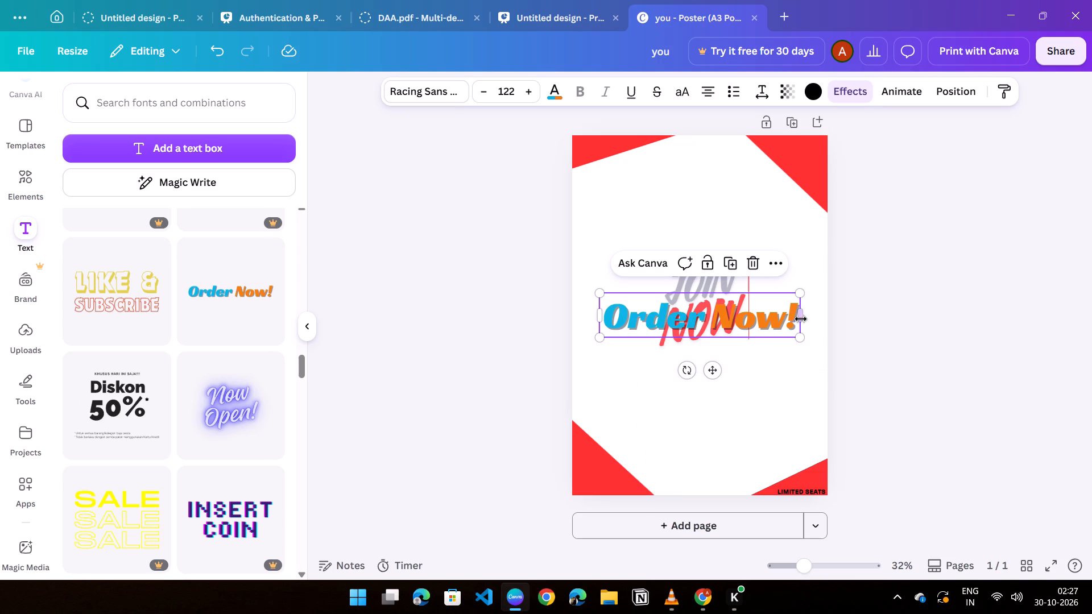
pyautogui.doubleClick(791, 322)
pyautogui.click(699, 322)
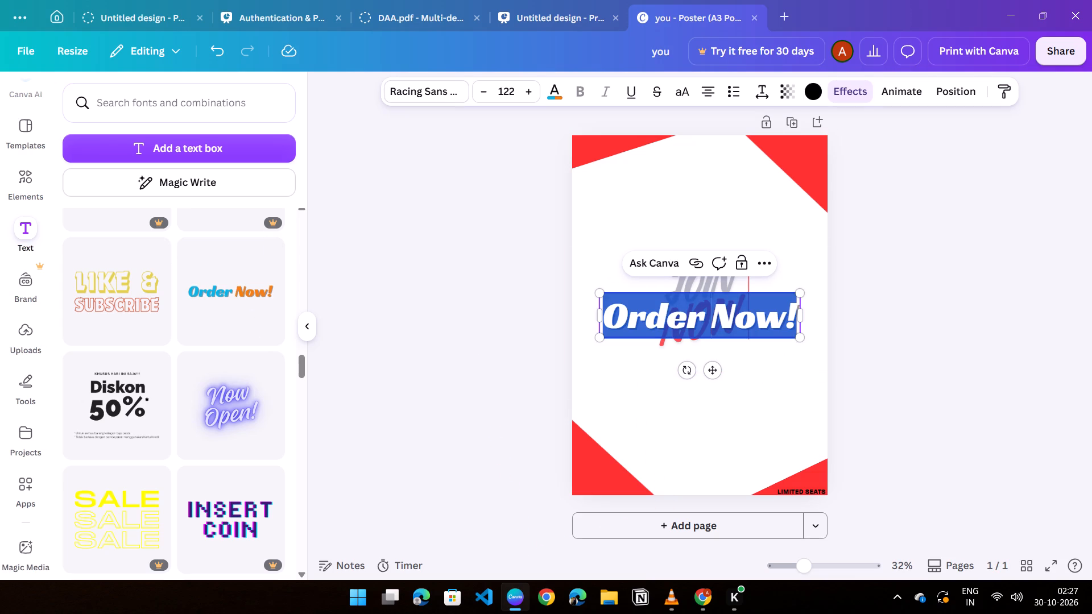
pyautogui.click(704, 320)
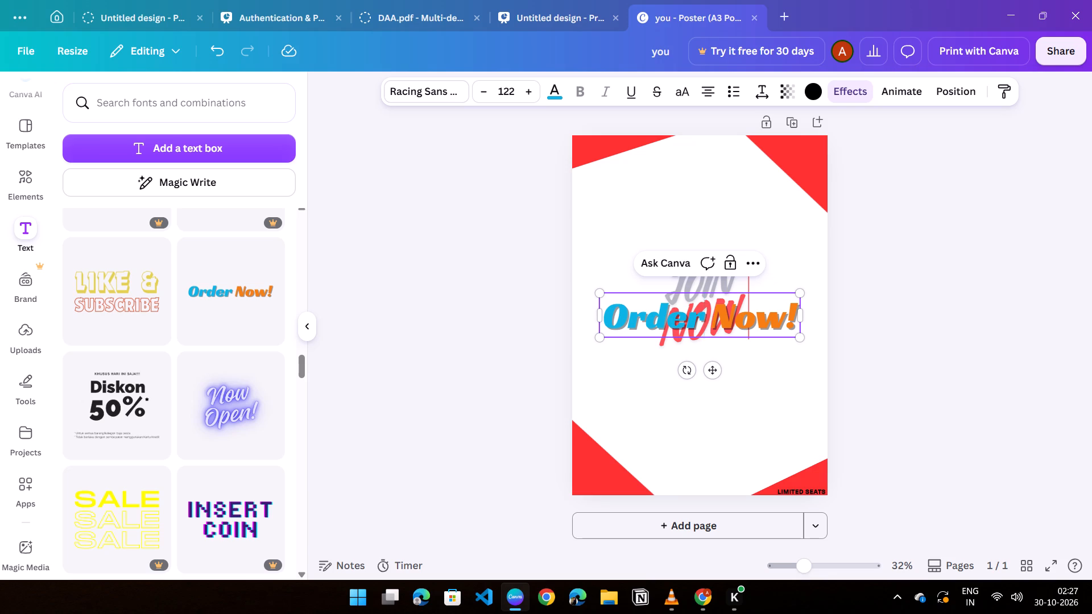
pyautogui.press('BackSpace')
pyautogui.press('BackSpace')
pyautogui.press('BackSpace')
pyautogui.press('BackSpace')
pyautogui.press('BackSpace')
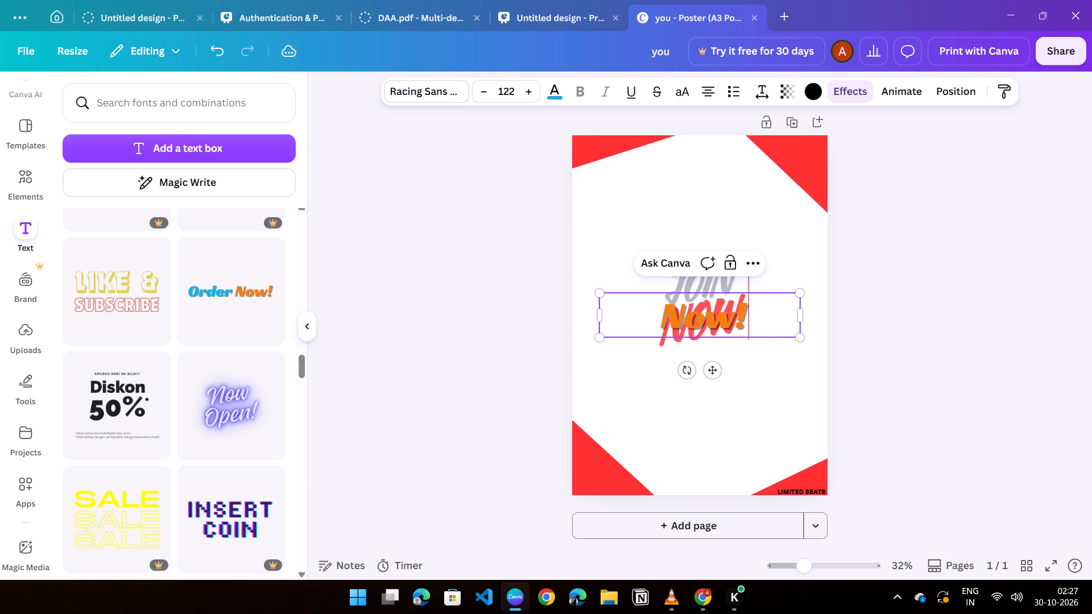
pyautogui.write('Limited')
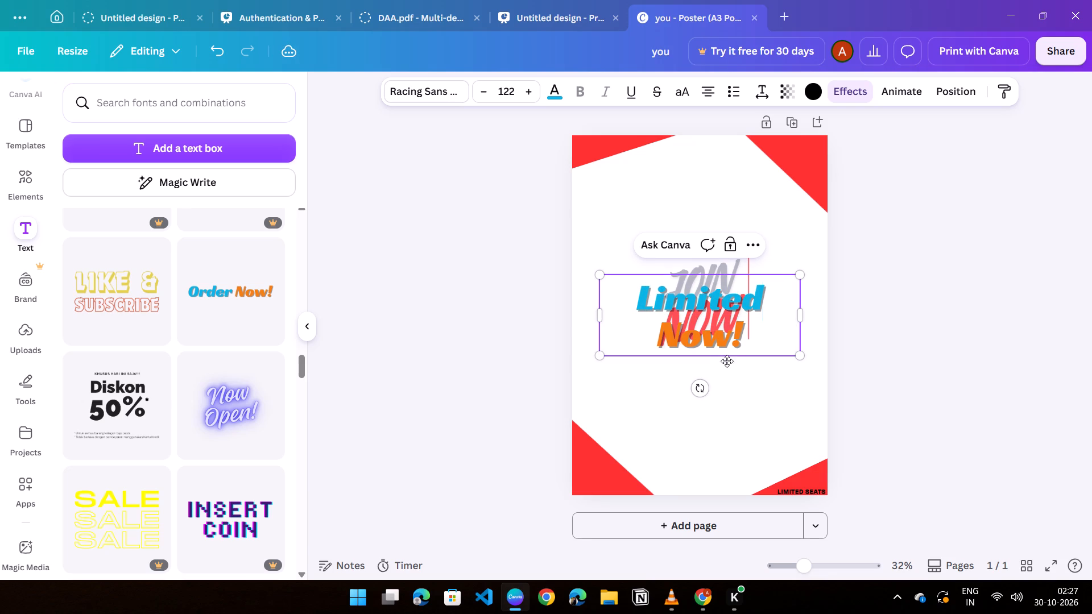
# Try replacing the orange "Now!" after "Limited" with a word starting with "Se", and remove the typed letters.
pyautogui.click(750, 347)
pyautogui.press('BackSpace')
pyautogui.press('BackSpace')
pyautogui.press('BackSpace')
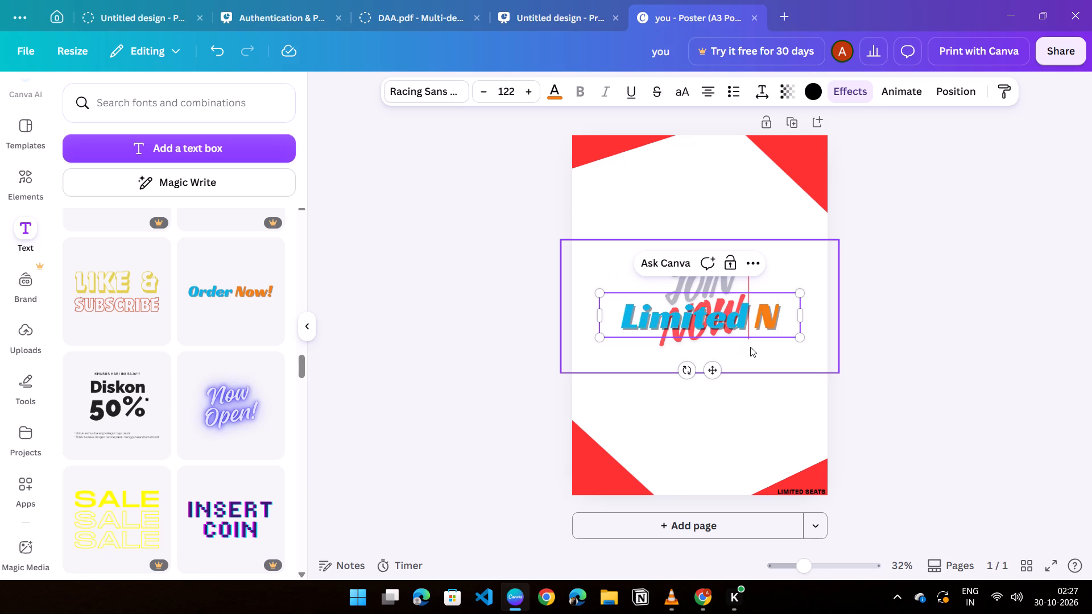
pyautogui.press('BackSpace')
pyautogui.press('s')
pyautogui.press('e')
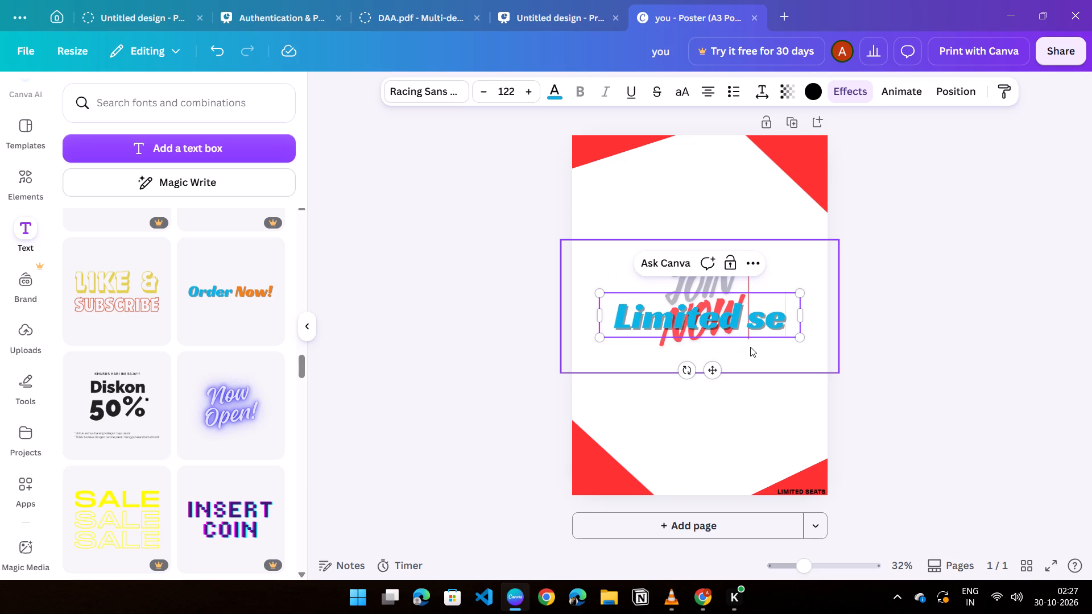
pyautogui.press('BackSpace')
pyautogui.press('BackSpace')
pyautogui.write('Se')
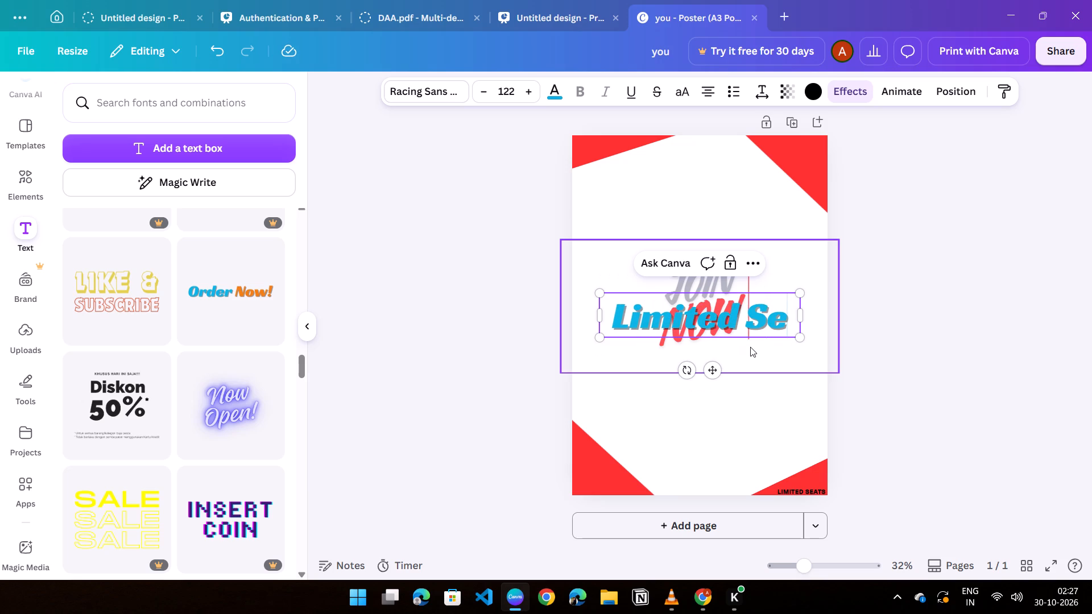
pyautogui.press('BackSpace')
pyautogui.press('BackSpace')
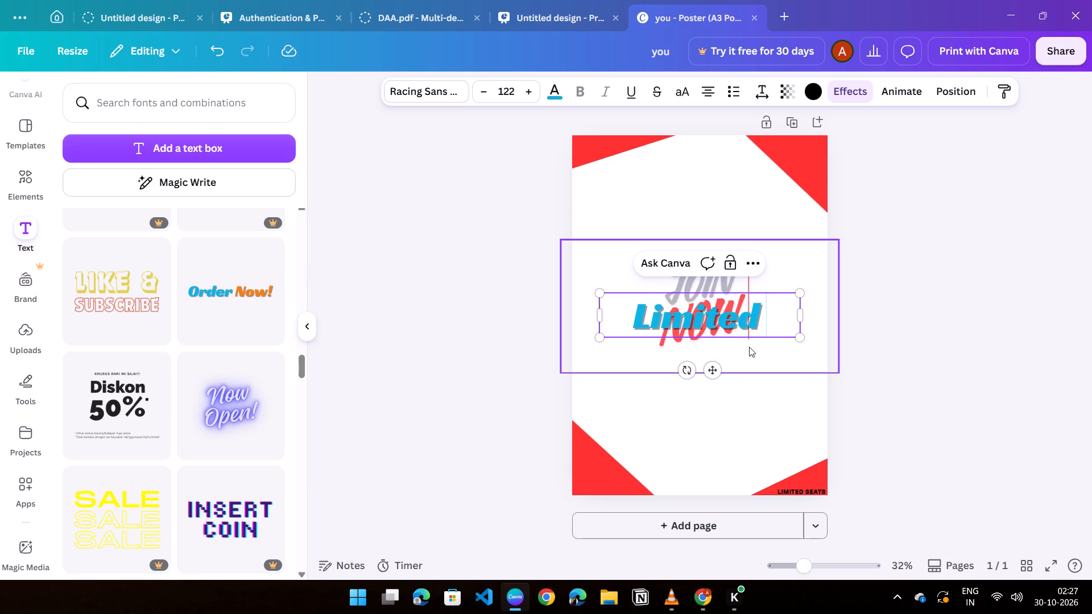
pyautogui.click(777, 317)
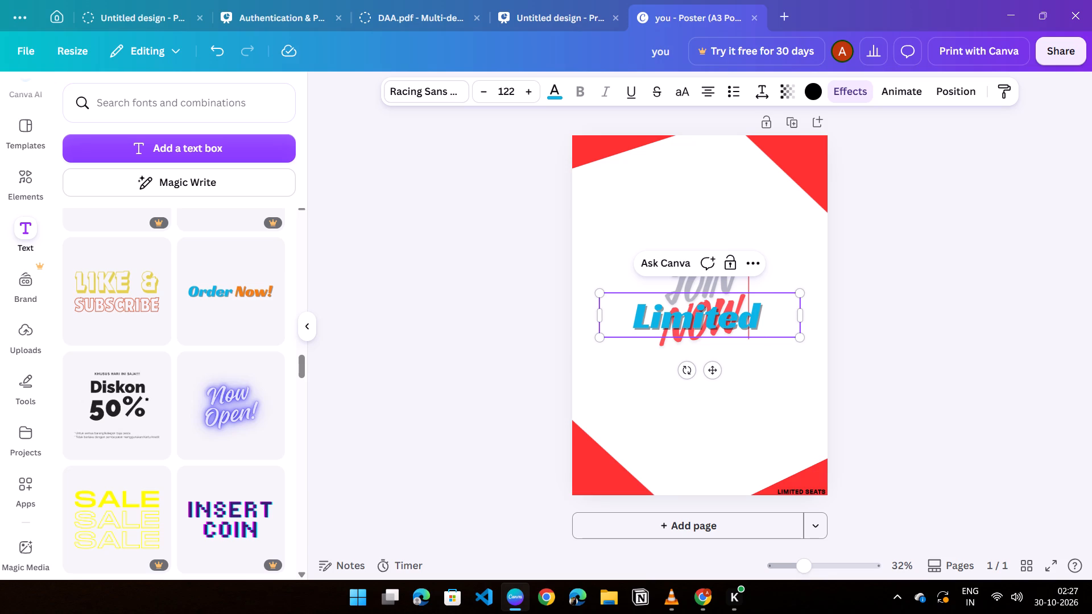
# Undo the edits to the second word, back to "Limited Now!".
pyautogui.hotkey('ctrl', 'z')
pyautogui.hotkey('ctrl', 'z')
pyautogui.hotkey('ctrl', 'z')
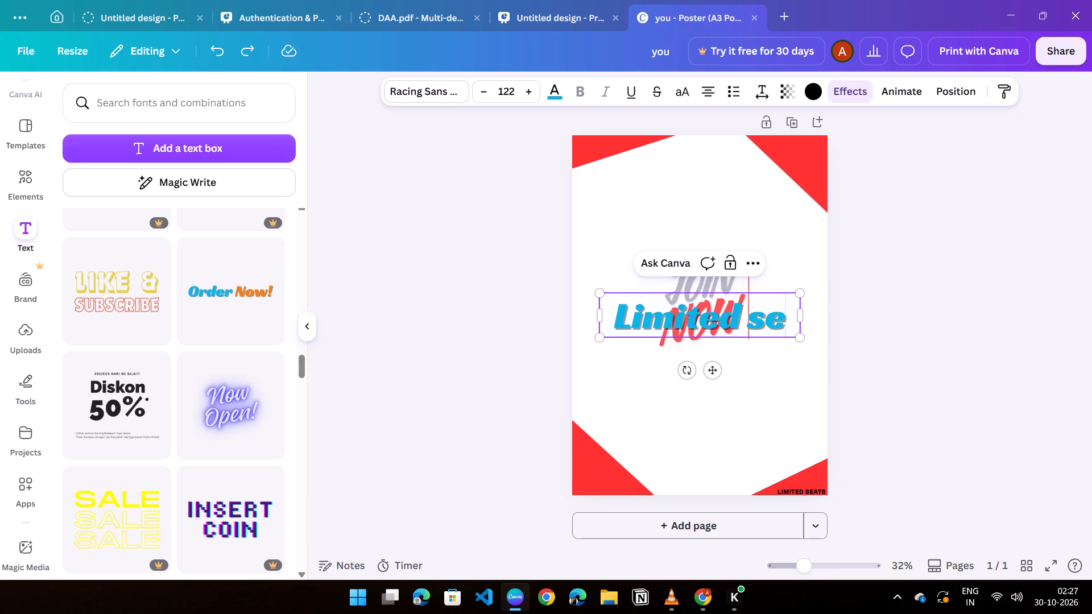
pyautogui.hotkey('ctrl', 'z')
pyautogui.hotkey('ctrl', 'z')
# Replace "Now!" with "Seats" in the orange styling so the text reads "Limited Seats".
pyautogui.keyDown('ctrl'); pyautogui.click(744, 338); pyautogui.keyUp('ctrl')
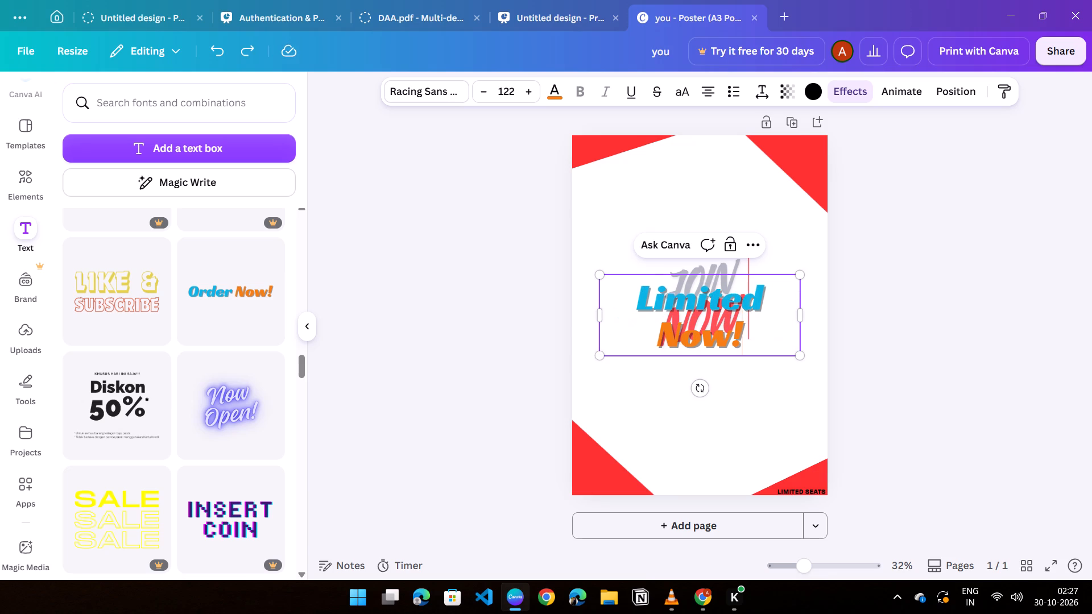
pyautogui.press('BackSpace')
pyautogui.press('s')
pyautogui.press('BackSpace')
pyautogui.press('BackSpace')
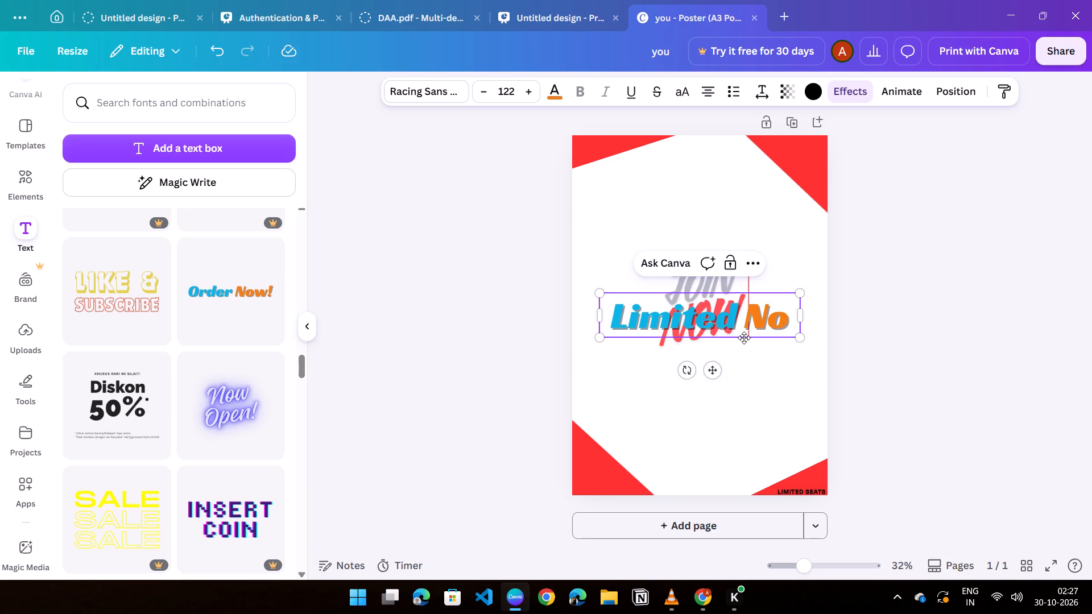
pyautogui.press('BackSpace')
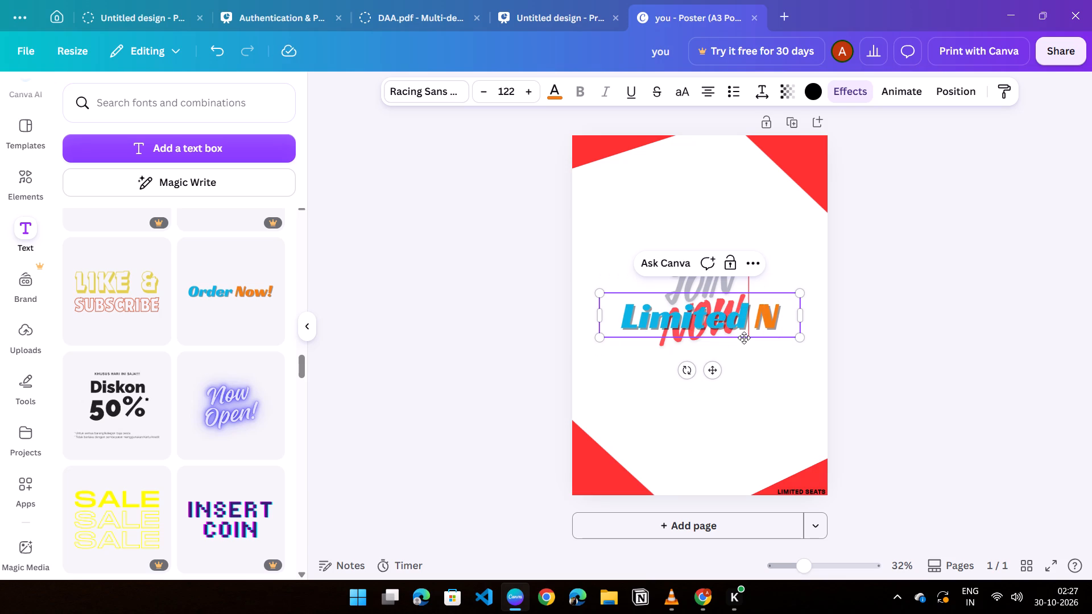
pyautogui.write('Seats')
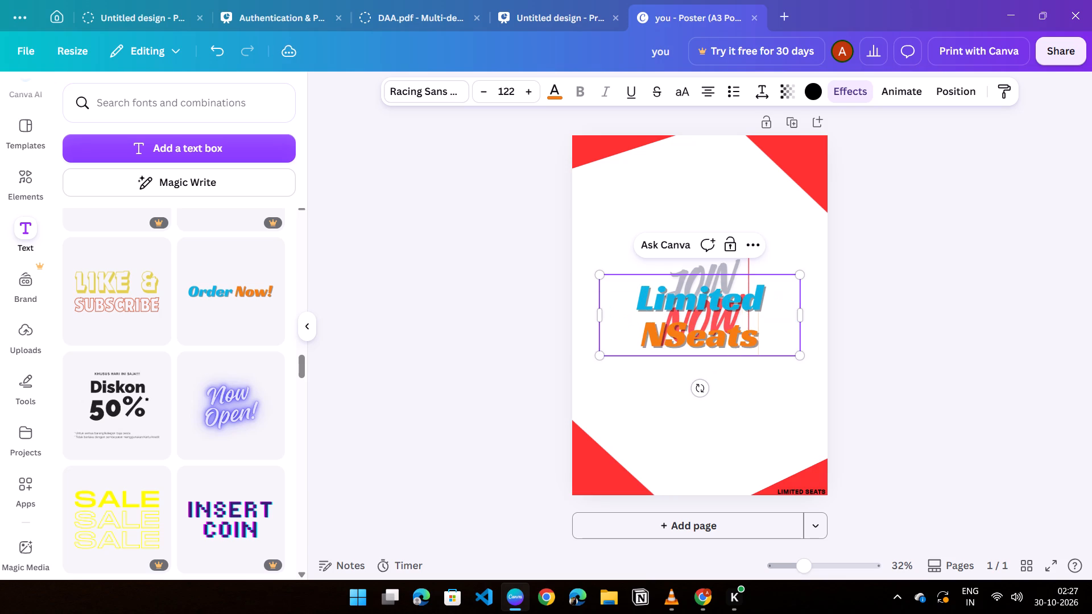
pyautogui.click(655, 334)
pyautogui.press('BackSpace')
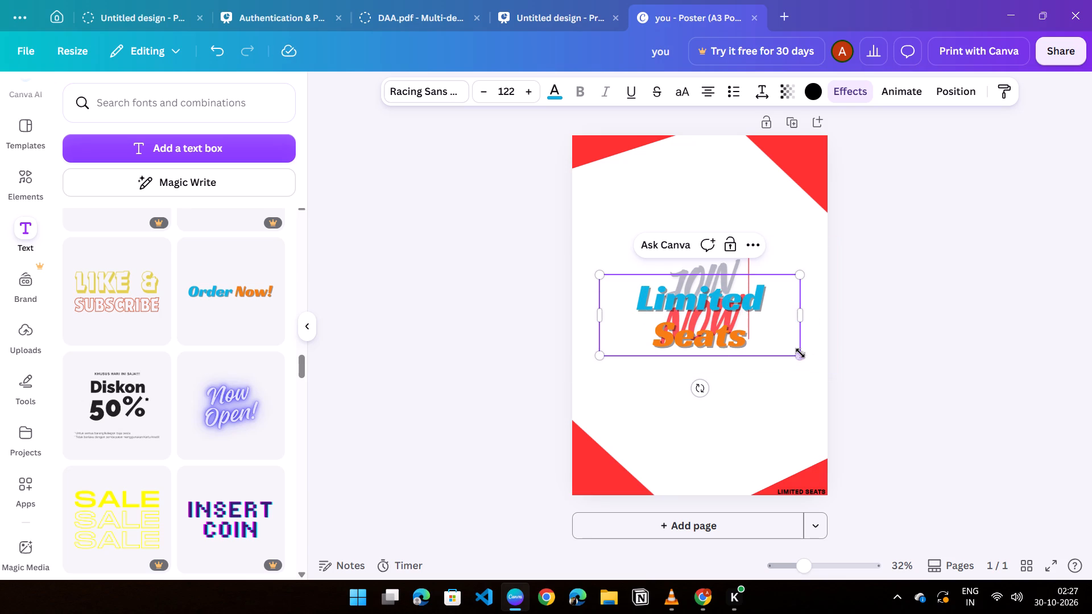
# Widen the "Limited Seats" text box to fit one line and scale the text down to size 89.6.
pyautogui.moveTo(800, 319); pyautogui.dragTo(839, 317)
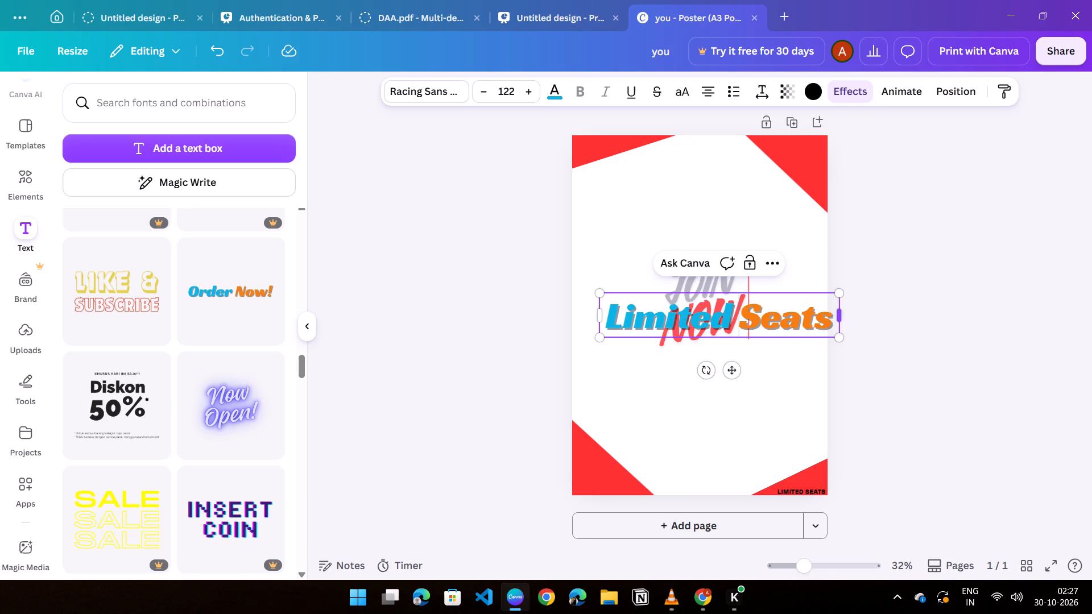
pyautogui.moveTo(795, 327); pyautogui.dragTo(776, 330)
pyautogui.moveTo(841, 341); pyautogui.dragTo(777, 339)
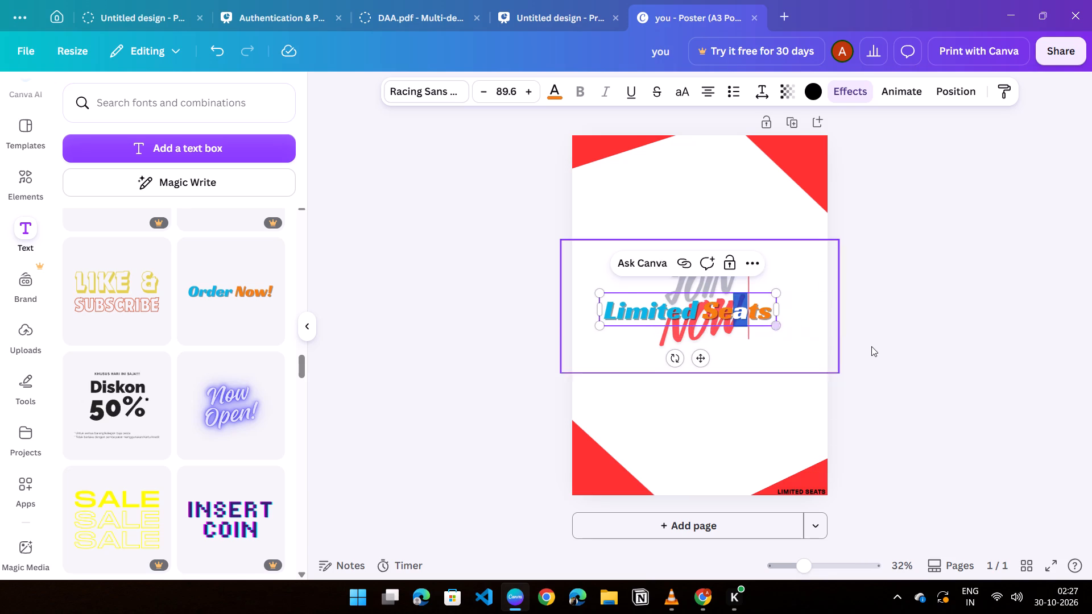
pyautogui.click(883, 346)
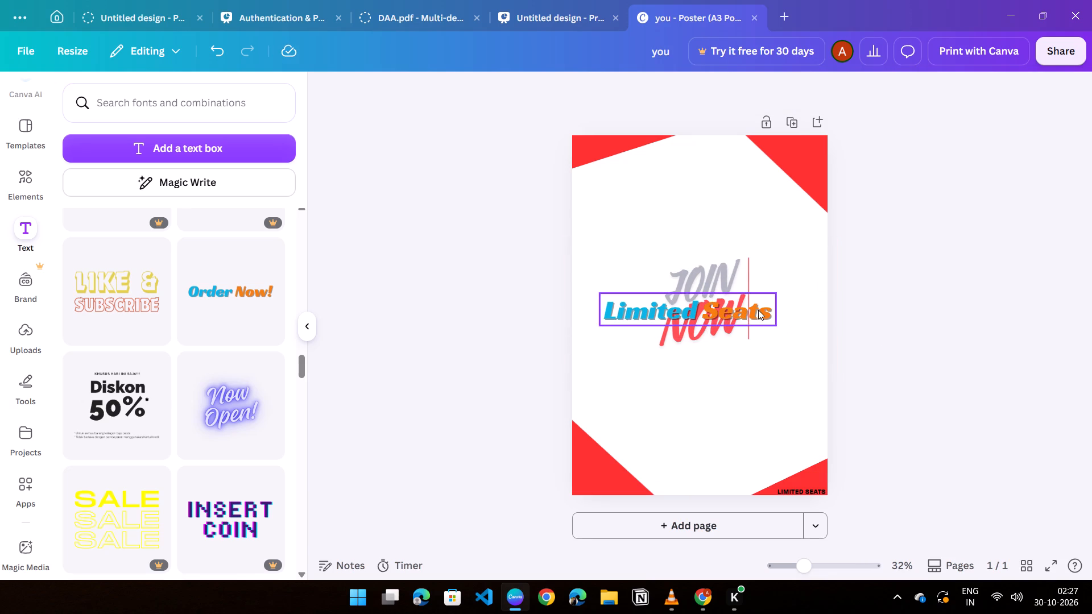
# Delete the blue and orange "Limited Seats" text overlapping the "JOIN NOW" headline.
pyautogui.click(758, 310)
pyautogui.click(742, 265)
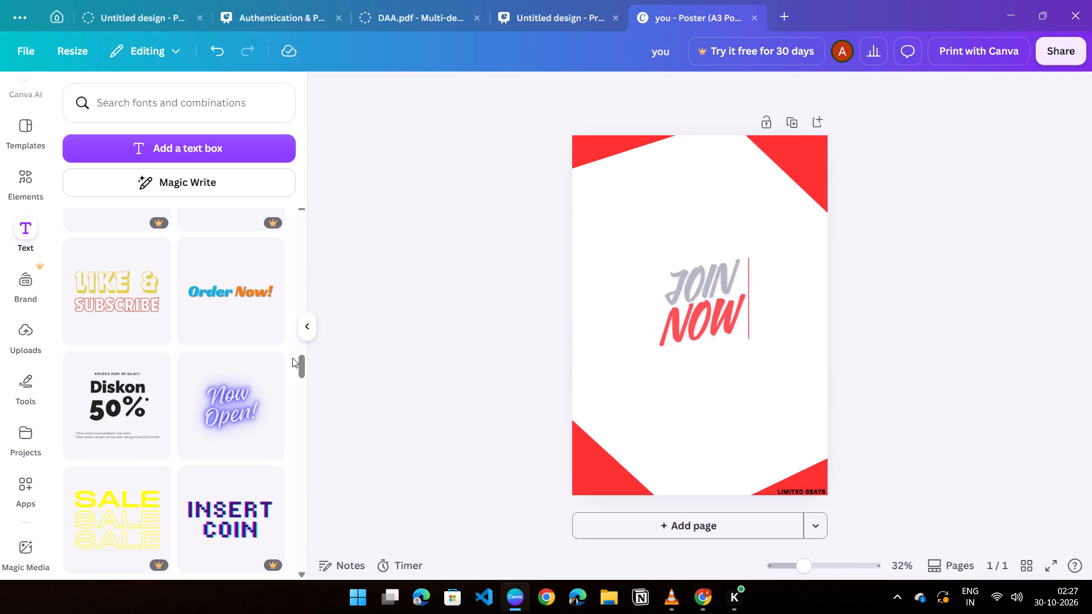
# Browse the font combinations for a text style suited to the "Limited Seats" wording.
pyautogui.scroll(-3, 81, 380)
pyautogui.scroll(6, 107, 393)
pyautogui.scroll(3, 156, 399)
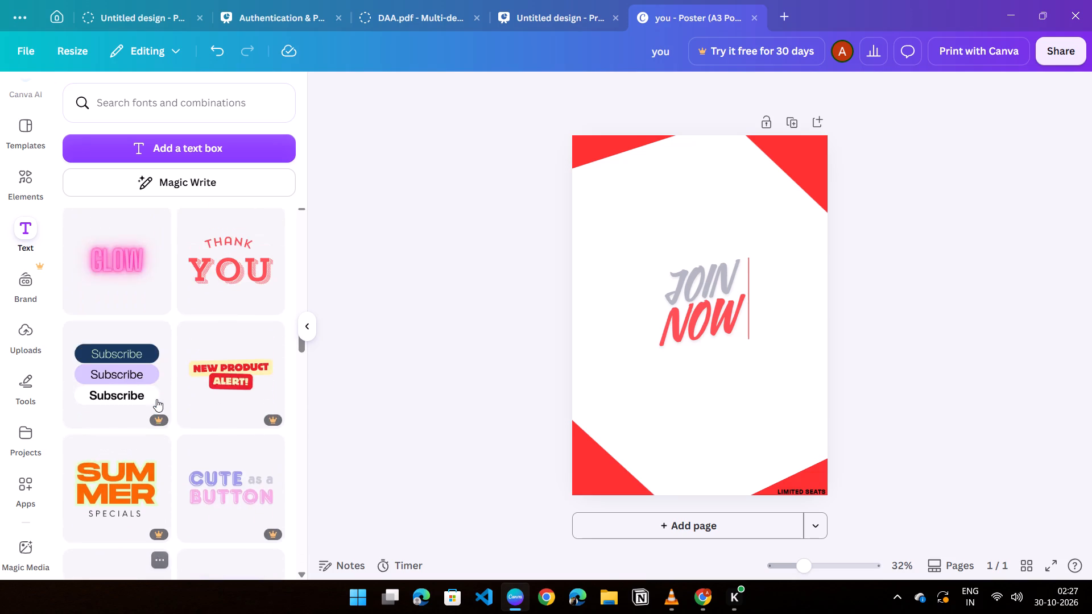
pyautogui.scroll(6, 156, 399)
pyautogui.scroll(-3, 143, 439)
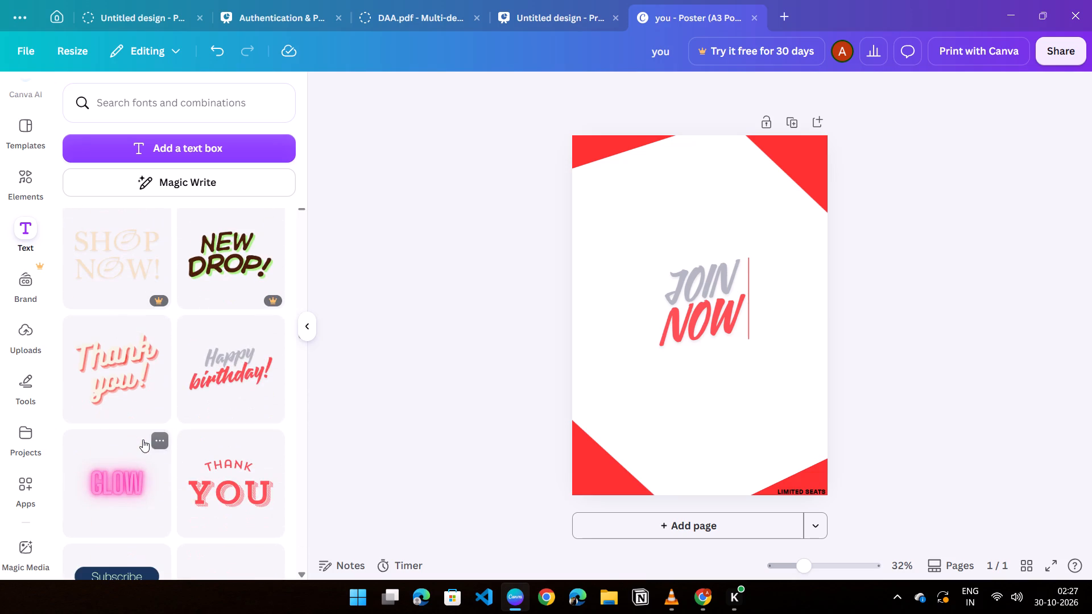
pyautogui.scroll(-2, 204, 396)
pyautogui.scroll(6, 204, 396)
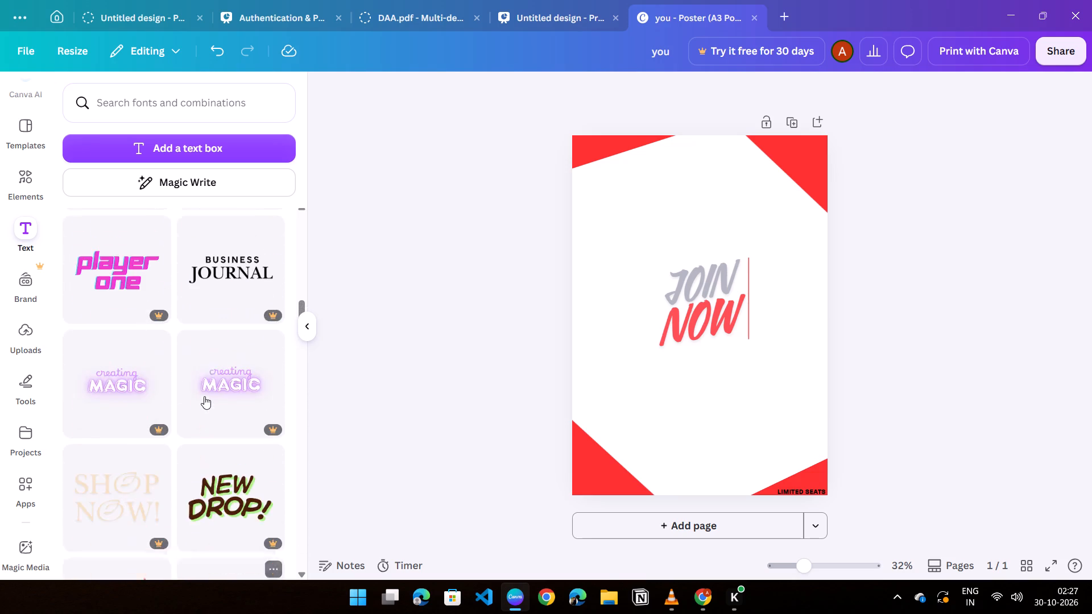
pyautogui.scroll(4, 204, 396)
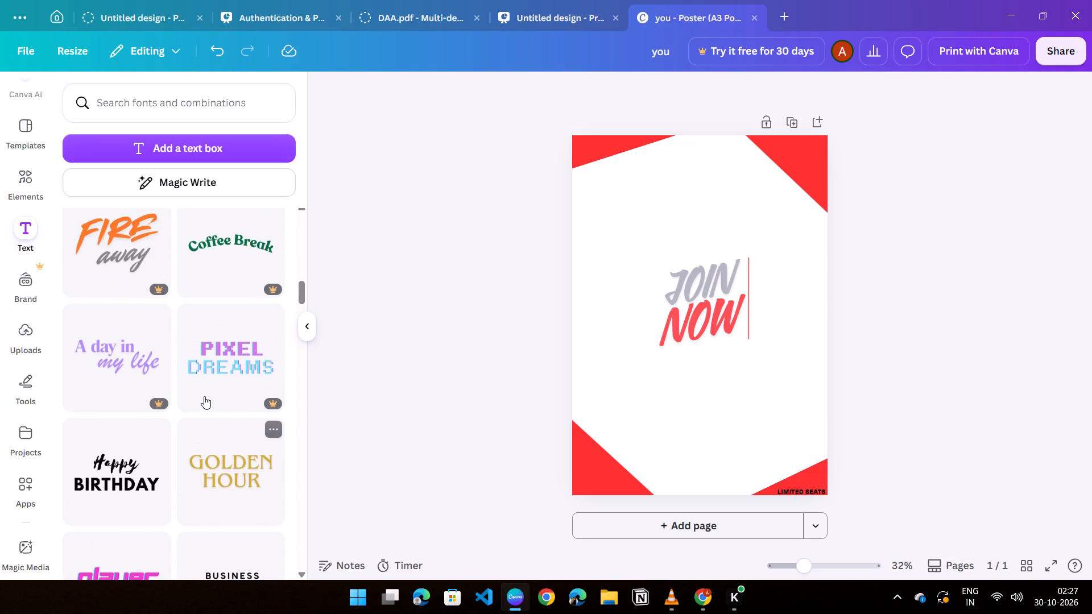
pyautogui.scroll(11, 204, 396)
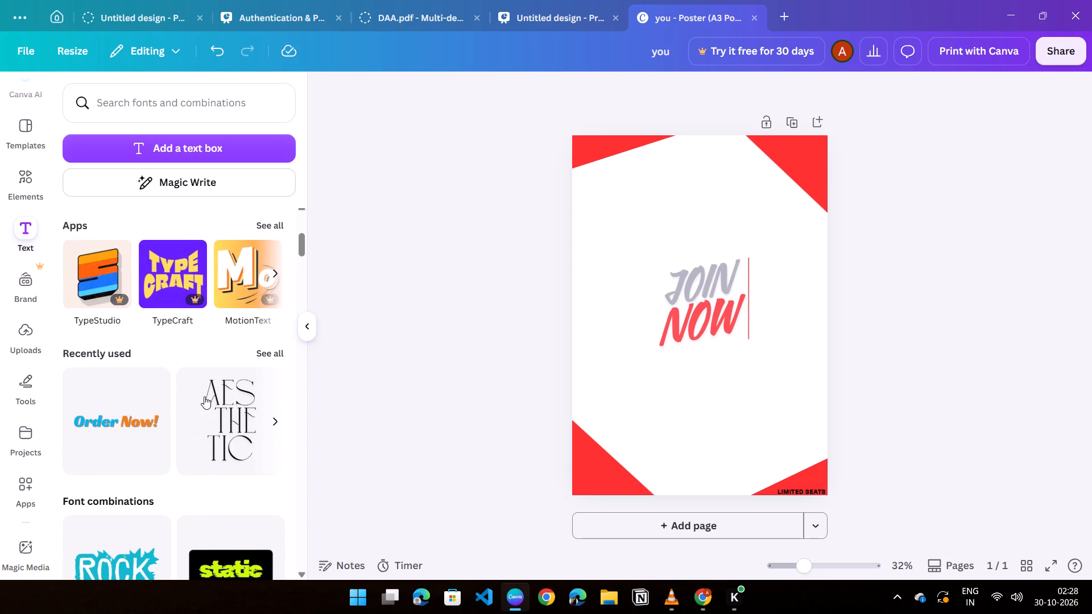
pyautogui.scroll(-20, 204, 396)
pyautogui.scroll(-2, 204, 396)
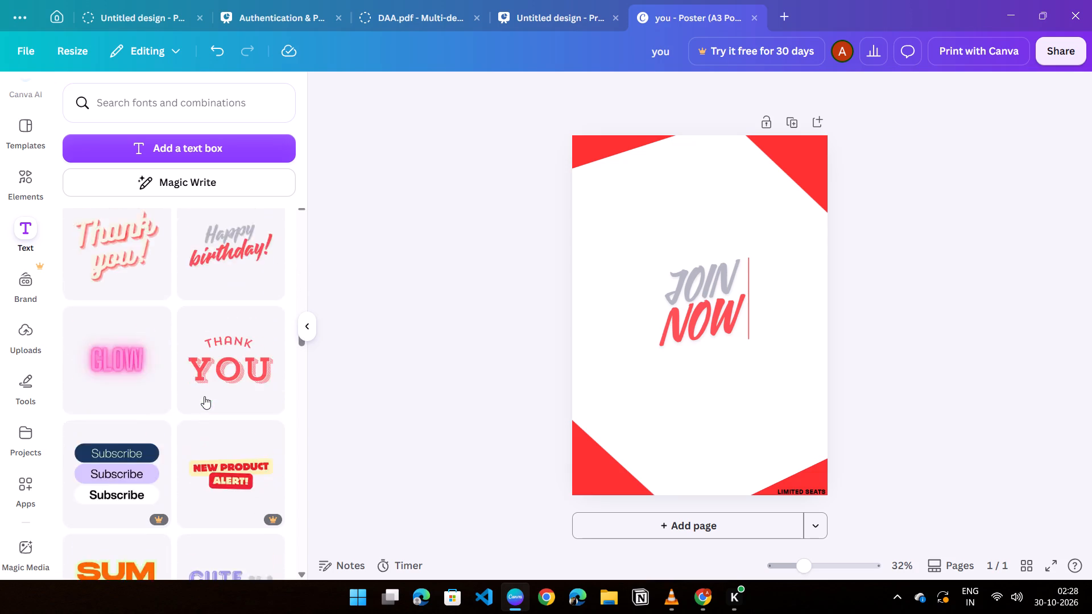
pyautogui.scroll(-4, 204, 396)
pyautogui.scroll(4, 204, 396)
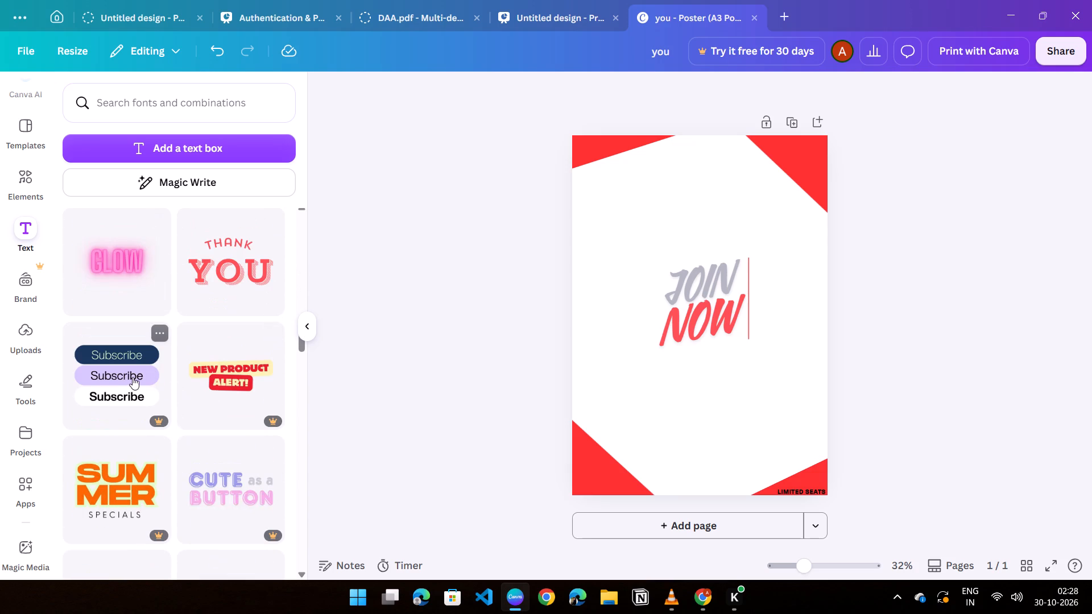
pyautogui.scroll(-6, 142, 362)
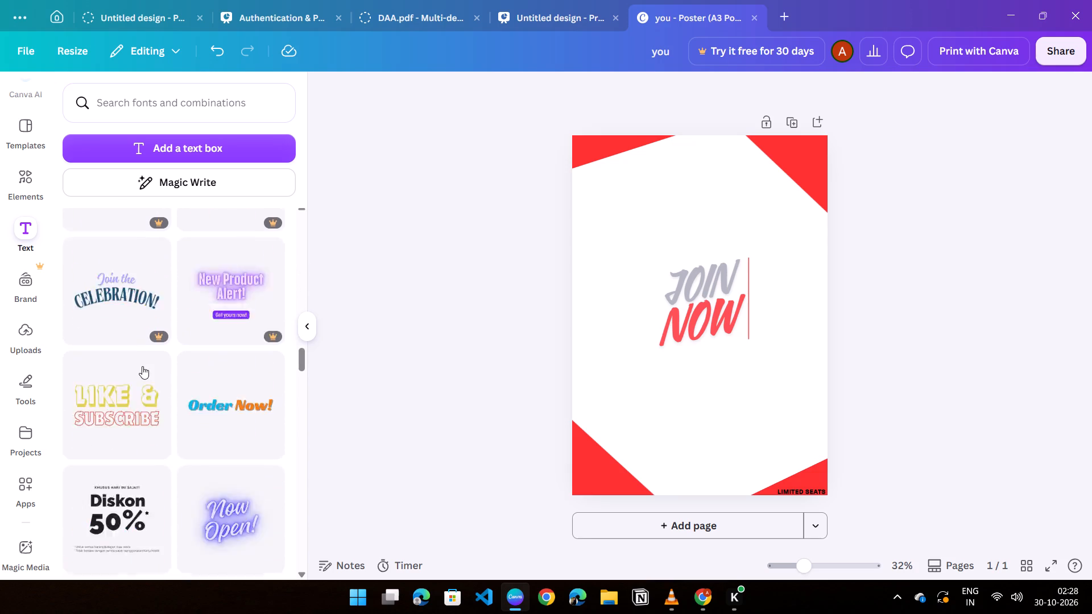
pyautogui.scroll(-4, 142, 366)
pyautogui.scroll(-3, 187, 388)
pyautogui.scroll(-3, 187, 450)
pyautogui.scroll(-4, 317, 417)
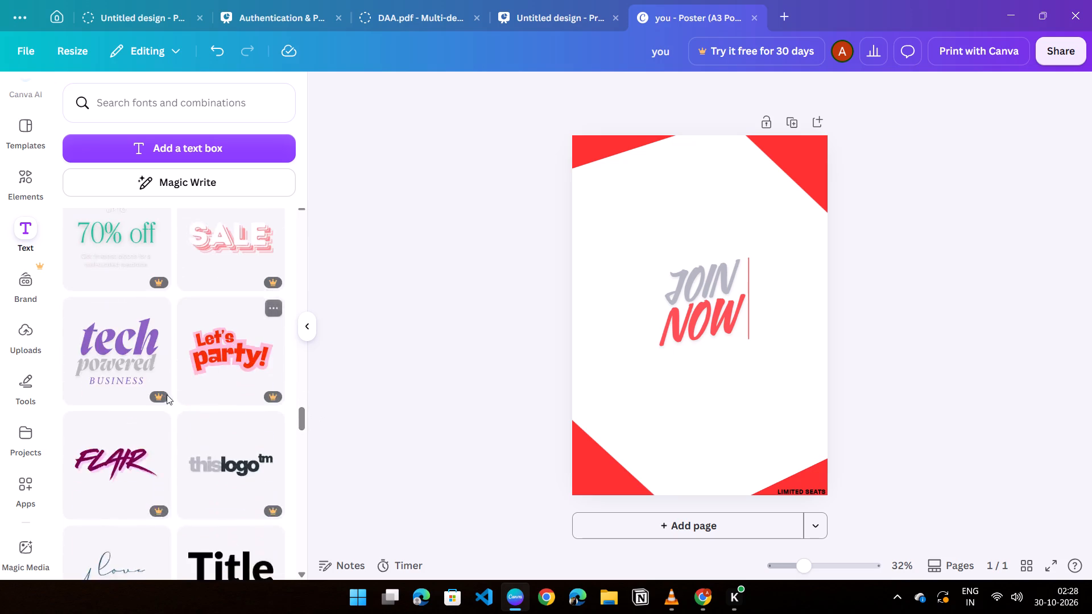
pyautogui.scroll(-4, 164, 395)
pyautogui.scroll(2, 164, 395)
pyautogui.scroll(-12, 164, 395)
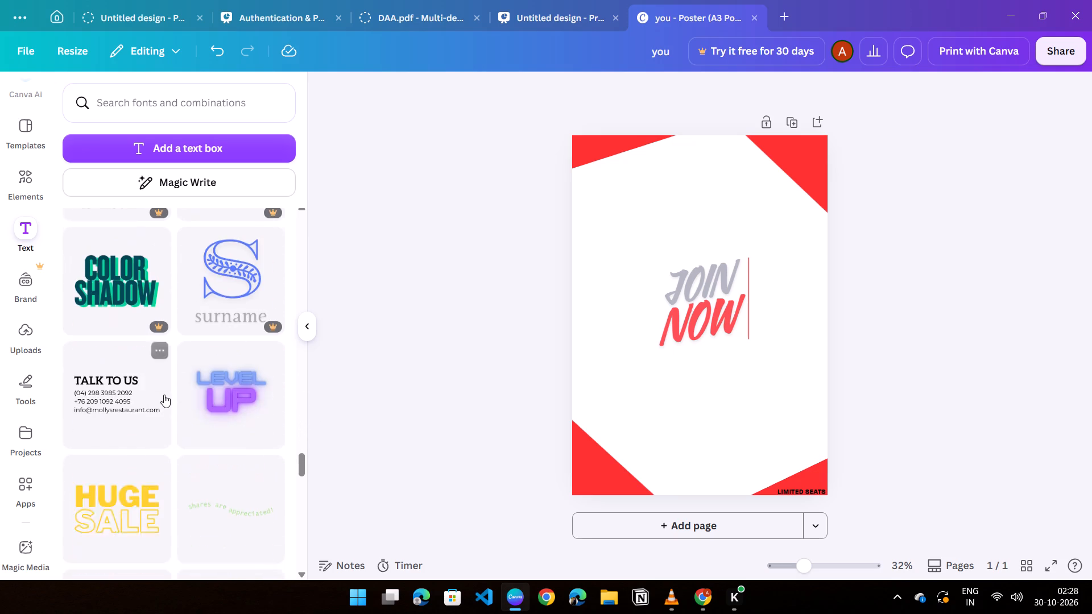
pyautogui.scroll(-11, 164, 395)
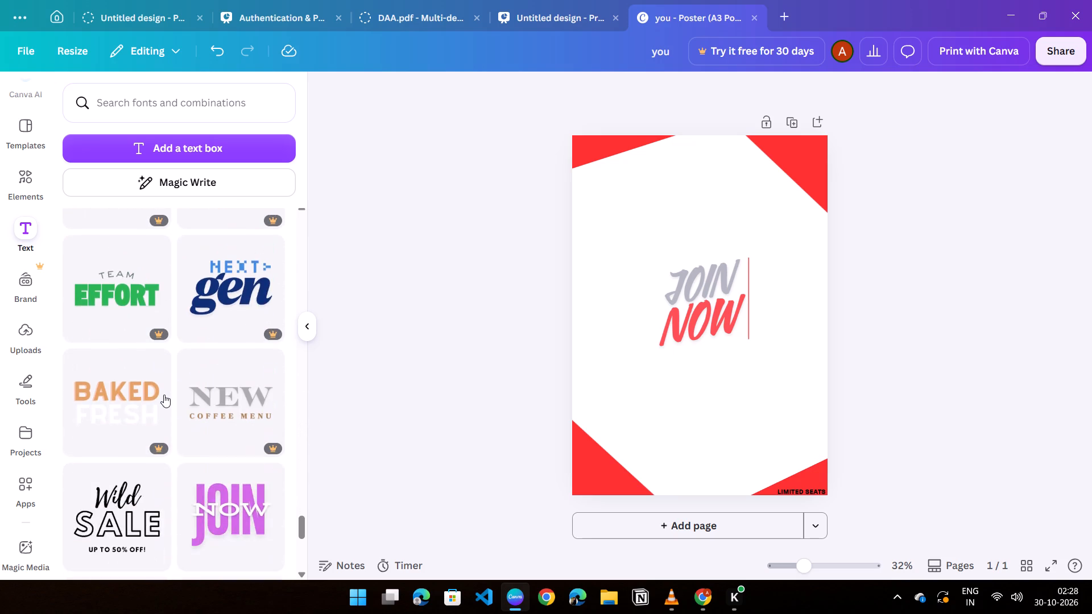
pyautogui.scroll(2, 164, 395)
pyautogui.scroll(-8, 121, 404)
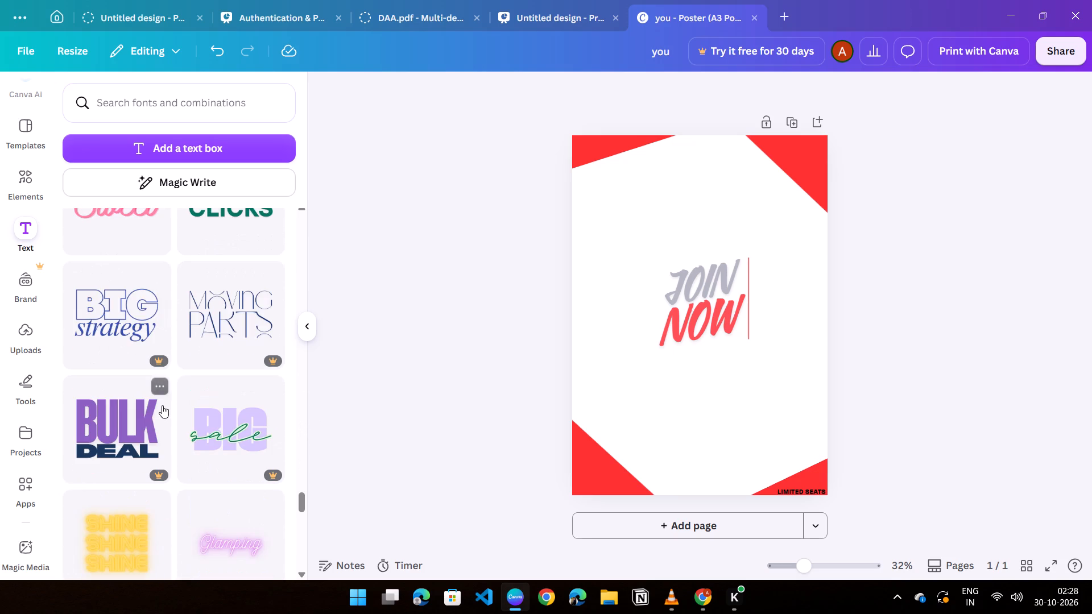
pyautogui.scroll(-8, 113, 320)
pyautogui.scroll(-2, 147, 356)
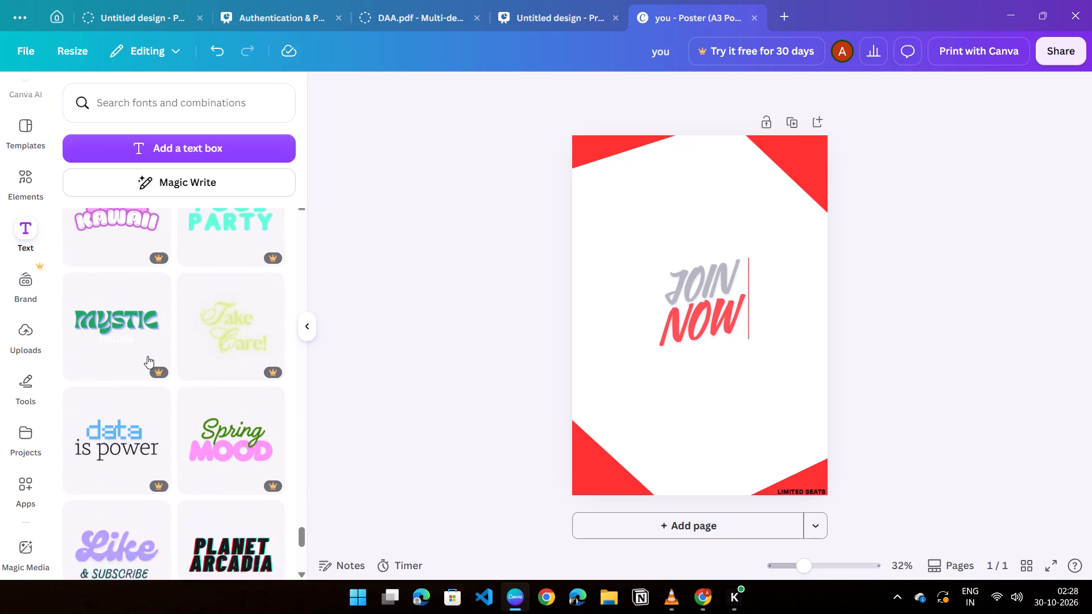
pyautogui.scroll(-6, 147, 356)
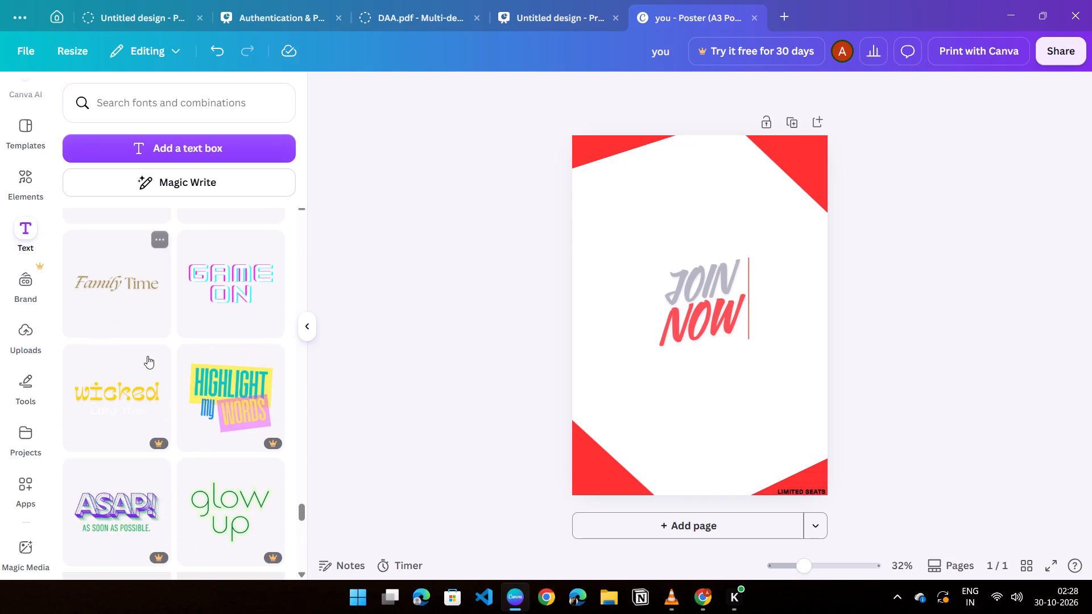
pyautogui.scroll(-10, 147, 356)
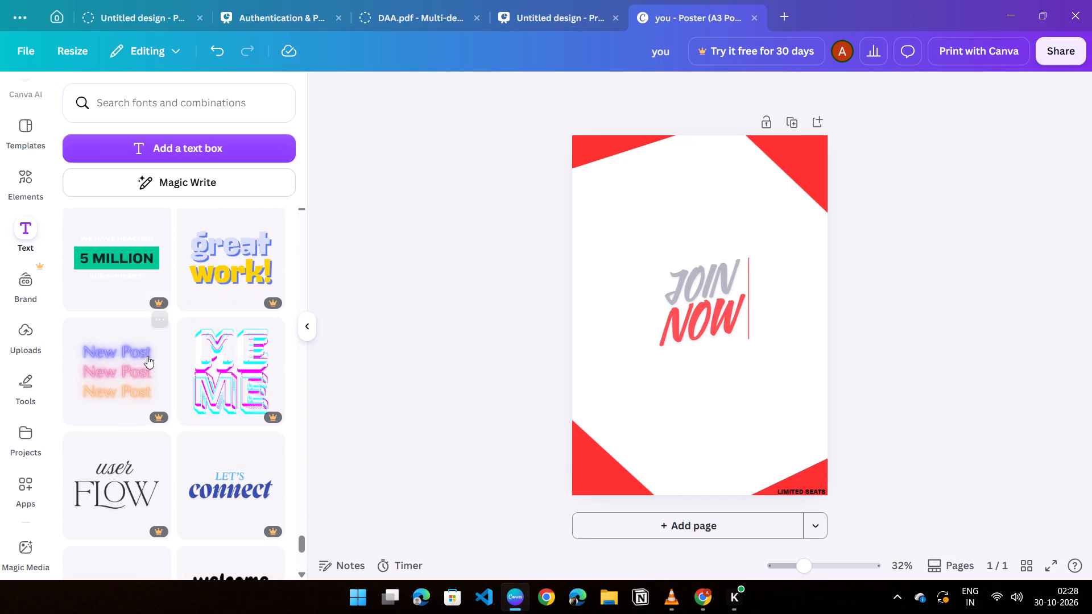
pyautogui.scroll(-11, 147, 356)
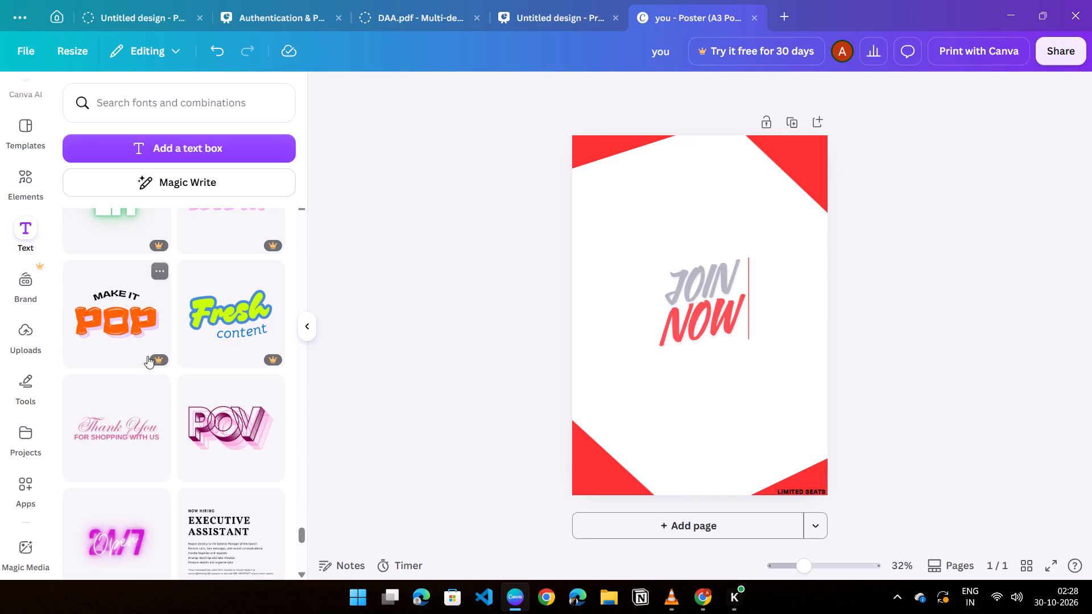
pyautogui.scroll(-11, 147, 356)
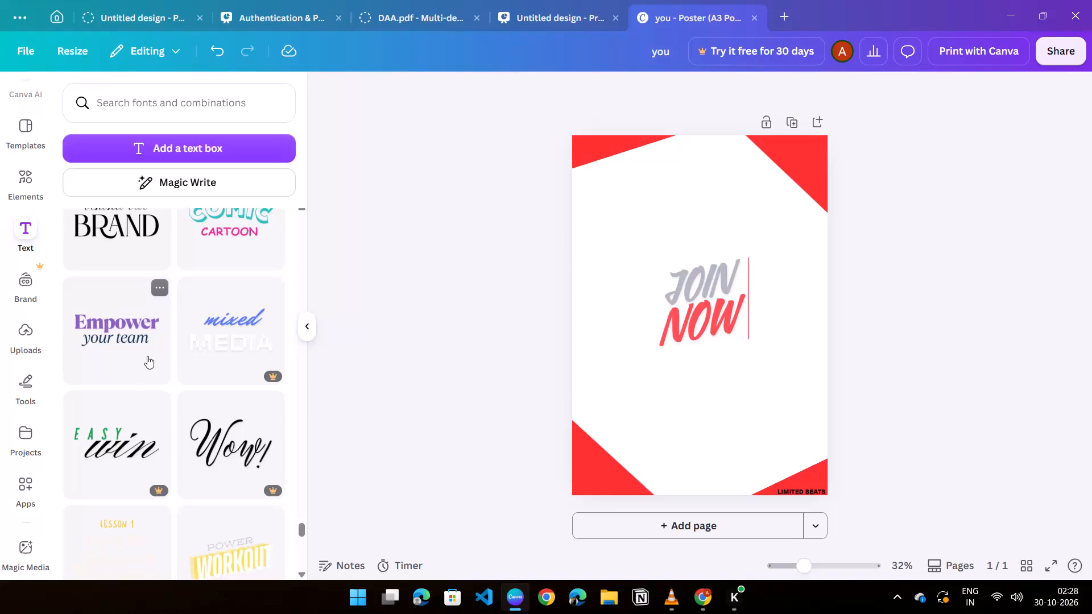
pyautogui.scroll(-2, 122, 364)
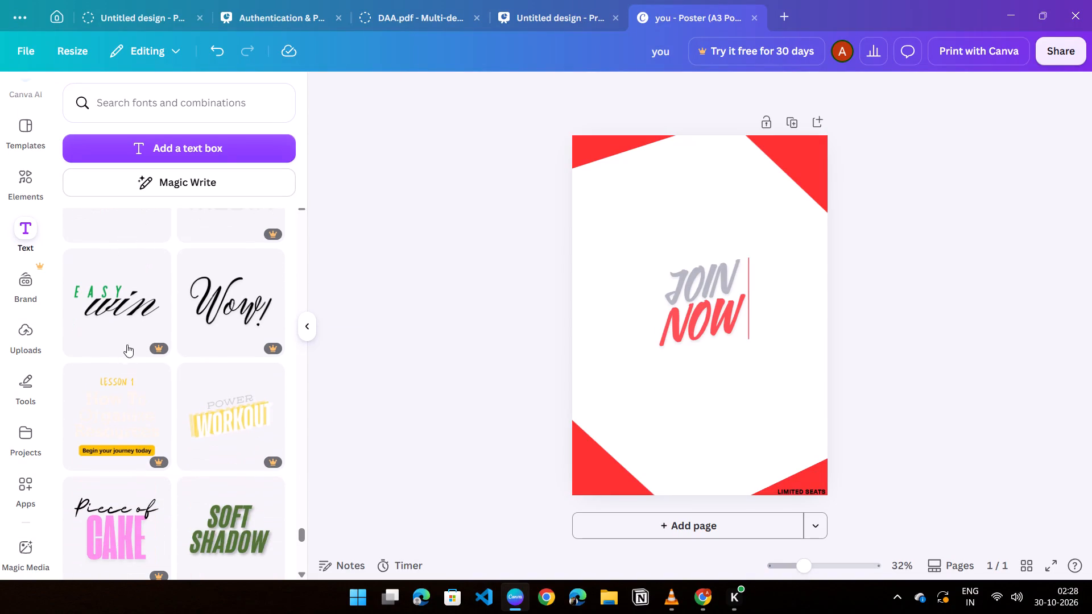
pyautogui.scroll(-3, 168, 374)
pyautogui.scroll(-3, 215, 399)
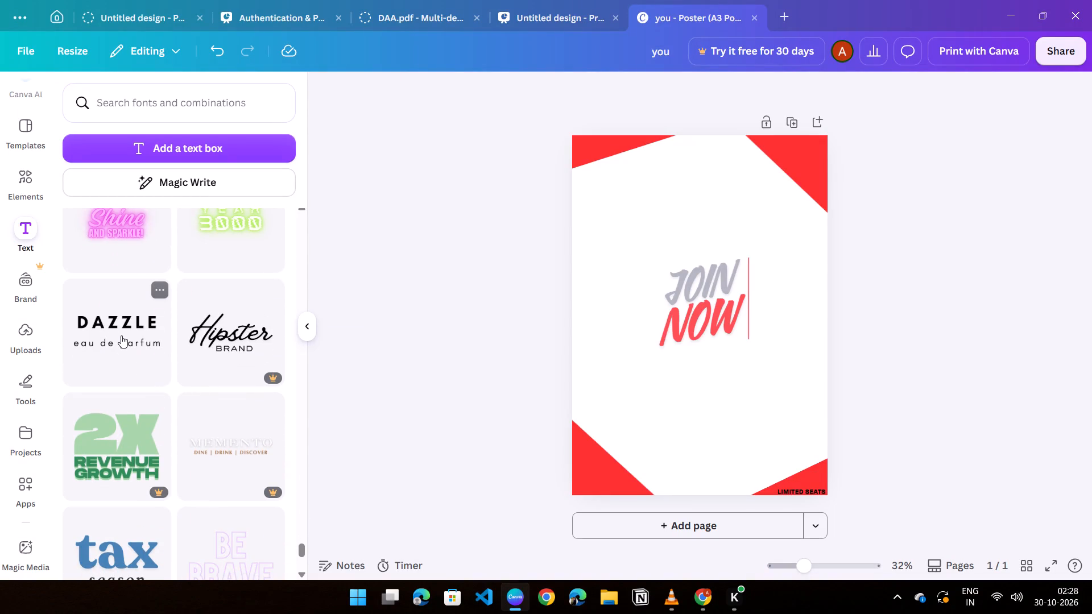
pyautogui.scroll(-10, 121, 330)
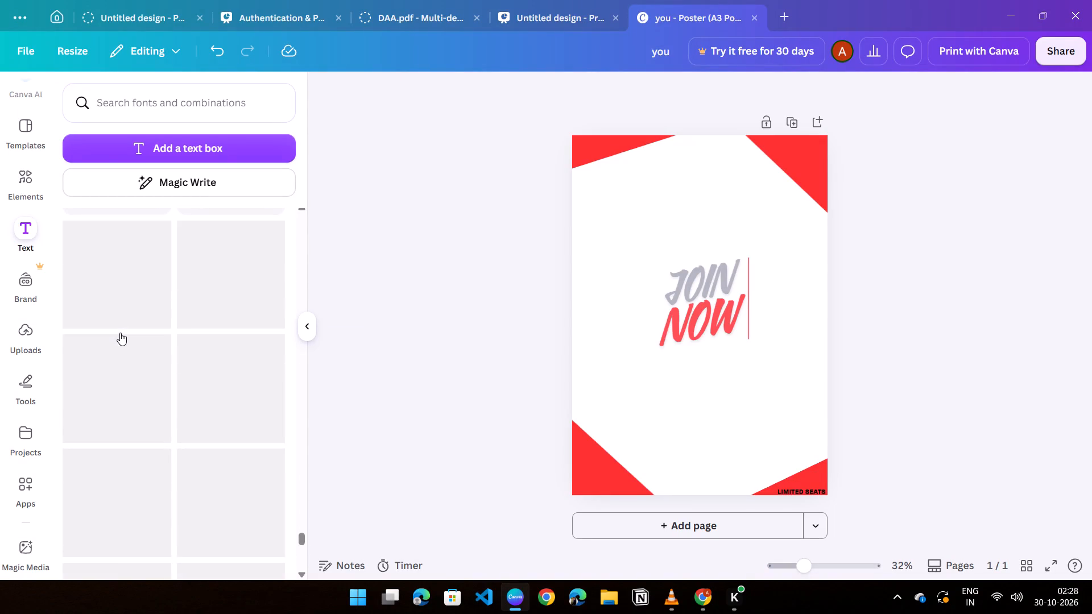
pyautogui.scroll(4, 120, 335)
# Add a plain Canva Sans text box over the "JOIN NOW" headline and scale its text up to size 36.4.
pyautogui.click(205, 152)
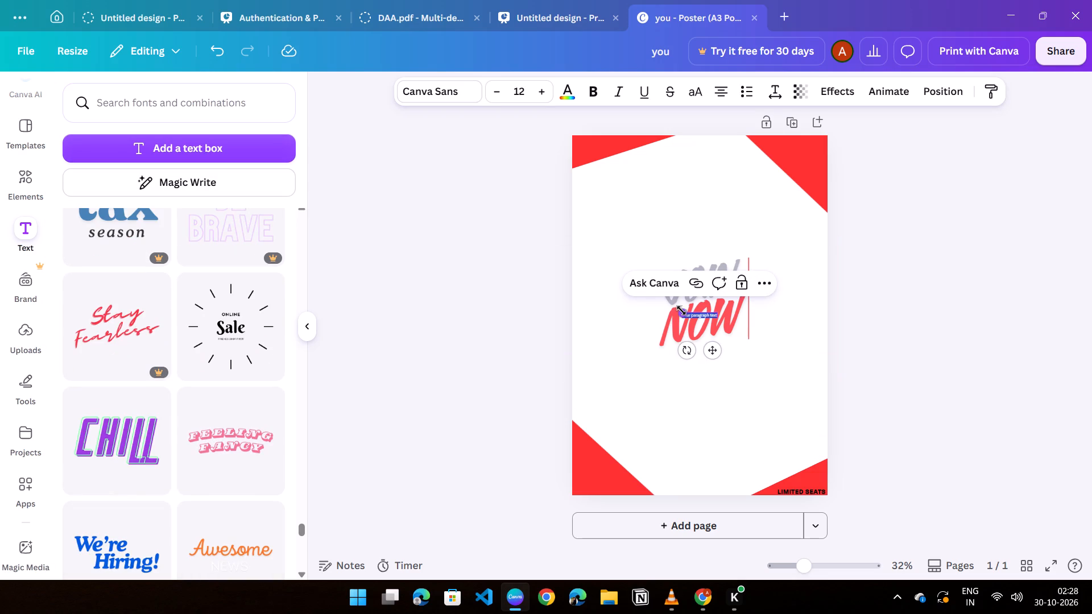
pyautogui.moveTo(681, 310); pyautogui.dragTo(614, 280)
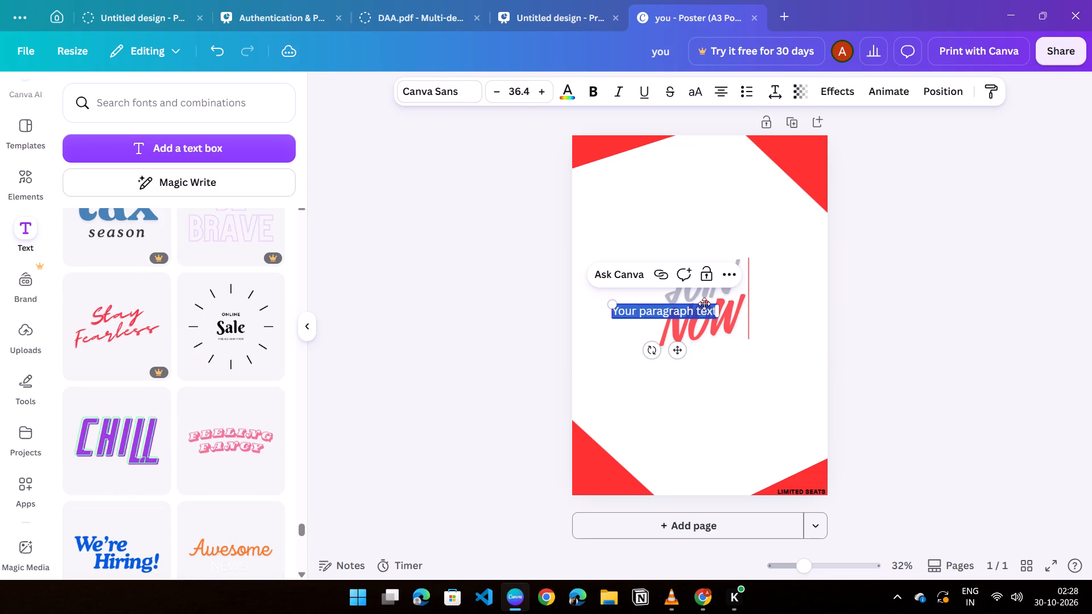
# Replace the new text box's placeholder wording with "Limited Seats".
pyautogui.doubleClick(705, 310)
pyautogui.click(711, 311)
pyautogui.click(713, 312)
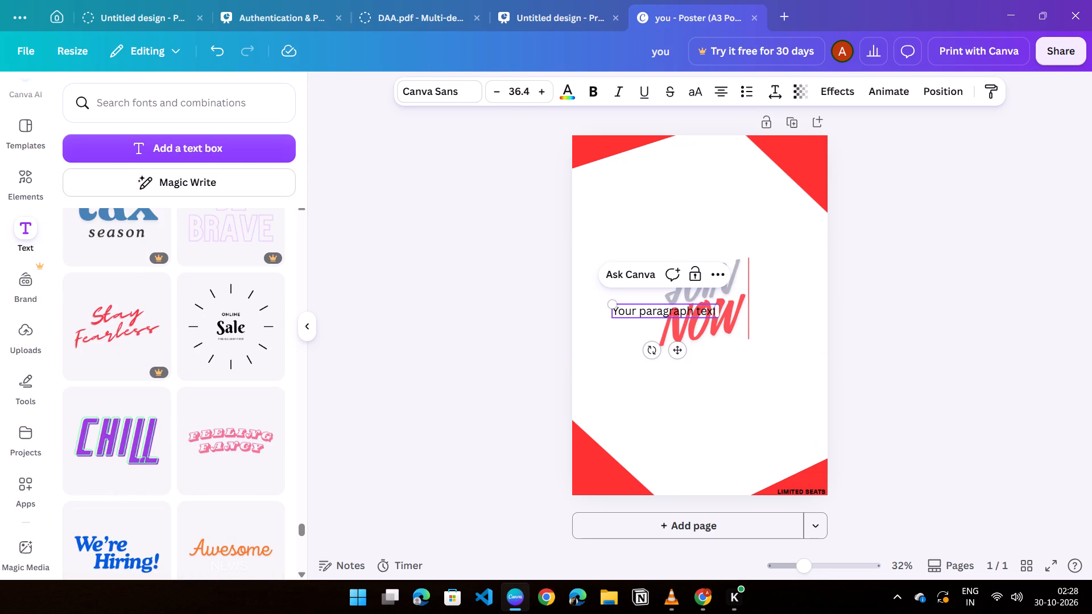
pyautogui.click(715, 314)
pyautogui.press('BackSpace')
pyautogui.press('BackSpace')
pyautogui.press('BackSpace')
pyautogui.press('BackSpace')
pyautogui.press('BackSpace')
pyautogui.press('BackSpace')
pyautogui.press('BackSpace')
pyautogui.press('BackSpace')
pyautogui.press('BackSpace')
pyautogui.press('BackSpace')
pyautogui.press('BackSpace')
pyautogui.press('BackSpace')
pyautogui.press('BackSpace')
pyautogui.press('BackSpace')
pyautogui.press('BackSpace')
pyautogui.press('BackSpace')
pyautogui.press('BackSpace')
pyautogui.press('BackSpace')
pyautogui.press('BackSpace')
pyautogui.press('BackSpace')
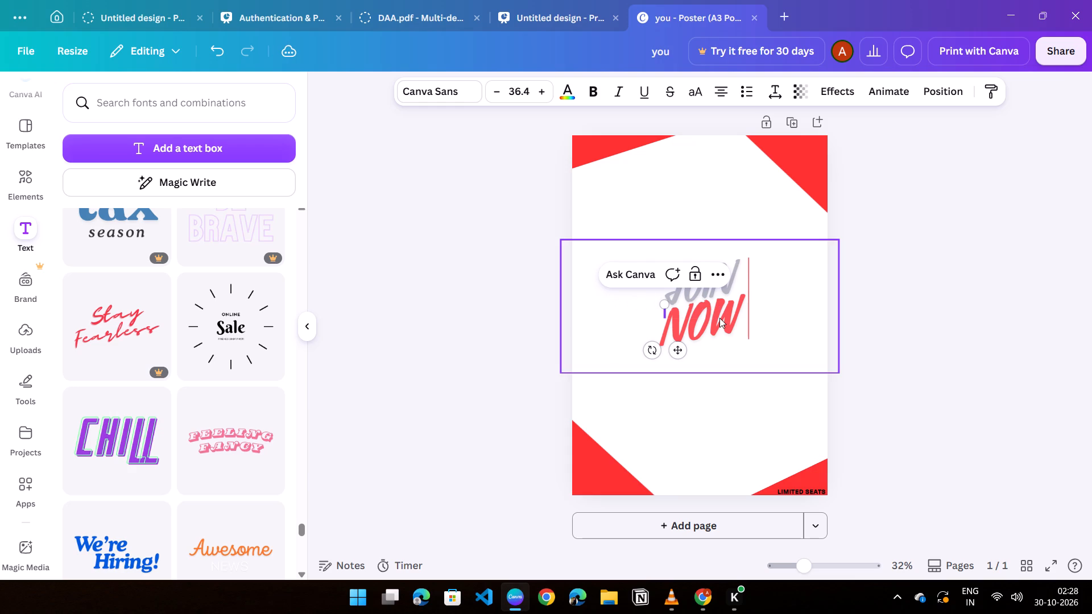
pyautogui.write('Limited')
pyautogui.press('space')
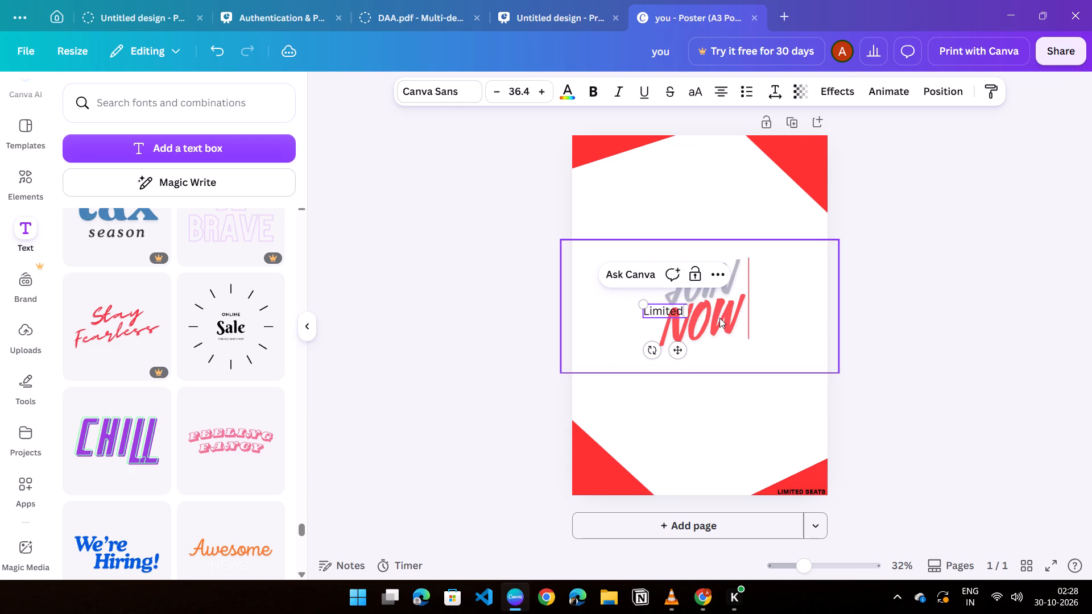
pyautogui.press('s')
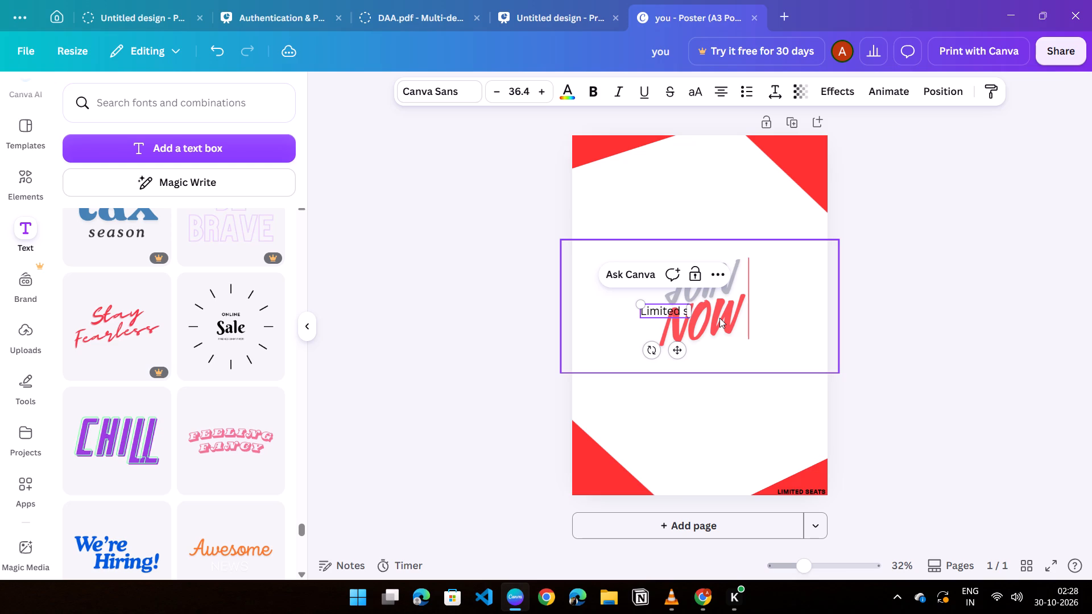
pyautogui.press('BackSpace')
pyautogui.write('Seats')
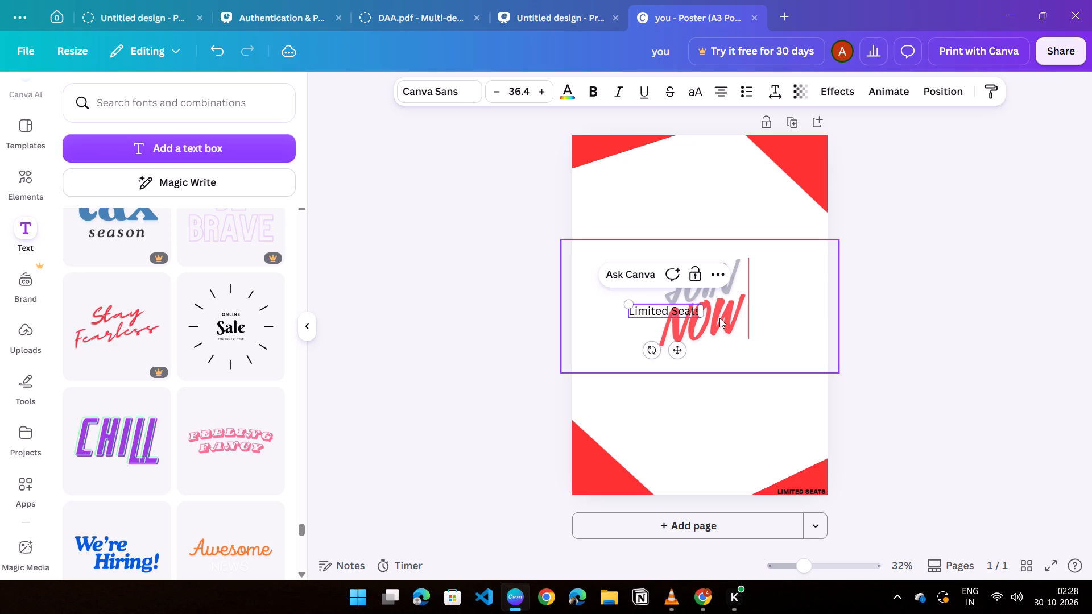
# Rotate the "Limited Seats" text to read vertically upward and place it just right of the red divider, level with the line's lower end.
pyautogui.moveTo(677, 355); pyautogui.dragTo(773, 351)
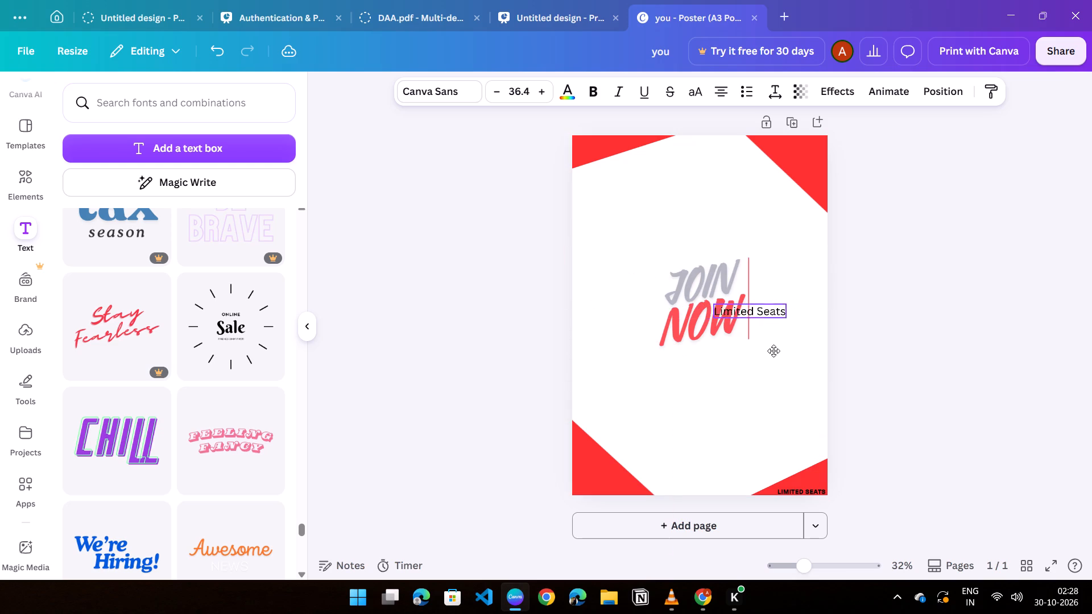
pyautogui.moveTo(773, 351); pyautogui.dragTo(800, 350)
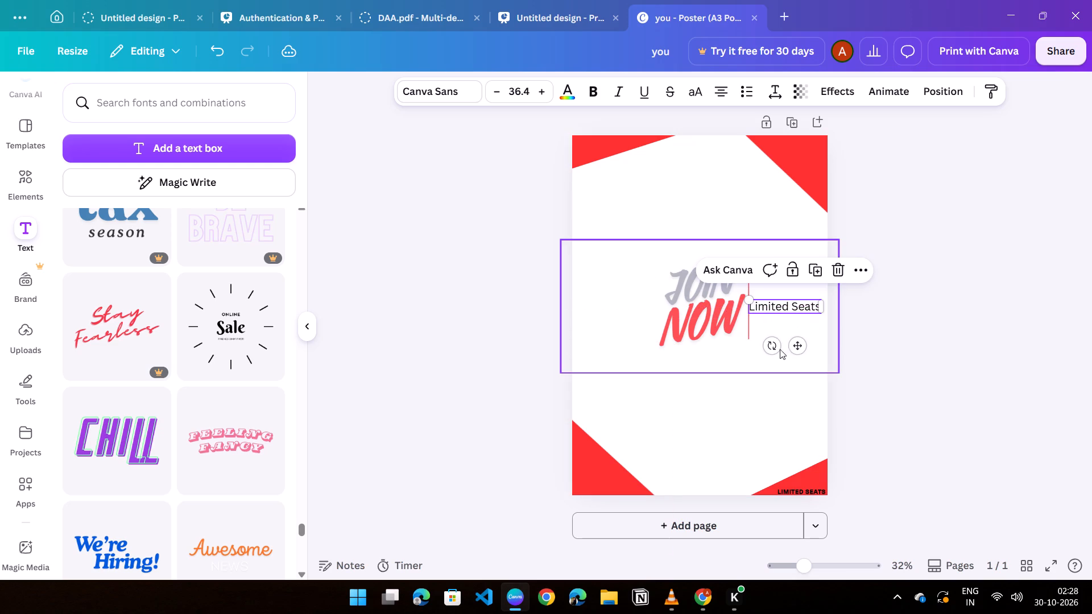
pyautogui.moveTo(775, 347); pyautogui.dragTo(867, 318)
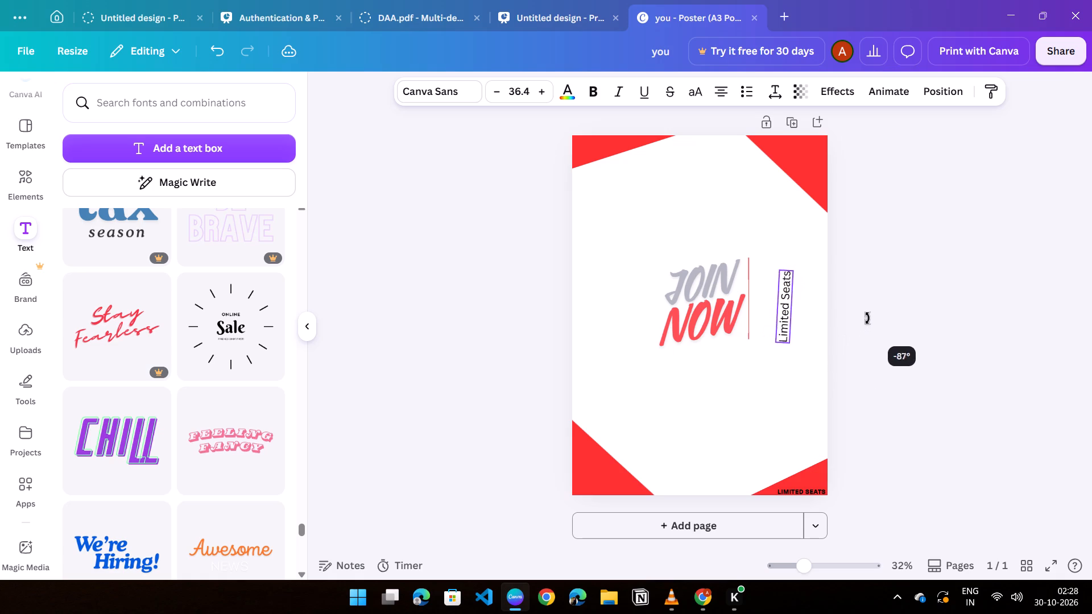
pyautogui.moveTo(867, 318); pyautogui.dragTo(869, 317)
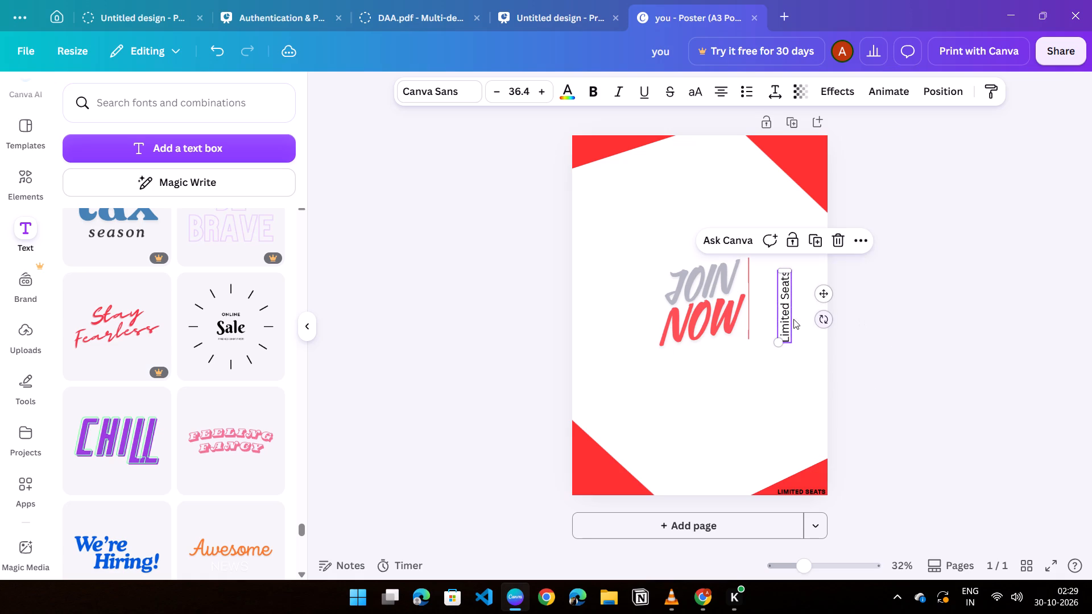
pyautogui.moveTo(822, 295); pyautogui.dragTo(798, 286)
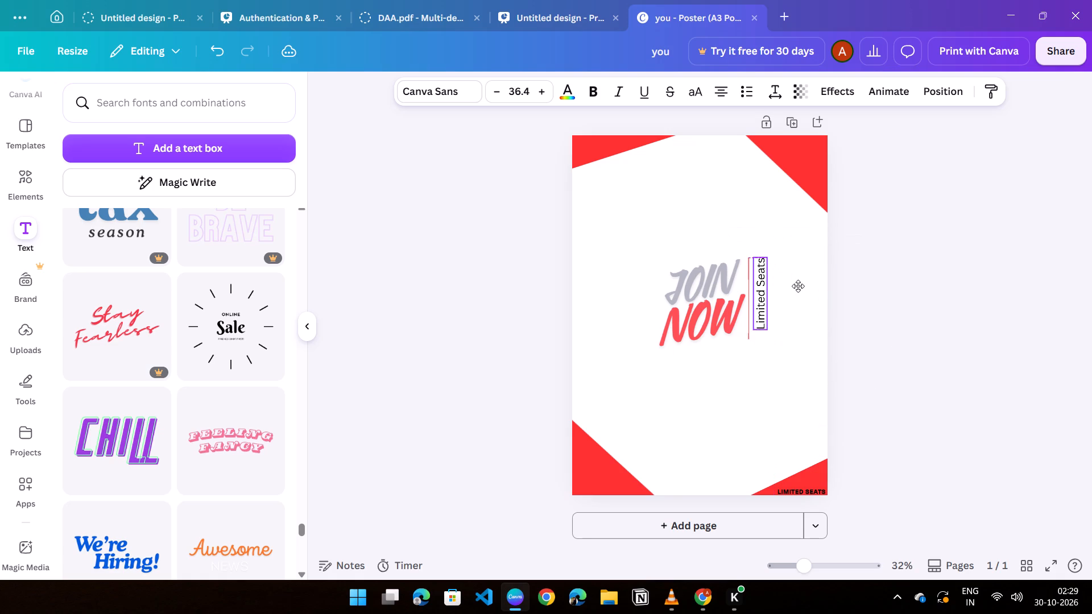
pyautogui.moveTo(798, 286); pyautogui.dragTo(798, 289)
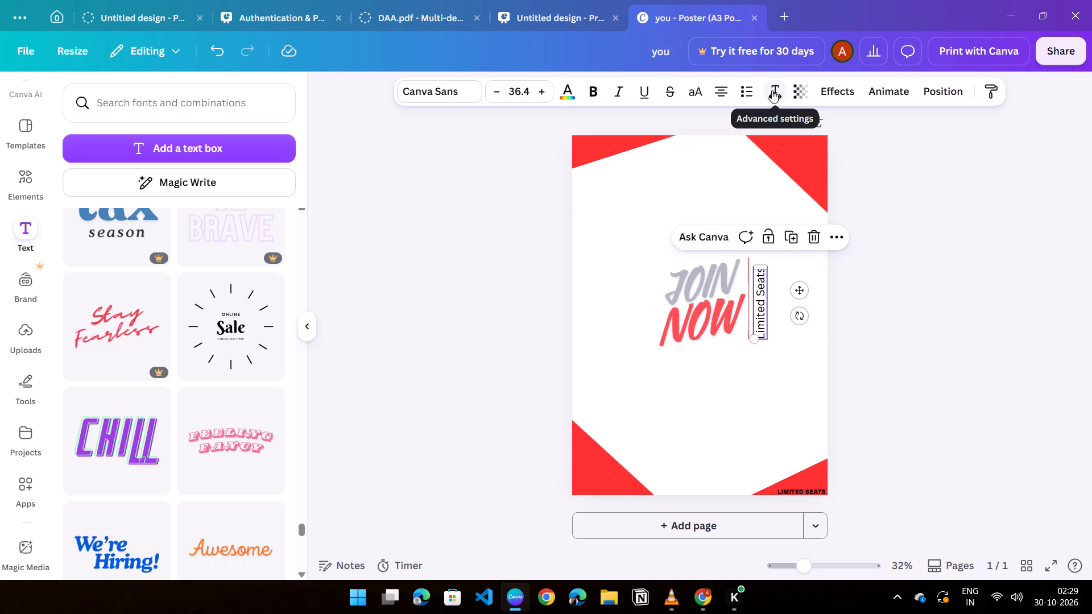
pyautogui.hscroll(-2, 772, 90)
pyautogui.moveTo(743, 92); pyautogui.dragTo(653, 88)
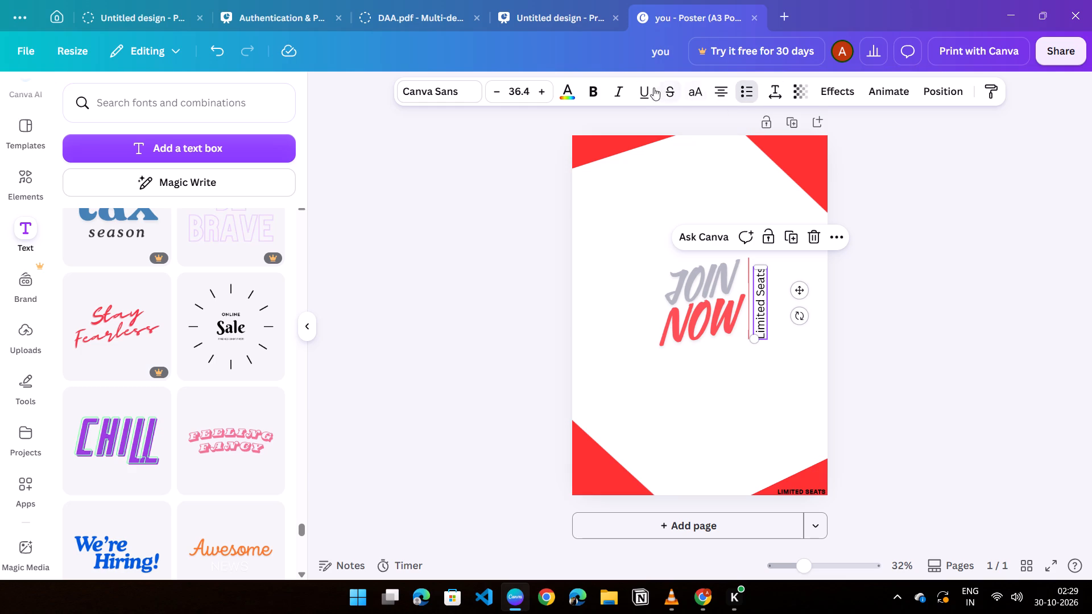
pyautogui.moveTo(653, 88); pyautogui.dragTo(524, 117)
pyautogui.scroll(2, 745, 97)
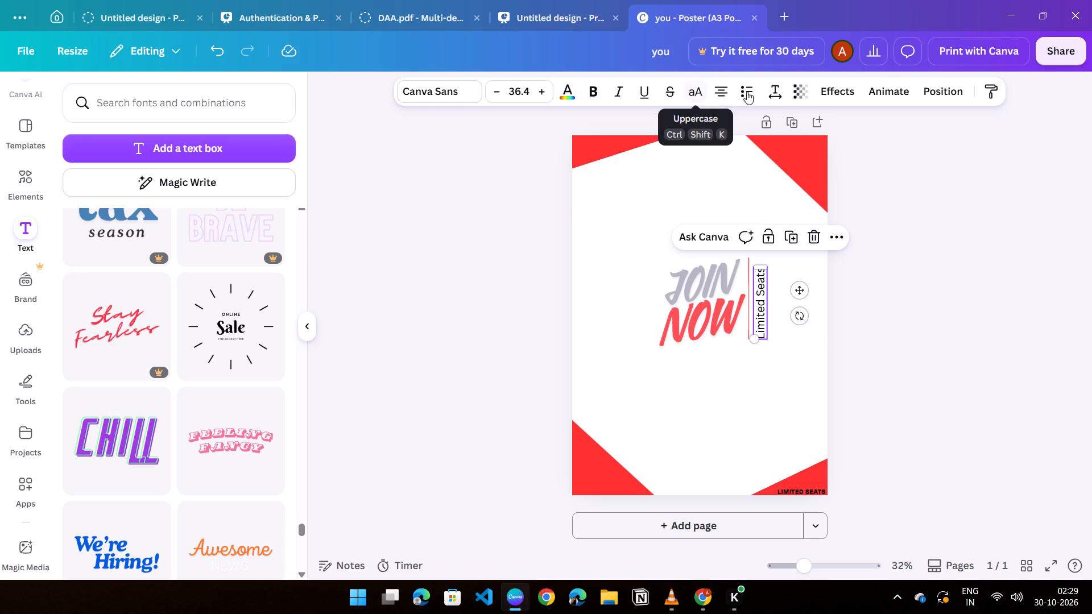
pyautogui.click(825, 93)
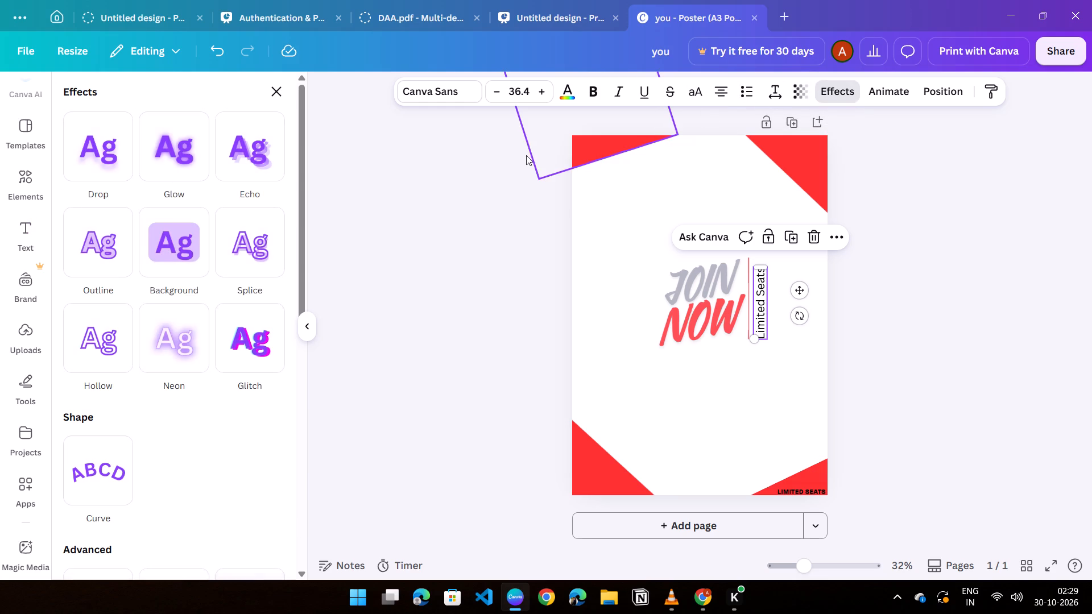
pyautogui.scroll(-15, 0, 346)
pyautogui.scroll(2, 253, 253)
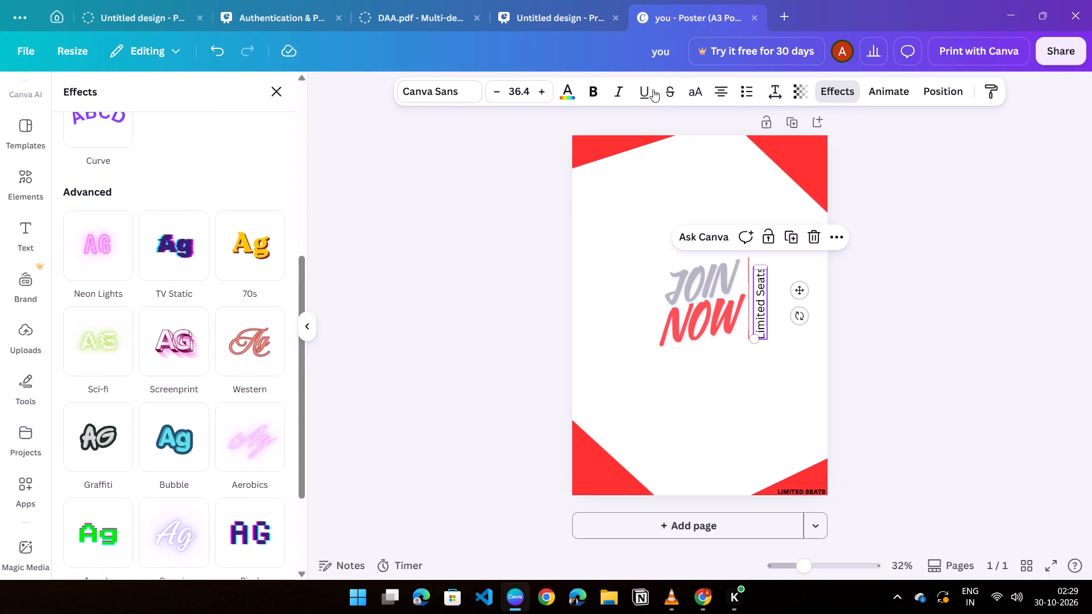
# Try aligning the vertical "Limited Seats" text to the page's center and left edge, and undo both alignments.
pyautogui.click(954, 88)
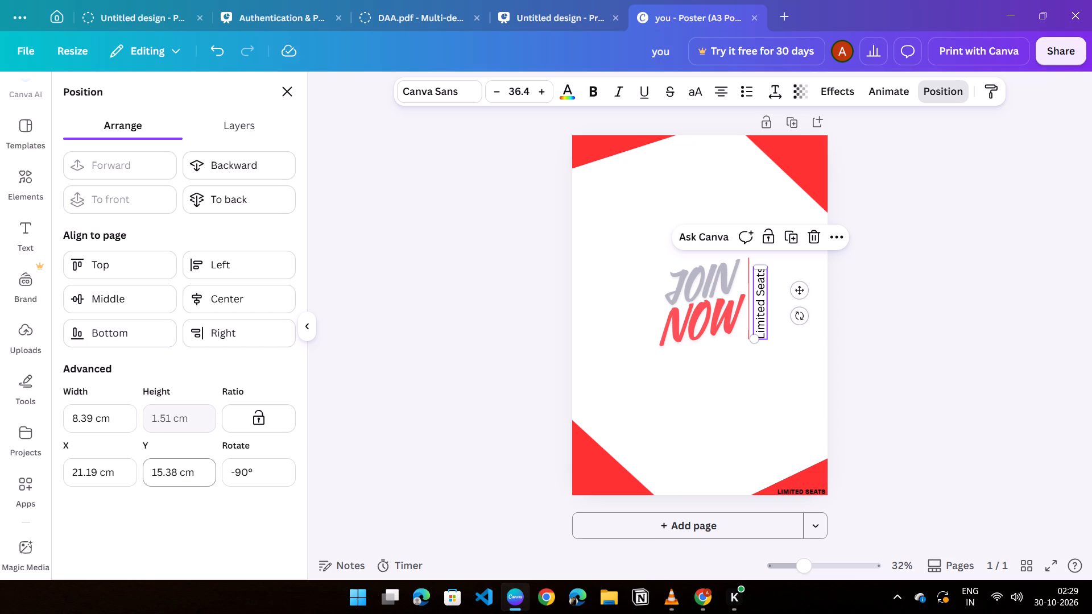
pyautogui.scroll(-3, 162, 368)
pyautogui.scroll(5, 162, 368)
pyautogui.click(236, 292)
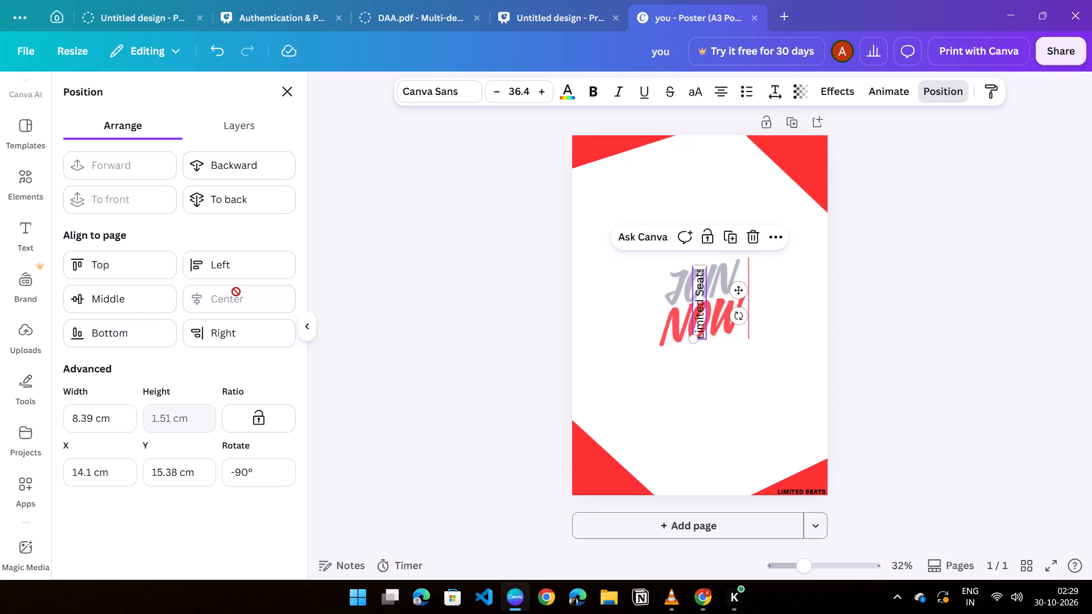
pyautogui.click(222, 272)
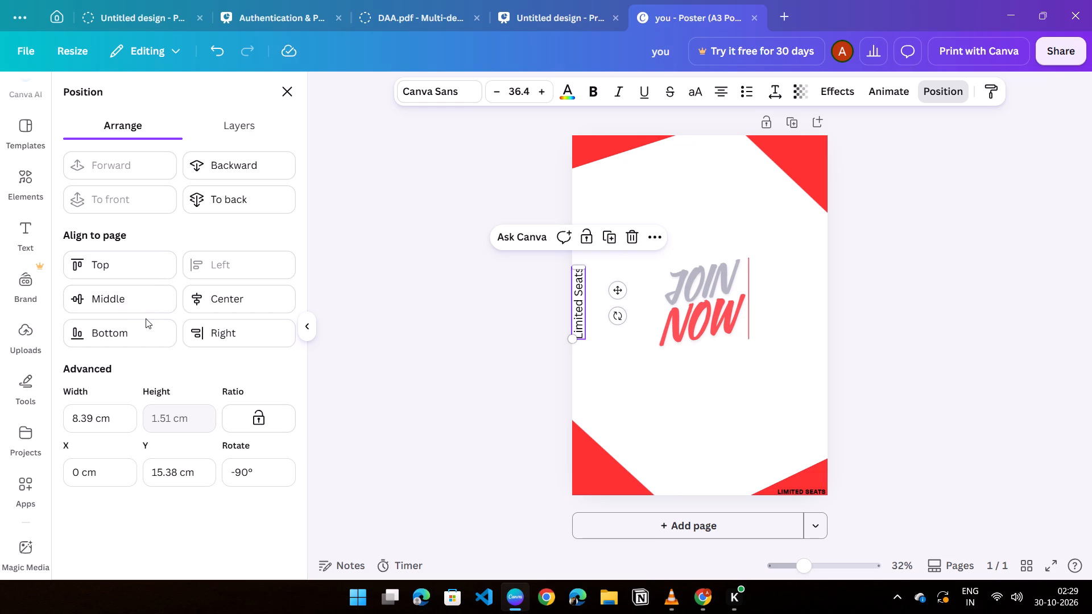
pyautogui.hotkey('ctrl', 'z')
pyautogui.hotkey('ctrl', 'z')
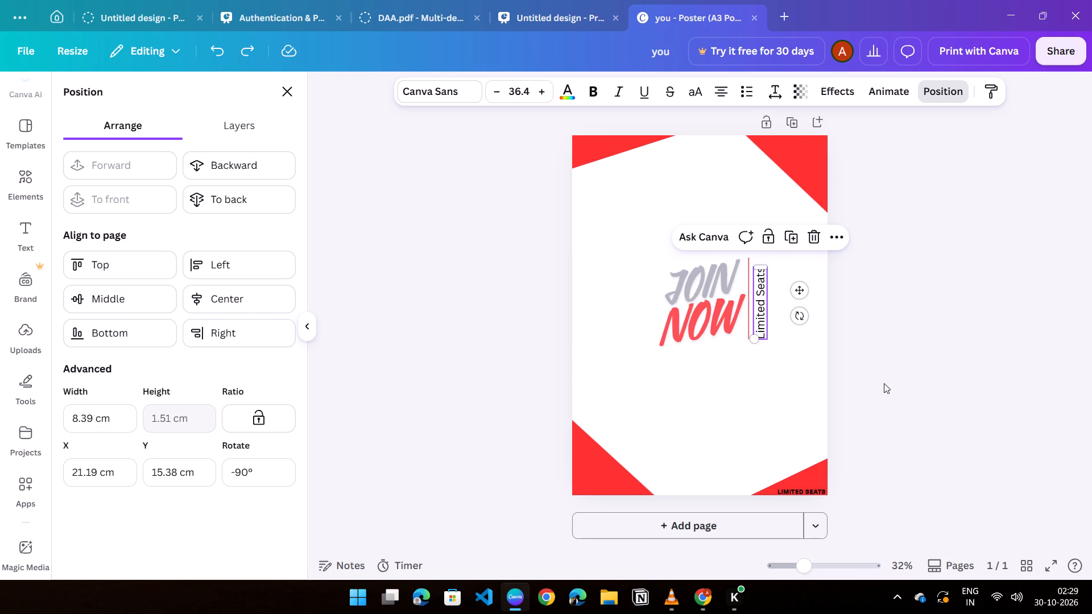
# Move the vertical "Limited Seats" text slightly up beside the red divider, to about X 21.06 cm, Y 14.88 cm.
pyautogui.click(804, 290)
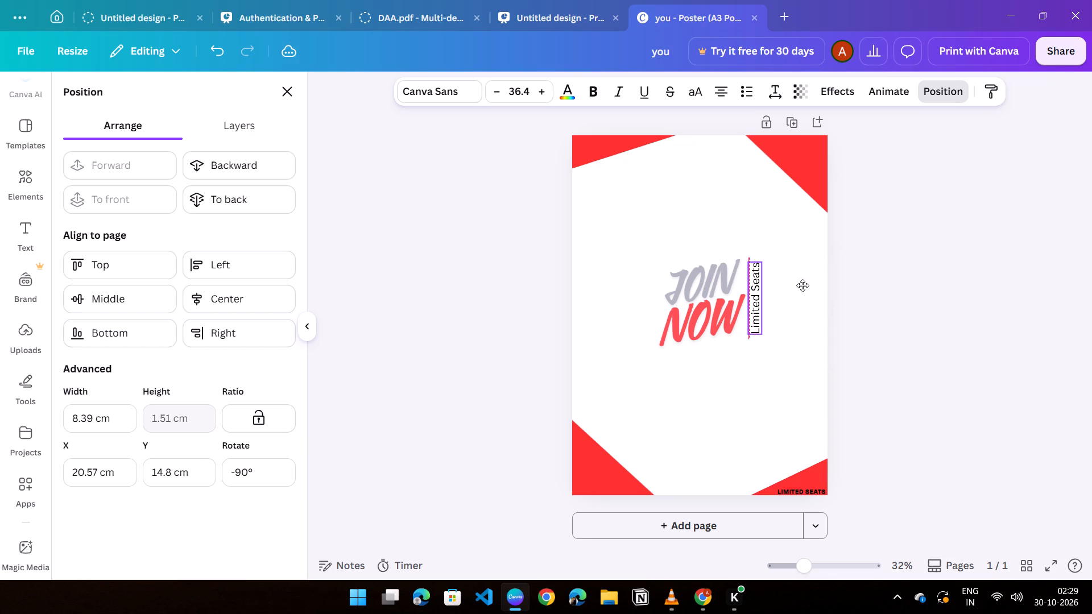
pyautogui.click(800, 287)
pyautogui.click(878, 302)
pyautogui.click(945, 329)
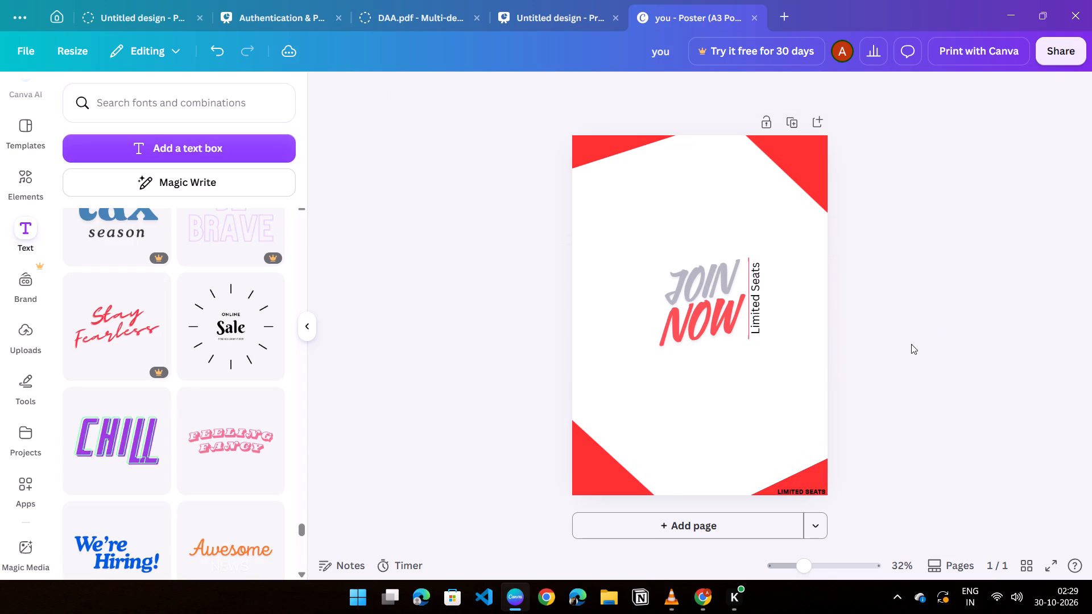
pyautogui.click(757, 310)
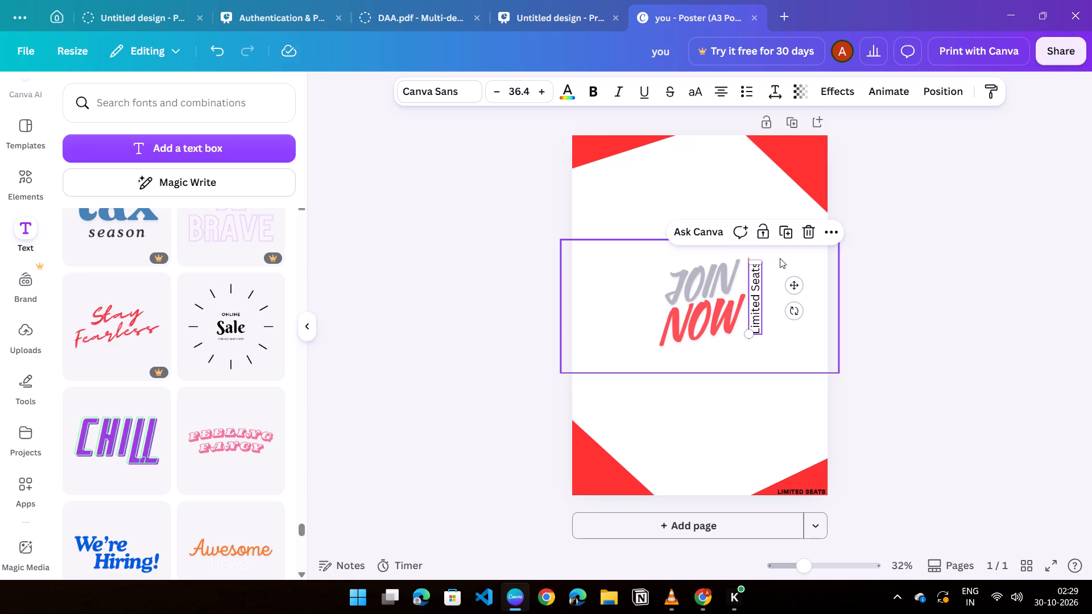
pyautogui.click(792, 287)
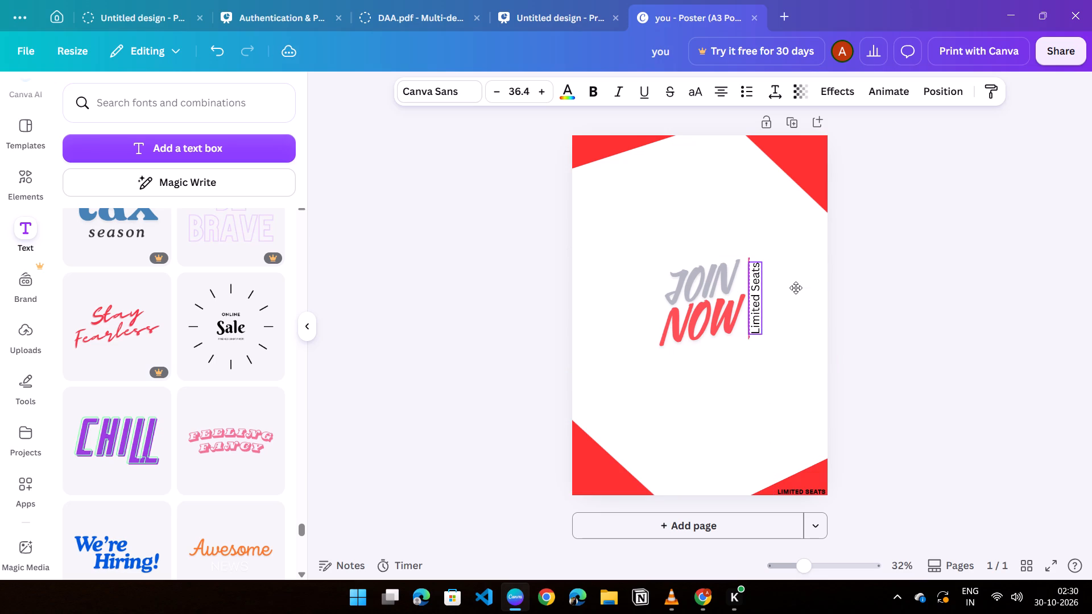
pyautogui.click(862, 304)
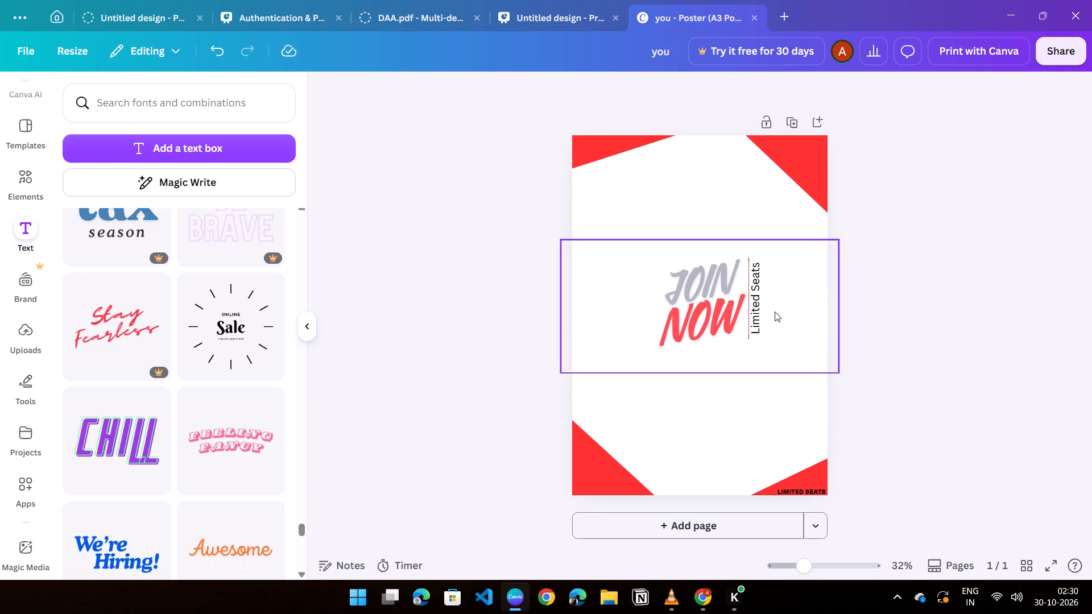
pyautogui.click(758, 309)
pyautogui.click(795, 289)
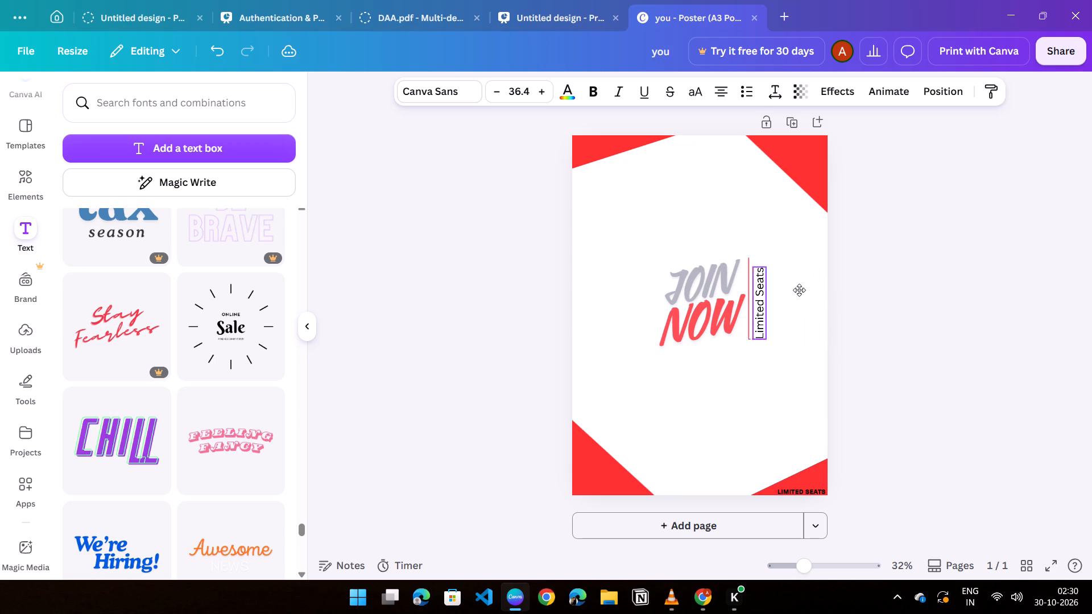
pyautogui.click(860, 302)
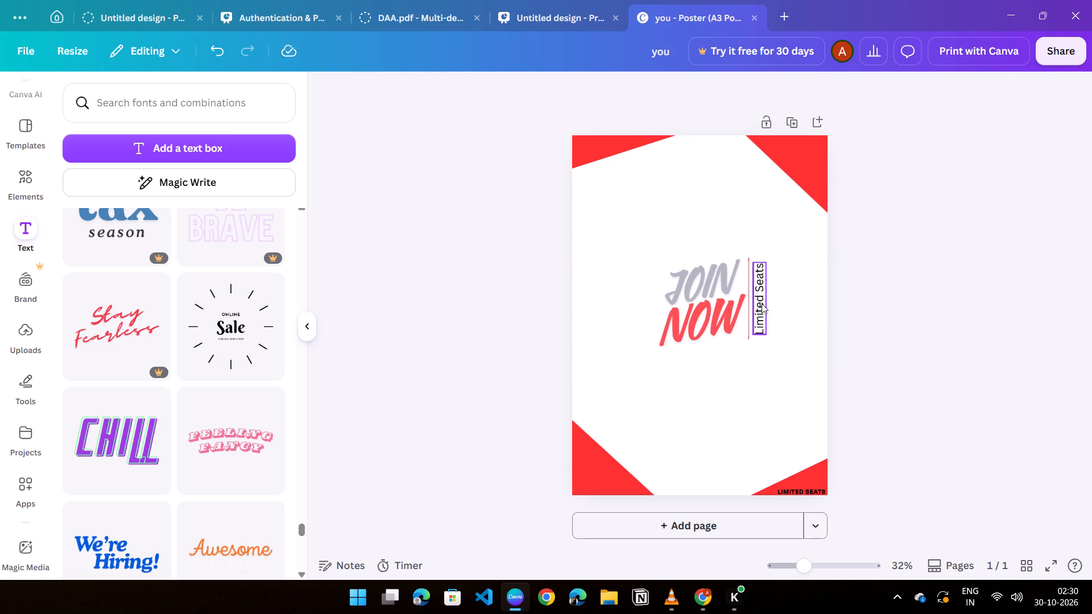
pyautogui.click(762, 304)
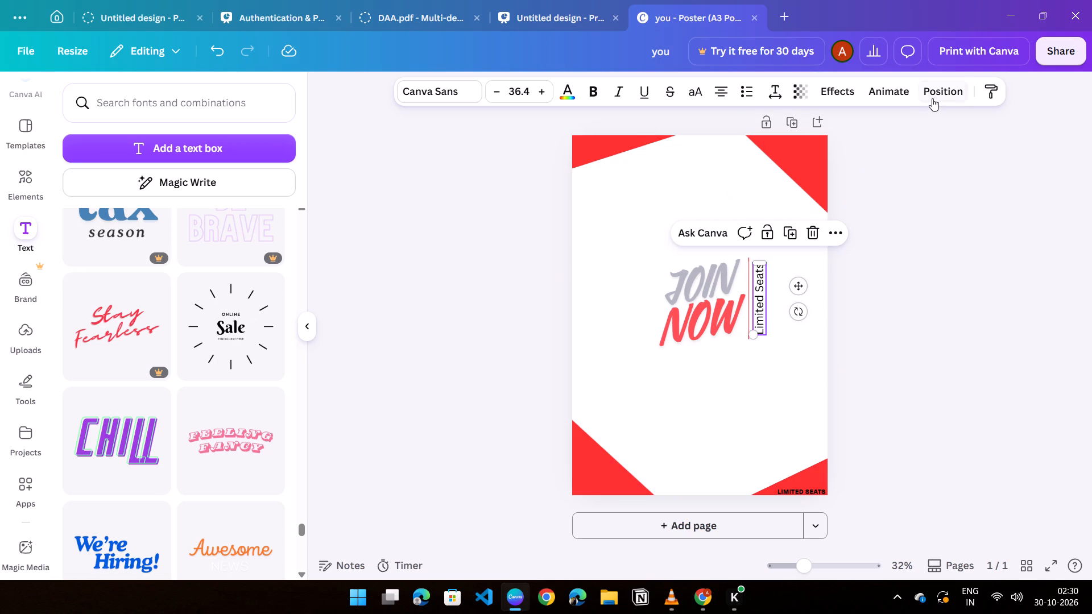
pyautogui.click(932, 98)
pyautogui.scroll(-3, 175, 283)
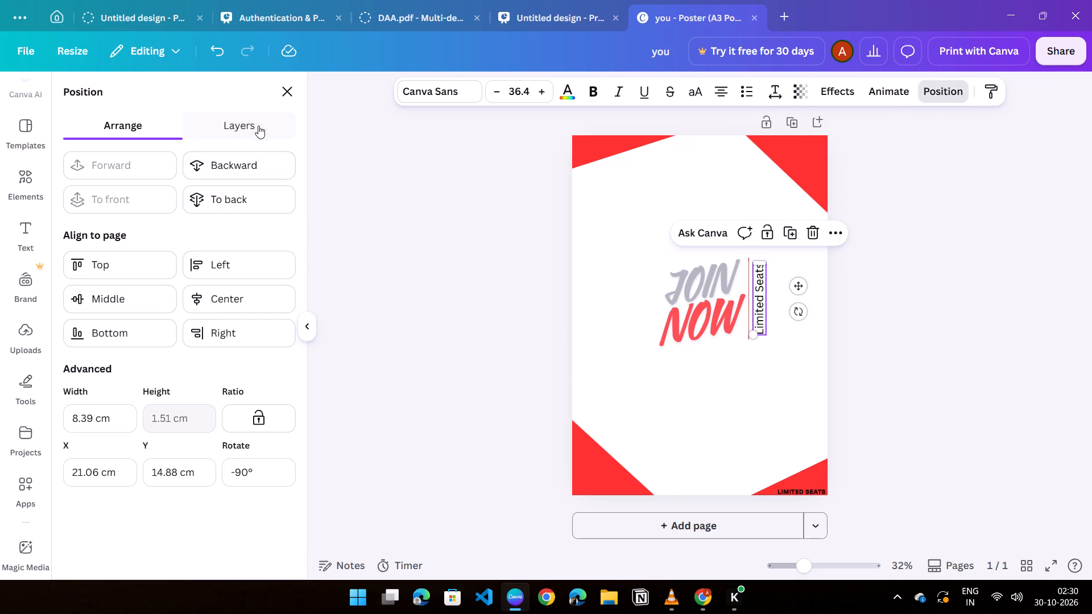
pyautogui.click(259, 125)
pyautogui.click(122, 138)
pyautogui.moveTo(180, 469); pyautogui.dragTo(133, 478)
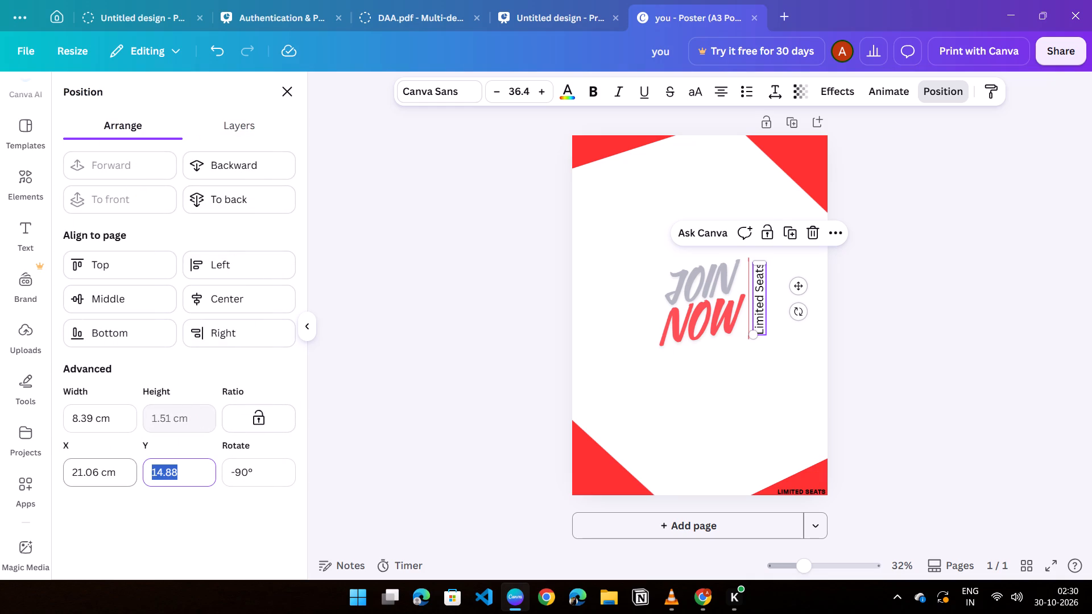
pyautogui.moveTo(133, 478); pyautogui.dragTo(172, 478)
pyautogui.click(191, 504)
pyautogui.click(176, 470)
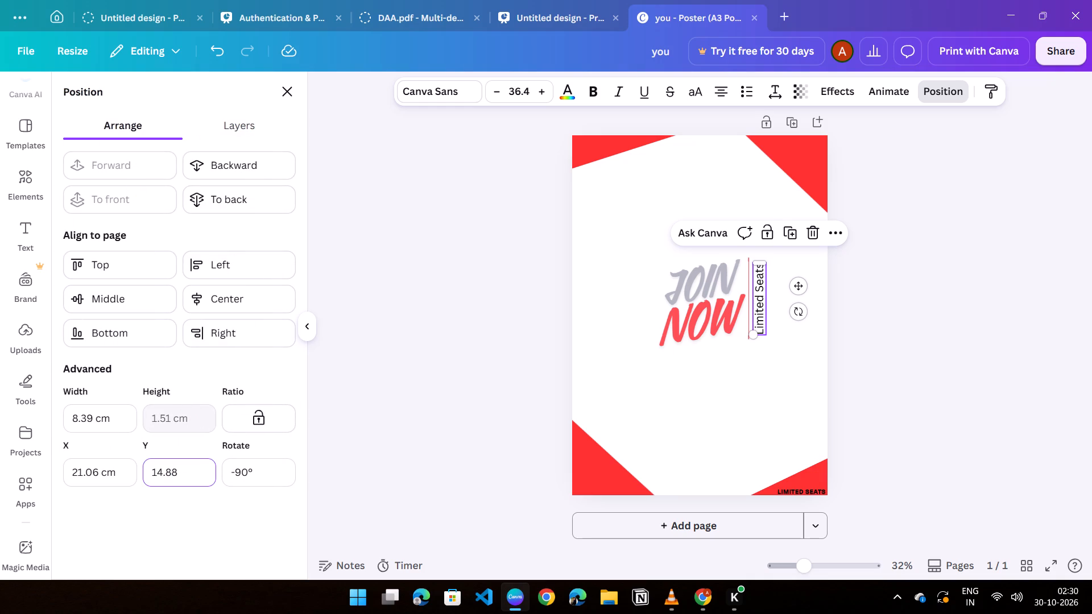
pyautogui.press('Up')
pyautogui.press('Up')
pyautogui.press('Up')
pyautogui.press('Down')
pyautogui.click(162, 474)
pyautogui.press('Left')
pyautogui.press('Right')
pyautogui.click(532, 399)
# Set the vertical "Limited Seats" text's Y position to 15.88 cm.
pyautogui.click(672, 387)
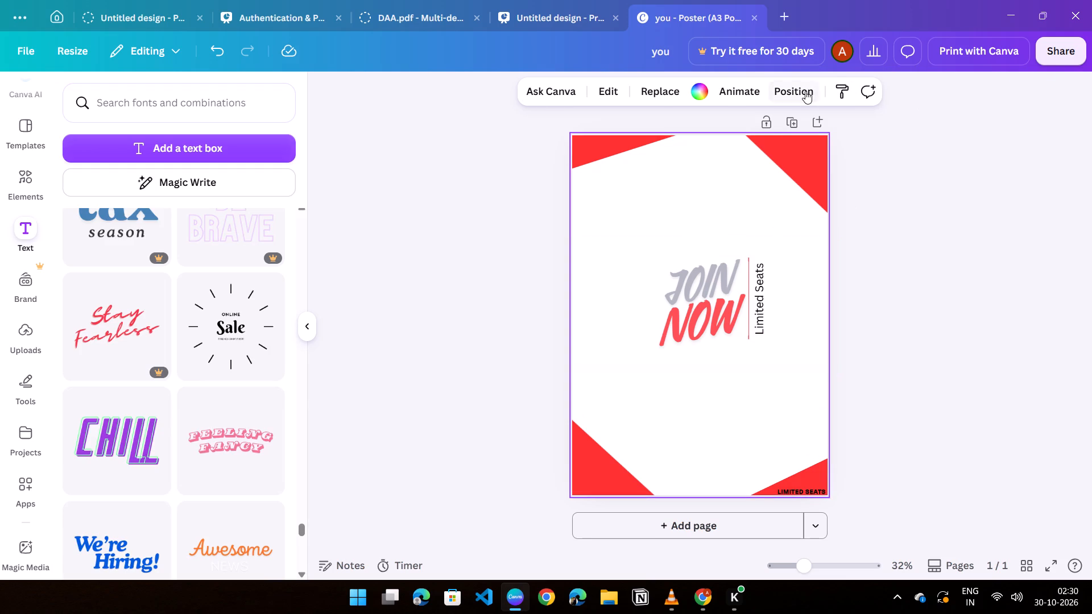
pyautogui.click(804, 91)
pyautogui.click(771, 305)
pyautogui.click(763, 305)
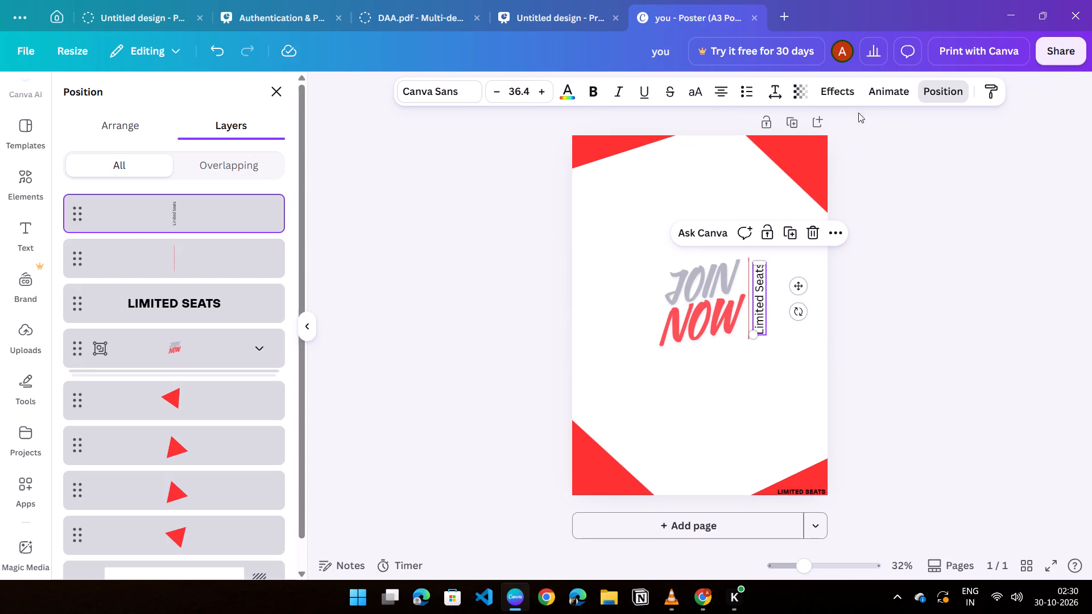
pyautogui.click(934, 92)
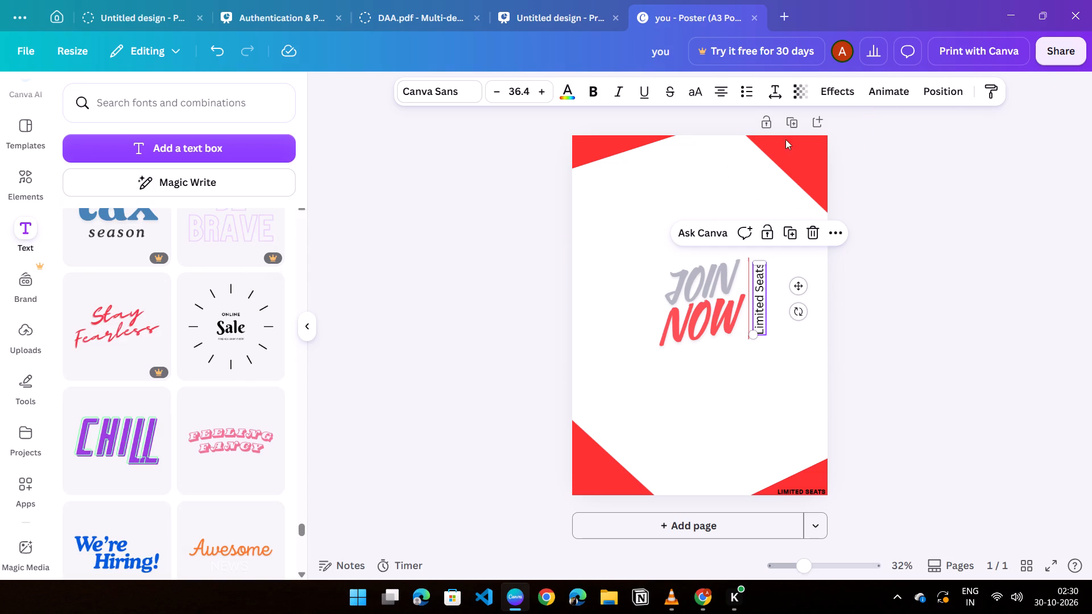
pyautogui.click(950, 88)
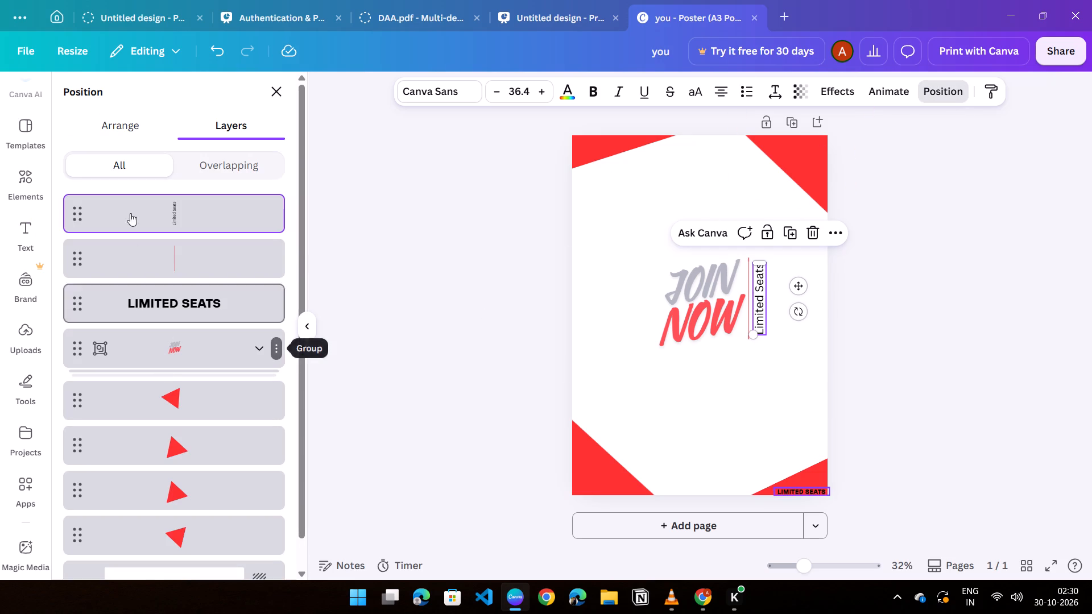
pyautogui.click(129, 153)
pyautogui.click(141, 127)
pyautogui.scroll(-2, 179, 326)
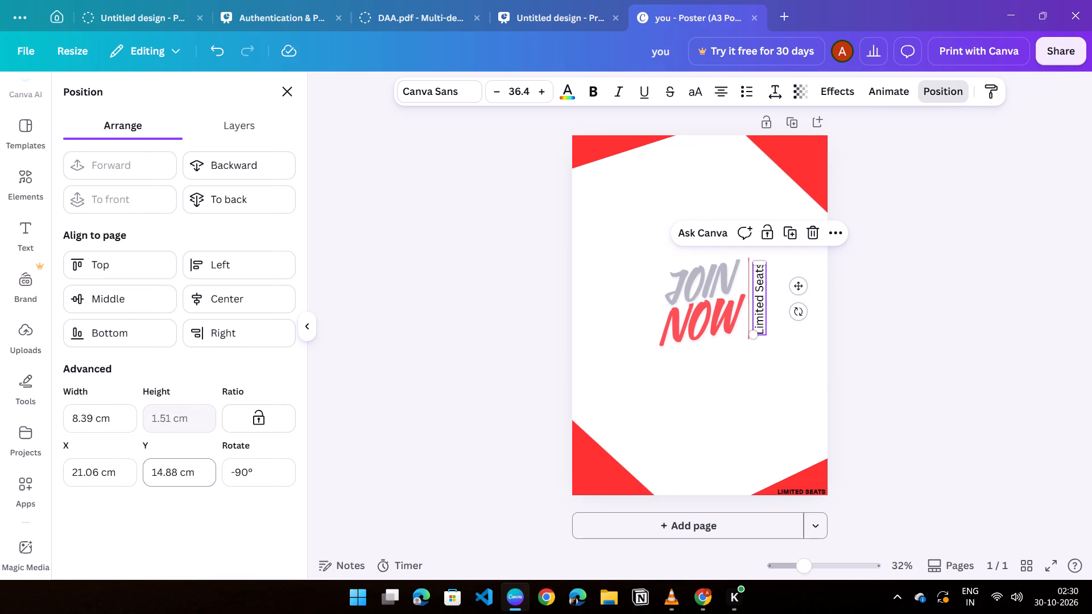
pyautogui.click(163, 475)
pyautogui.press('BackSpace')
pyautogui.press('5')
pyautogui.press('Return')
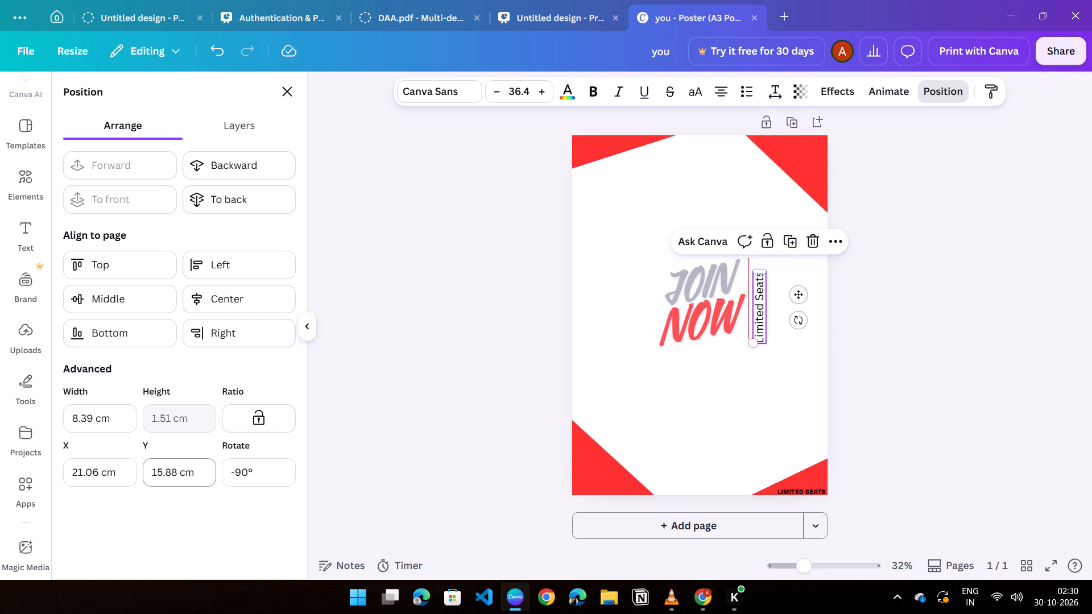
# Set the vertical "Limited Seats" text's Y position to 12.88 cm.
pyautogui.click(161, 476)
pyautogui.press('BackSpace')
pyautogui.press('2')
pyautogui.press('Return')
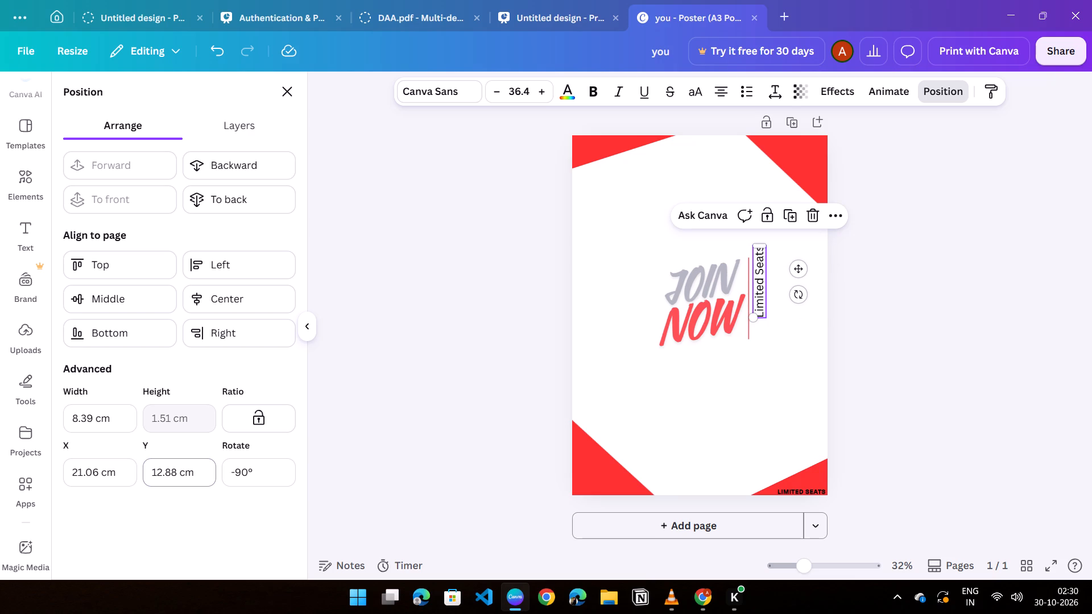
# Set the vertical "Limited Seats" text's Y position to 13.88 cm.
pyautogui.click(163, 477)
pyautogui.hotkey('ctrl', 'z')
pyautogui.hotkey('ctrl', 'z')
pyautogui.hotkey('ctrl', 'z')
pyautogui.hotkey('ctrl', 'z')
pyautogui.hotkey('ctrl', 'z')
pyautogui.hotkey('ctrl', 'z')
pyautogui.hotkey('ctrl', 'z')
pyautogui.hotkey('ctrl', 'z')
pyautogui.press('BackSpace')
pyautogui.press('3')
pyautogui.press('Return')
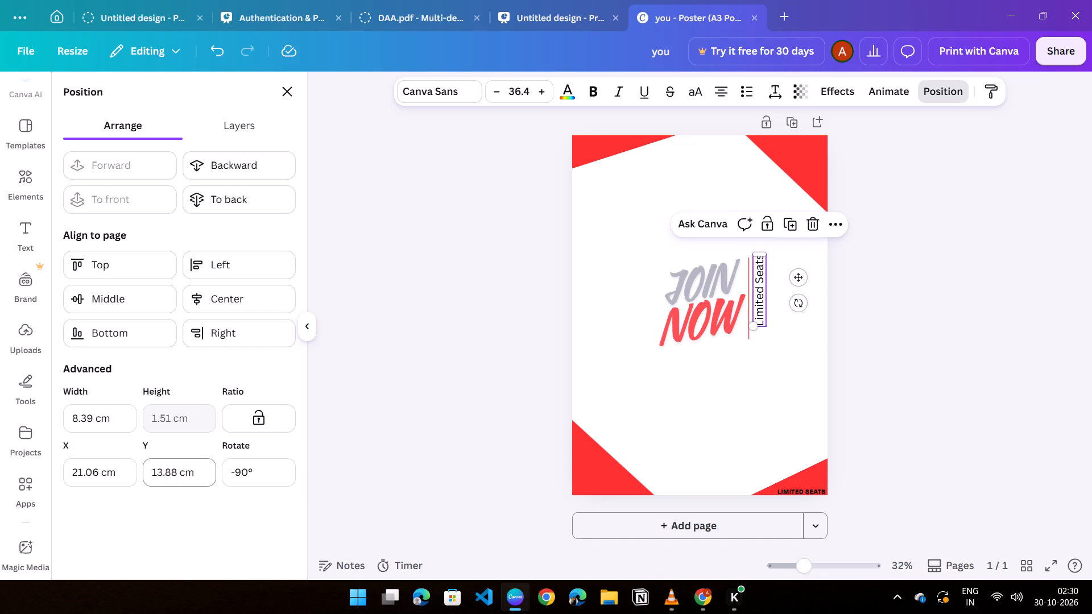
# Set the vertical "Limited Seats" text's Y position to 14.88 cm.
pyautogui.click(160, 476)
pyautogui.press('BackSpace')
pyautogui.press('4')
pyautogui.press('Return')
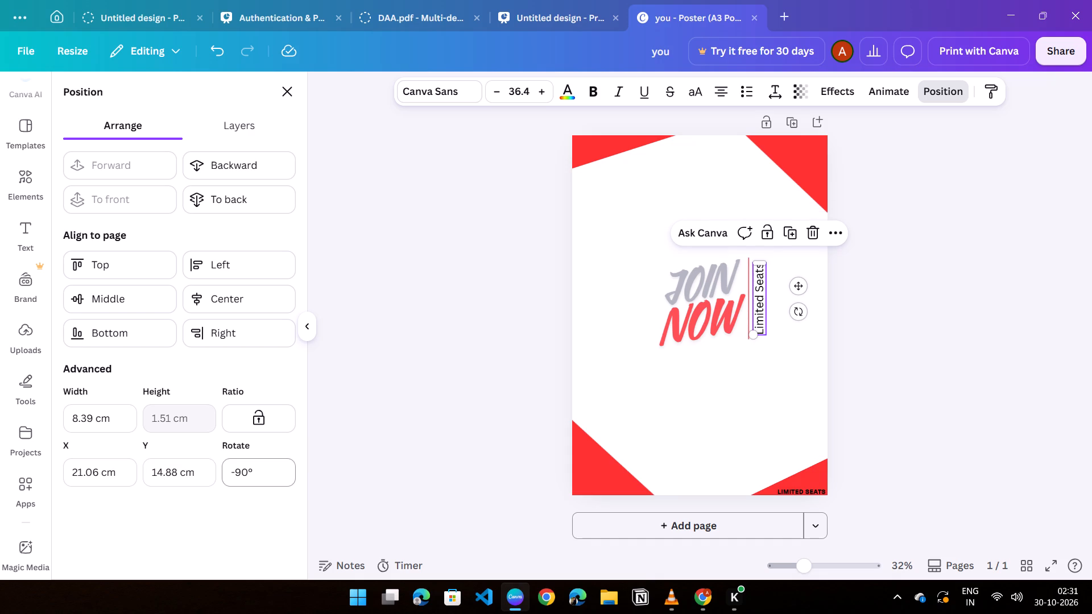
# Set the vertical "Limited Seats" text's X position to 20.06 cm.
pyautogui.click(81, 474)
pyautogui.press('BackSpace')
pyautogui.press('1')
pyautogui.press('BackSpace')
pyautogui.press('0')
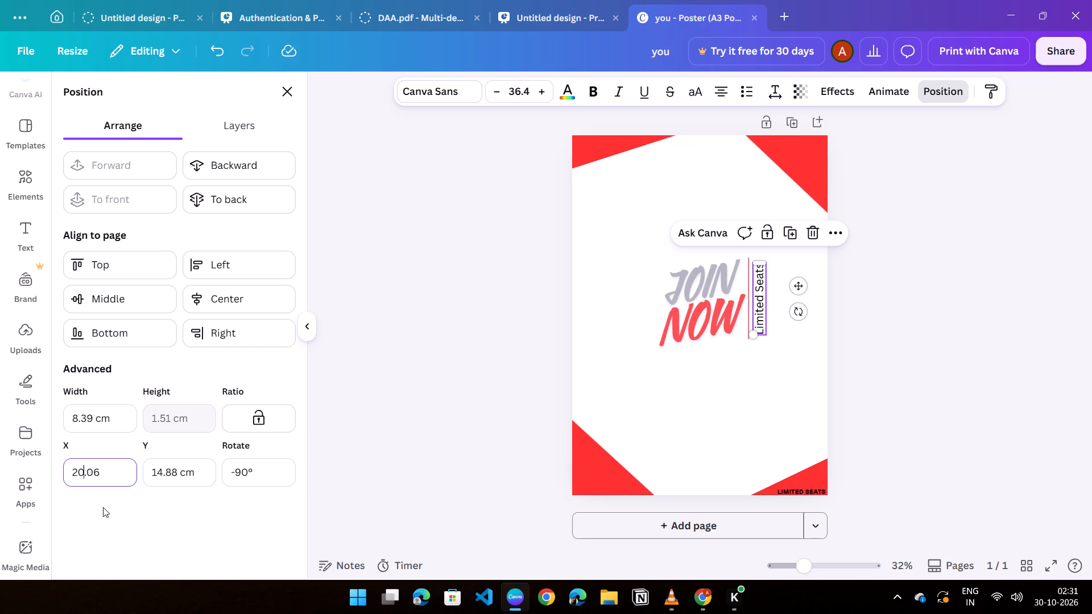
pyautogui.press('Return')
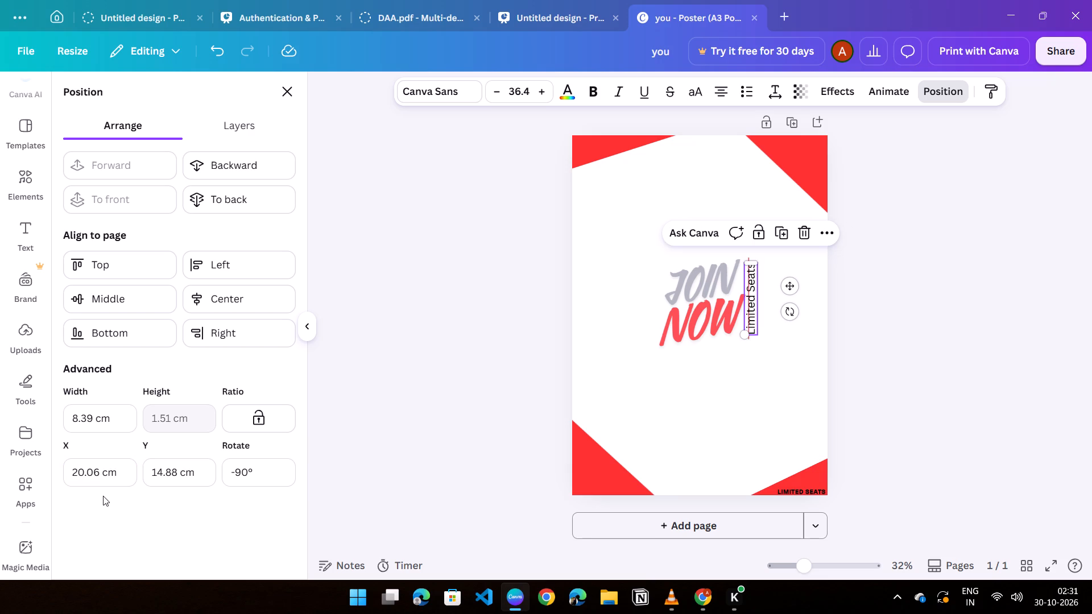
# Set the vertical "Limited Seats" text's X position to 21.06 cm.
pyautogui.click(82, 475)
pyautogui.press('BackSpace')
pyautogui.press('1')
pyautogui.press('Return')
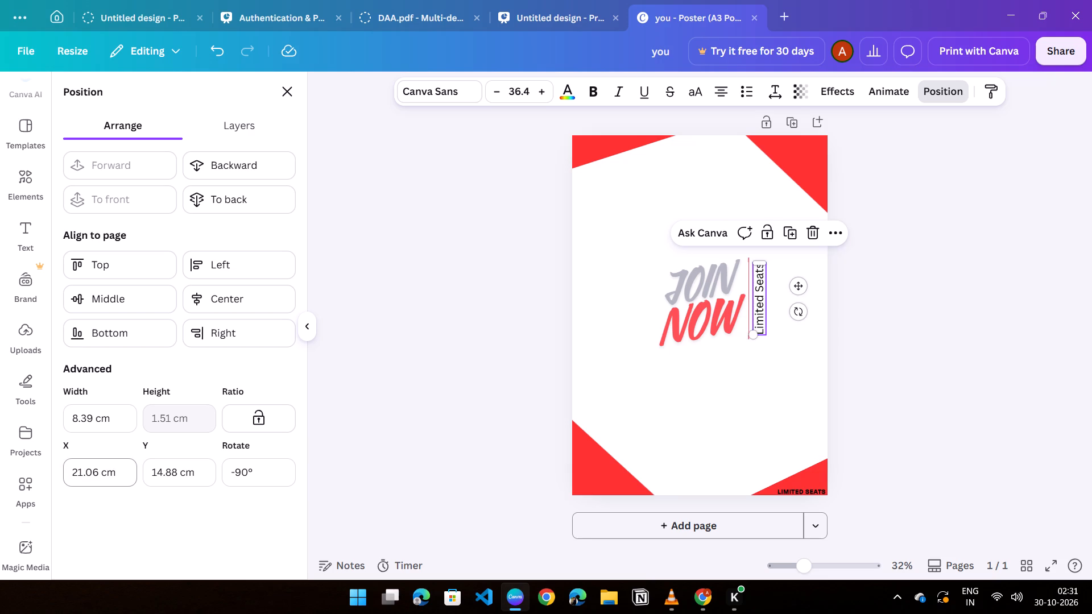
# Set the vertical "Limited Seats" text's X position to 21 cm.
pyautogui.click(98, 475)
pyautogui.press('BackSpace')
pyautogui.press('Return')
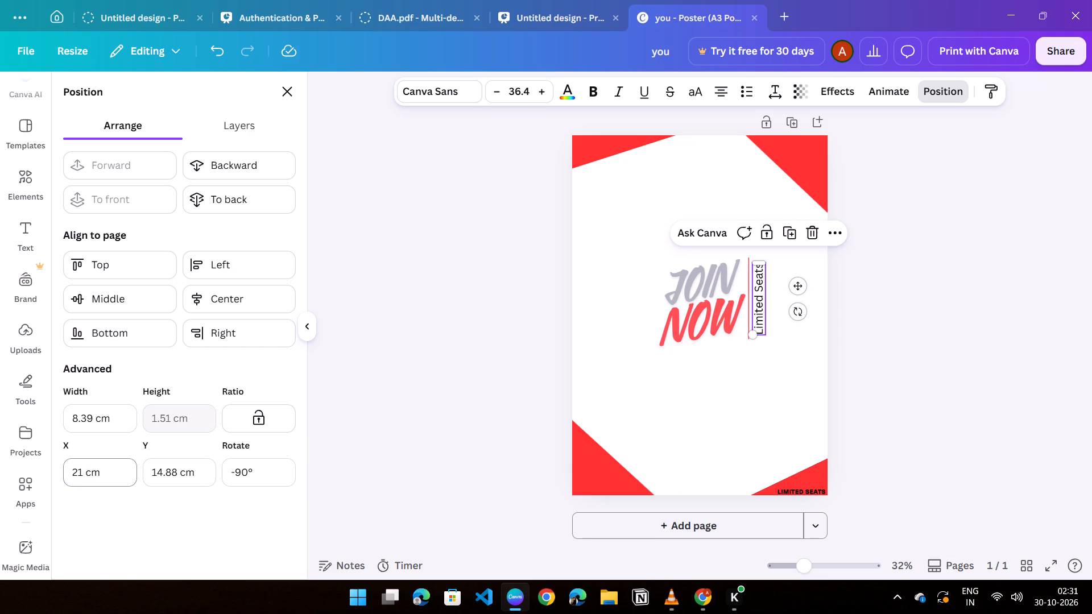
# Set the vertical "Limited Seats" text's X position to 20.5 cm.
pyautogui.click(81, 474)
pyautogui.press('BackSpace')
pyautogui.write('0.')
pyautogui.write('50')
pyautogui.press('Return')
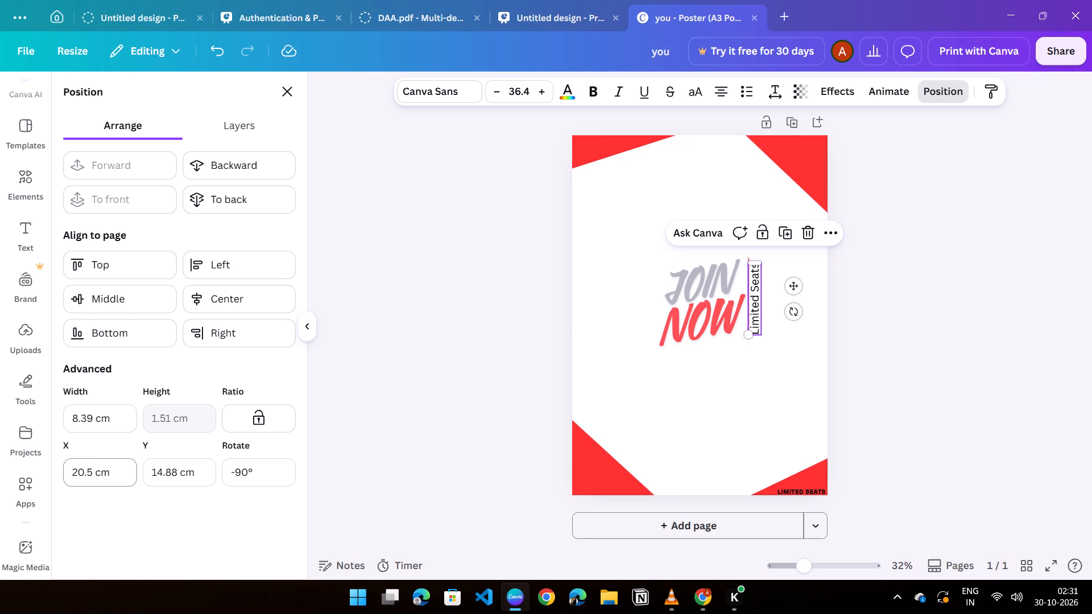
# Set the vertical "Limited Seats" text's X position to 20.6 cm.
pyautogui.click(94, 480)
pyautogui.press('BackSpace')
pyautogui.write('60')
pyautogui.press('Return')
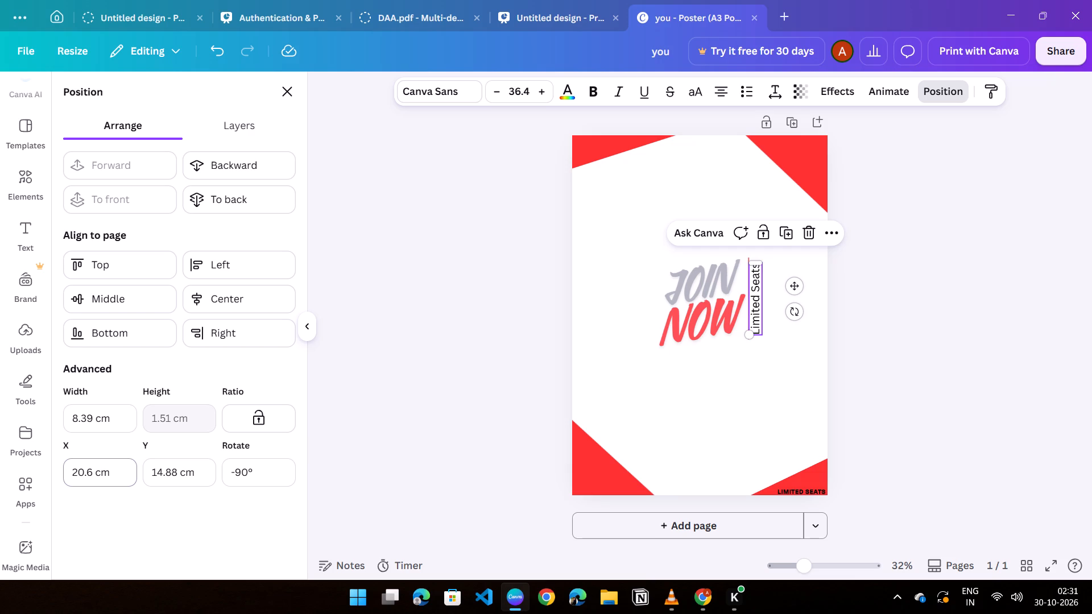
# Set the vertical "Limited Seats" text's X position to 20.8 cm and deselect it.
pyautogui.click(96, 474)
pyautogui.press('BackSpace')
pyautogui.press('8')
pyautogui.press('Return')
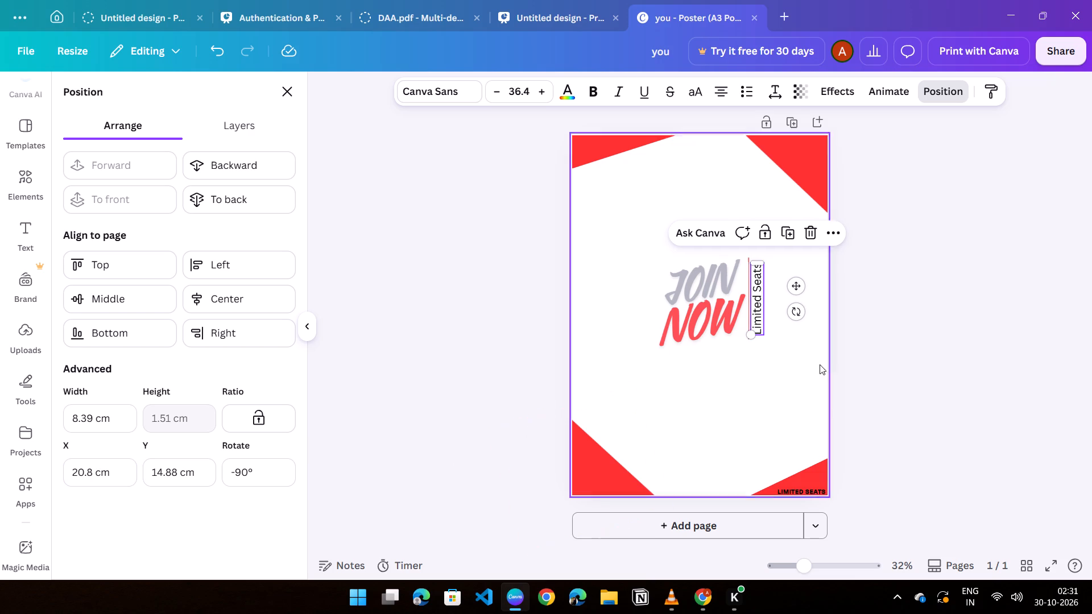
pyautogui.click(973, 350)
pyautogui.click(912, 357)
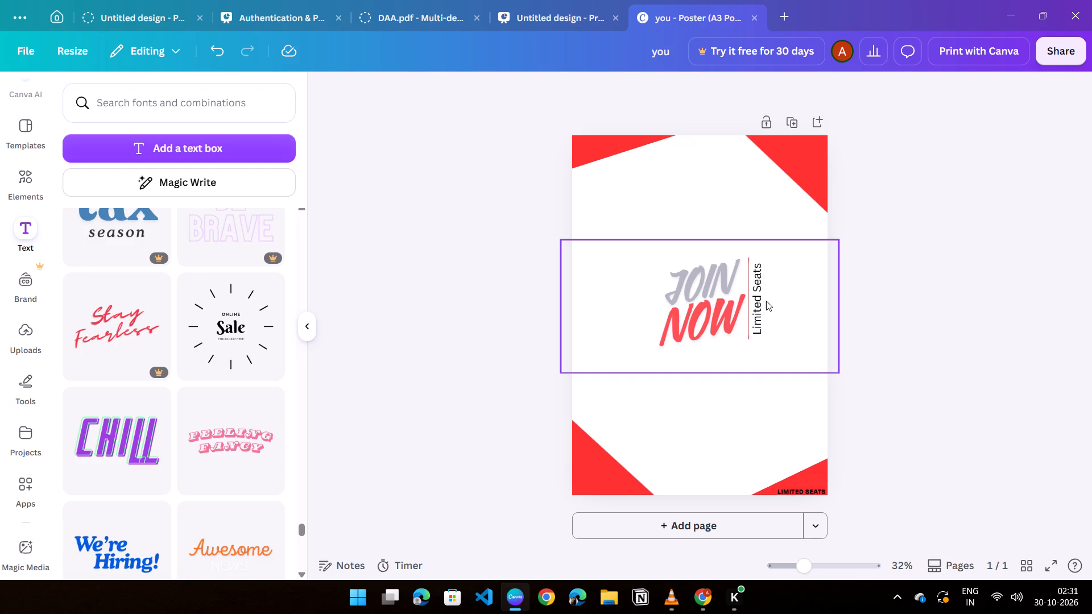
# Set the vertical "Limited Seats" text's font to Anton after trying League Spartan from the popular fonts.
pyautogui.click(763, 304)
pyautogui.click(452, 94)
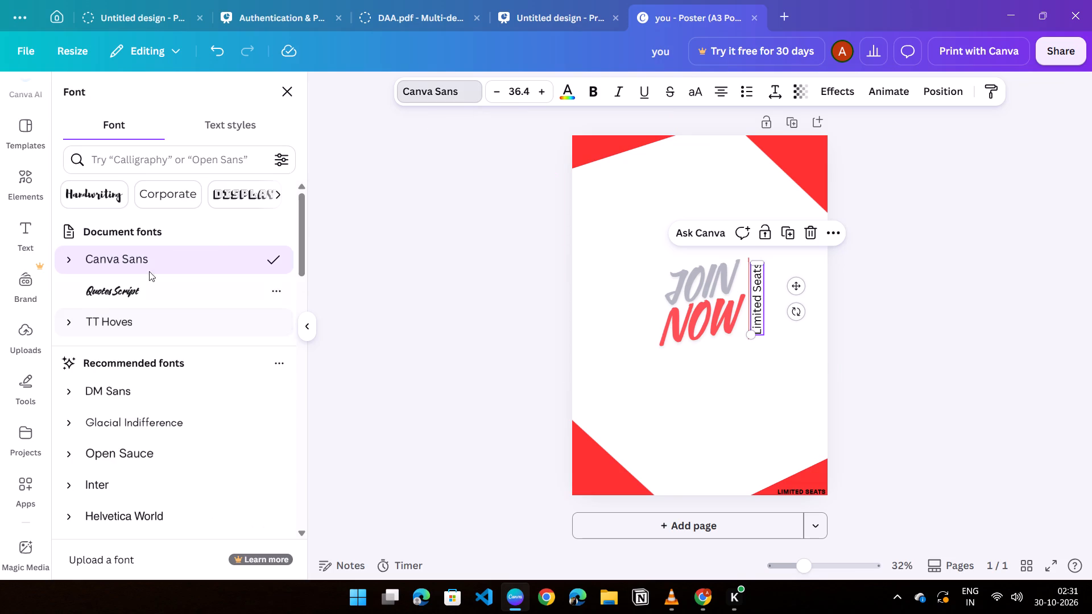
pyautogui.click(238, 194)
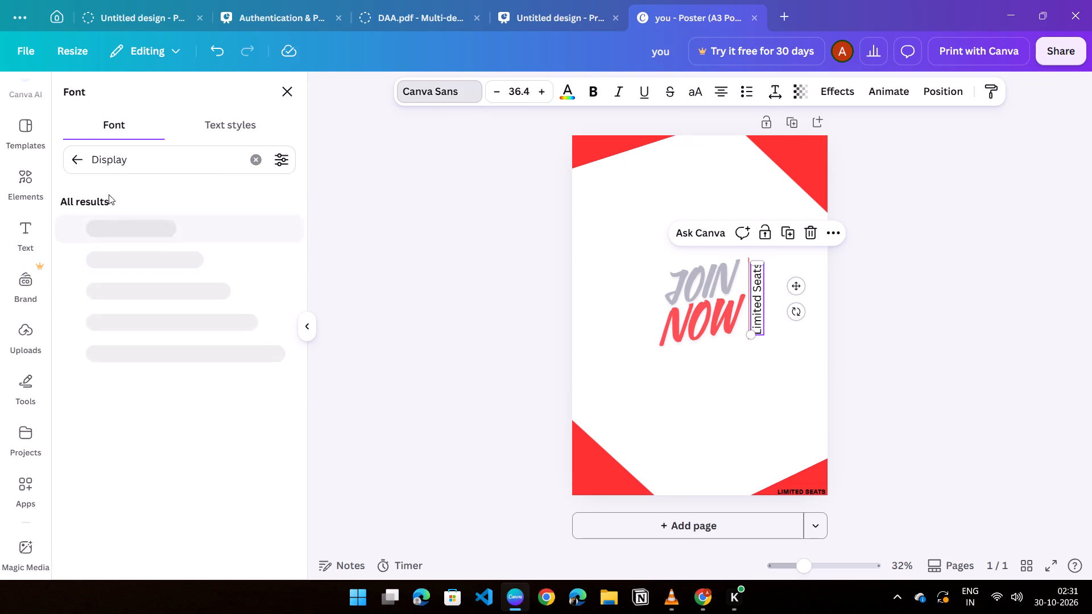
pyautogui.click(81, 161)
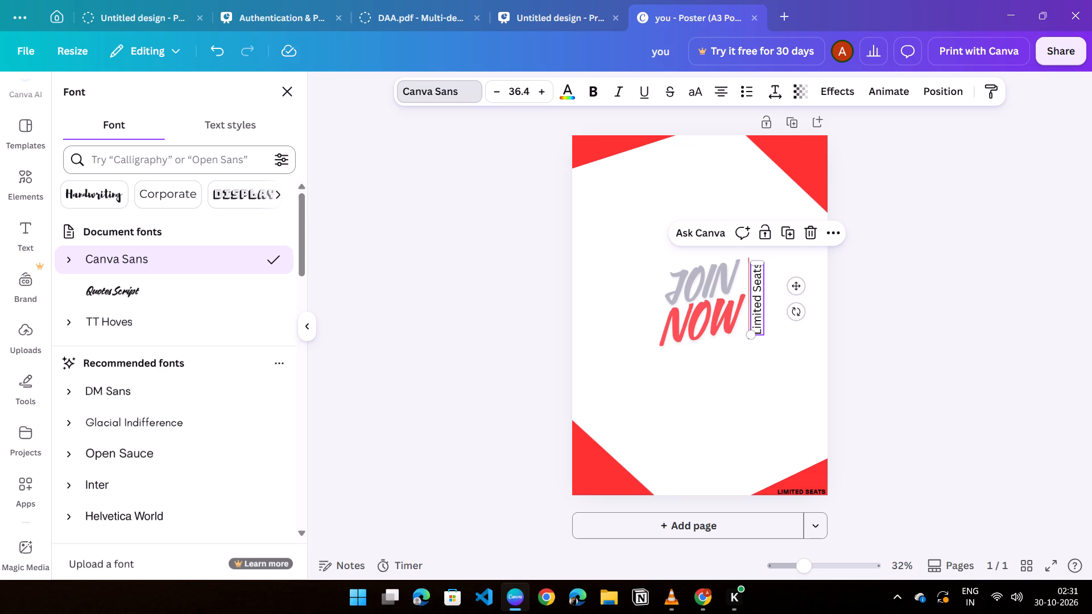
pyautogui.scroll(-8, 158, 362)
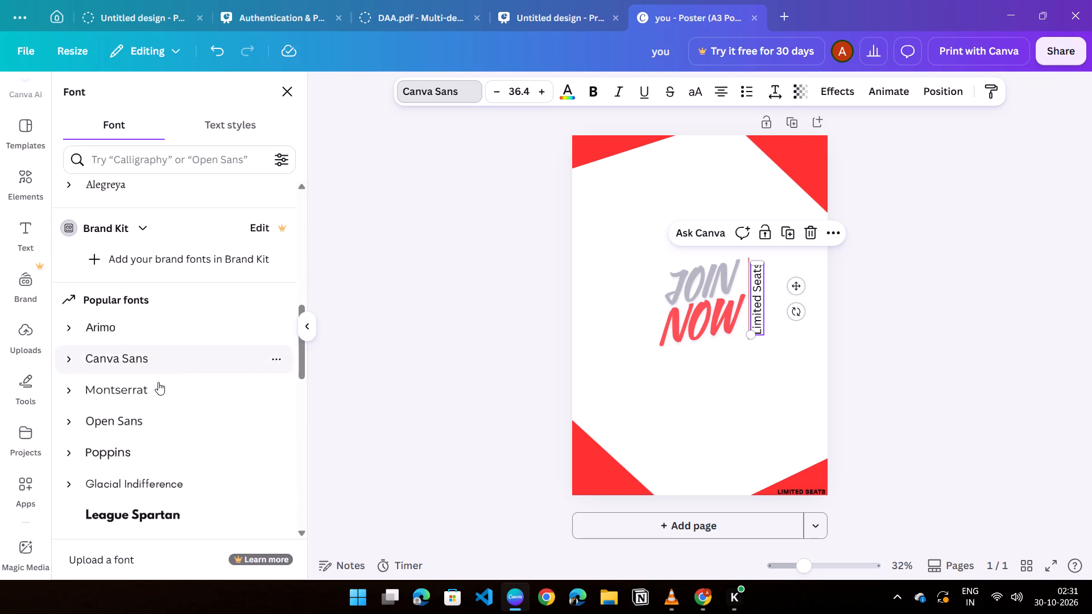
pyautogui.scroll(-1, 123, 374)
pyautogui.click(148, 403)
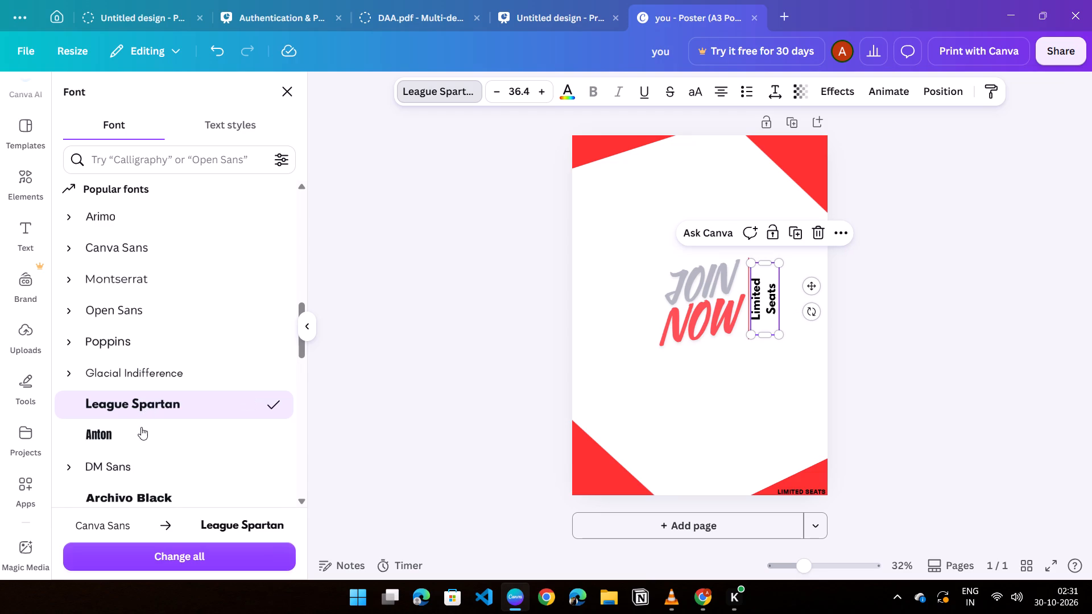
pyautogui.click(140, 428)
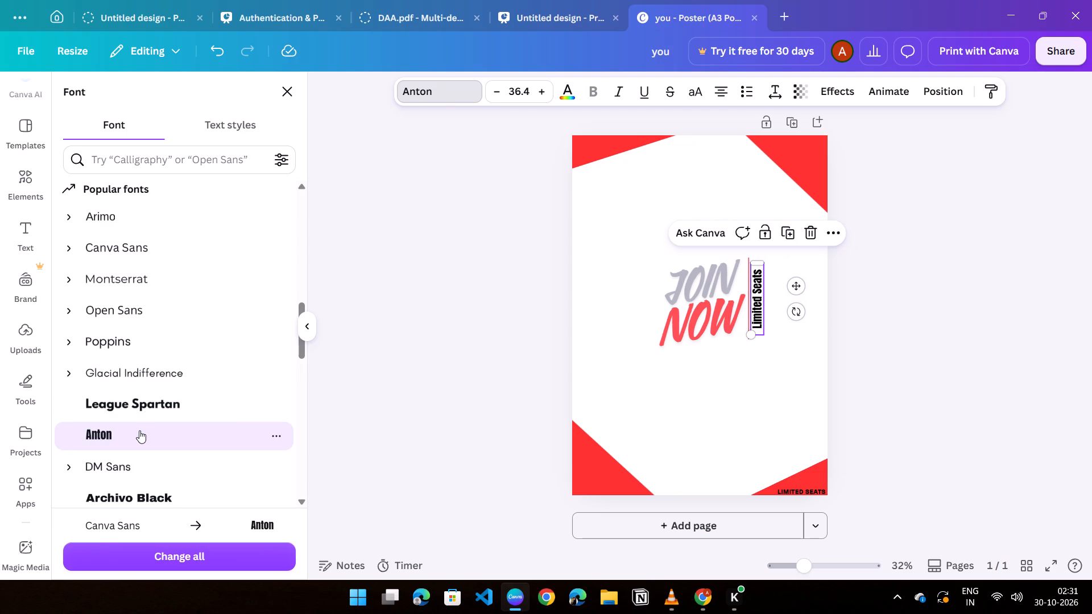
pyautogui.click(892, 326)
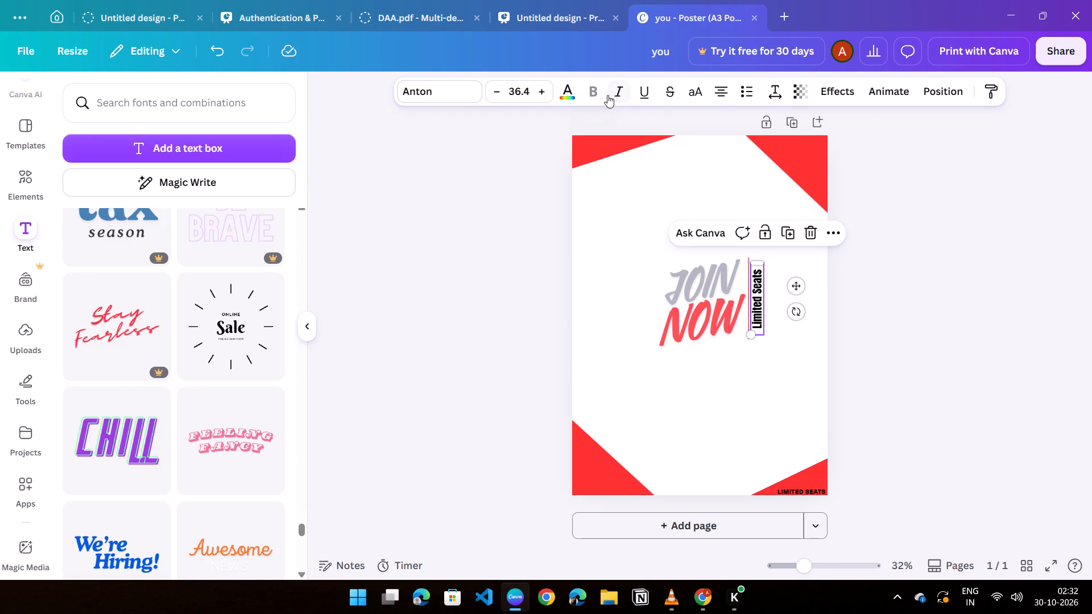
# Recolor the vertical "Limited Seats" text to gray from the default solid colors and deselect it.
pyautogui.click(566, 98)
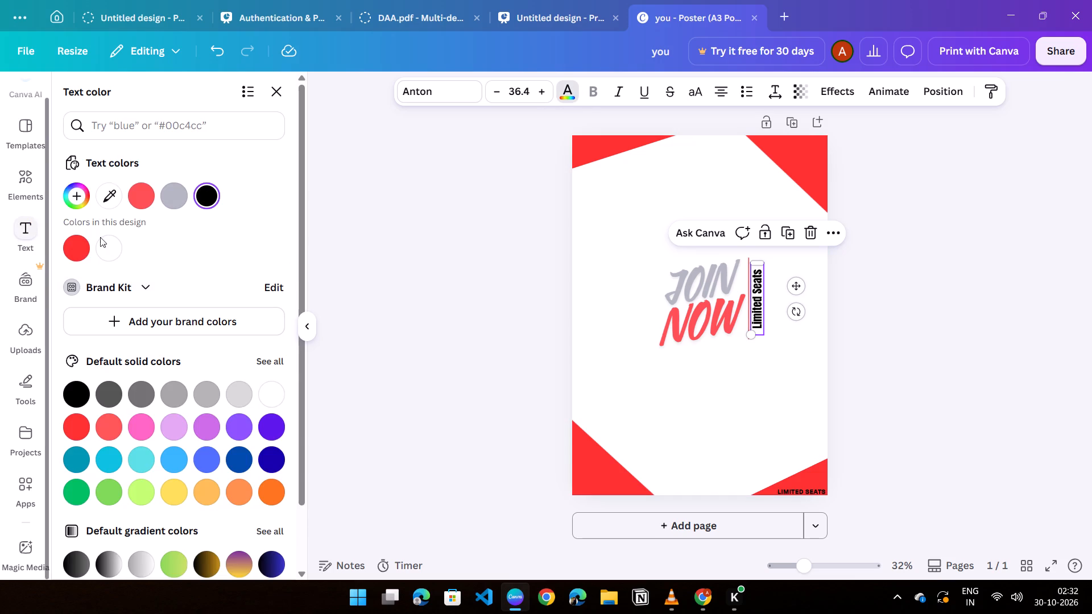
pyautogui.click(102, 246)
pyautogui.click(210, 190)
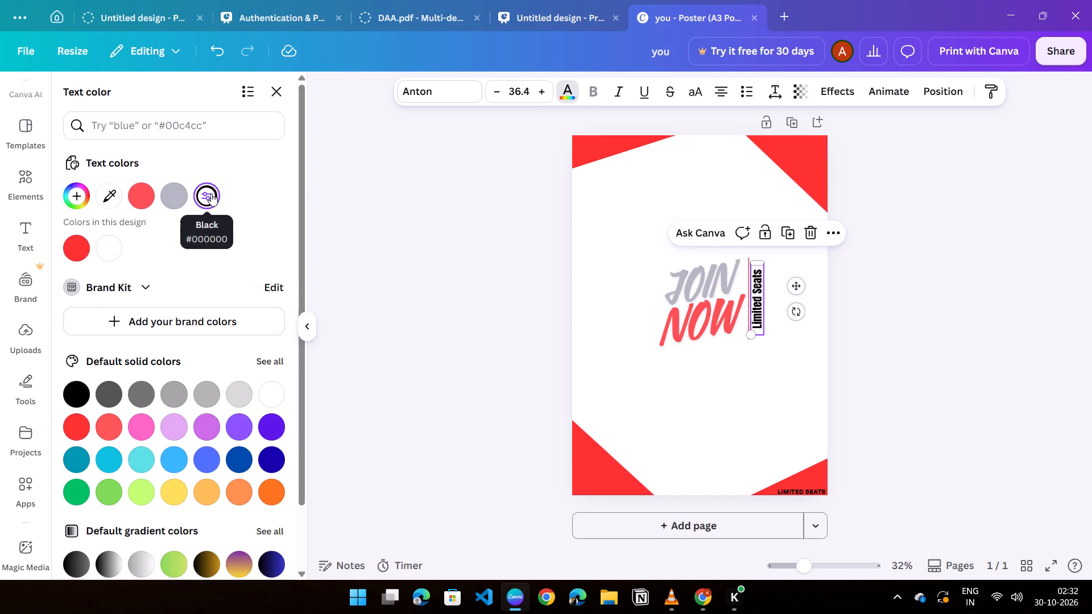
pyautogui.click(109, 396)
pyautogui.click(133, 397)
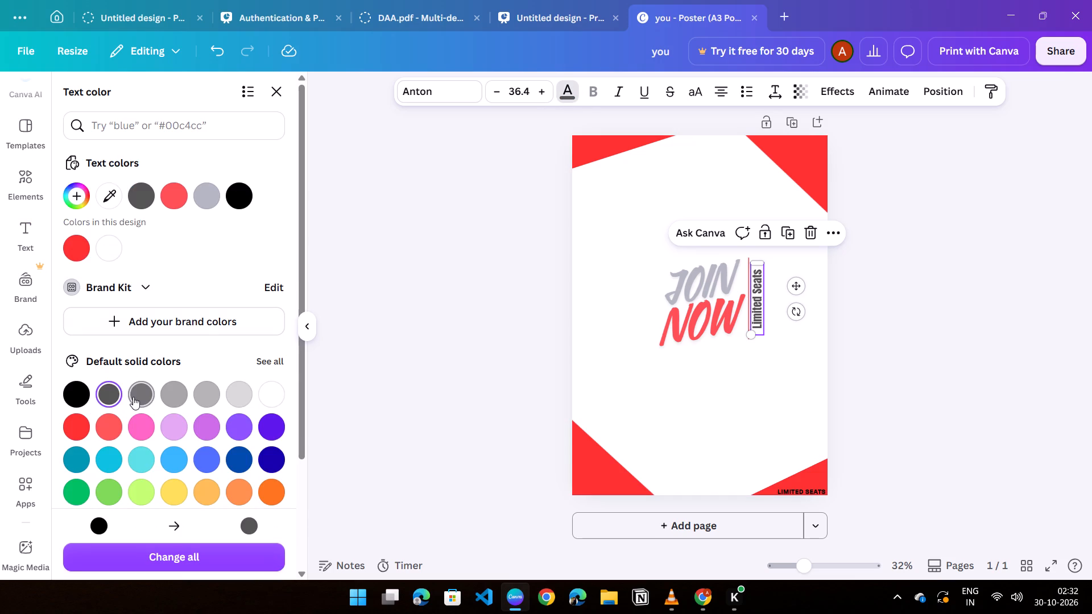
pyautogui.click(365, 355)
pyautogui.click(953, 338)
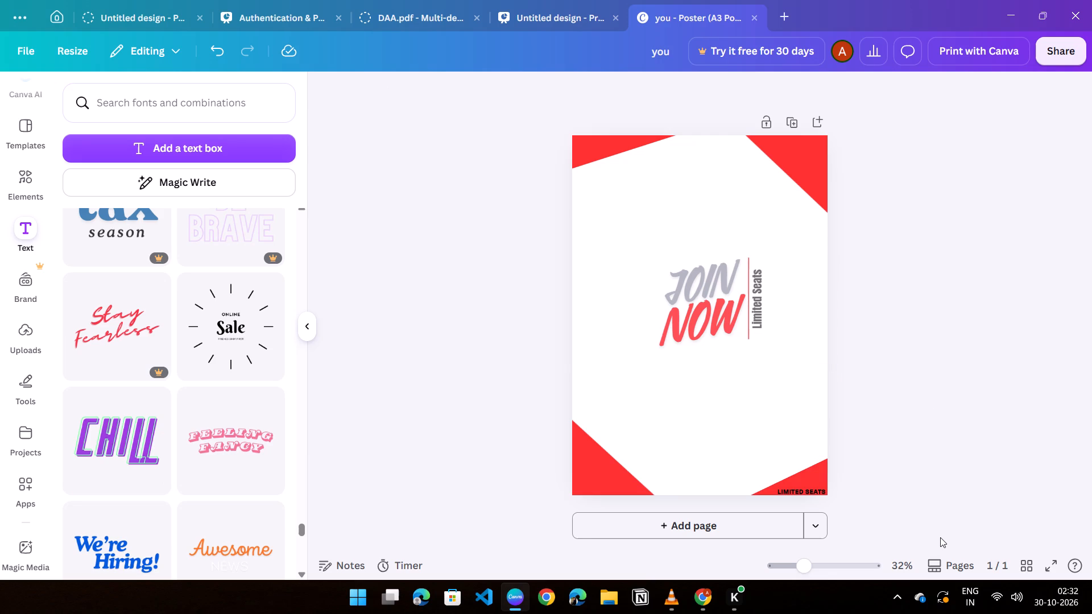
# Select the vertical "Limited Seats" text together with the red divider and move both below the "JOIN NOW" headline.
pyautogui.click(755, 297)
pyautogui.click(748, 296)
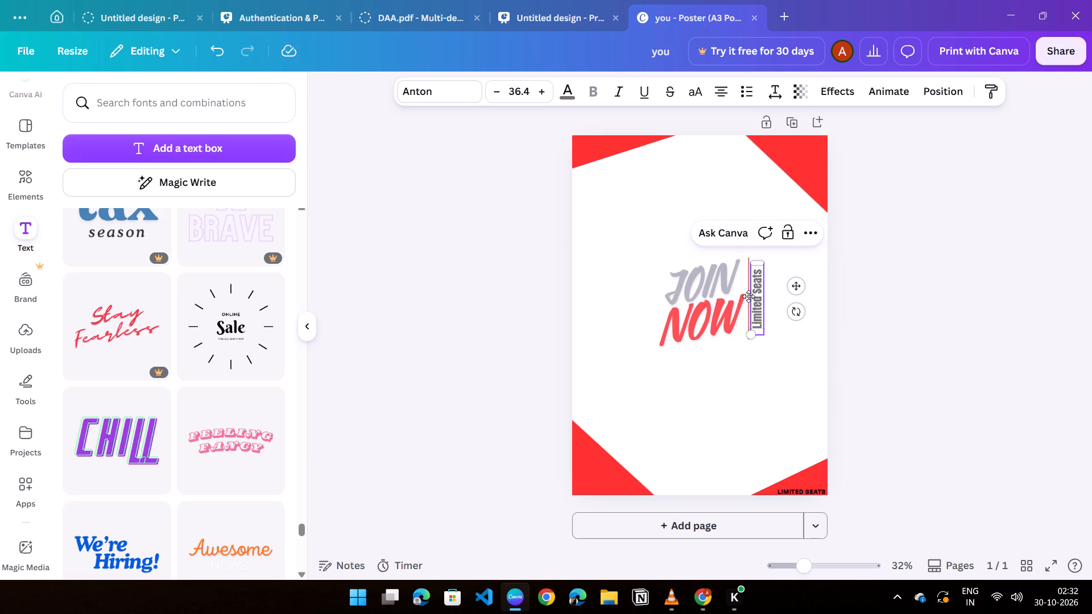
pyautogui.click(863, 314)
pyautogui.click(752, 299)
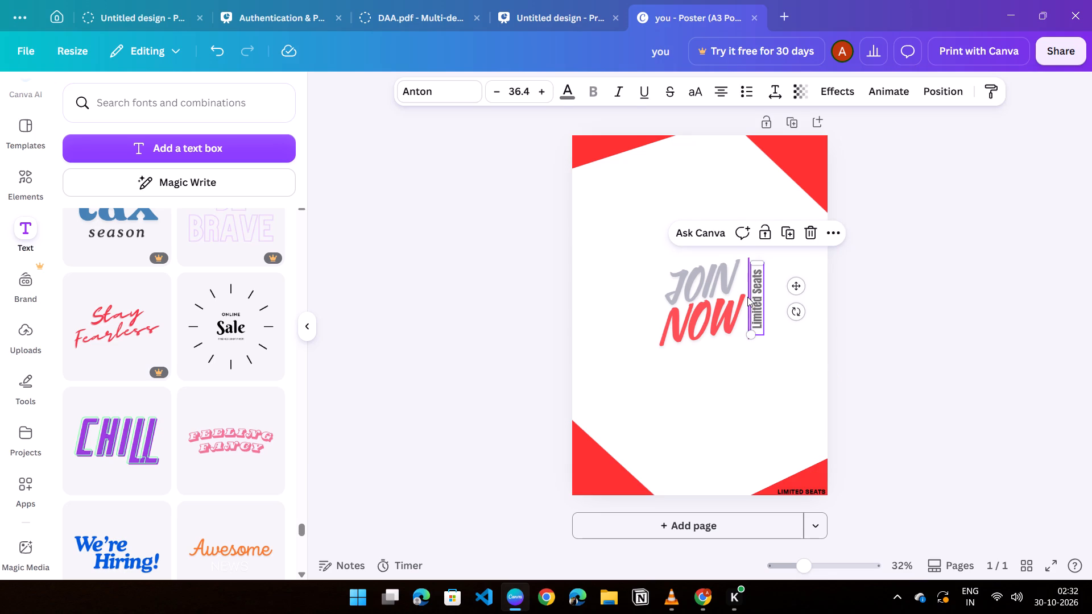
pyautogui.keyDown('shift'); pyautogui.click(747, 297); pyautogui.keyUp('shift')
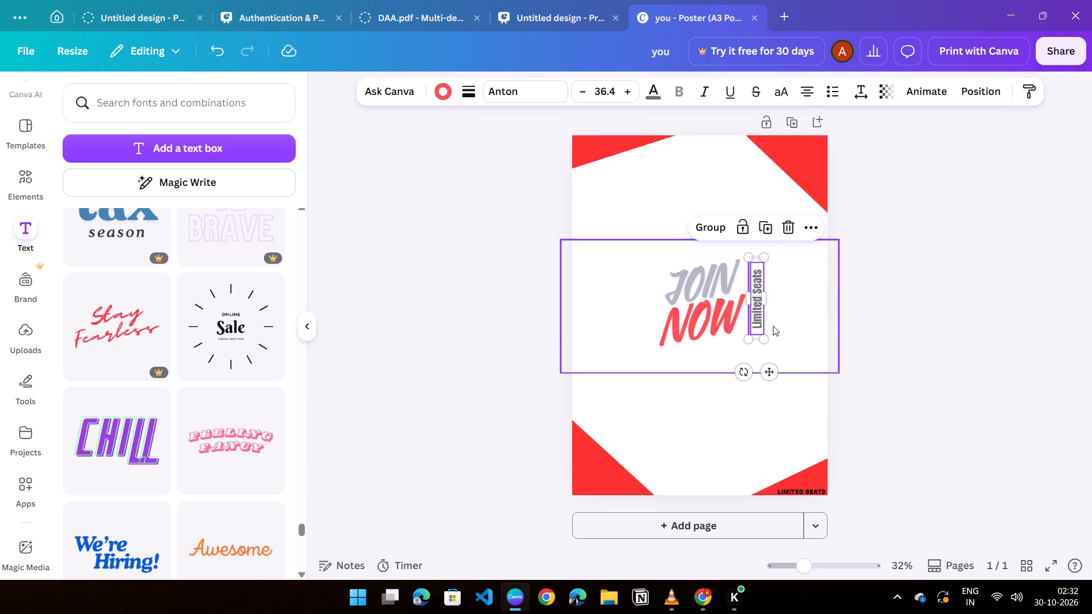
pyautogui.moveTo(768, 371); pyautogui.dragTo(744, 440)
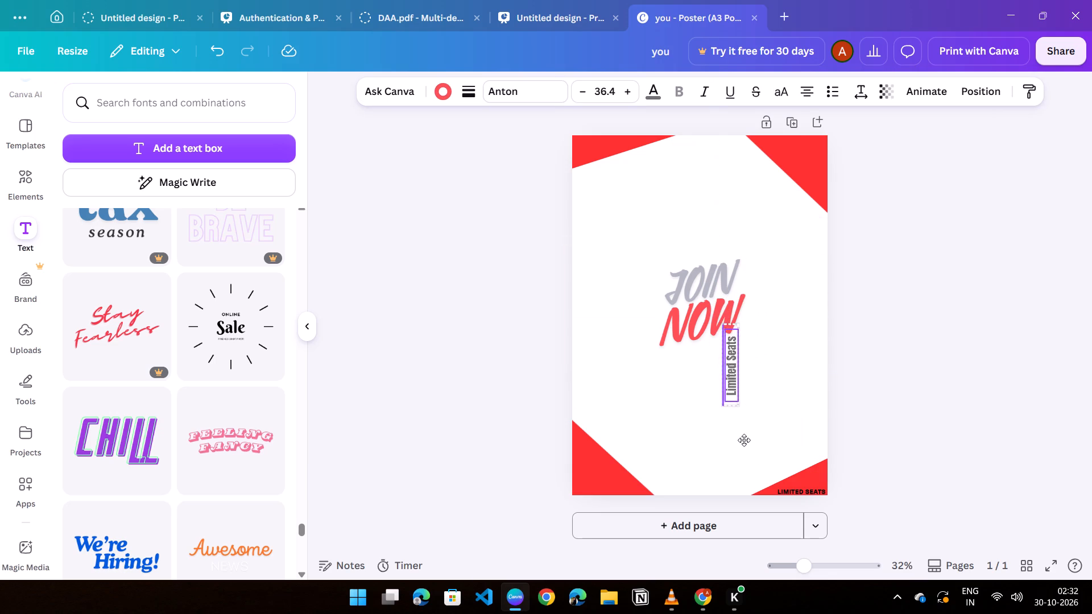
pyautogui.moveTo(744, 440); pyautogui.dragTo(751, 443)
# Rotate the "Limited Seats" text and red divider together to horizontal, centre them directly under the "JOIN NOW" headline, and deselect them.
pyautogui.moveTo(726, 446); pyautogui.dragTo(665, 367)
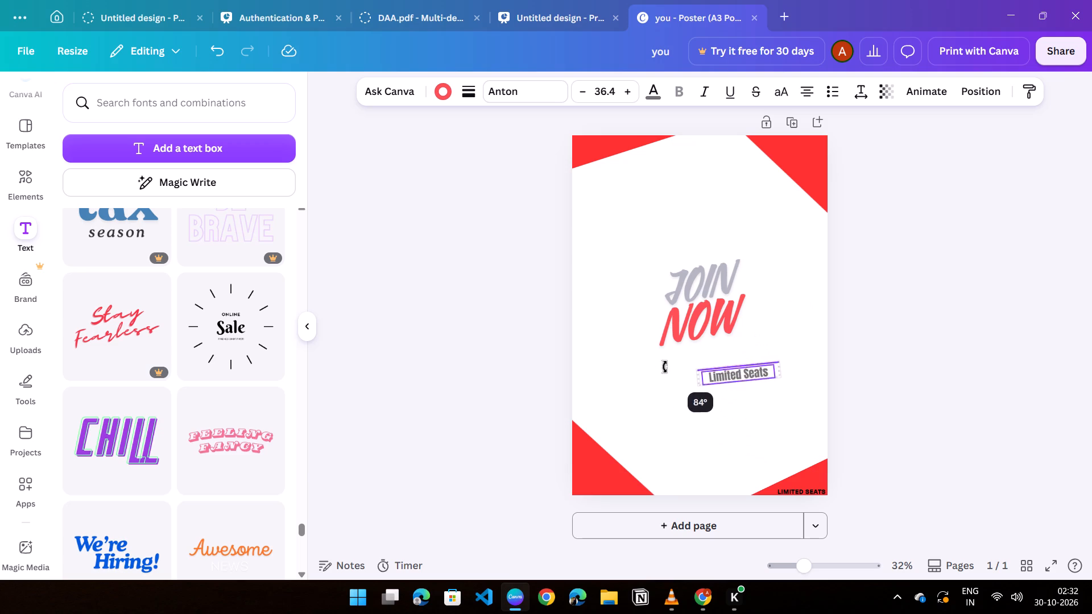
pyautogui.moveTo(665, 367); pyautogui.dragTo(673, 360)
pyautogui.moveTo(749, 415); pyautogui.dragTo(722, 405)
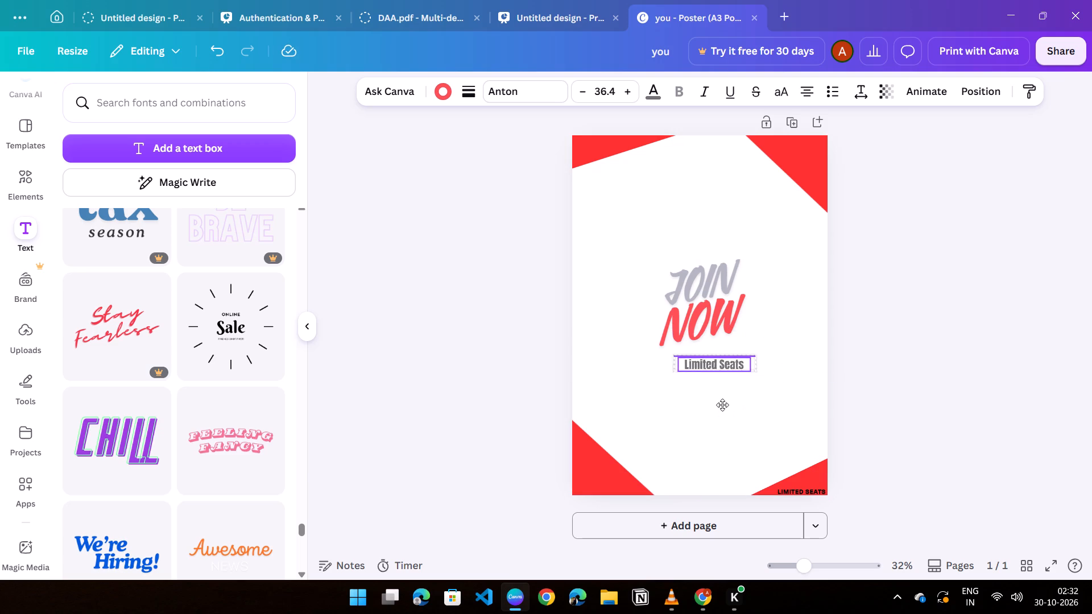
pyautogui.moveTo(722, 405); pyautogui.dragTo(710, 396)
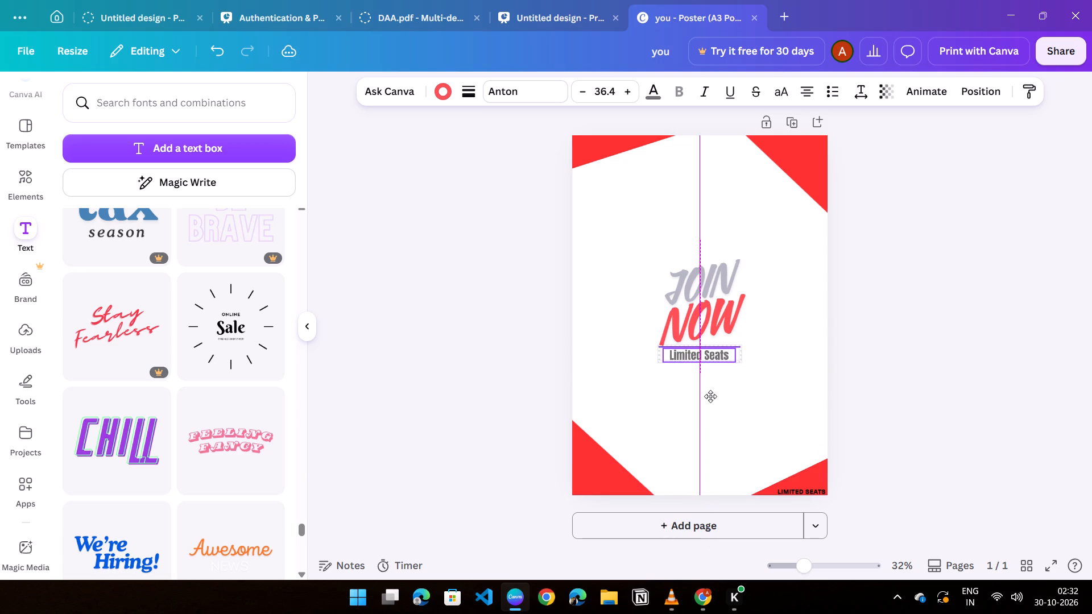
pyautogui.moveTo(710, 396); pyautogui.dragTo(710, 397)
pyautogui.click(851, 383)
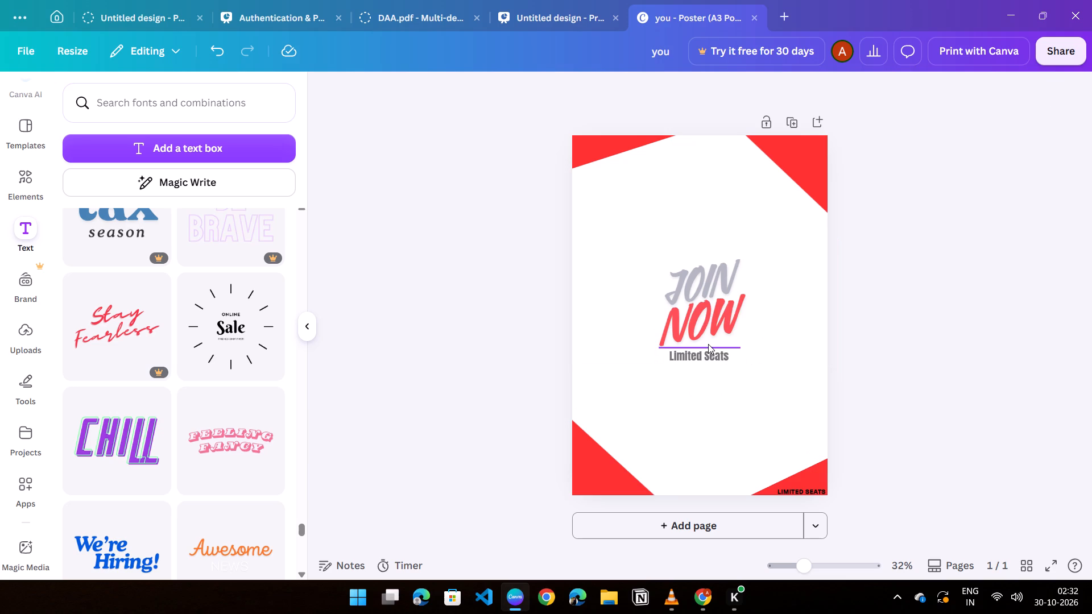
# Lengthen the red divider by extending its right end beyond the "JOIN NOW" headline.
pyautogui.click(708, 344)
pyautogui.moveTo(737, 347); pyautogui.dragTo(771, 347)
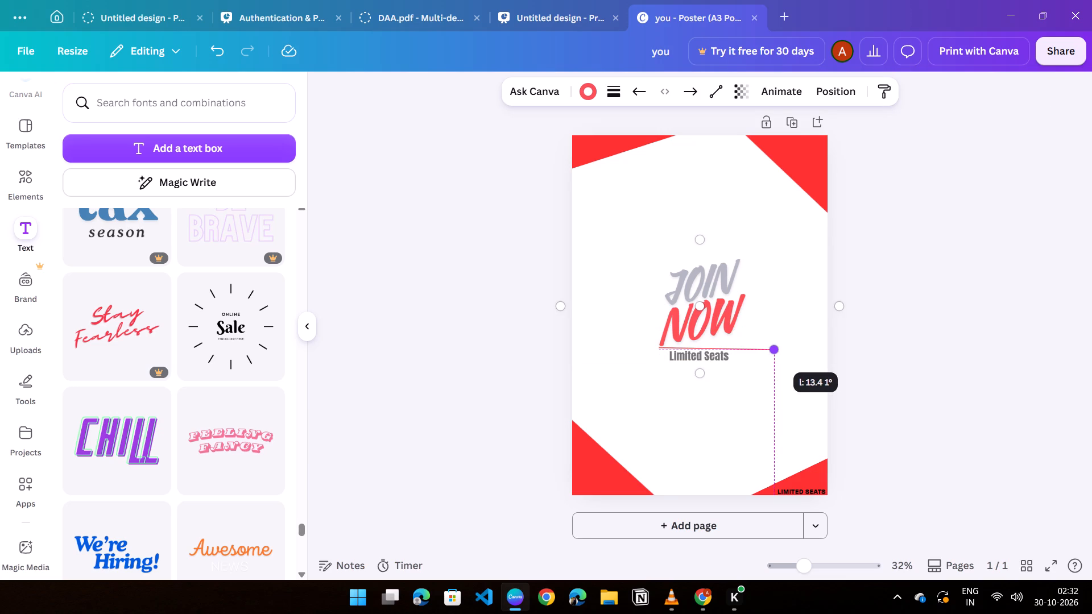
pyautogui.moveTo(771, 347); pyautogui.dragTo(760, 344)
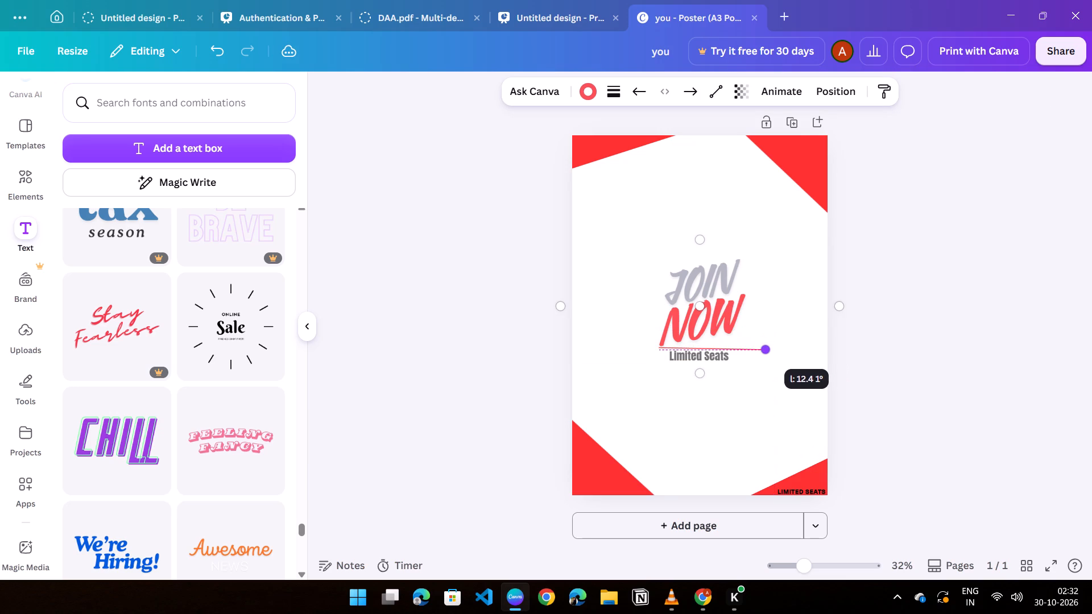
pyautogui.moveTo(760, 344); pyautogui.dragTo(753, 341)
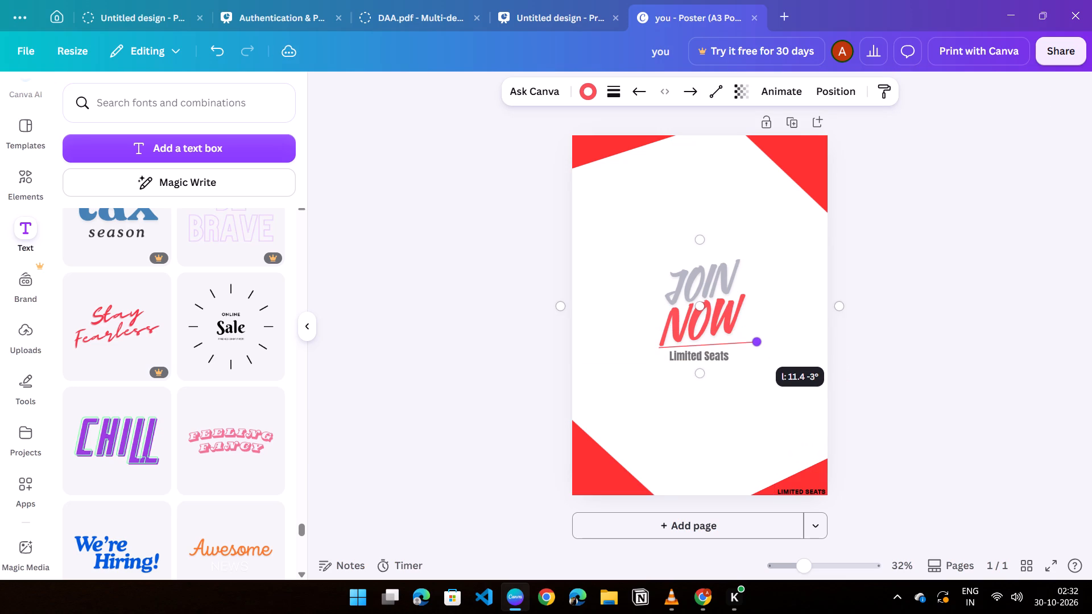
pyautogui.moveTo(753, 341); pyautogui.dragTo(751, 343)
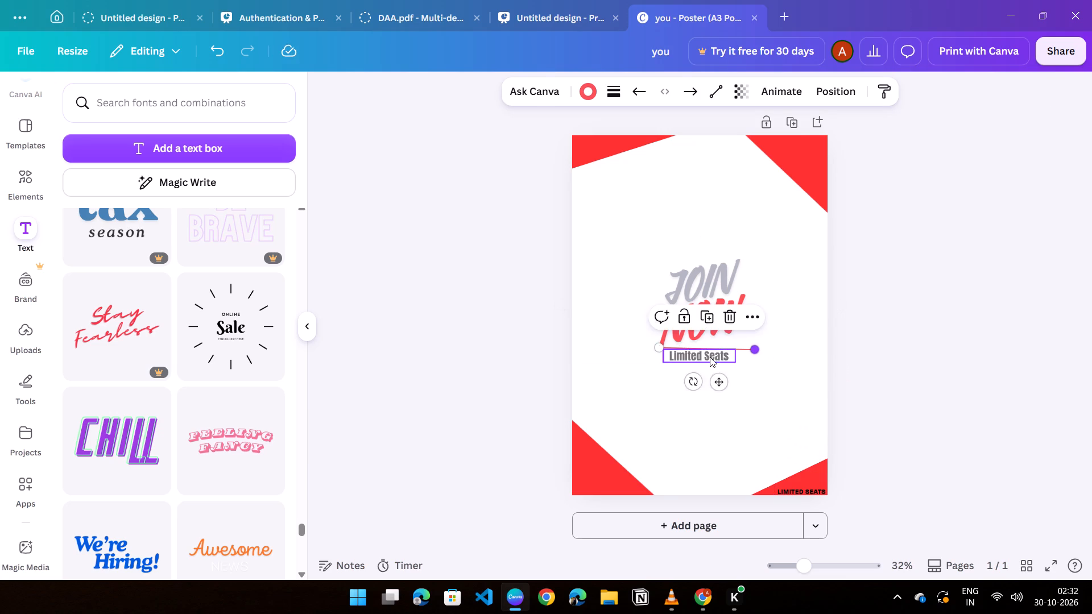
# Move the "Limited Seats" text a little lower, away from the red divider, and deselect it.
pyautogui.click(710, 357)
pyautogui.click(722, 356)
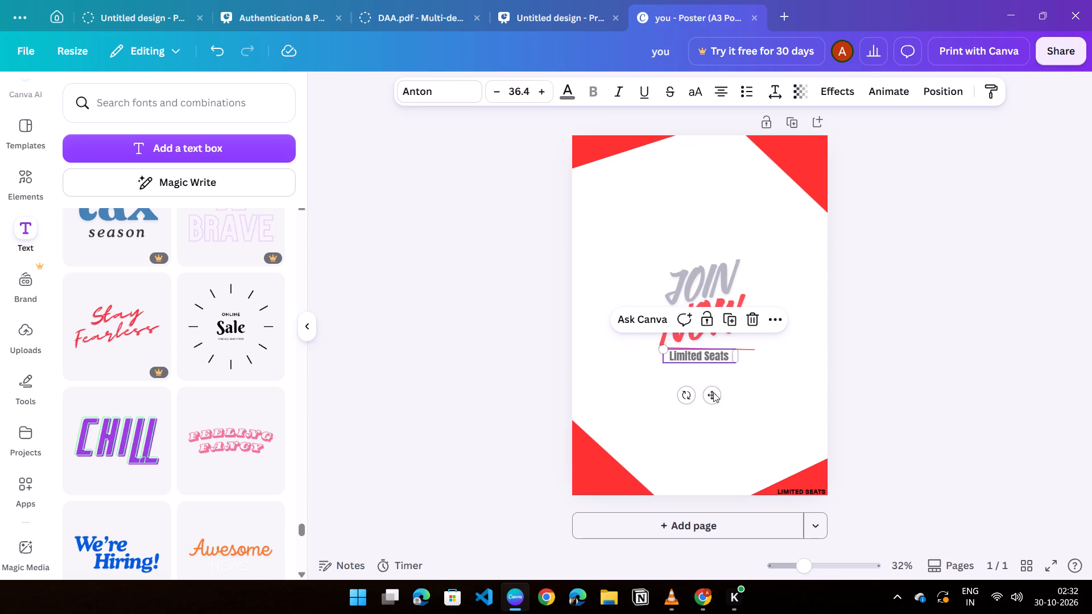
pyautogui.moveTo(713, 393); pyautogui.dragTo(713, 412)
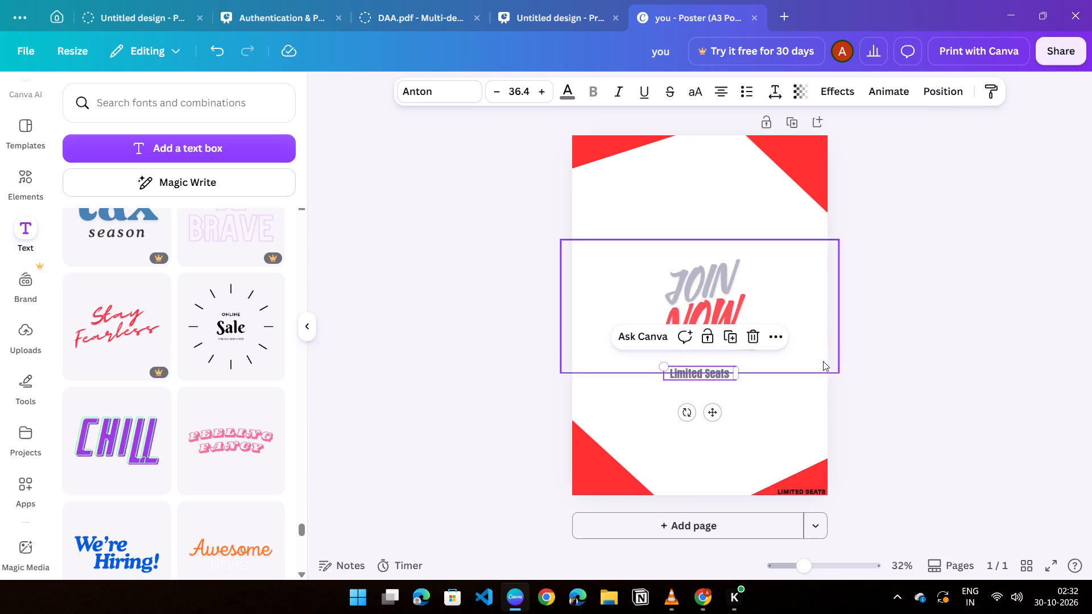
pyautogui.click(913, 376)
# Tilt the red divider to about -11° along the underside of "NOW" at about 10 cm long, and shift it slightly left.
pyautogui.click(734, 350)
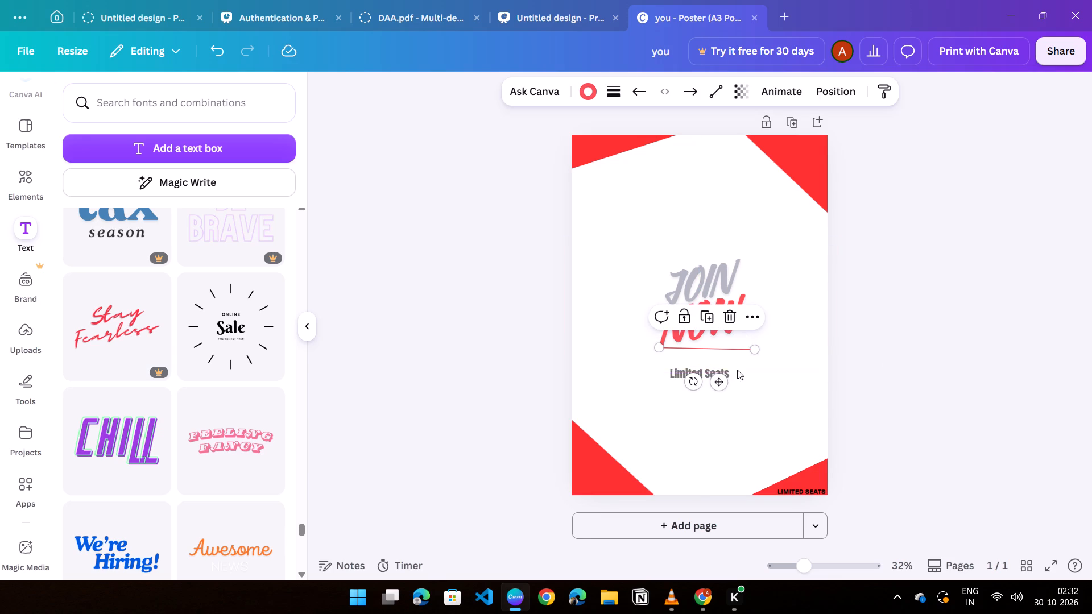
pyautogui.moveTo(755, 351); pyautogui.dragTo(733, 333)
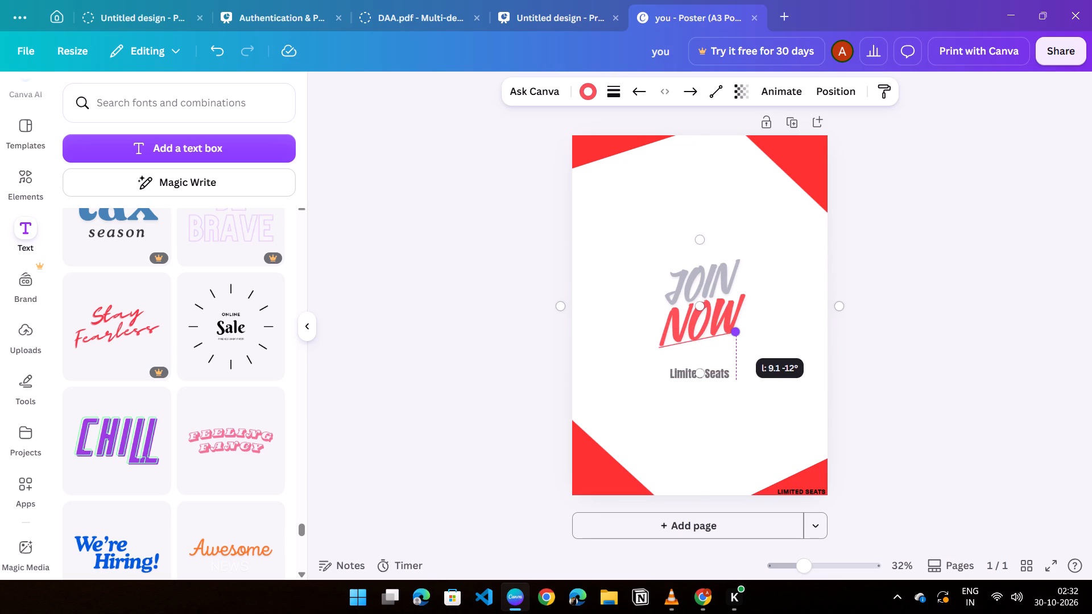
pyautogui.moveTo(733, 333); pyautogui.dragTo(744, 331)
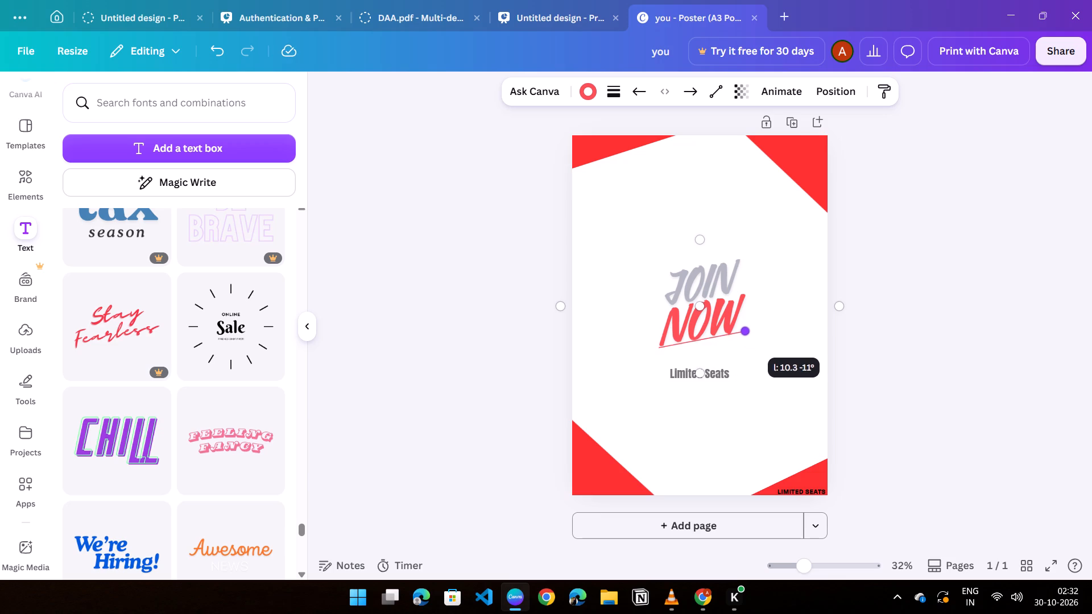
pyautogui.moveTo(744, 331); pyautogui.dragTo(744, 332)
pyautogui.click(710, 337)
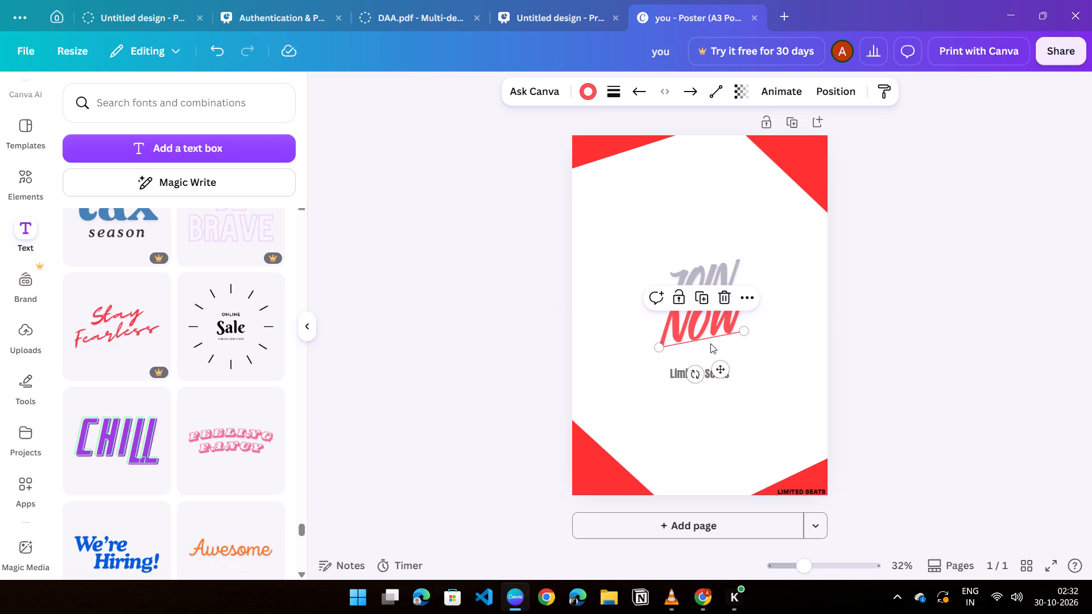
pyautogui.click(708, 337)
pyautogui.click(721, 368)
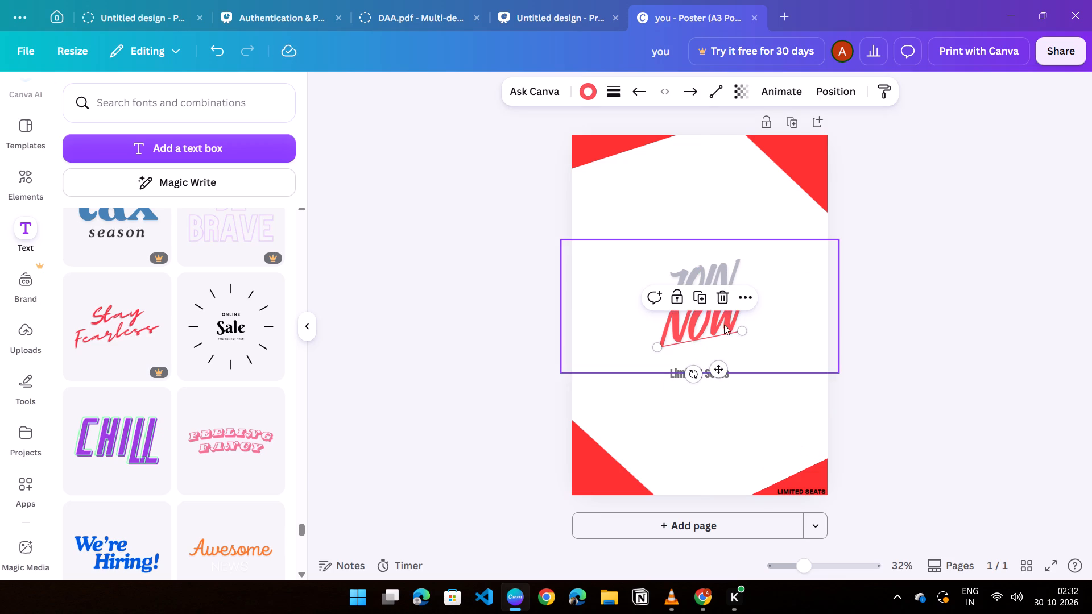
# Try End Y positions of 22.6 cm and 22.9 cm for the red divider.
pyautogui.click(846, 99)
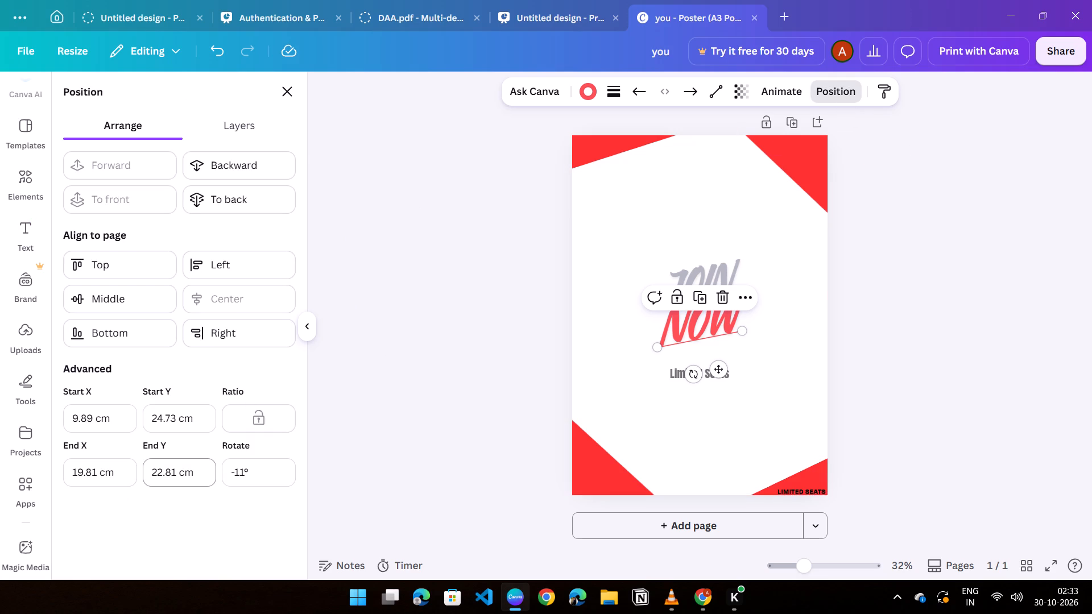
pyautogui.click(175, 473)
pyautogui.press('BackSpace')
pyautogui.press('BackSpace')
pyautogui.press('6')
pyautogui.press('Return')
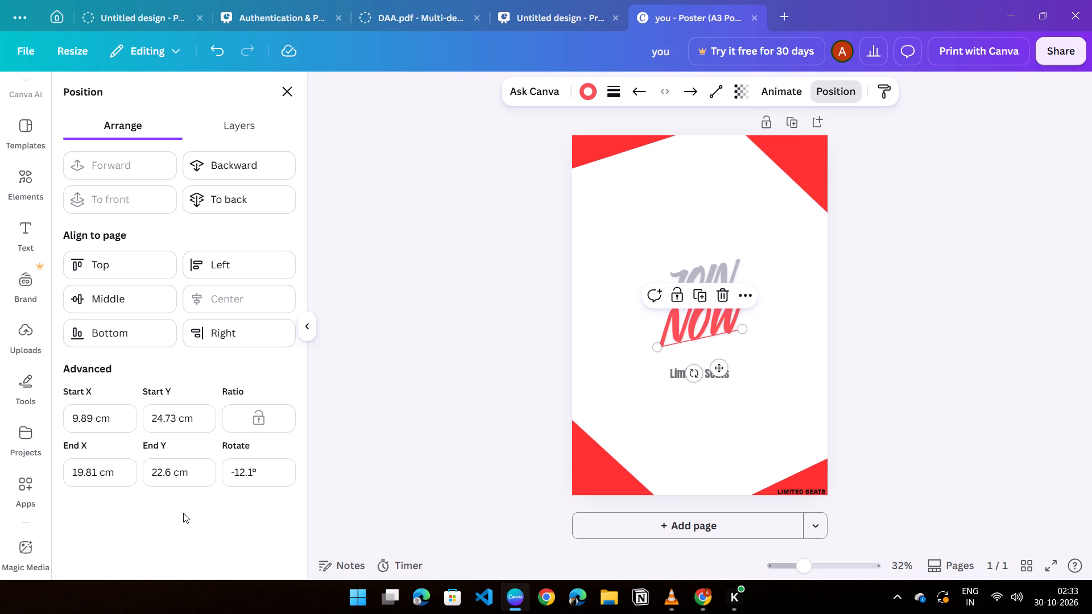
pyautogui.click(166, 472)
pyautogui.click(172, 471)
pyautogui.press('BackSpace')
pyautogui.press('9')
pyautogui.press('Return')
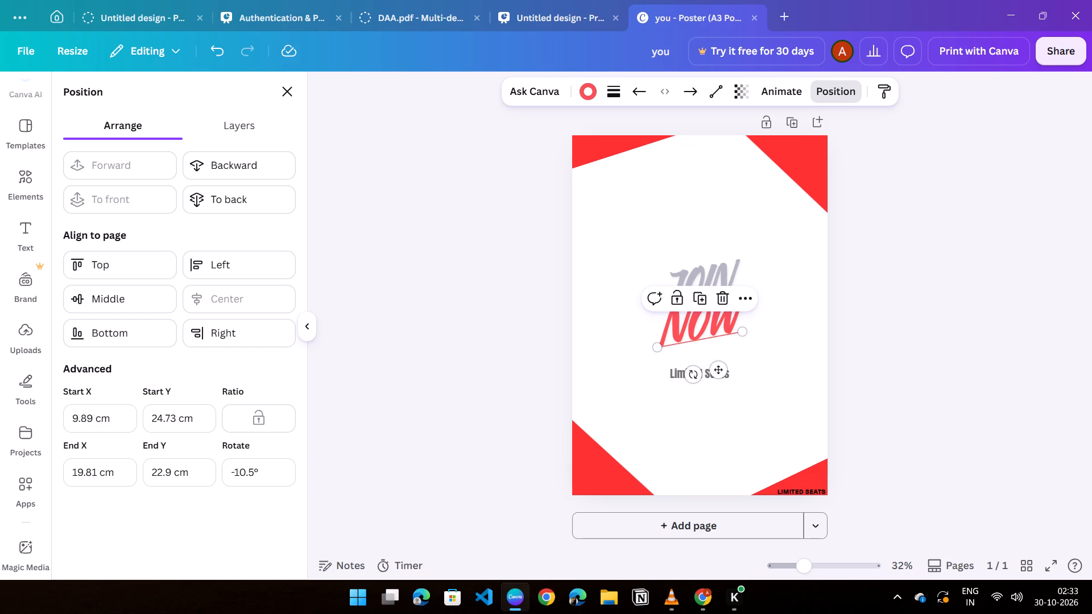
# Set the red divider's End Y position to 23 cm and deselect it.
pyautogui.click(162, 475)
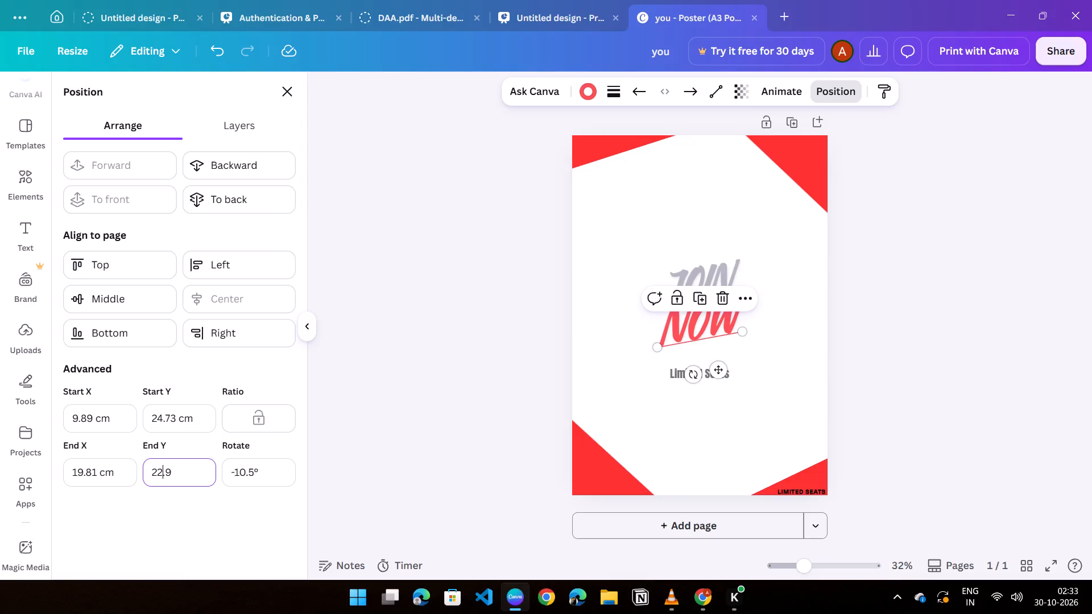
pyautogui.click(184, 475)
pyautogui.press('BackSpace')
pyautogui.press('BackSpace')
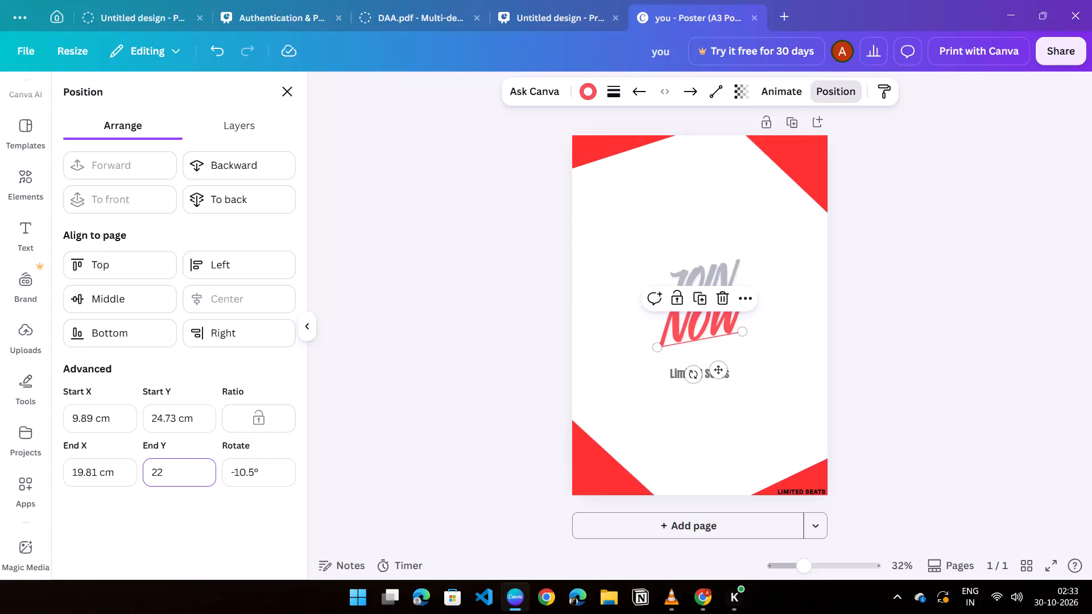
pyautogui.press('BackSpace')
pyautogui.press('3')
pyautogui.press('Return')
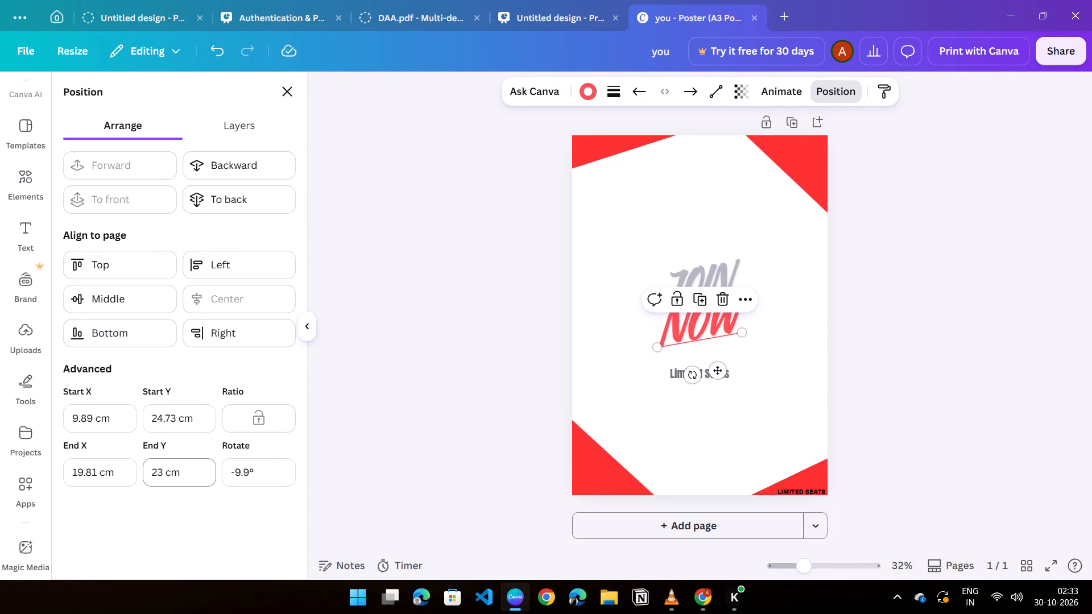
pyautogui.click(1091, 316)
pyautogui.click(904, 372)
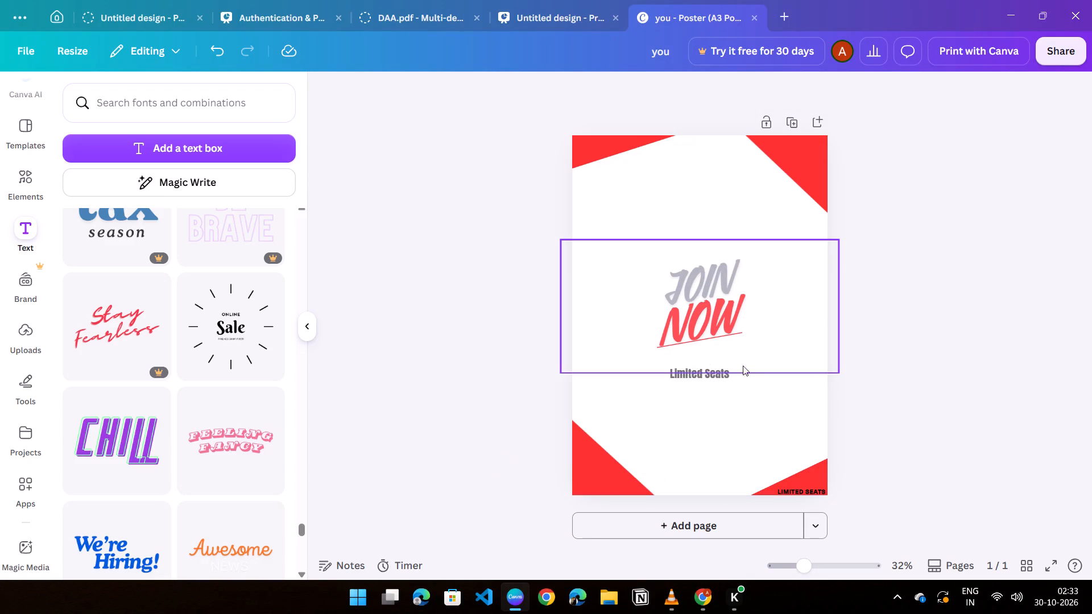
# Nudge the red divider one step down from the "JOIN NOW" headline and deselect it.
pyautogui.click(696, 341)
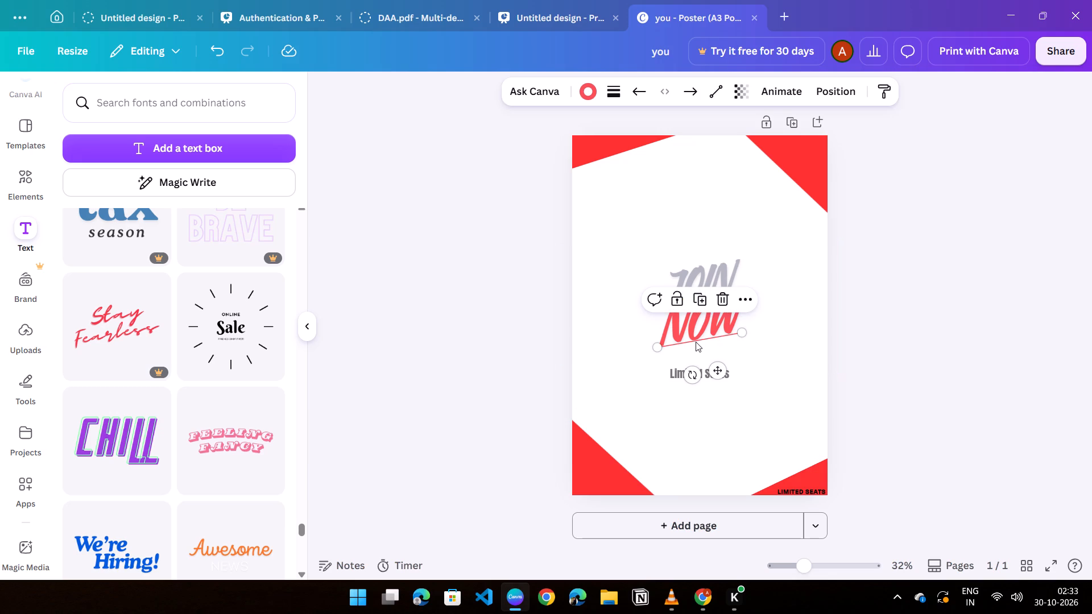
pyautogui.press('Down')
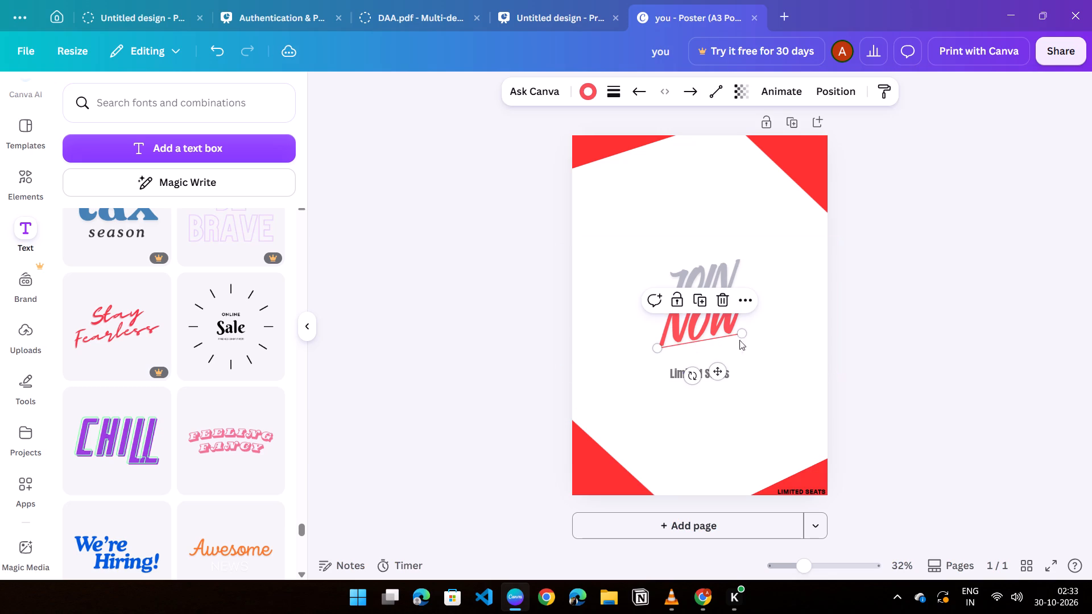
pyautogui.click(869, 323)
# Move the "Limited Seats" text up beneath the red divider and tilt it to match the divider's slope.
pyautogui.click(705, 368)
pyautogui.moveTo(705, 368); pyautogui.dragTo(709, 361)
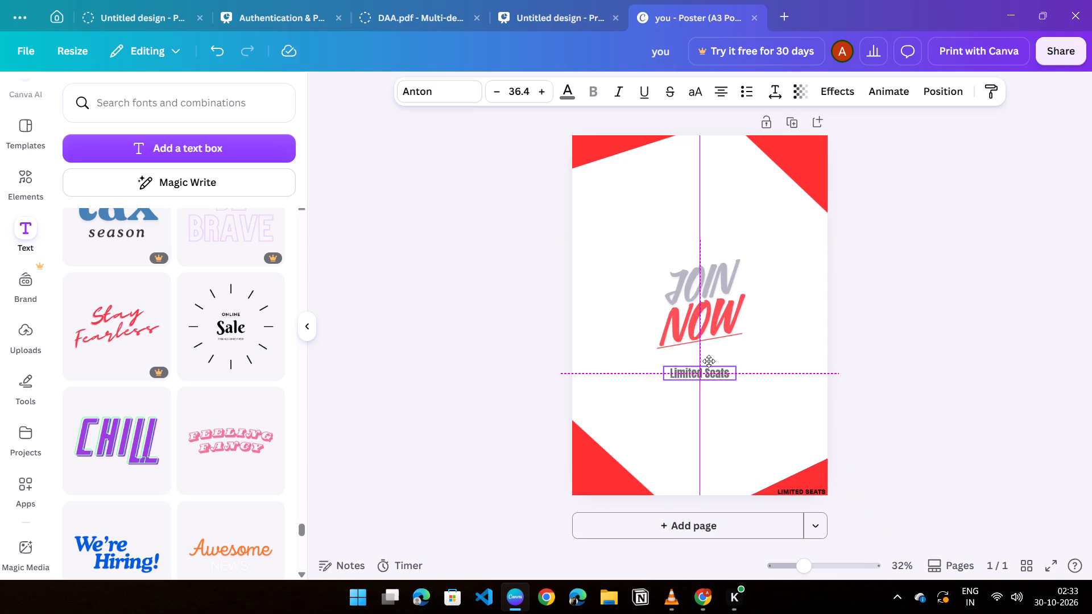
pyautogui.moveTo(709, 361); pyautogui.dragTo(708, 350)
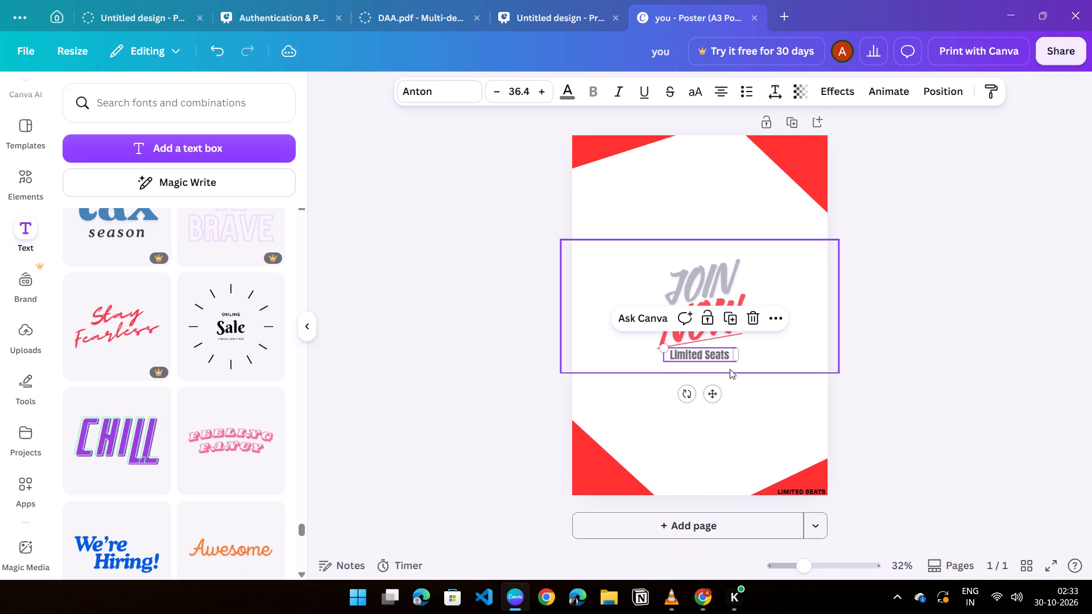
pyautogui.moveTo(686, 396); pyautogui.dragTo(694, 399)
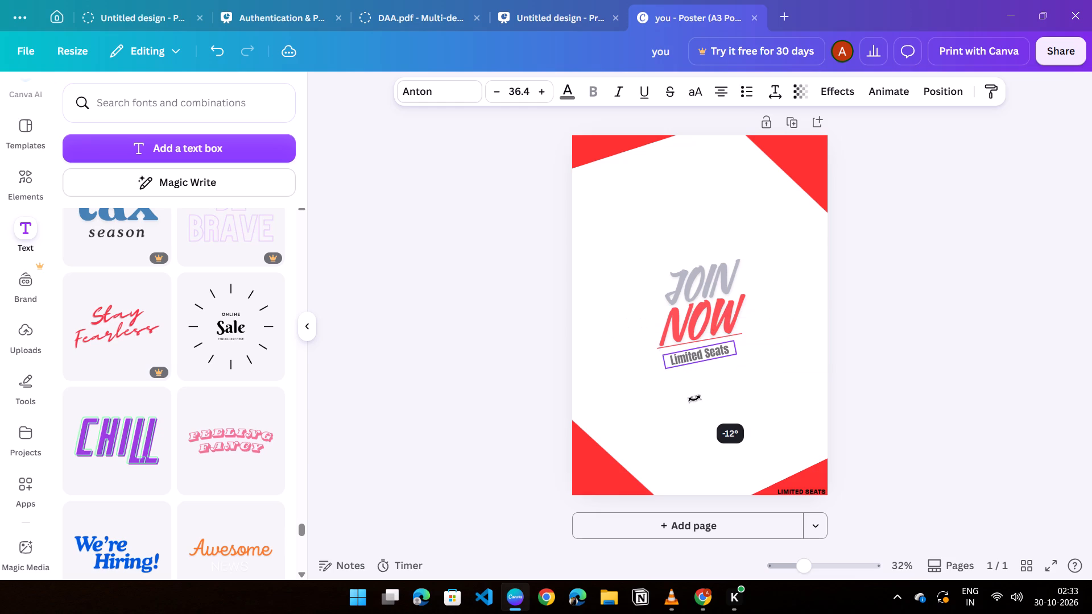
pyautogui.moveTo(694, 399); pyautogui.dragTo(696, 399)
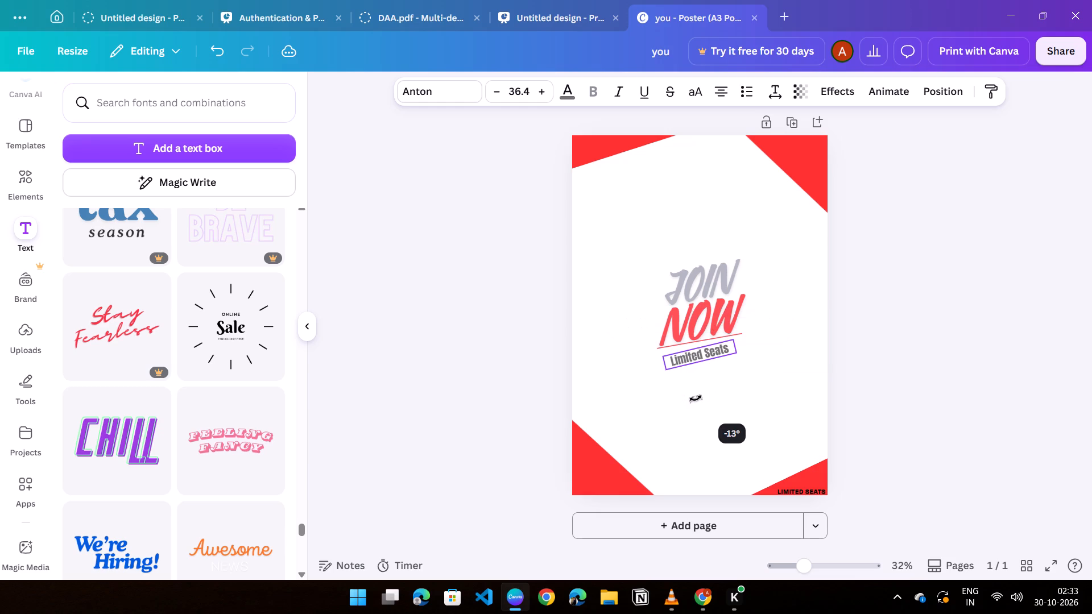
pyautogui.moveTo(696, 399); pyautogui.dragTo(693, 399)
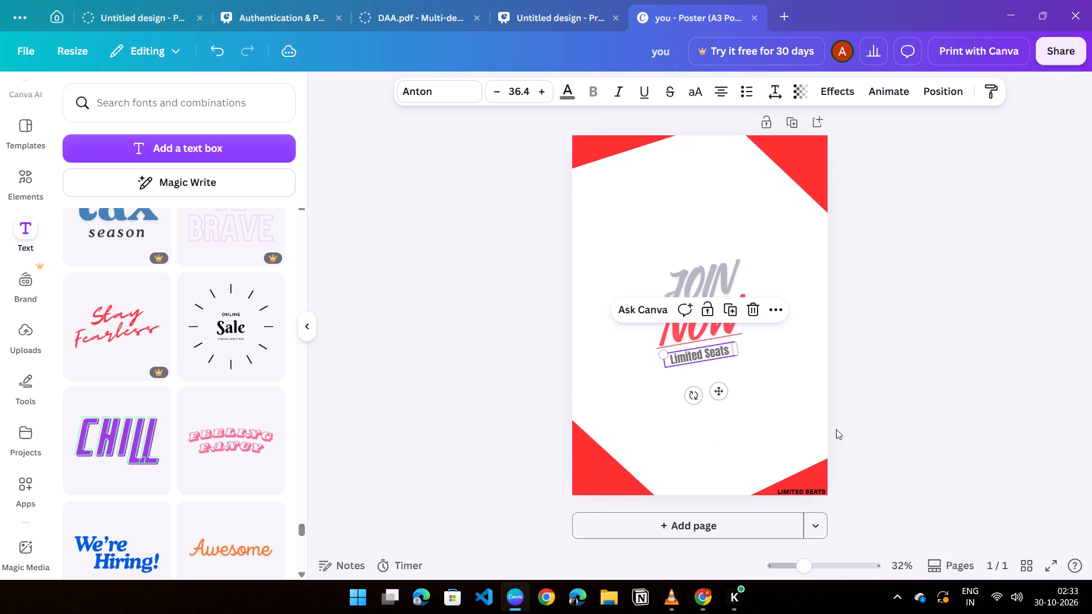
# Nudge the tilted "Limited Seats" text eight steps up, closer beneath the red divider.
pyautogui.press('Up')
pyautogui.press('Up')
pyautogui.press('Up')
pyautogui.press('Up')
pyautogui.press('Up')
pyautogui.press('Up')
pyautogui.press('Up')
pyautogui.press('Up')
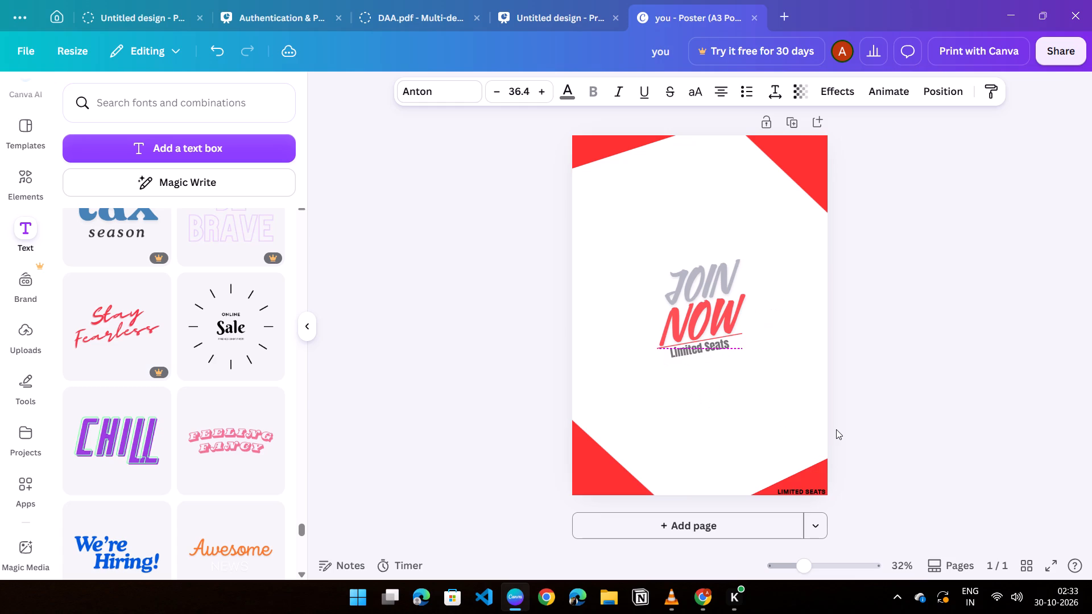
pyautogui.press('Down')
pyautogui.press('Up')
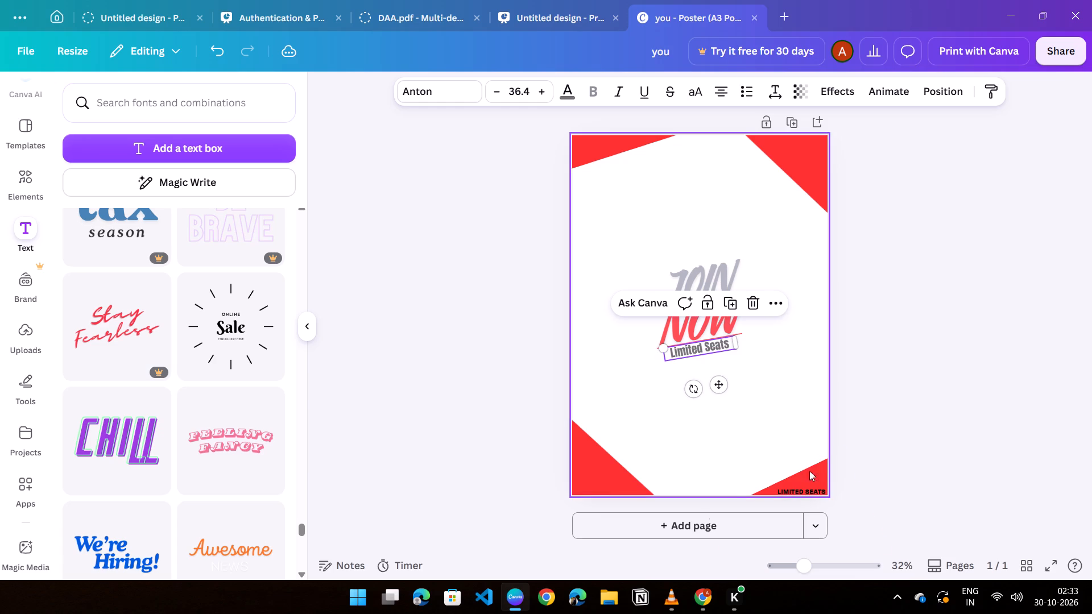
# Delete the leftover small black "LIMITED SEATS" text in the poster's bottom-right corner and deselect.
pyautogui.click(801, 493)
pyautogui.click(851, 457)
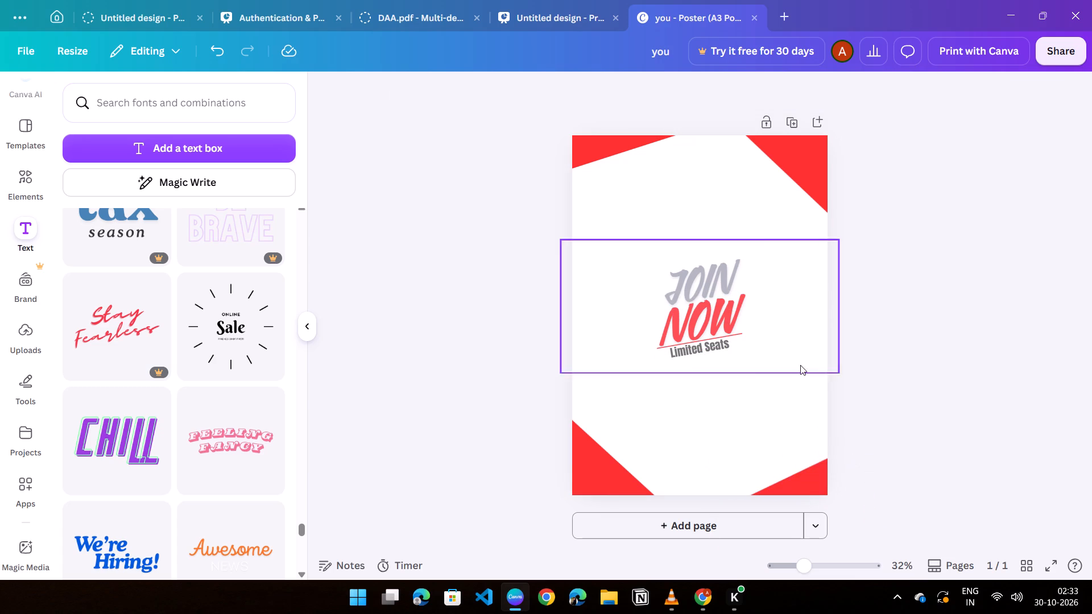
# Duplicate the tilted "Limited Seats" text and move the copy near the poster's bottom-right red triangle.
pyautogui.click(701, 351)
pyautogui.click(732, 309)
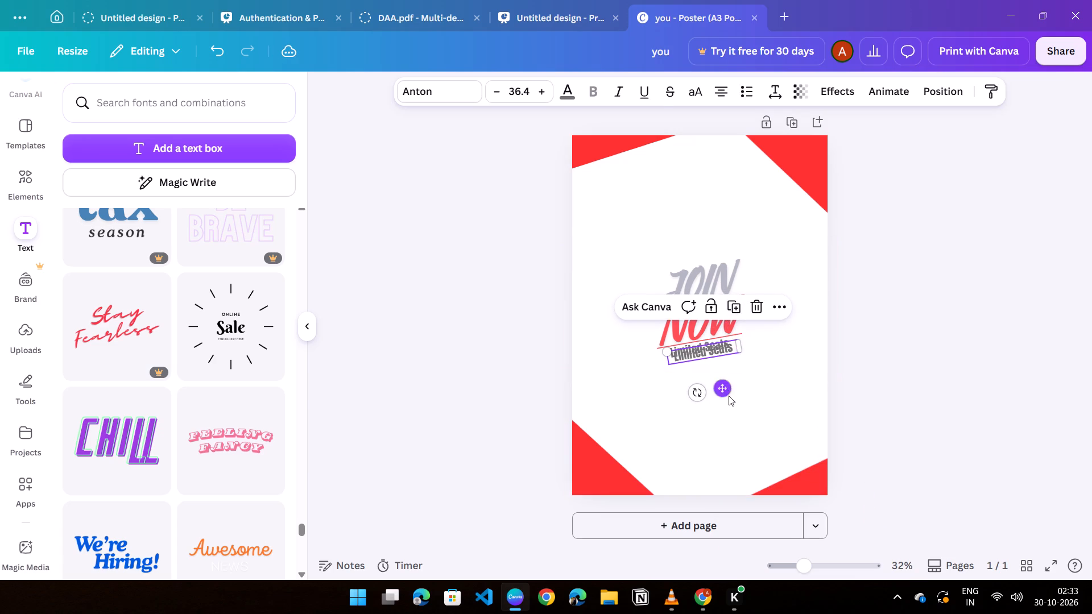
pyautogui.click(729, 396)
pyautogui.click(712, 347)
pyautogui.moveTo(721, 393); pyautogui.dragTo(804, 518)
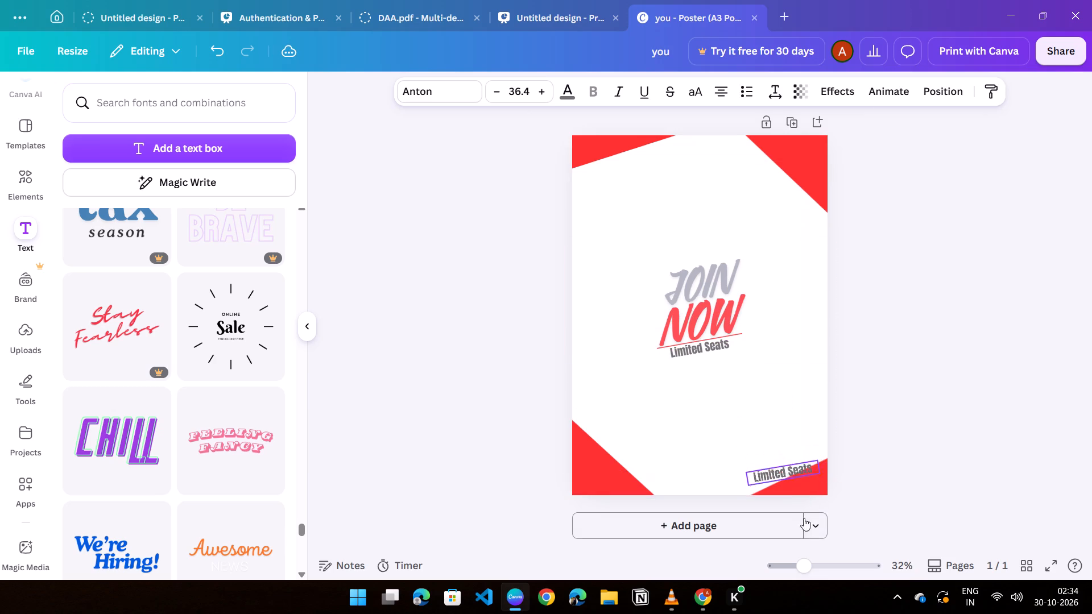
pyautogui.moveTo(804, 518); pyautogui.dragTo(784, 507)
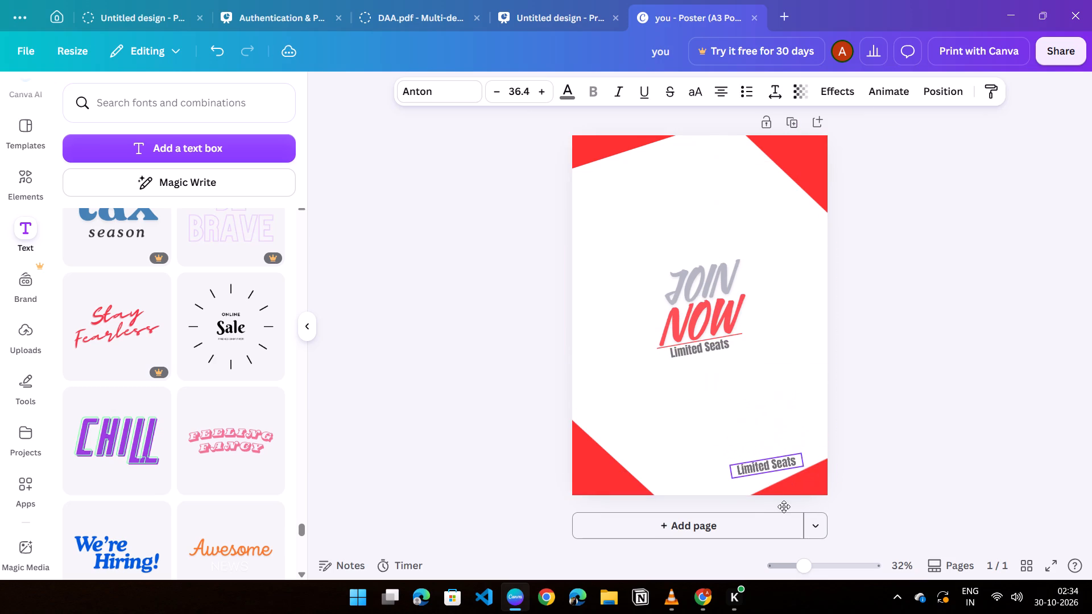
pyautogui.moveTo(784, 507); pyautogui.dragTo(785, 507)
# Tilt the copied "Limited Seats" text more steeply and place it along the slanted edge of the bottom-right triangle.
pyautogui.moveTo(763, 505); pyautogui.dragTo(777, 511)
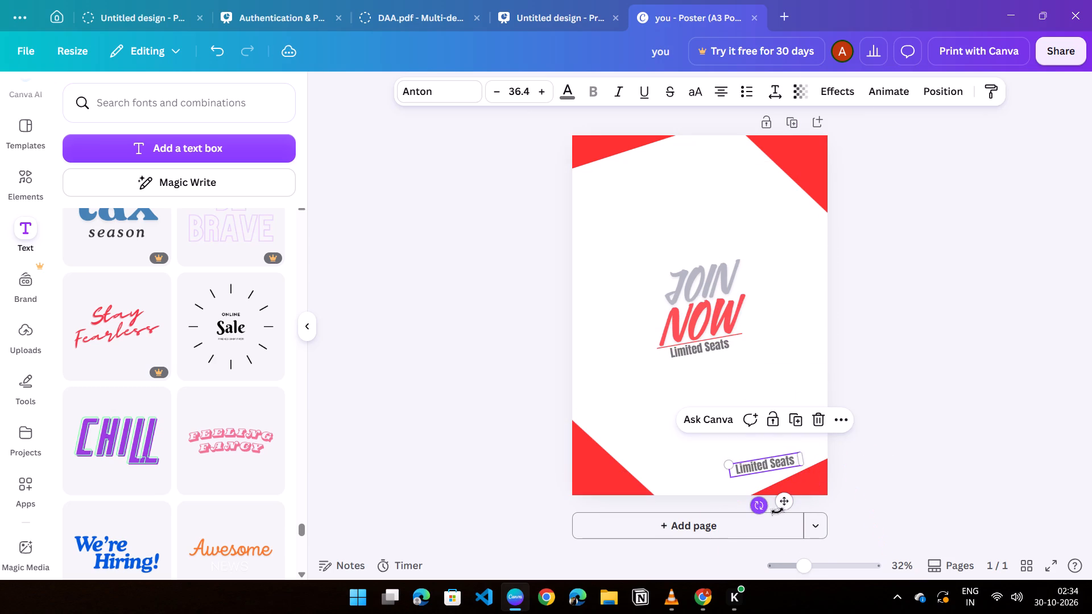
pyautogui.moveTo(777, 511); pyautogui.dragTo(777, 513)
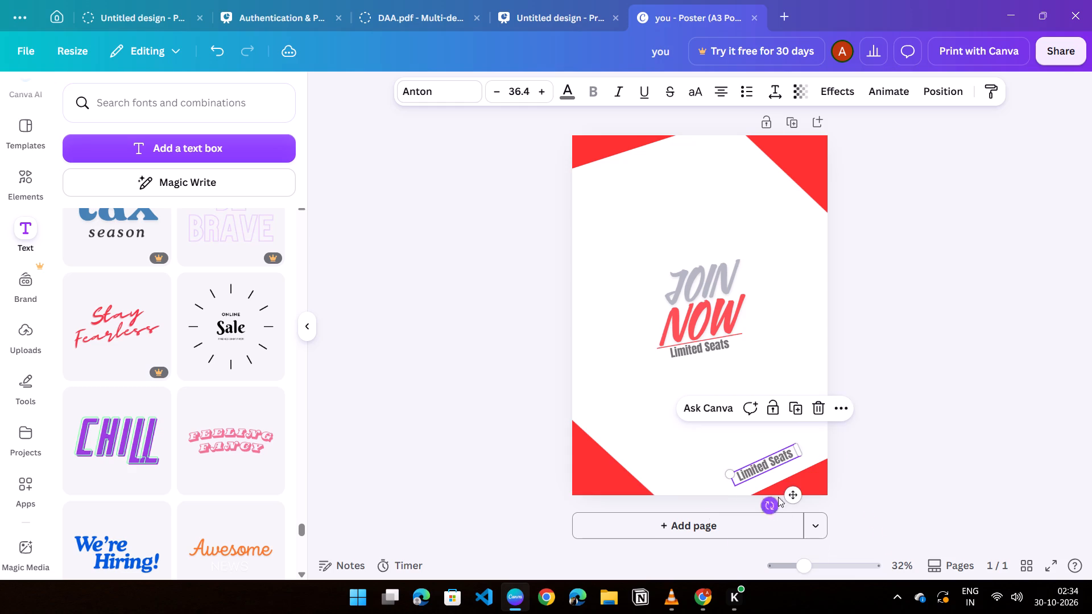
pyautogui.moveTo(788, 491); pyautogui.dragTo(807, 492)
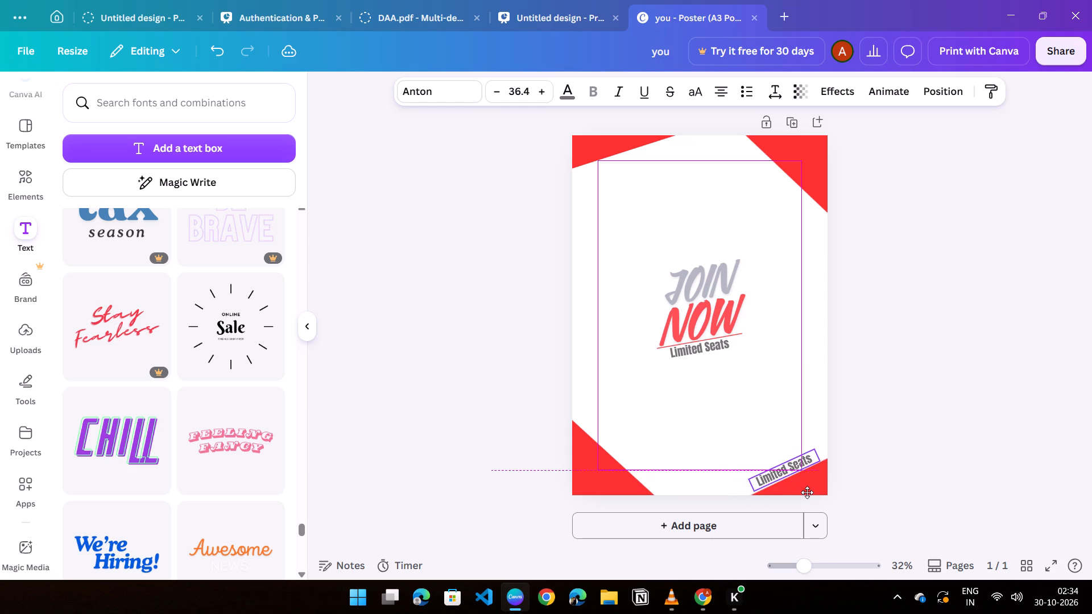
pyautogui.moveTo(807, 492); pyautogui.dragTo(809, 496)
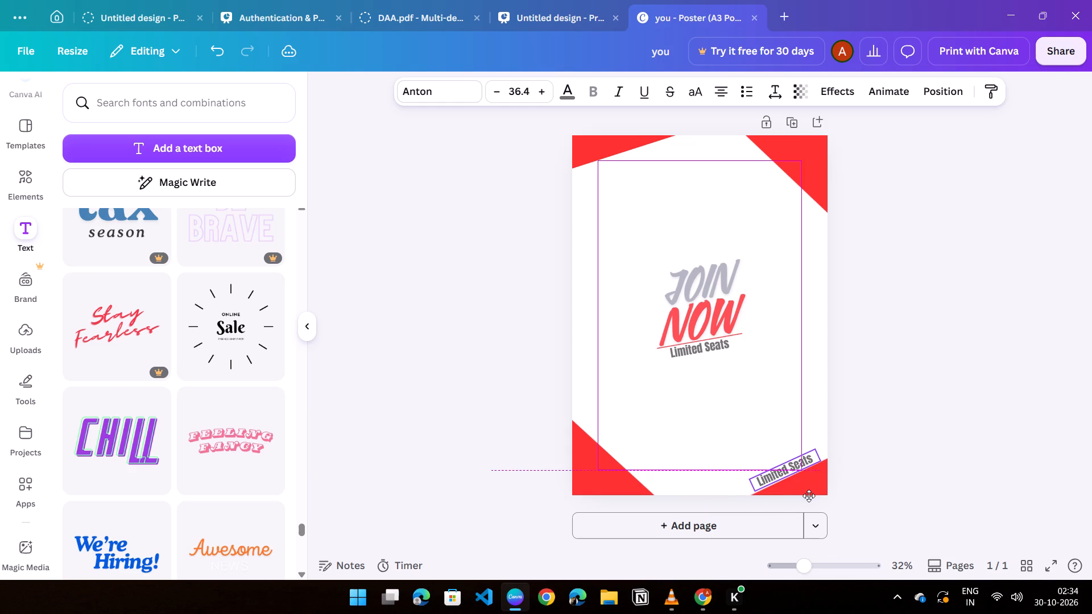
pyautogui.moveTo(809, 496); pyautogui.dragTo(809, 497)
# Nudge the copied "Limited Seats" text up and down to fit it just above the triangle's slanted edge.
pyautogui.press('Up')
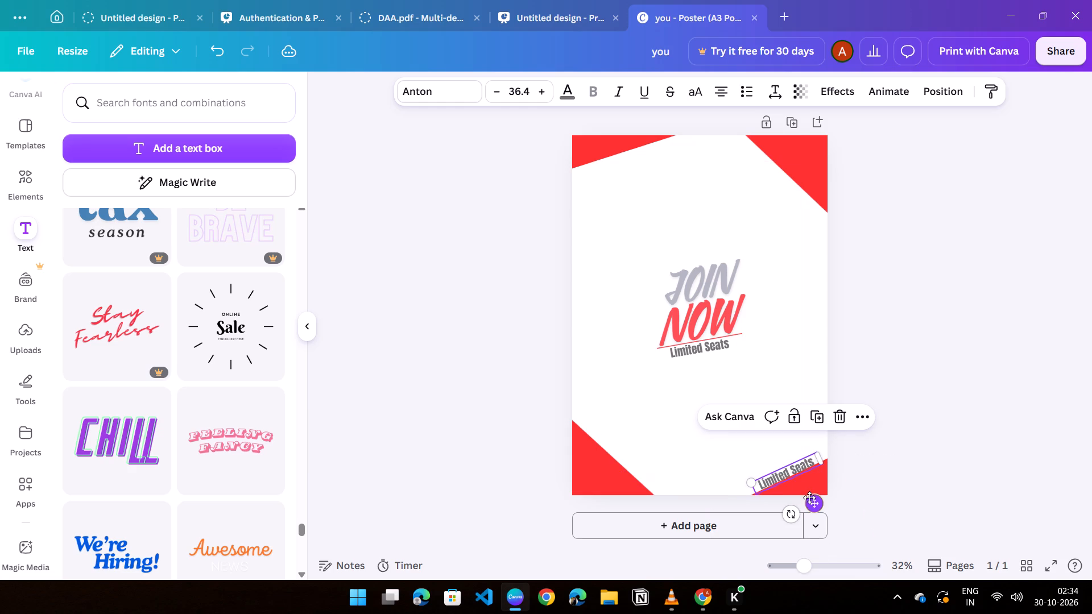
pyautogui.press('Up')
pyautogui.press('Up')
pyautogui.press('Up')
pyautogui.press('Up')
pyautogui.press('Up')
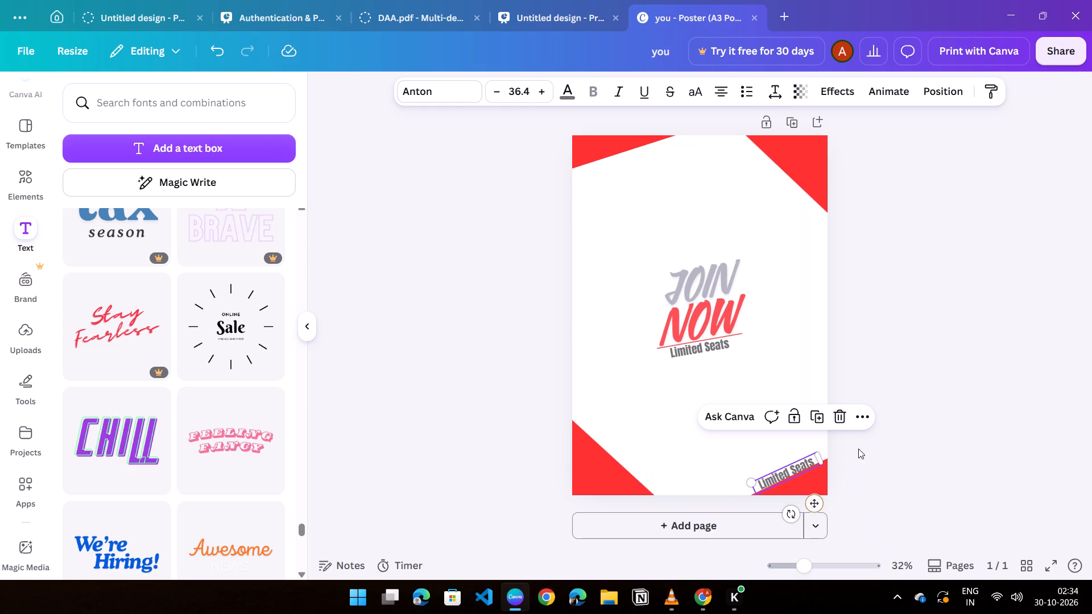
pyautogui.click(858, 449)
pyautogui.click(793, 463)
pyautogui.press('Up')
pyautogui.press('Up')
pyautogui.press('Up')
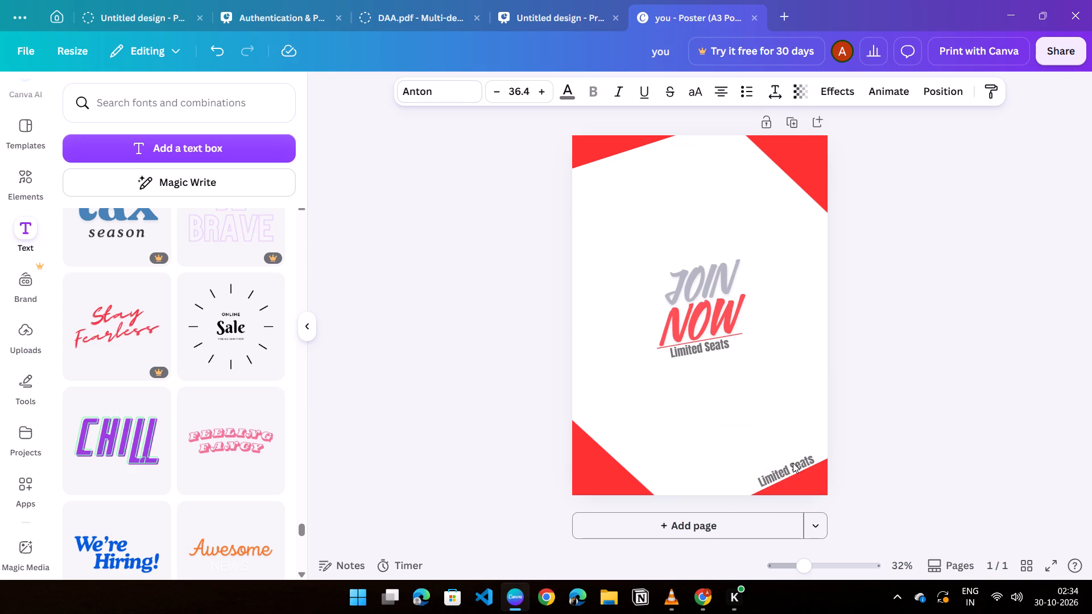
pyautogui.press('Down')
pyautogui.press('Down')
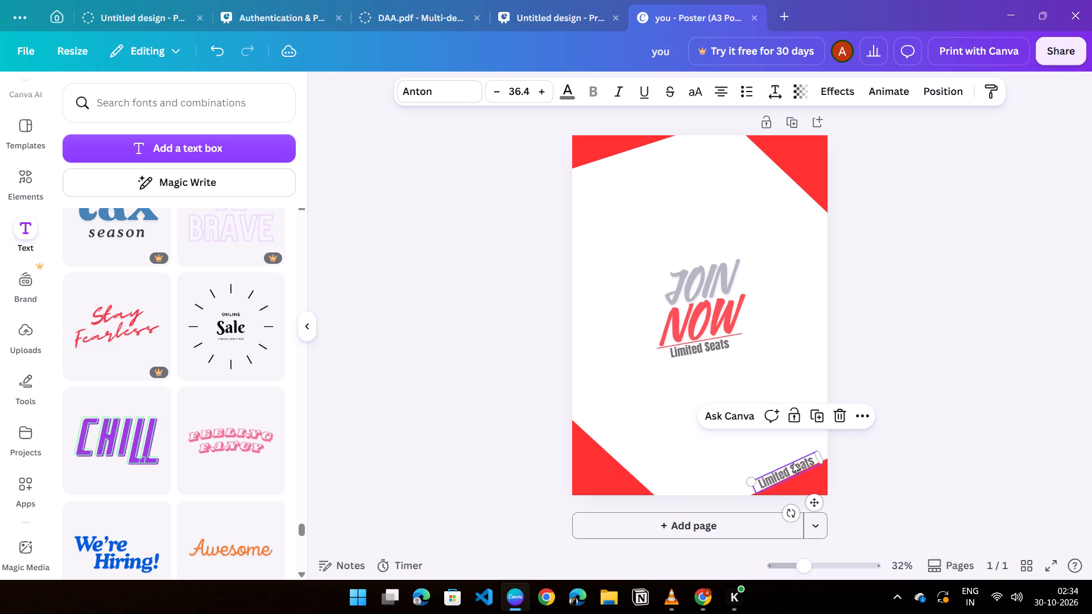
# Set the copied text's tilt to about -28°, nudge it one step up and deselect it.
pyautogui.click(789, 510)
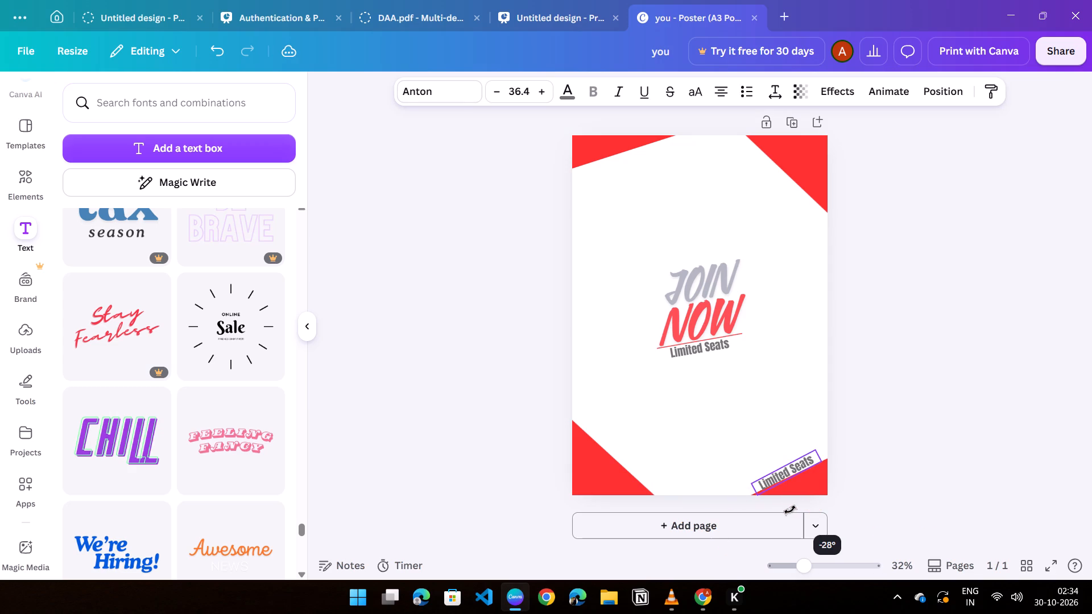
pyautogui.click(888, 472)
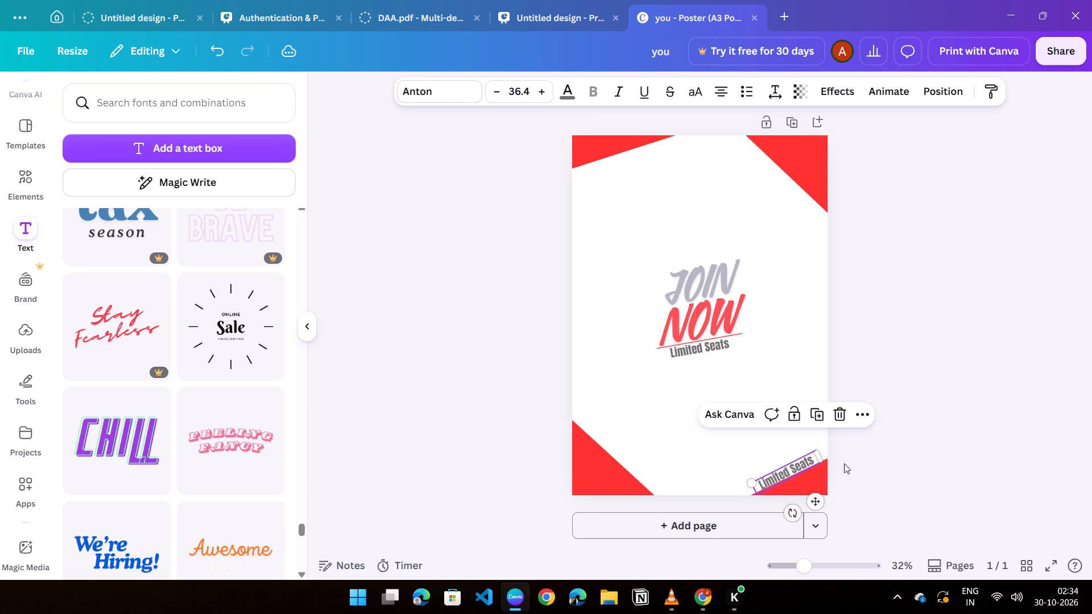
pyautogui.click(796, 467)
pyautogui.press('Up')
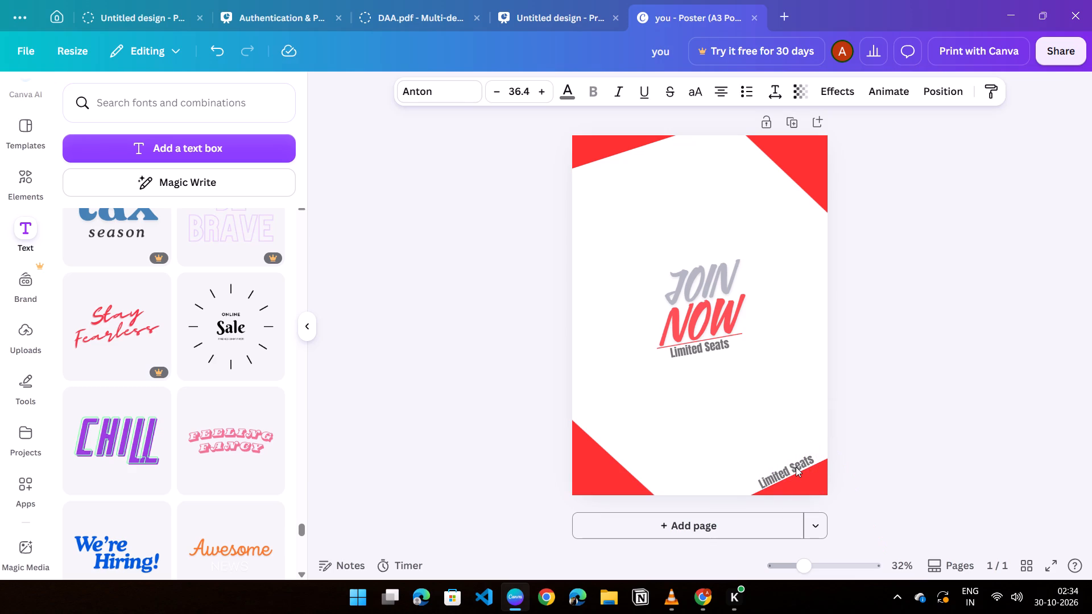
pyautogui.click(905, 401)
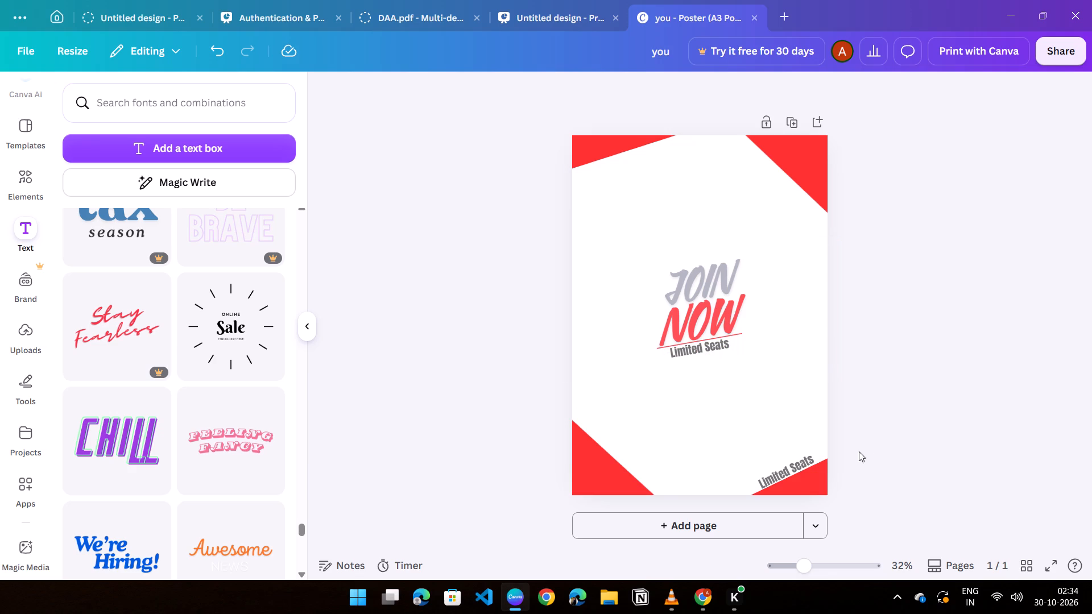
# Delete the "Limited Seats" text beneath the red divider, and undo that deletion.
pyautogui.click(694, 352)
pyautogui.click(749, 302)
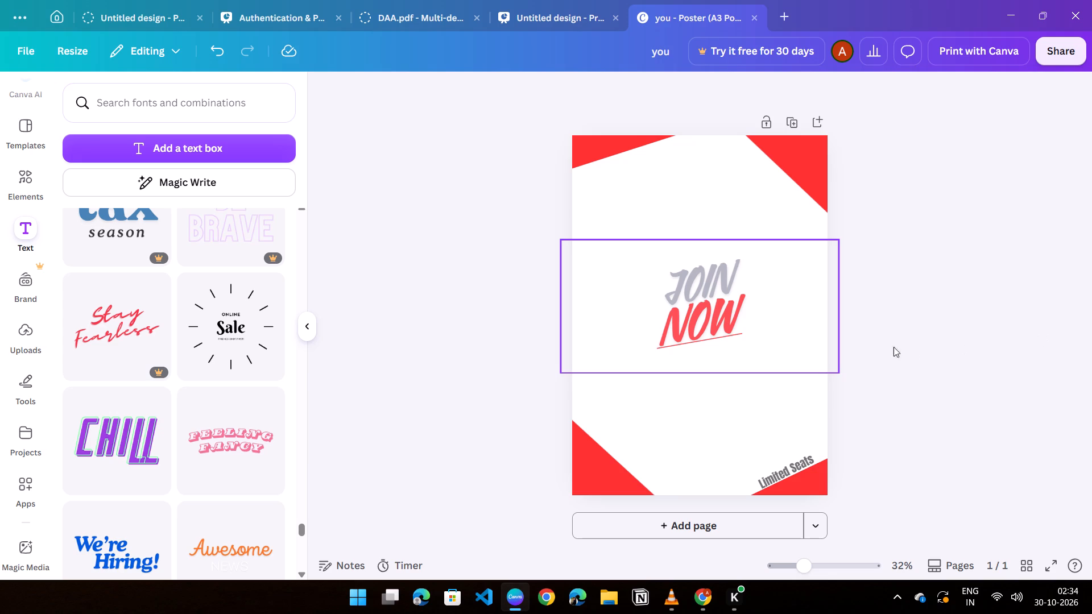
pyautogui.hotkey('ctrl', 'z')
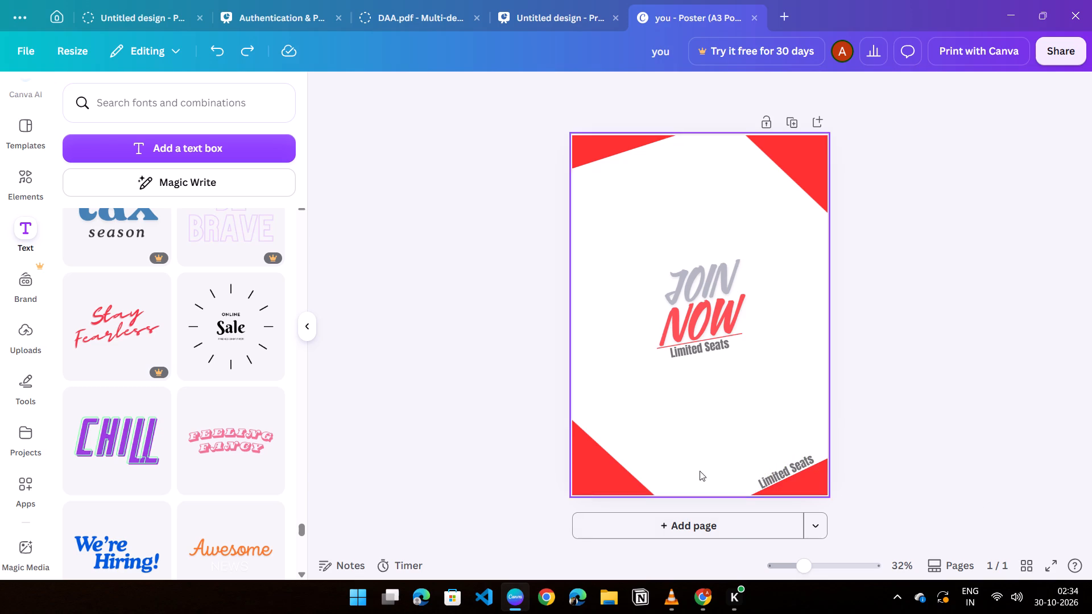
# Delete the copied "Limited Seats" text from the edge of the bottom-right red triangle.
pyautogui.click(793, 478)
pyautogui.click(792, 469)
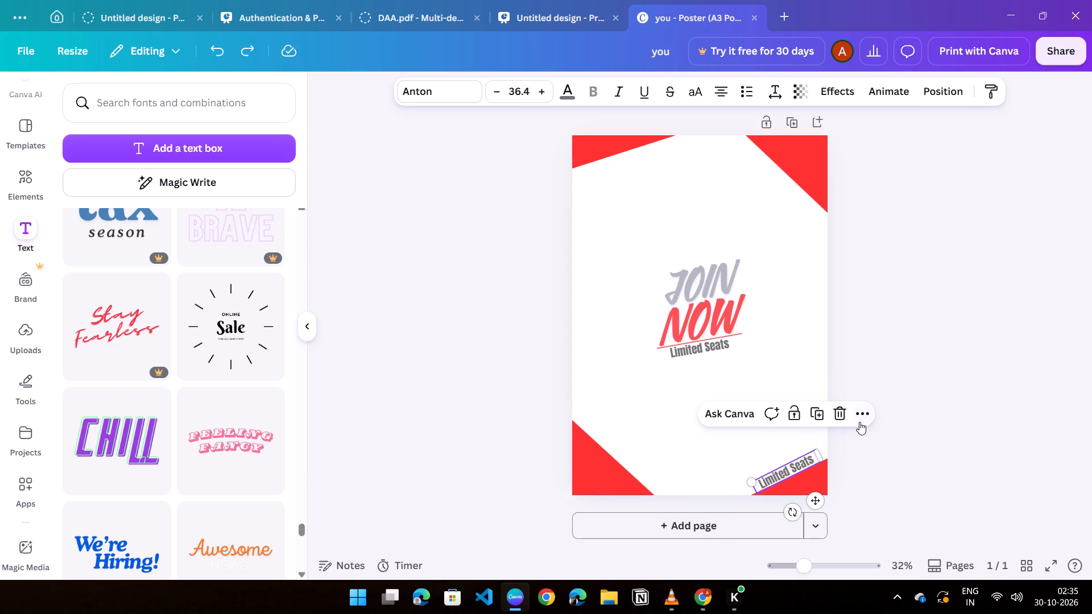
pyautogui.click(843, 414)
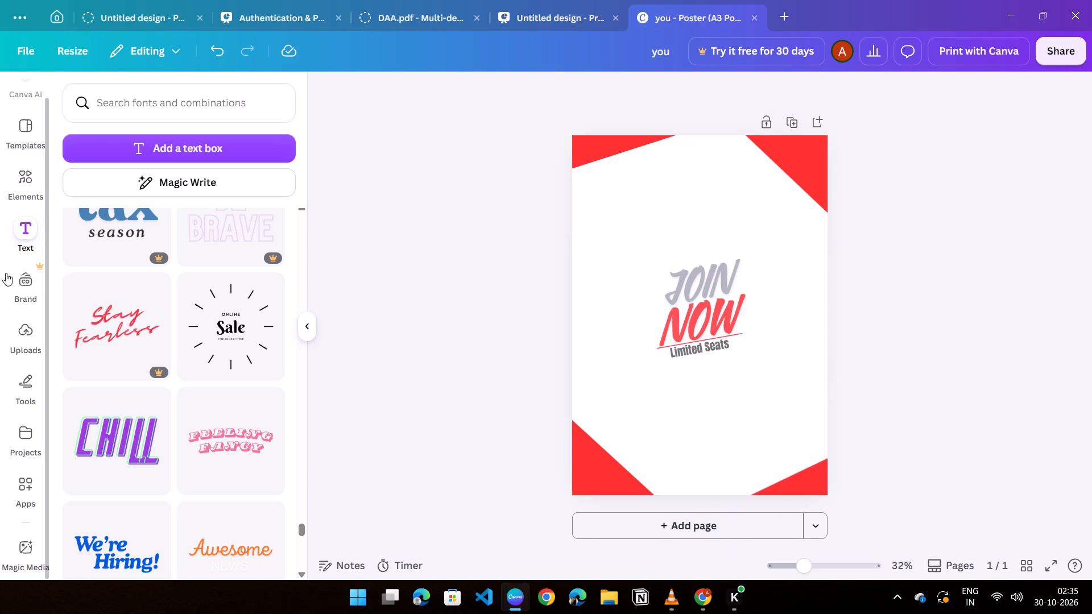
# Search the font combinations for "contact" and place the "THANKS GIVING DINNER" combination below the "Limited Seats" text.
pyautogui.scroll(-2, 92, 374)
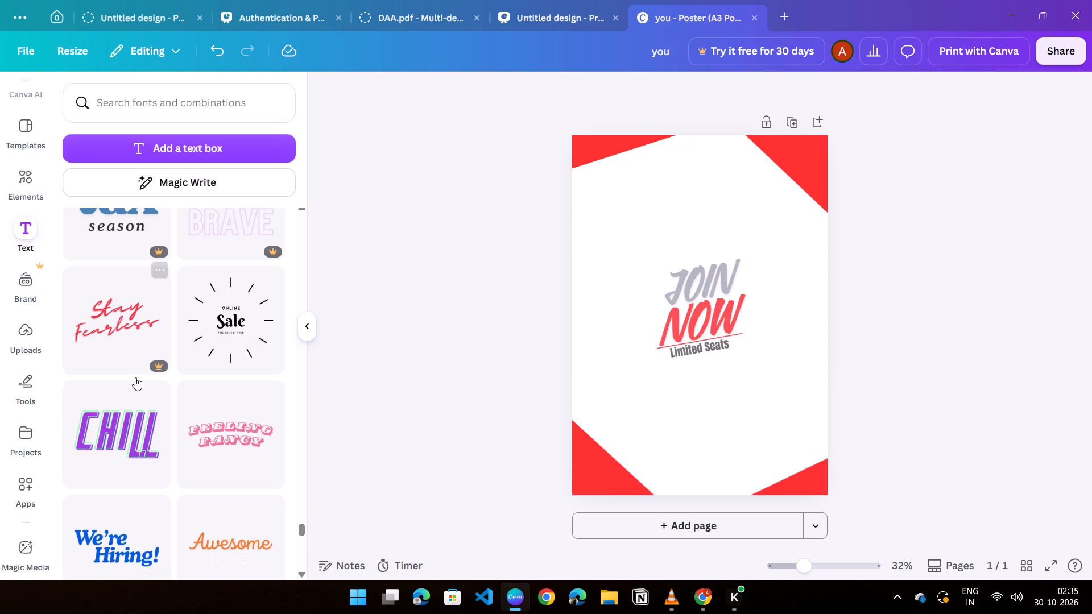
pyautogui.scroll(-2, 135, 377)
pyautogui.scroll(-6, 144, 309)
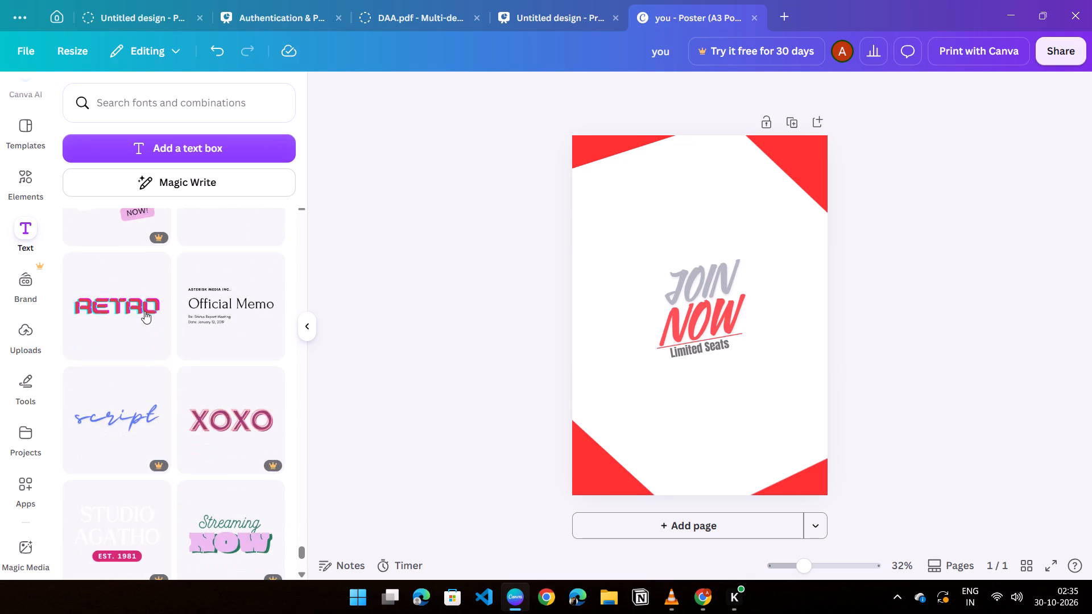
pyautogui.scroll(-8, 144, 311)
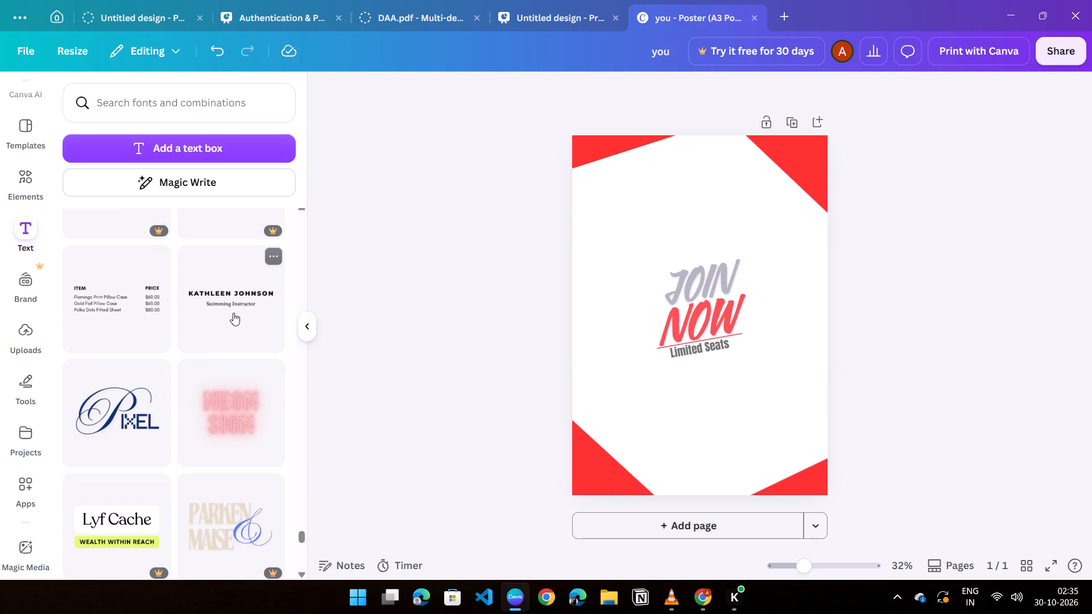
pyautogui.scroll(-2, 233, 313)
pyautogui.click(190, 102)
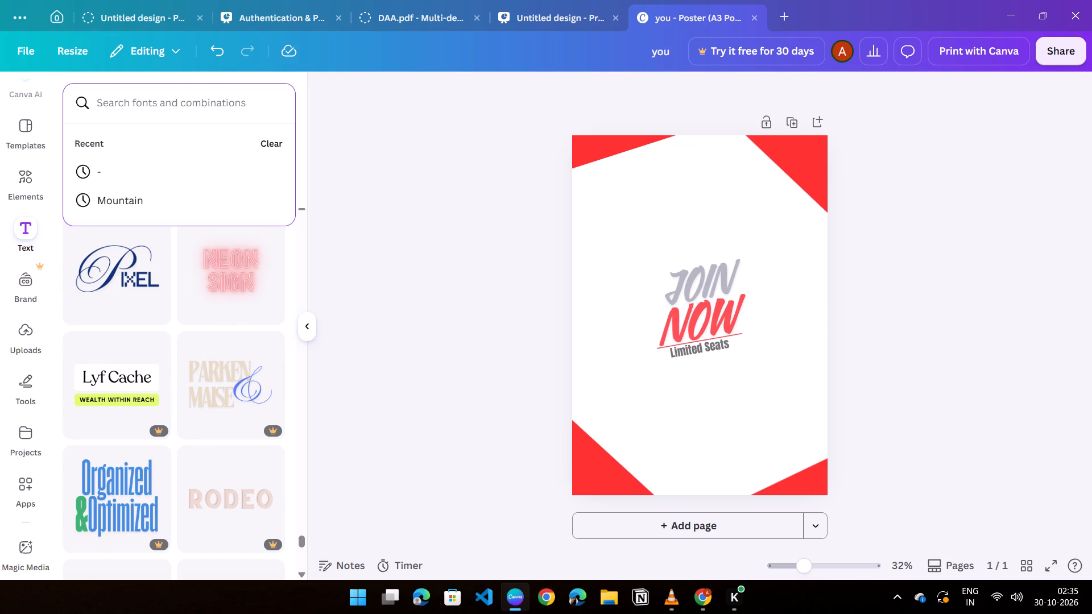
pyautogui.write('cont')
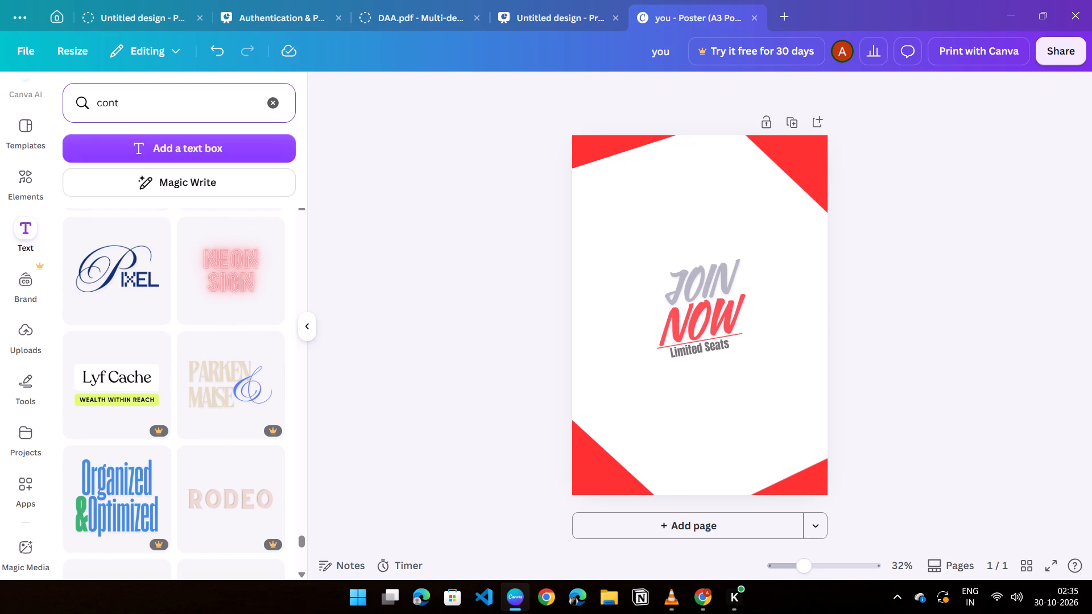
pyautogui.write('act')
pyautogui.press('Return')
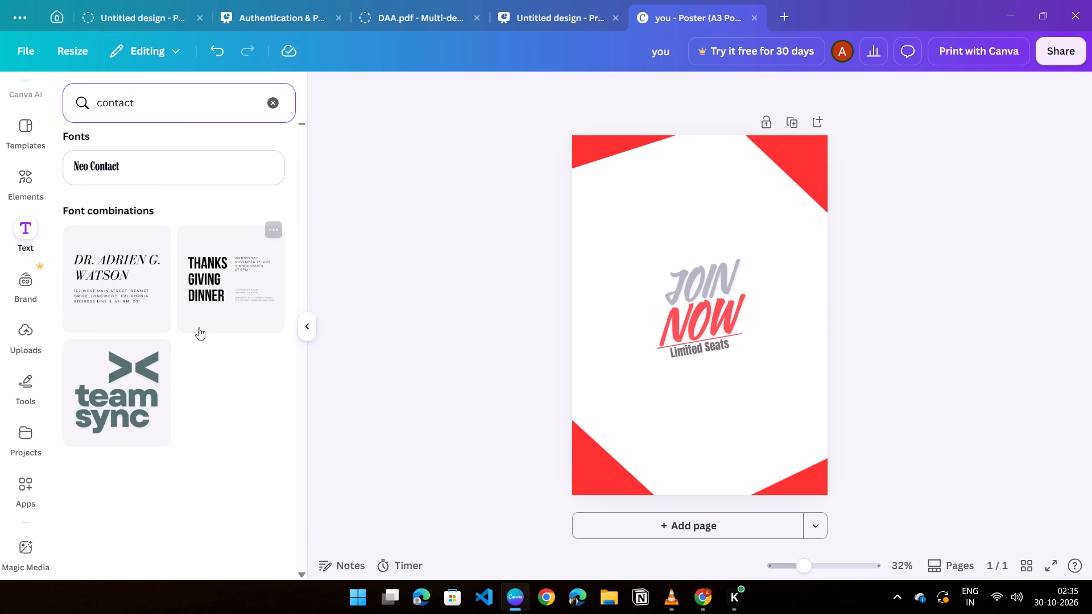
pyautogui.scroll(-1, 137, 392)
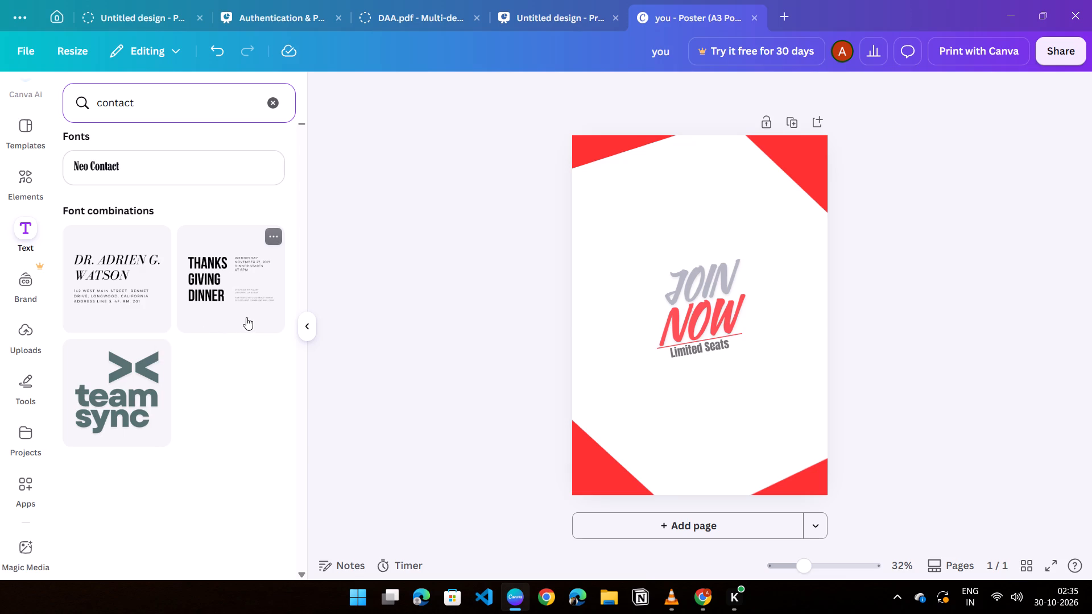
pyautogui.click(245, 285)
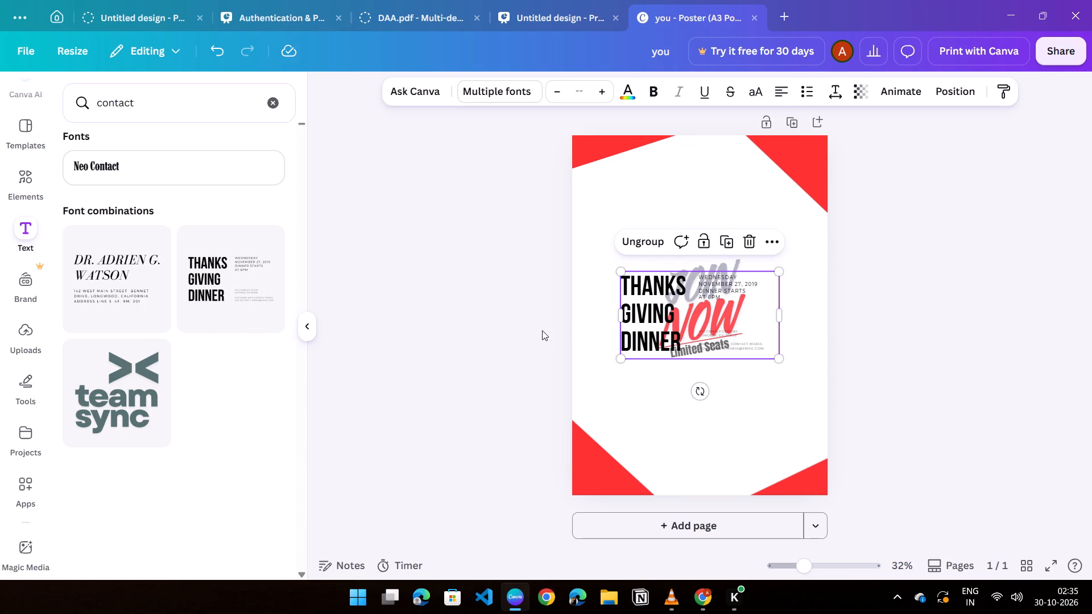
pyautogui.moveTo(753, 327); pyautogui.dragTo(757, 421)
# Delete the small address and contact text from the "THANKS GIVING DINNER" combination.
pyautogui.click(722, 381)
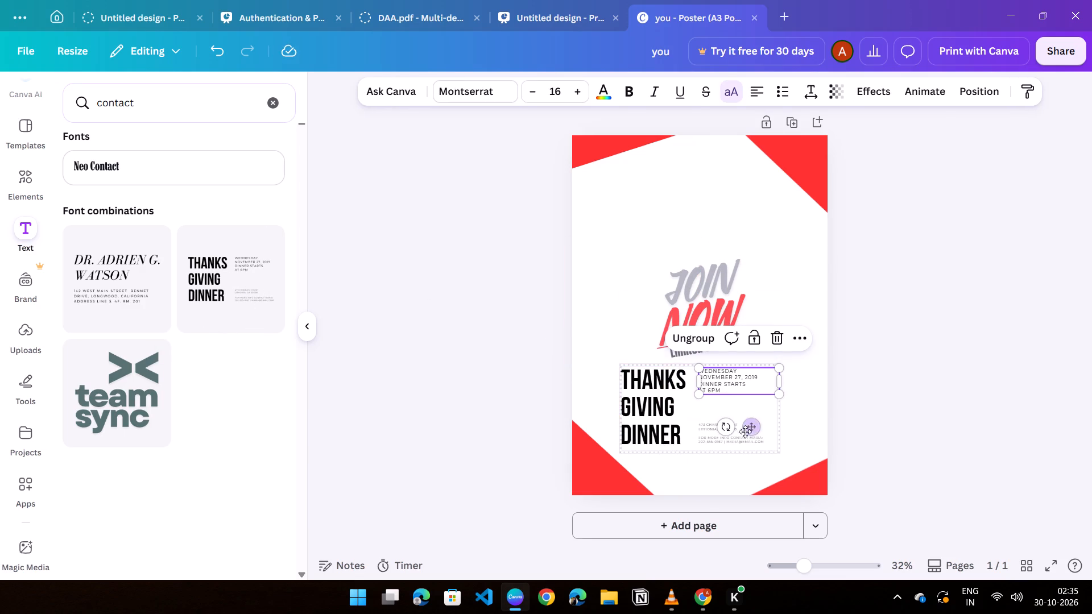
pyautogui.click(713, 446)
pyautogui.click(724, 437)
pyautogui.doubleClick(724, 439)
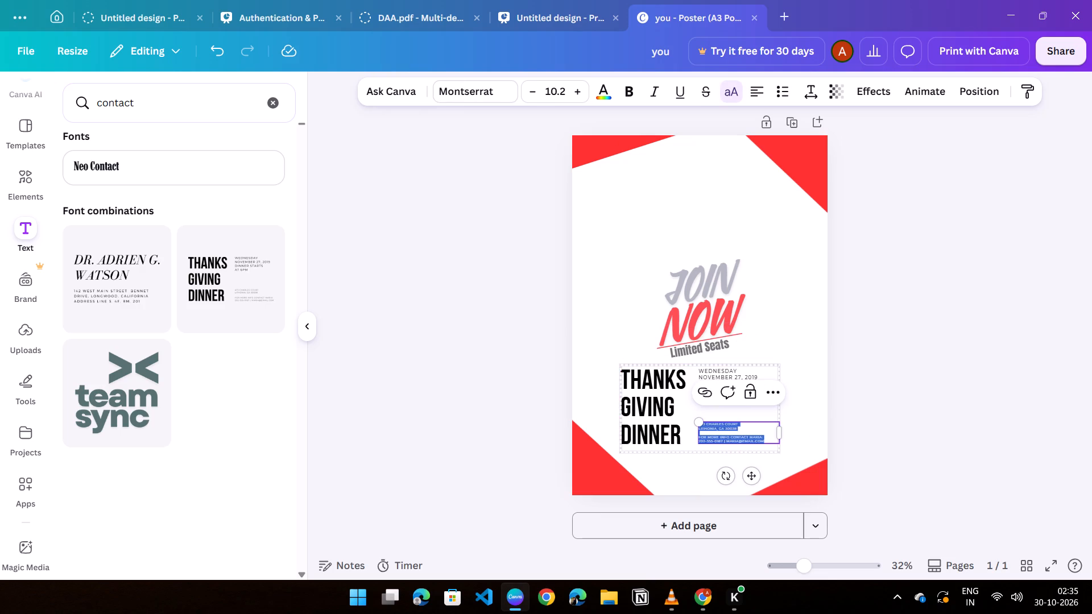
pyautogui.click(768, 393)
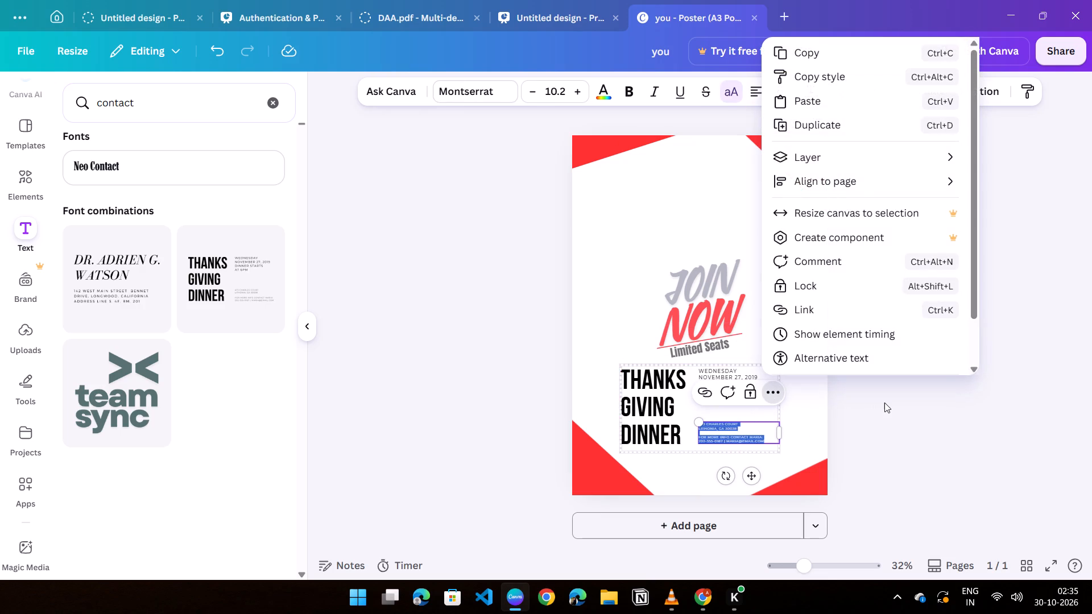
pyautogui.click(884, 403)
pyautogui.click(716, 424)
pyautogui.click(725, 428)
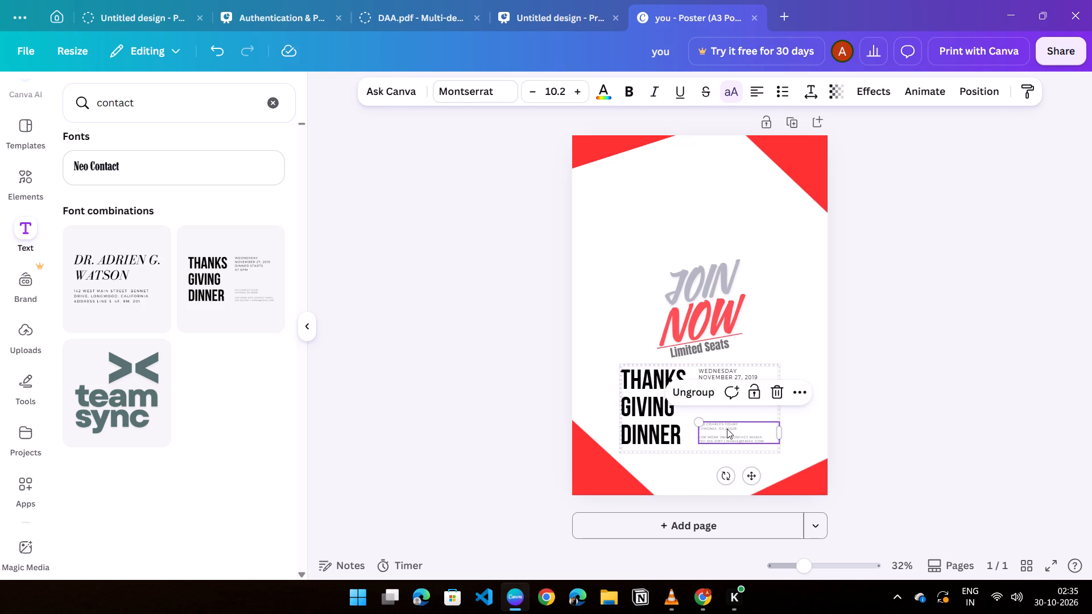
pyautogui.click(777, 392)
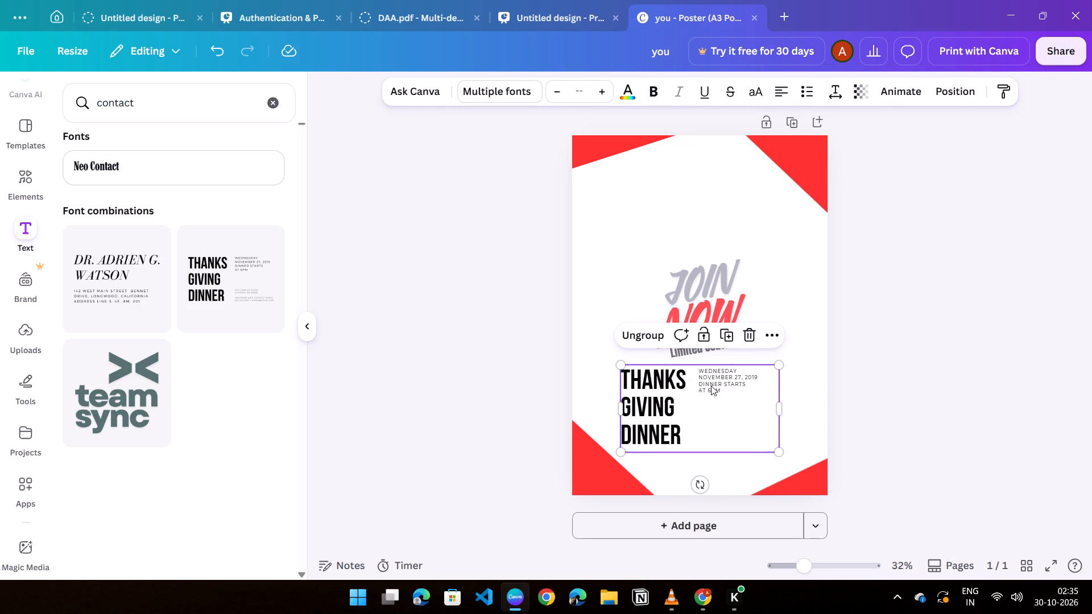
# Delete the large "THANKS GIVING DINNER" heading, keeping the date text beside it.
pyautogui.click(654, 398)
pyautogui.click(698, 339)
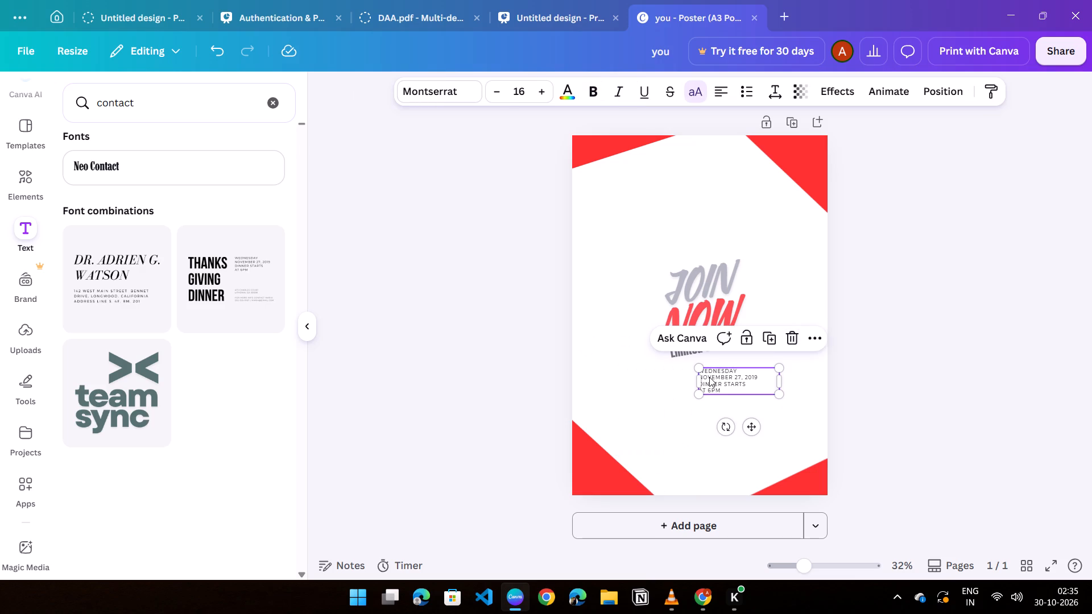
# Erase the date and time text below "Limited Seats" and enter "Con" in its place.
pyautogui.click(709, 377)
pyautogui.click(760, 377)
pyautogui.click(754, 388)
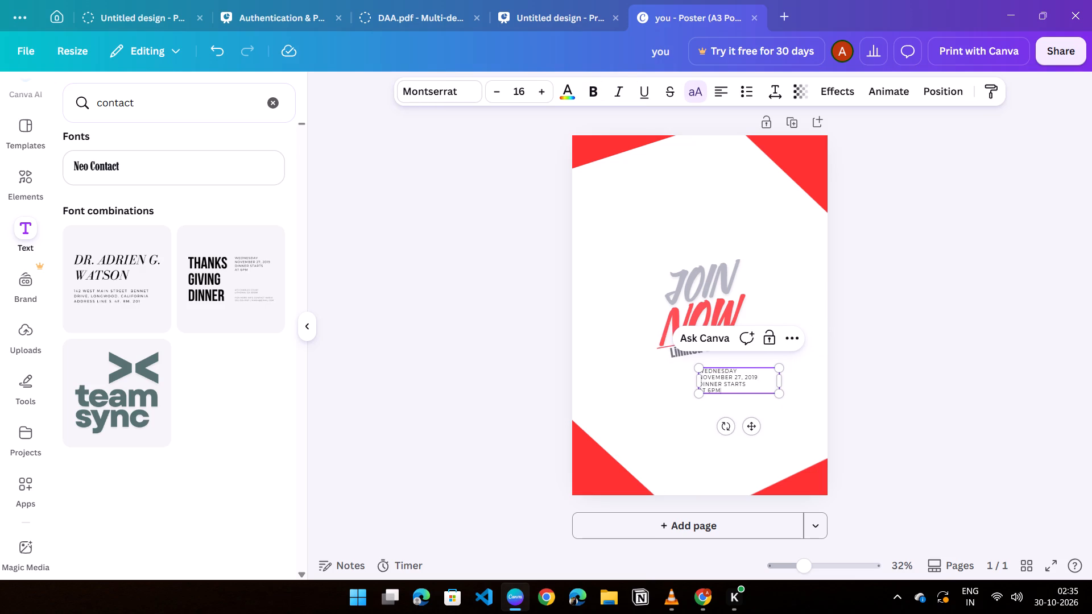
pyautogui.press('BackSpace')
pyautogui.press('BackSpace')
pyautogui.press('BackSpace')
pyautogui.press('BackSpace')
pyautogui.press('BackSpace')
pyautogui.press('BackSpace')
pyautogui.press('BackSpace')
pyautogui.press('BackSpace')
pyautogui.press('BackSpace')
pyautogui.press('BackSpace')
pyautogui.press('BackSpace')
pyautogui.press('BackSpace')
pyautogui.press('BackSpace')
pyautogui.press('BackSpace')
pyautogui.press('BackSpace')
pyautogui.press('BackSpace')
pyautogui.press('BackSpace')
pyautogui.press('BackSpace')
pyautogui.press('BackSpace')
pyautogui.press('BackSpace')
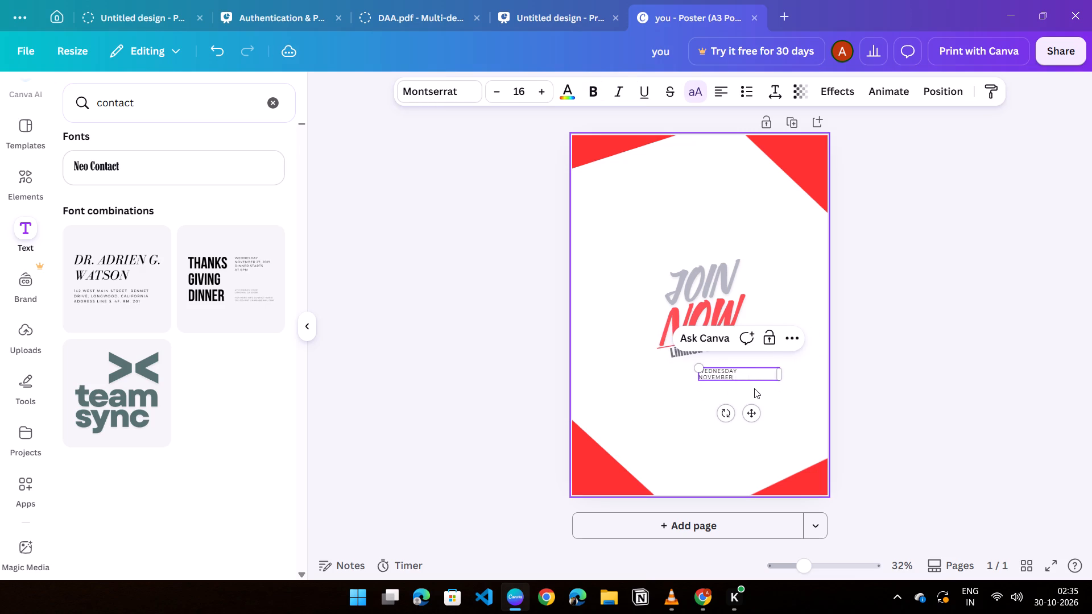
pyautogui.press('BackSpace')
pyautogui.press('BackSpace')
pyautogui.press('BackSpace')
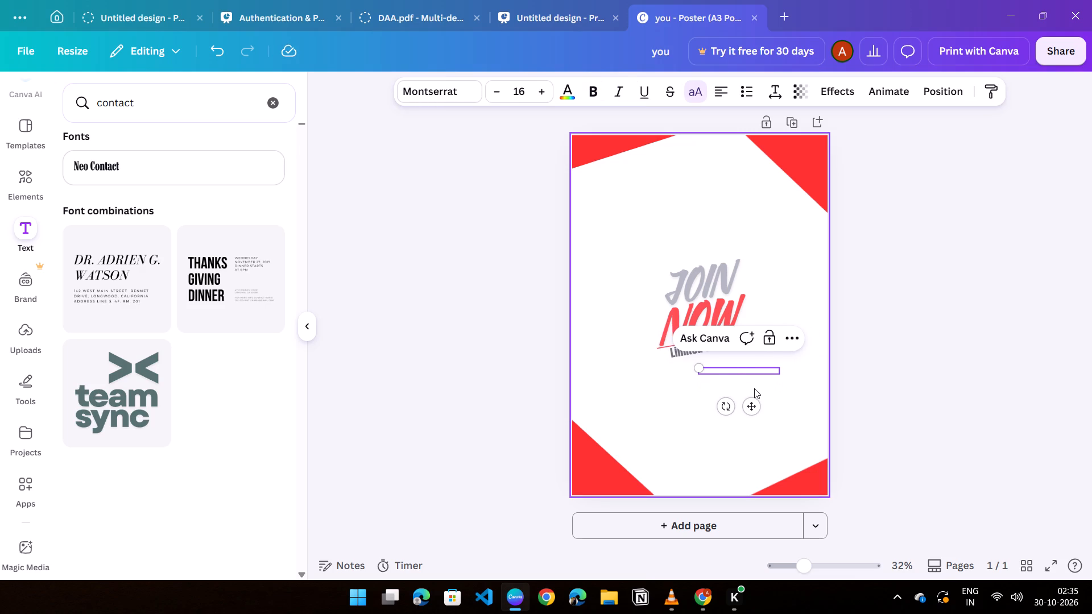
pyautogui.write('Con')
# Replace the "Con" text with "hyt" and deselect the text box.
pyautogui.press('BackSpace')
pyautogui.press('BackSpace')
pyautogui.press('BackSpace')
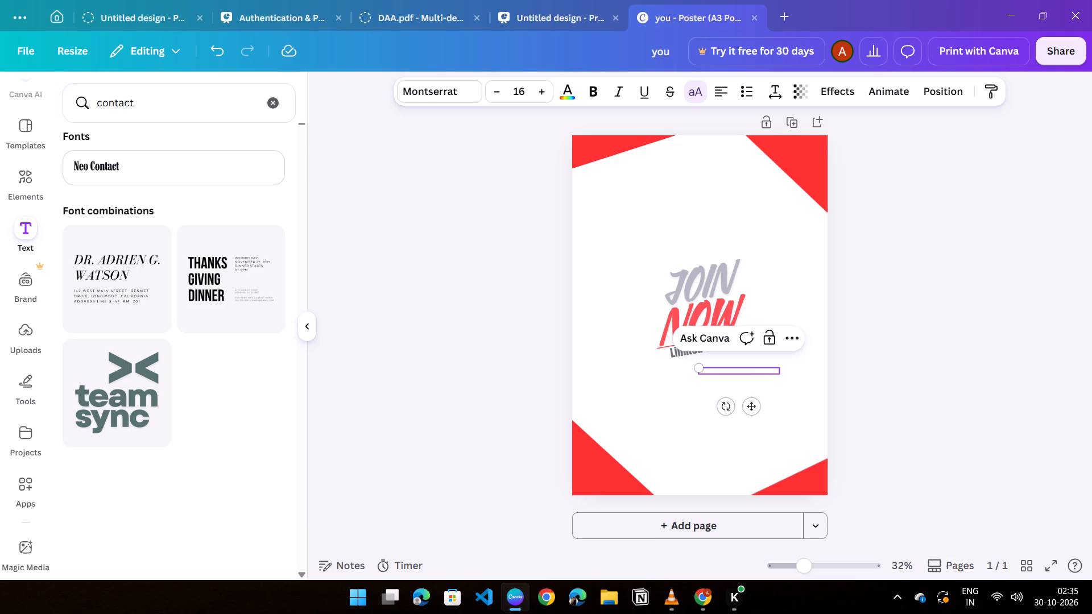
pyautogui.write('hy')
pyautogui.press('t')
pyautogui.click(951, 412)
# Delete the small "hyt" text box below "Limited Seats".
pyautogui.click(706, 370)
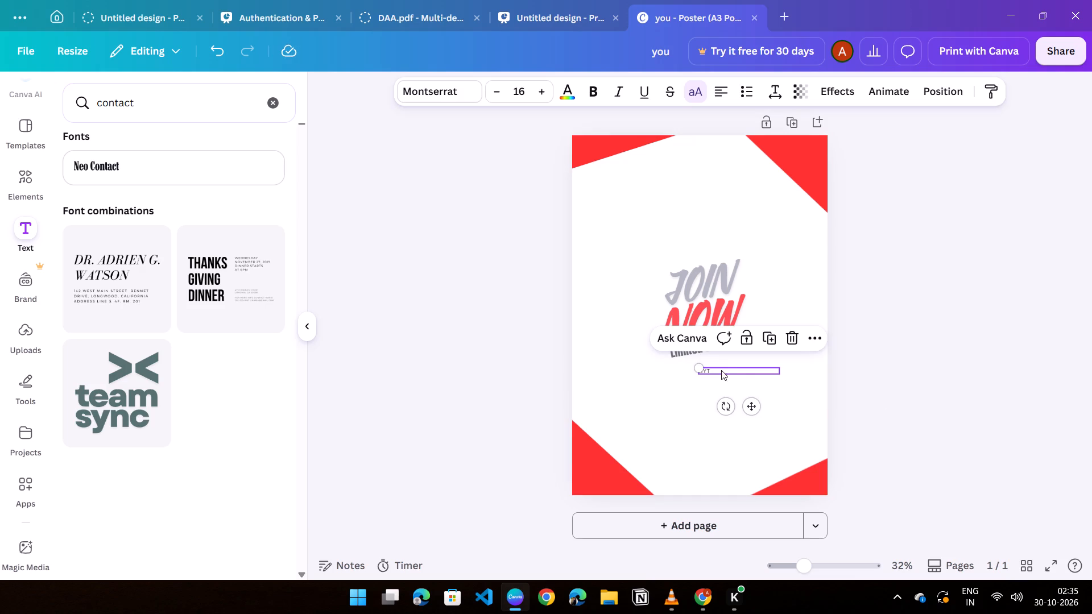
pyautogui.click(791, 333)
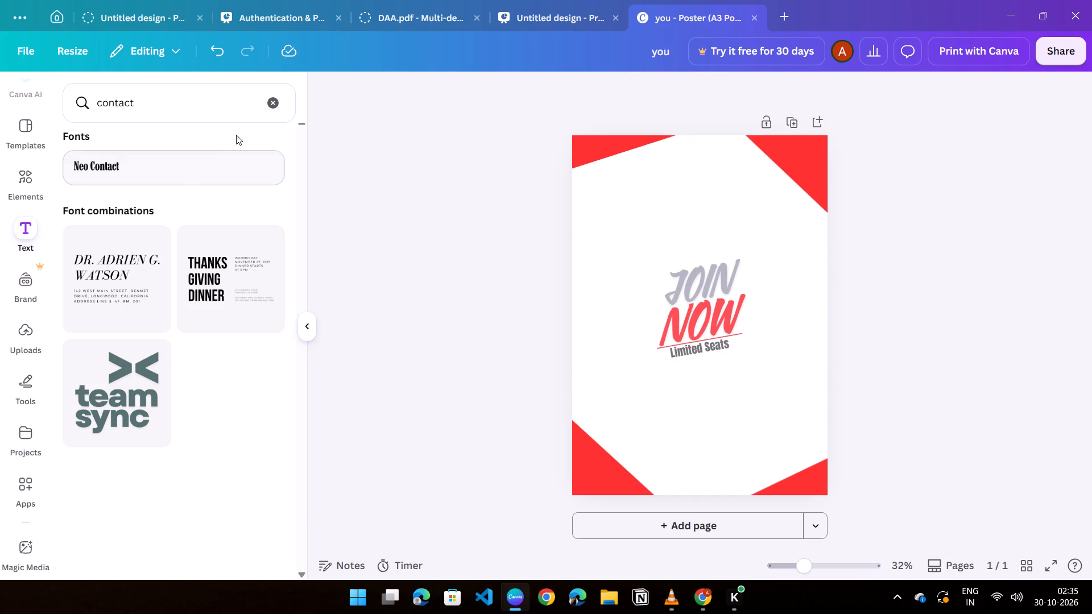
# Clear the text search and browse the full range of font combinations for one that suits the contact details.
pyautogui.click(277, 102)
pyautogui.scroll(-3, 158, 366)
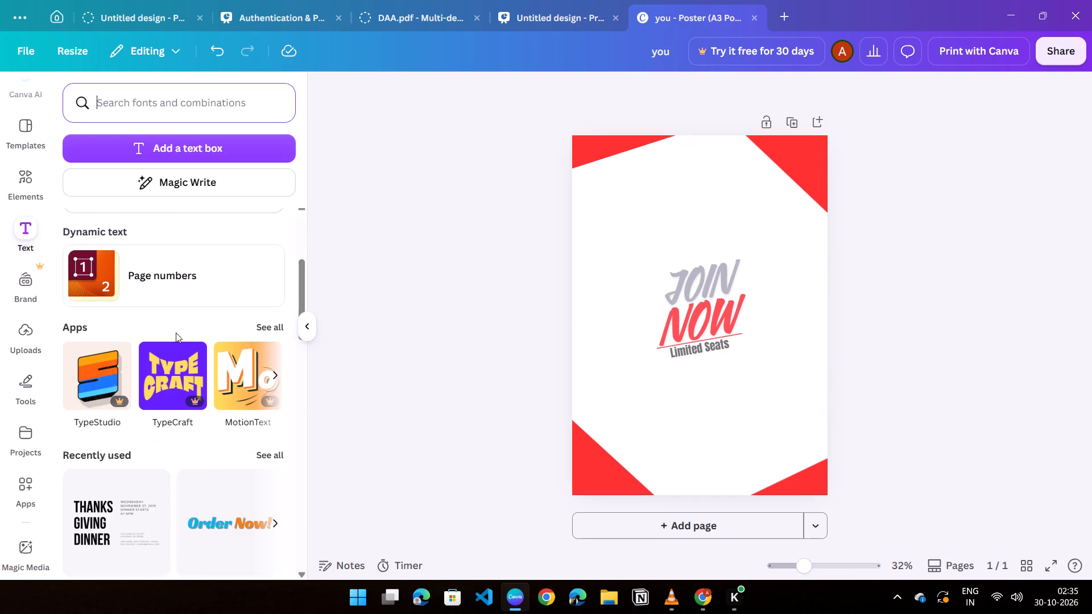
pyautogui.scroll(6, 172, 272)
pyautogui.scroll(-7, 151, 333)
pyautogui.scroll(1, 152, 335)
pyautogui.scroll(-7, 152, 335)
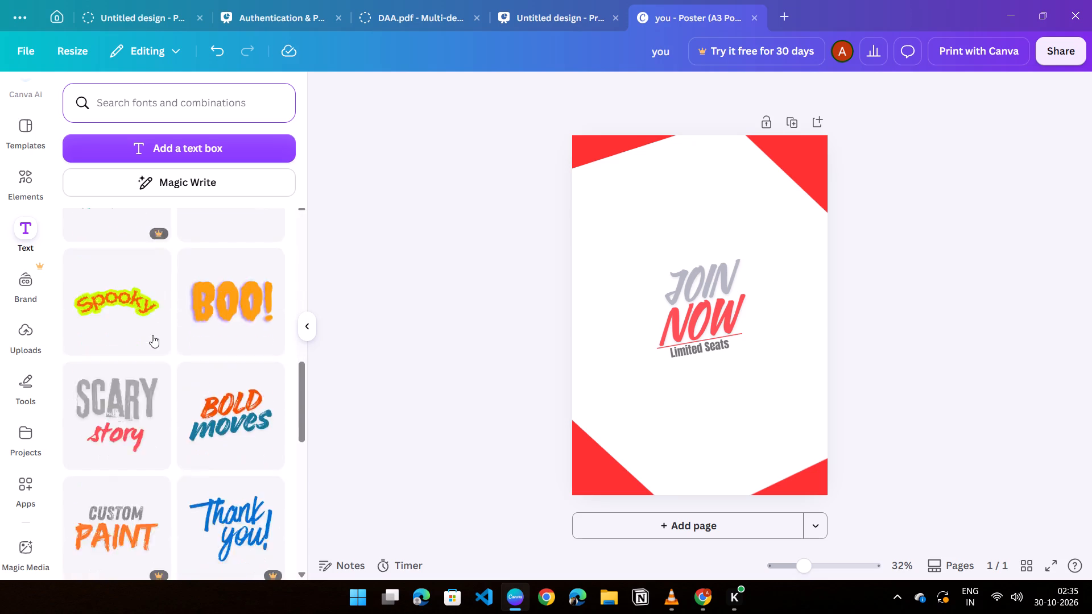
pyautogui.scroll(4, 152, 335)
pyautogui.scroll(-10, 152, 335)
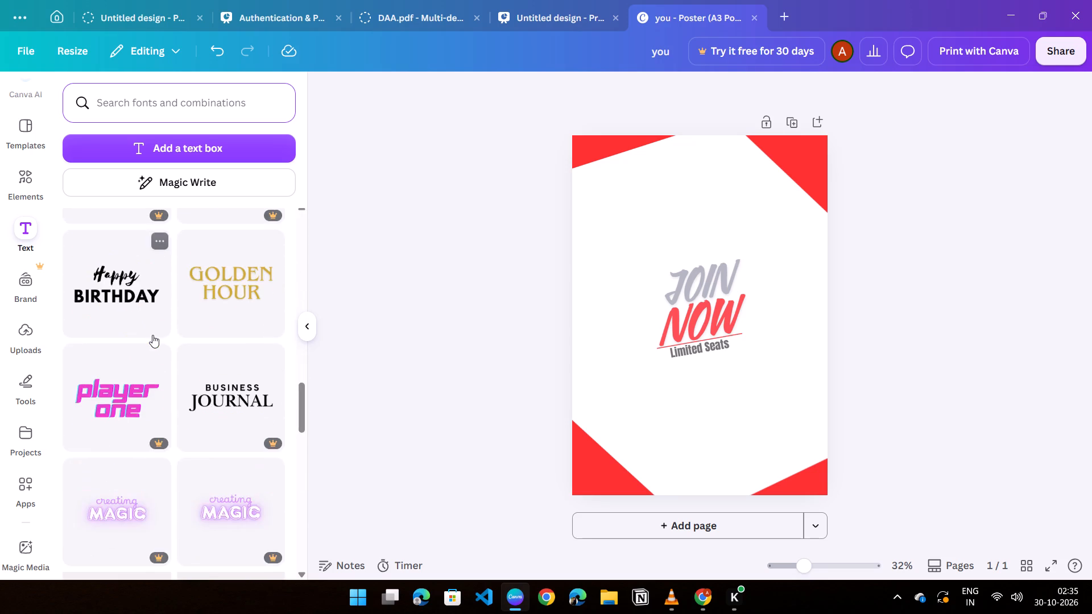
pyautogui.scroll(-4, 152, 335)
pyautogui.scroll(3, 152, 335)
pyautogui.scroll(-5, 152, 335)
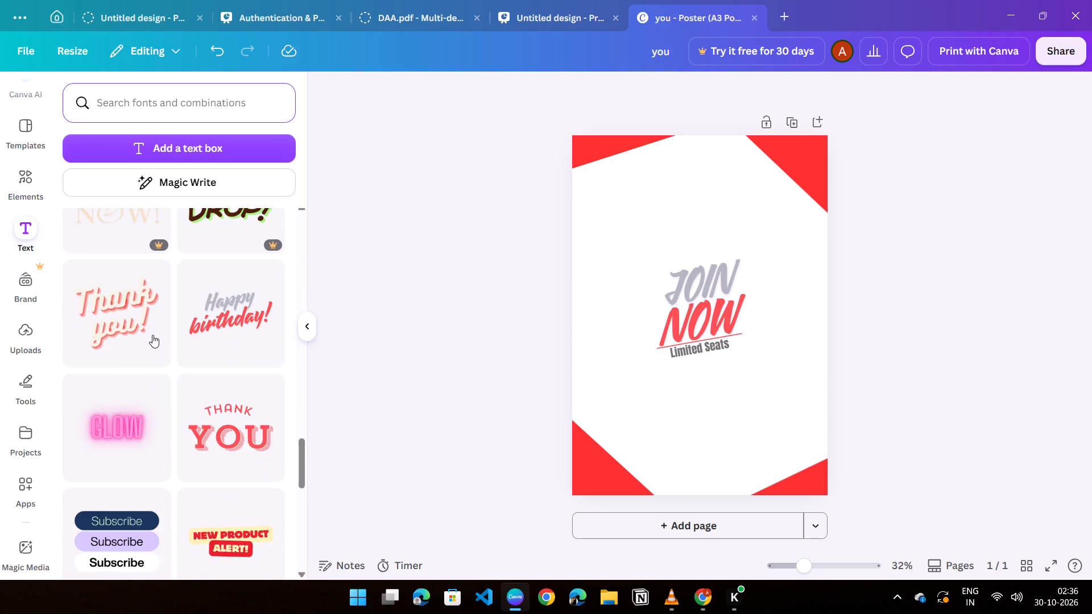
pyautogui.scroll(-8, 152, 335)
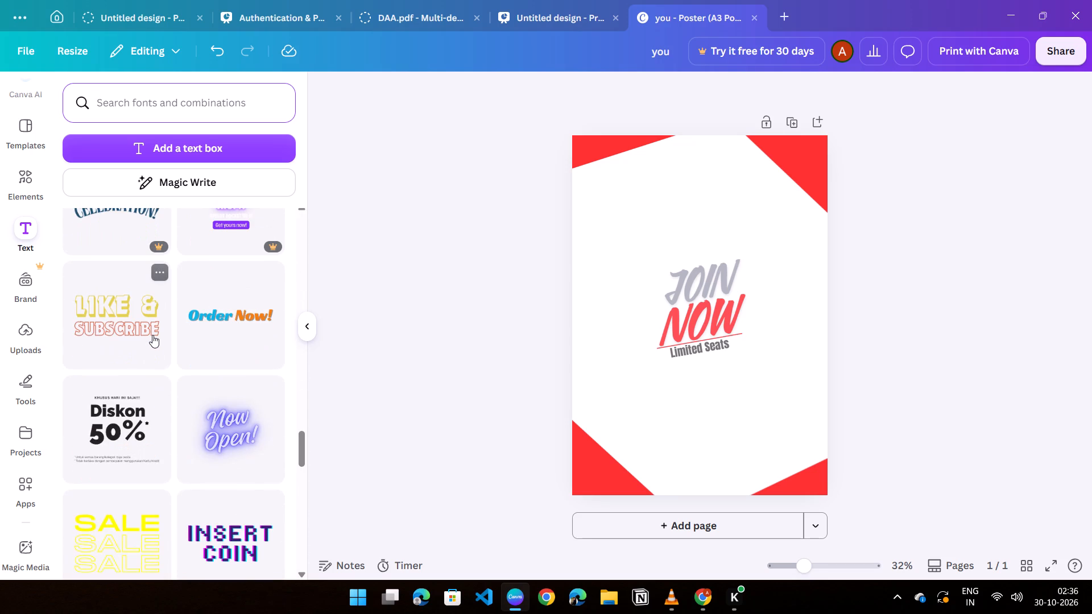
pyautogui.scroll(-10, 152, 335)
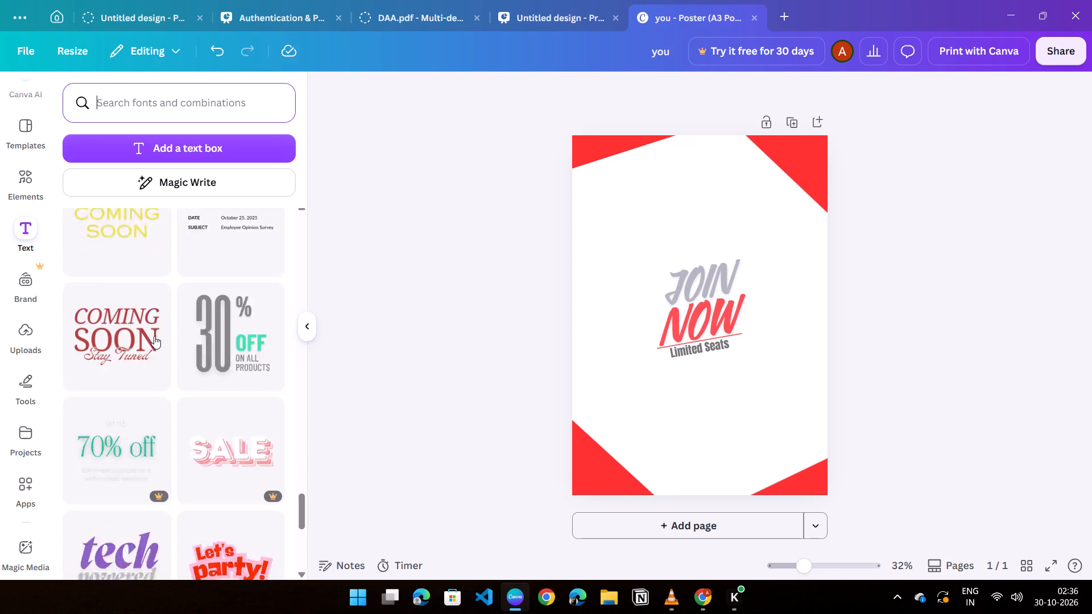
pyautogui.scroll(-8, 154, 336)
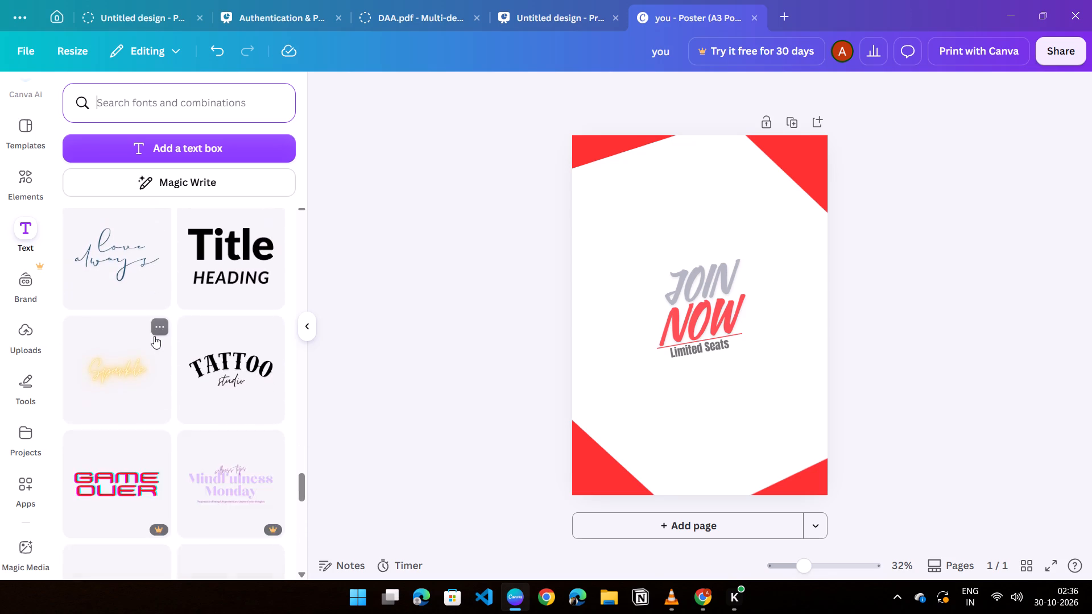
pyautogui.scroll(-7, 154, 336)
pyautogui.scroll(2, 154, 333)
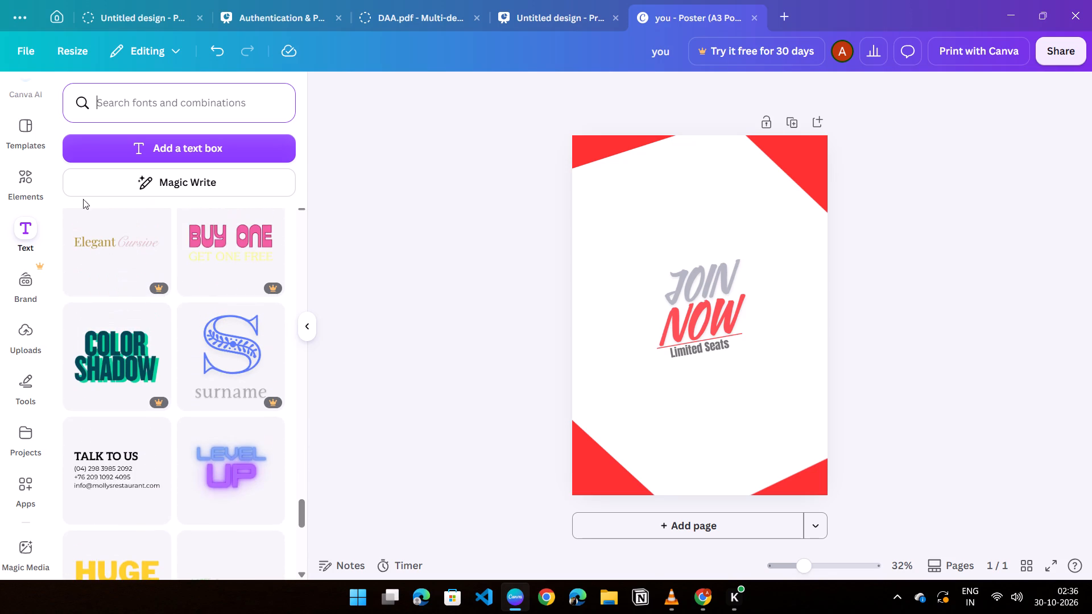
# Browse the shape categories in the elements library, including flowchart shapes, speech bubbles and the full cogs set.
pyautogui.click(26, 185)
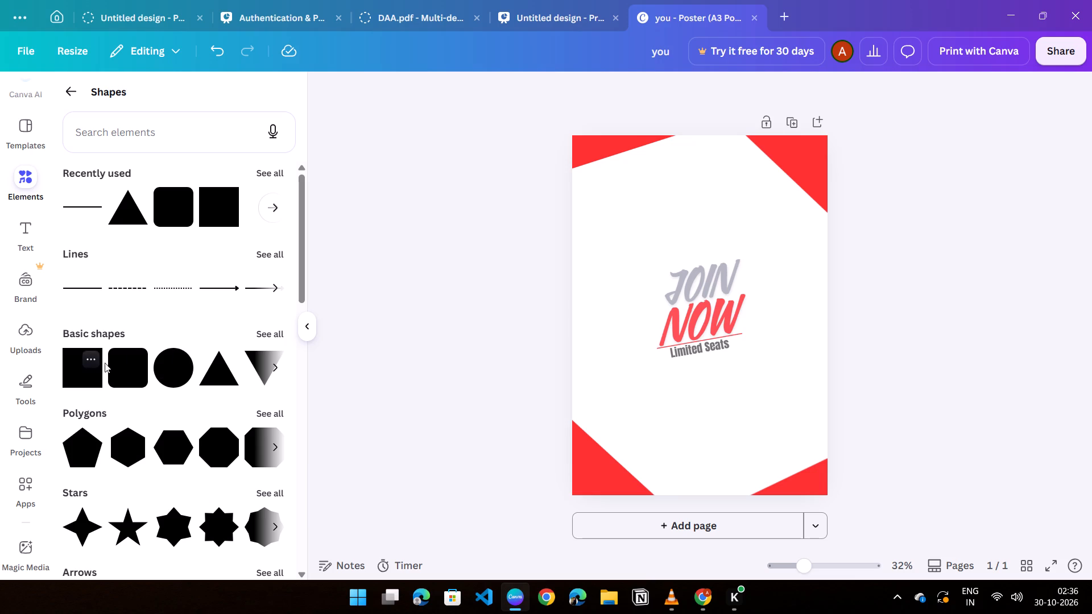
pyautogui.scroll(-3, 106, 363)
pyautogui.scroll(2, 188, 355)
pyautogui.scroll(-4, 196, 355)
pyautogui.scroll(4, 196, 355)
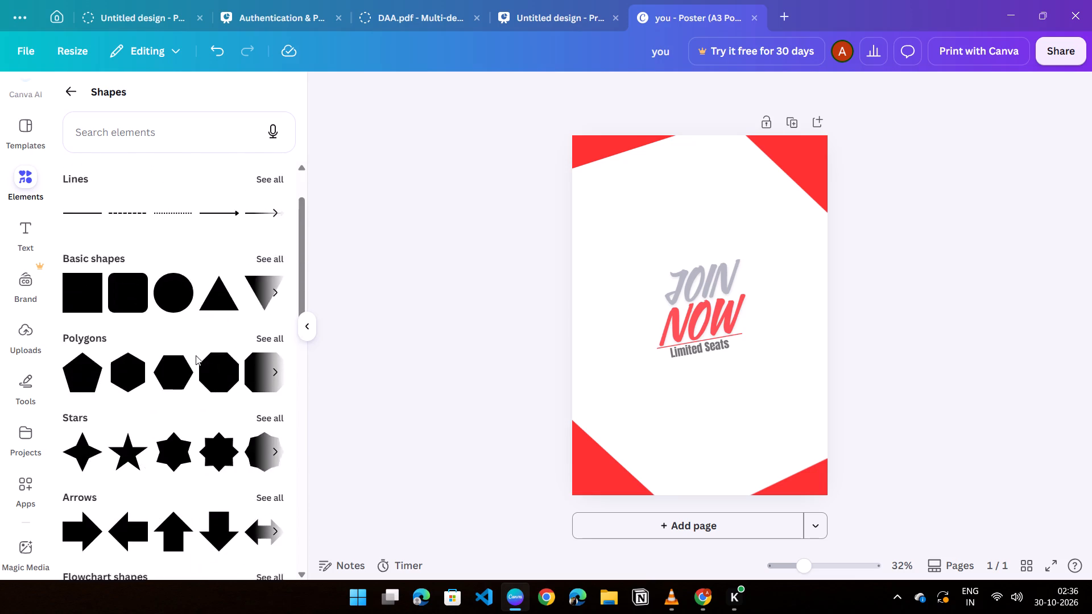
pyautogui.scroll(-4, 196, 355)
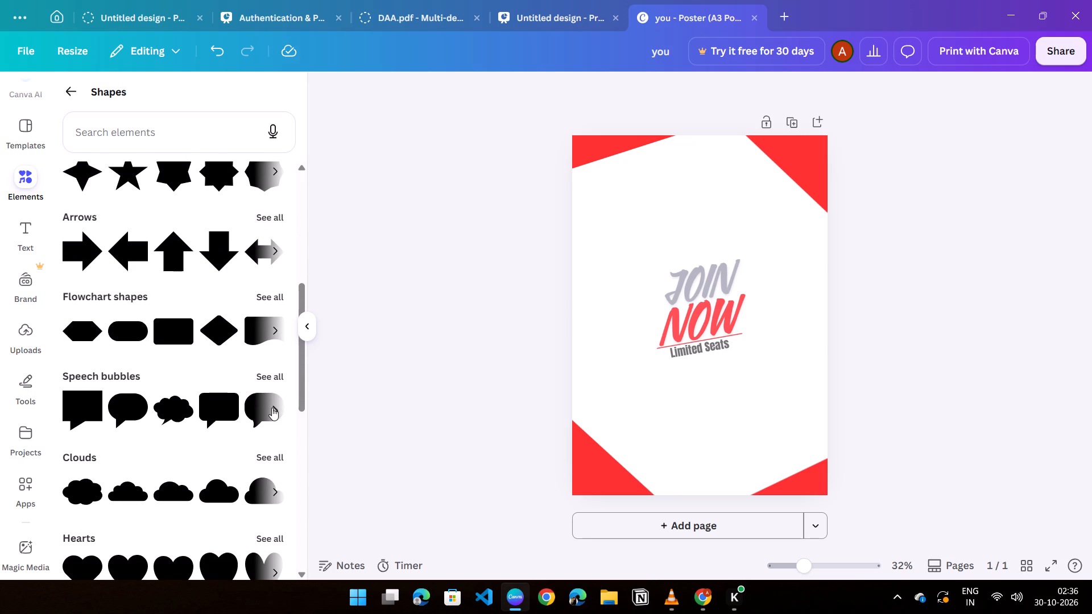
pyautogui.click(272, 408)
pyautogui.click(266, 326)
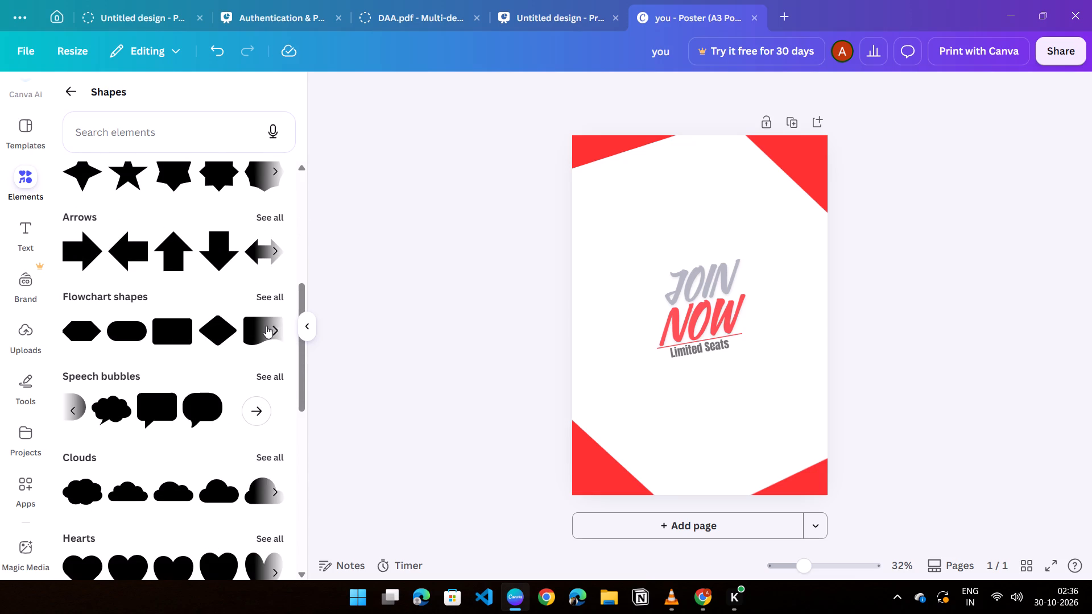
pyautogui.scroll(-10, 216, 384)
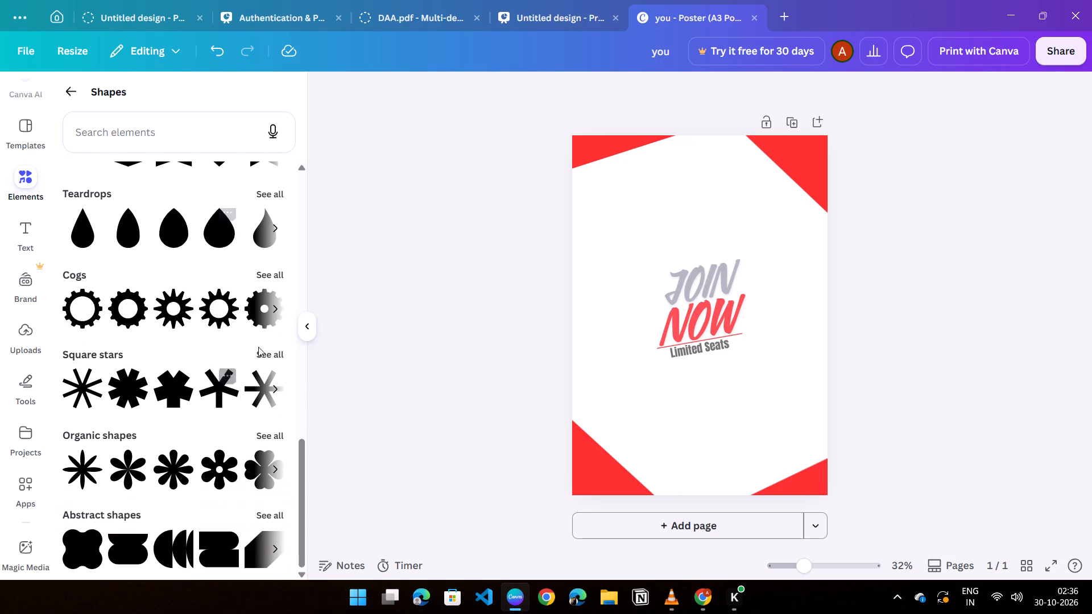
pyautogui.click(277, 309)
pyautogui.click(270, 309)
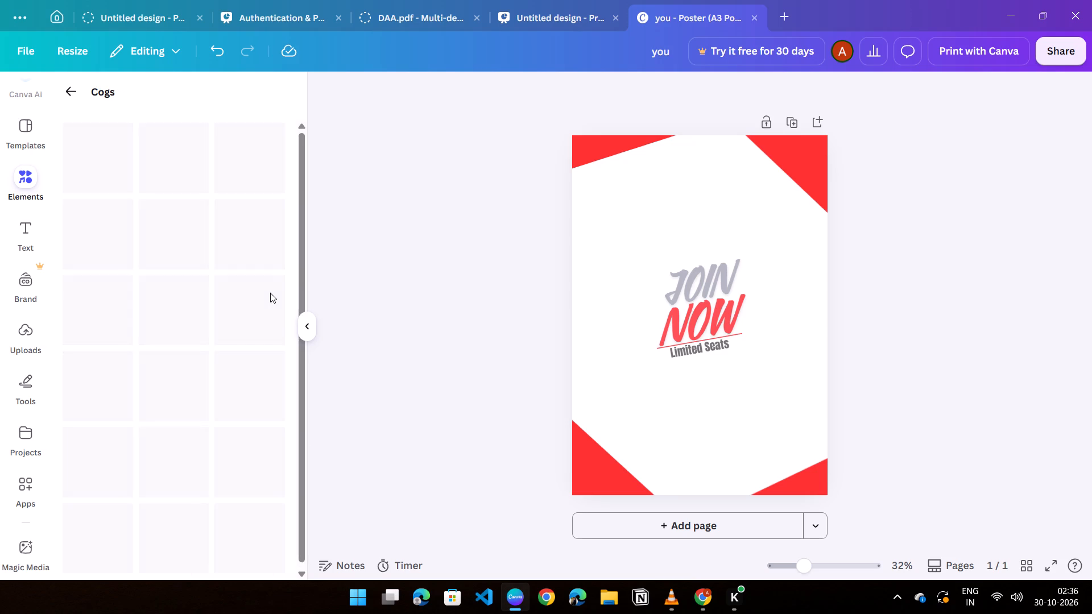
pyautogui.scroll(-3, 185, 347)
pyautogui.click(65, 96)
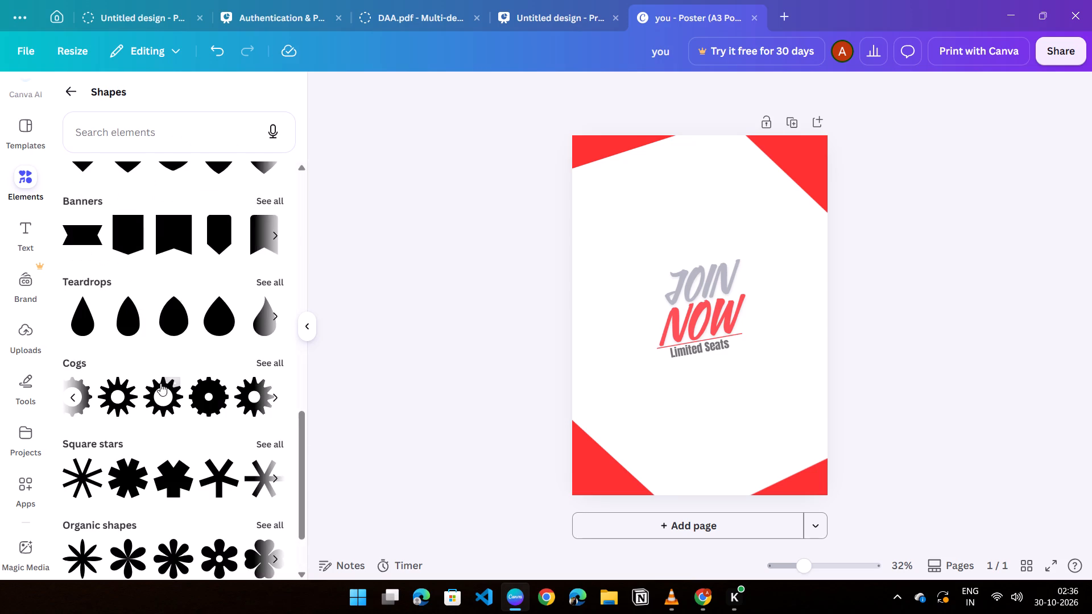
pyautogui.scroll(-6, 160, 393)
pyautogui.scroll(7, 159, 402)
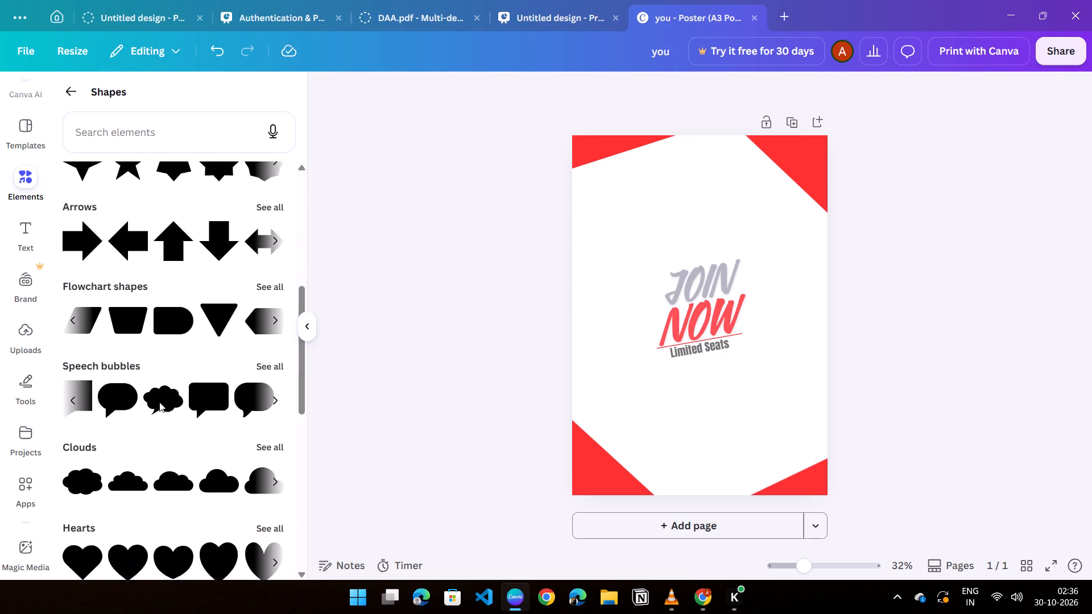
pyautogui.scroll(-2, 159, 402)
pyautogui.scroll(8, 159, 402)
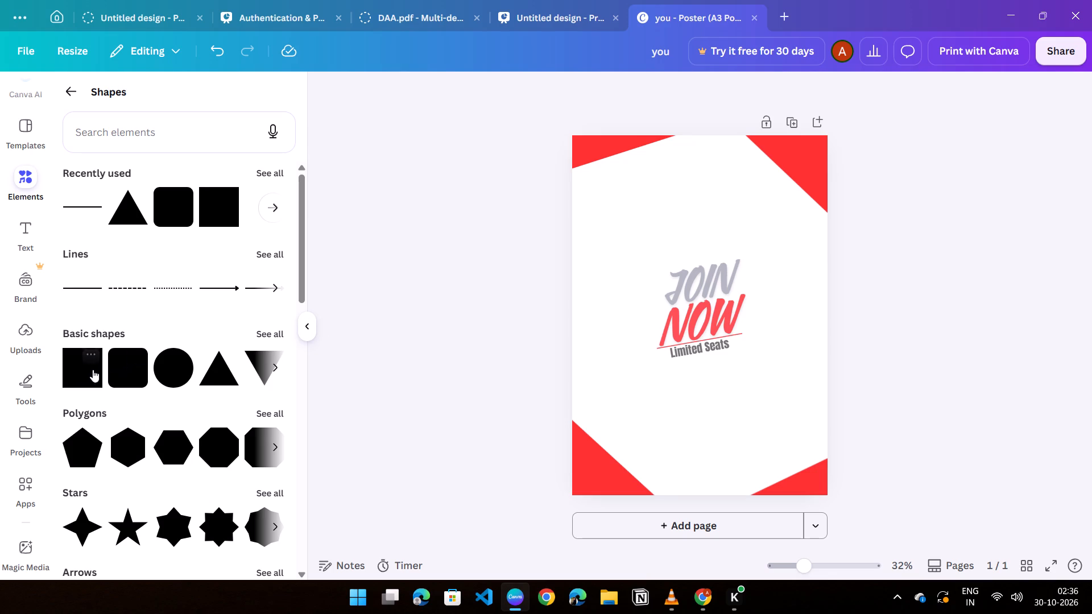
# Add a square from the basic shapes and place it above the "JOIN NOW" headline, between the two upper red triangles.
pyautogui.click(88, 371)
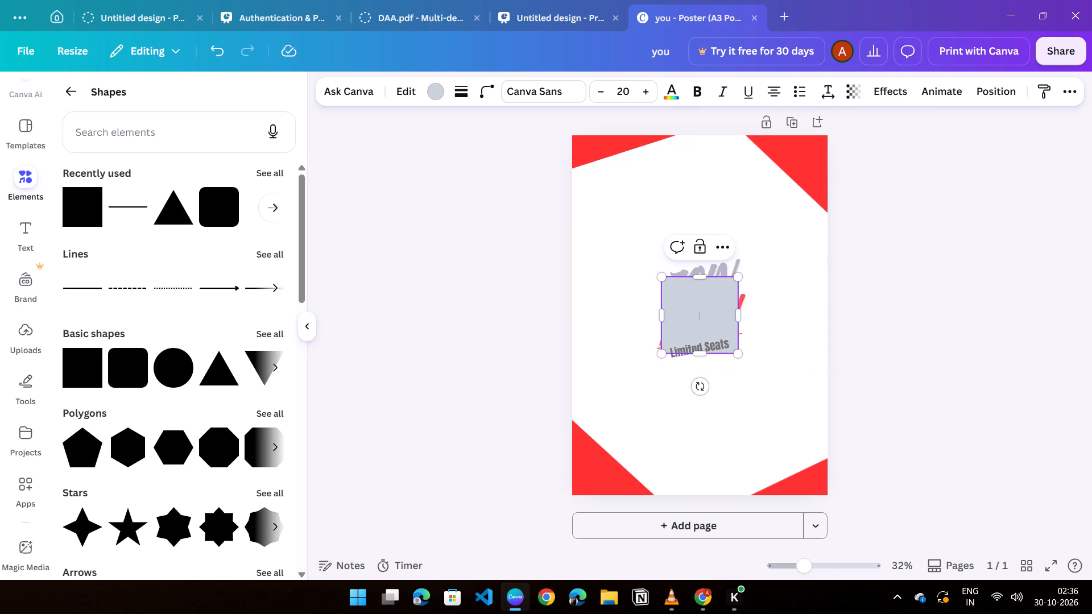
pyautogui.moveTo(706, 319); pyautogui.dragTo(742, 385)
pyautogui.moveTo(693, 304); pyautogui.dragTo(741, 334)
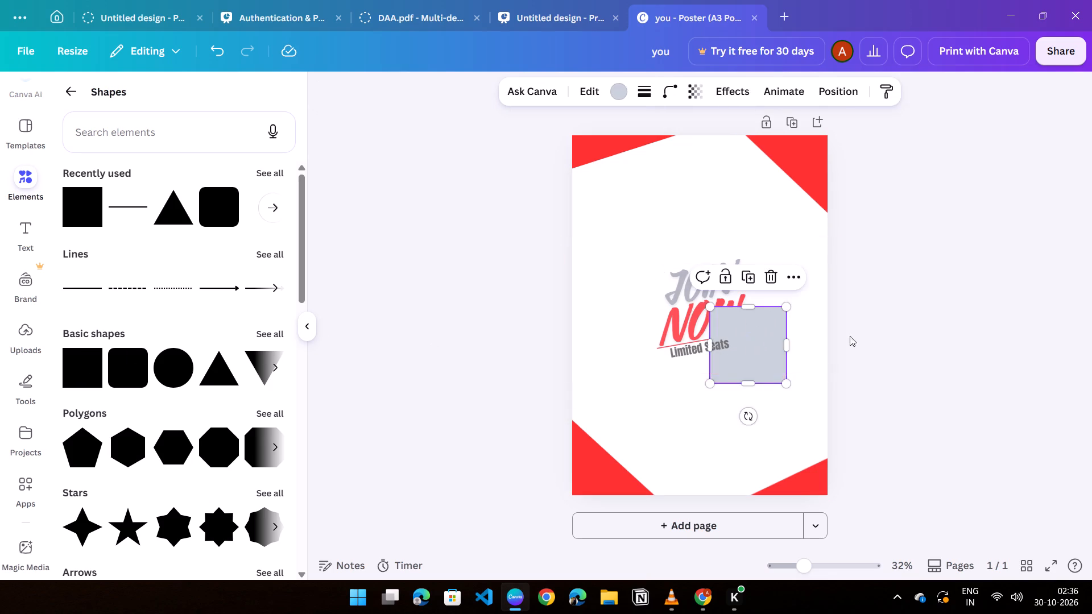
pyautogui.click(962, 329)
pyautogui.moveTo(748, 353); pyautogui.dragTo(787, 414)
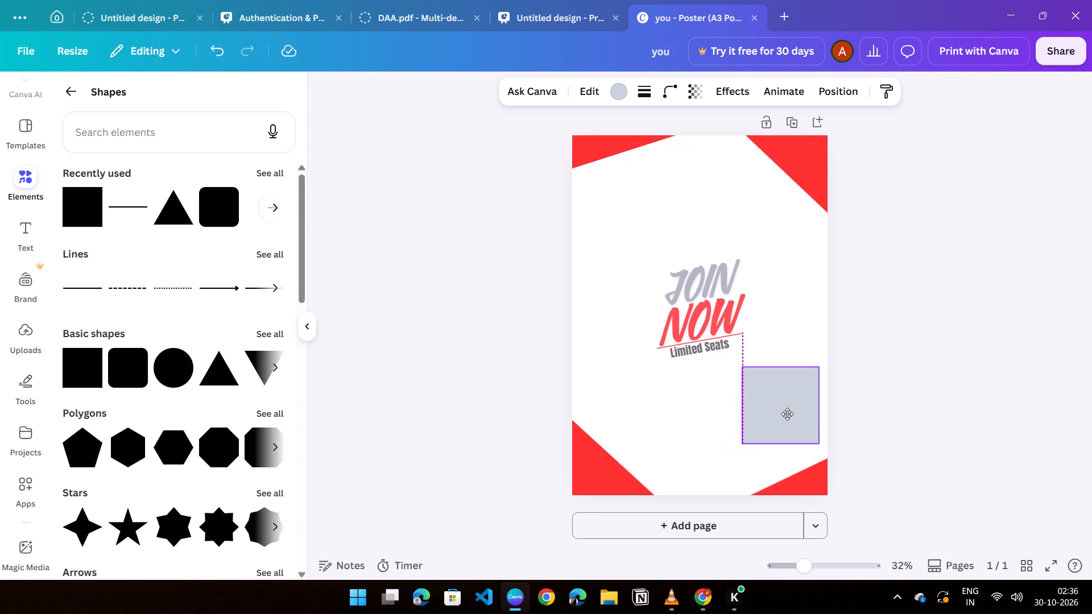
pyautogui.moveTo(787, 414); pyautogui.dragTo(787, 311)
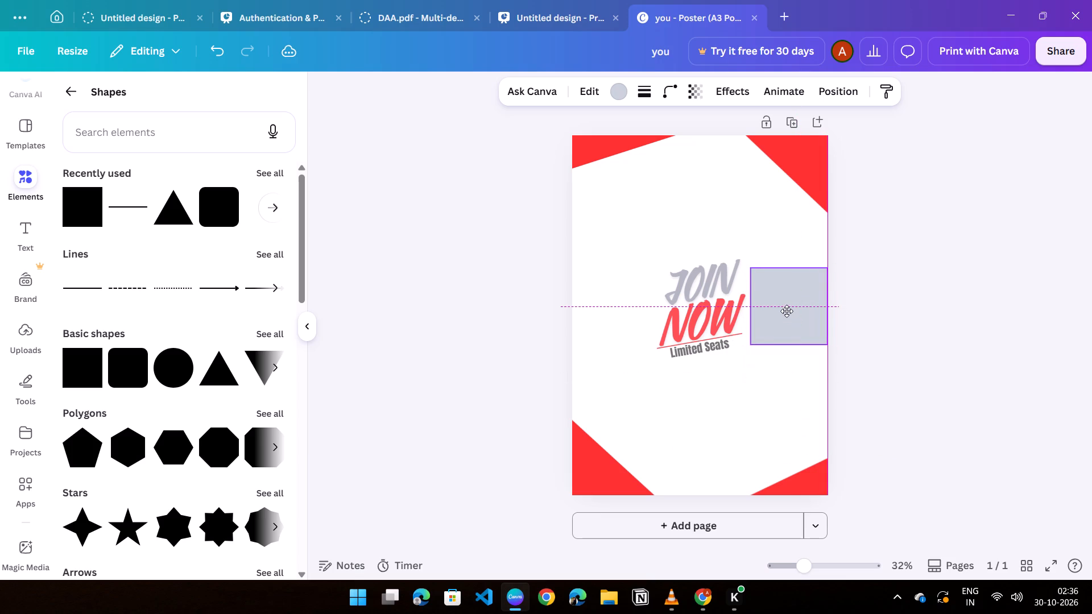
pyautogui.moveTo(787, 311); pyautogui.dragTo(941, 358)
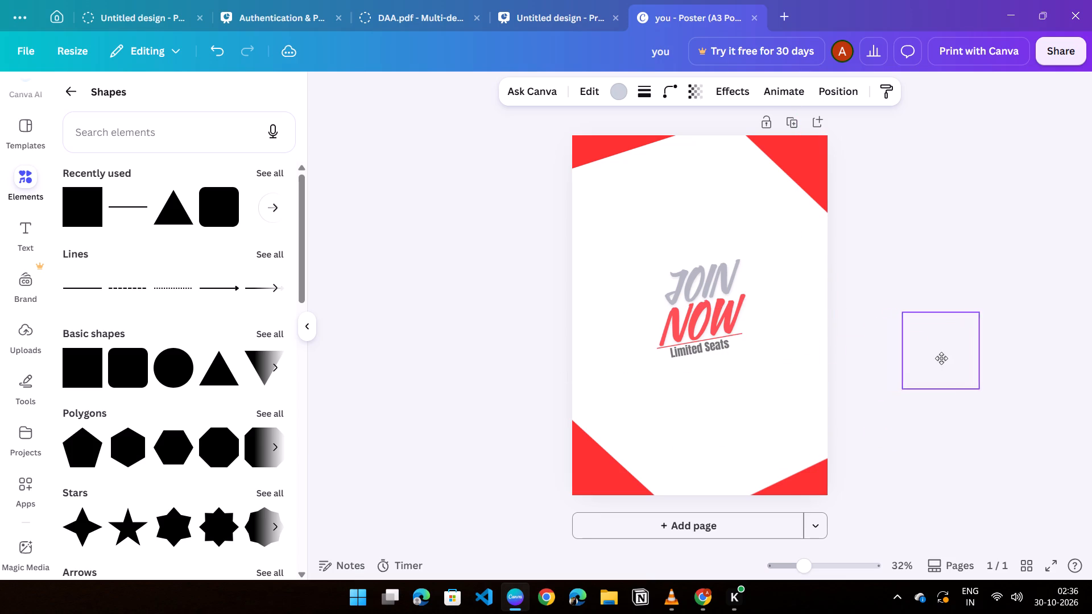
pyautogui.moveTo(941, 358); pyautogui.dragTo(703, 209)
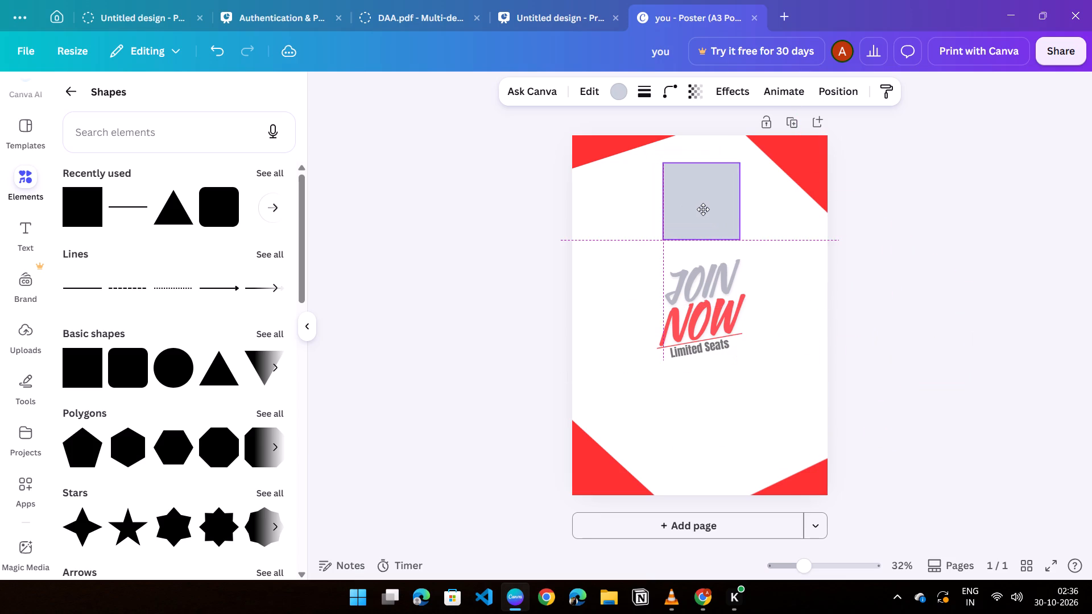
pyautogui.moveTo(703, 209); pyautogui.dragTo(706, 211)
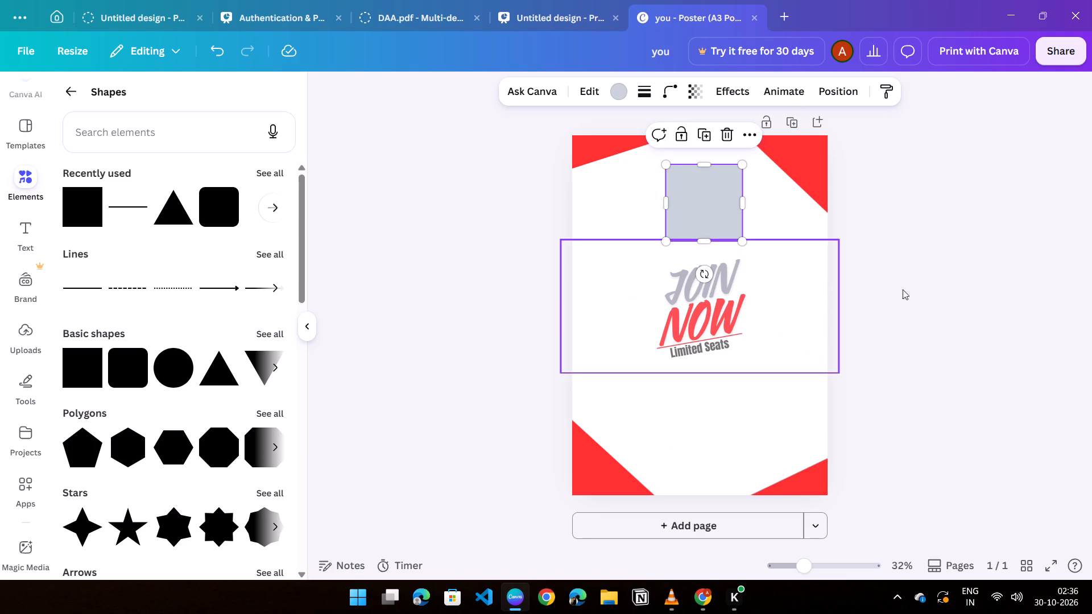
pyautogui.click(1001, 290)
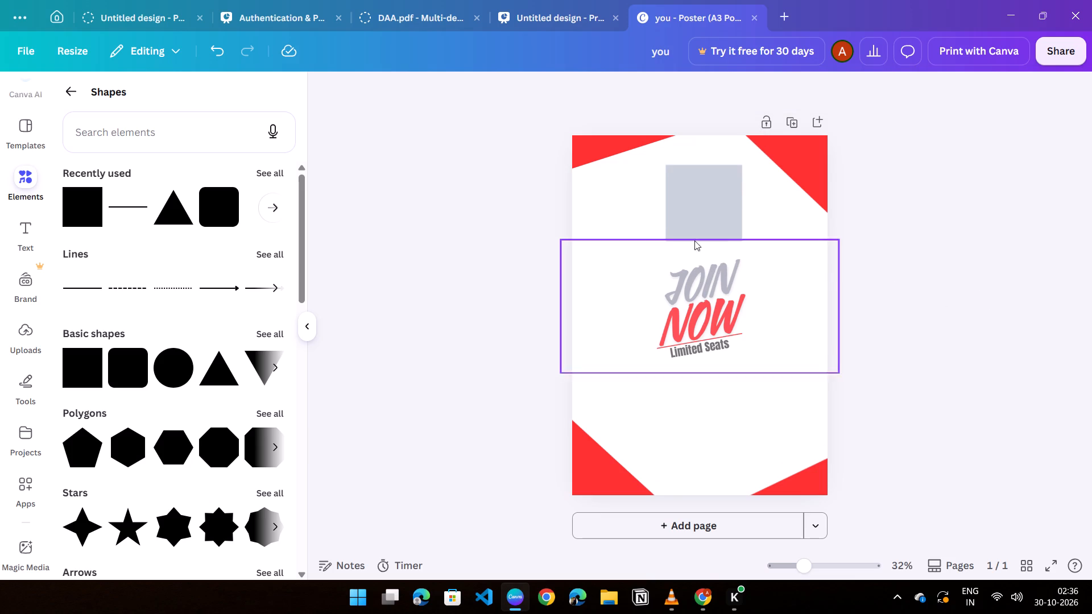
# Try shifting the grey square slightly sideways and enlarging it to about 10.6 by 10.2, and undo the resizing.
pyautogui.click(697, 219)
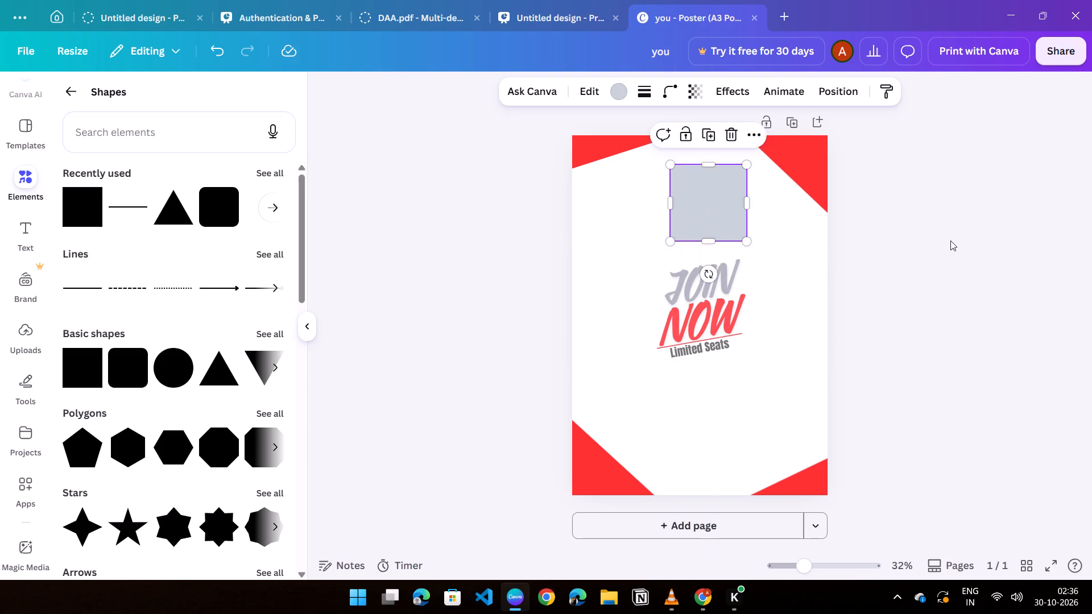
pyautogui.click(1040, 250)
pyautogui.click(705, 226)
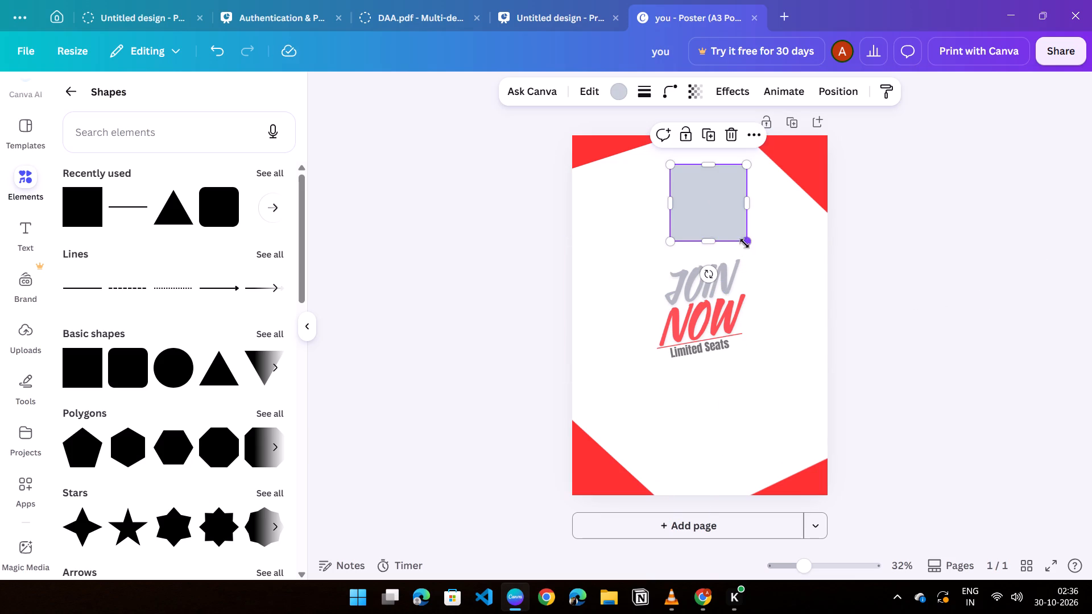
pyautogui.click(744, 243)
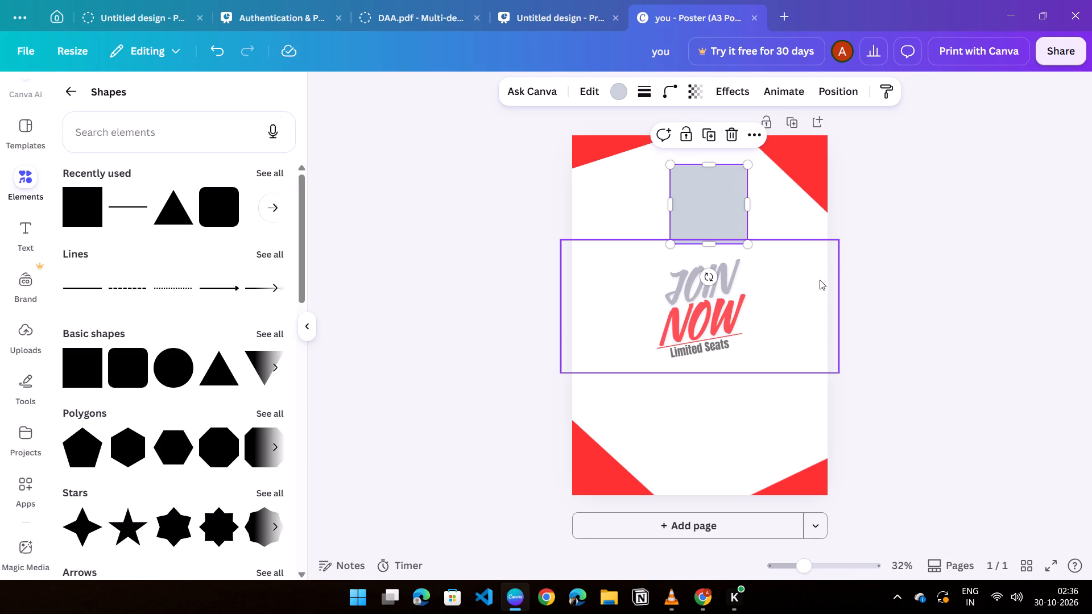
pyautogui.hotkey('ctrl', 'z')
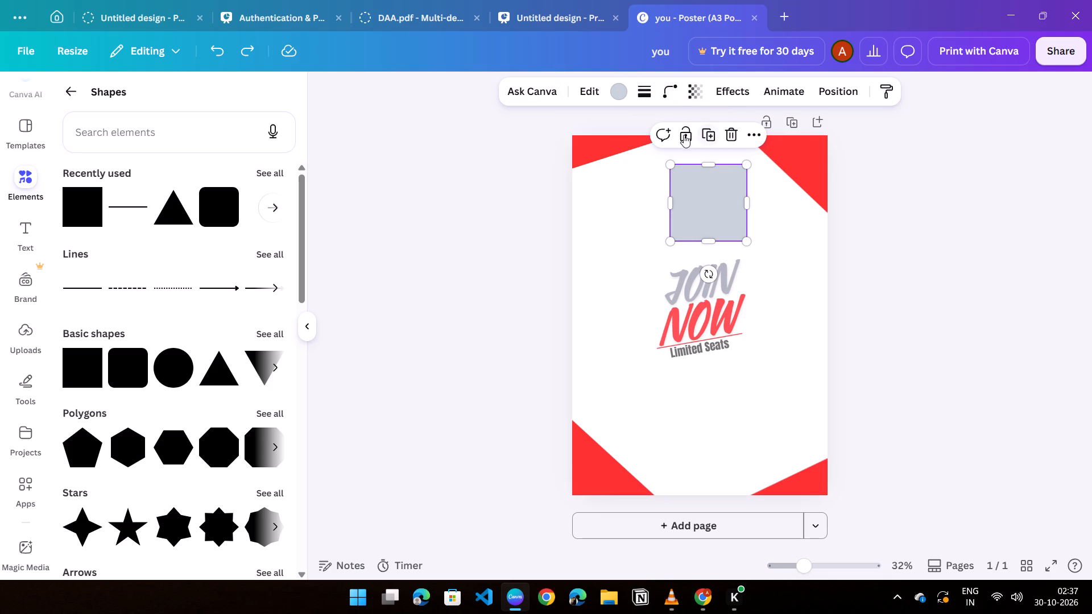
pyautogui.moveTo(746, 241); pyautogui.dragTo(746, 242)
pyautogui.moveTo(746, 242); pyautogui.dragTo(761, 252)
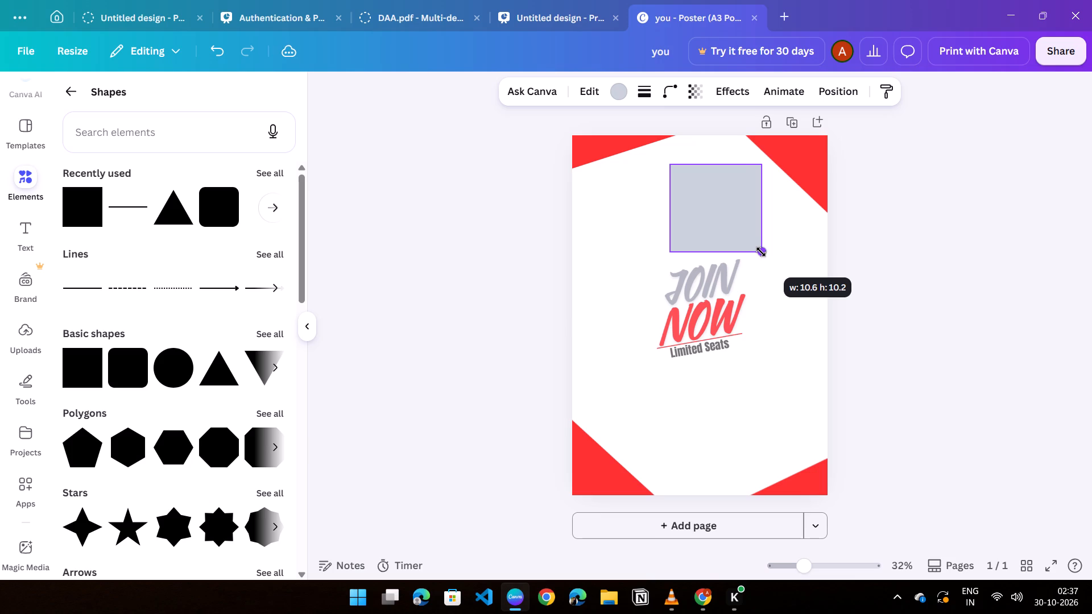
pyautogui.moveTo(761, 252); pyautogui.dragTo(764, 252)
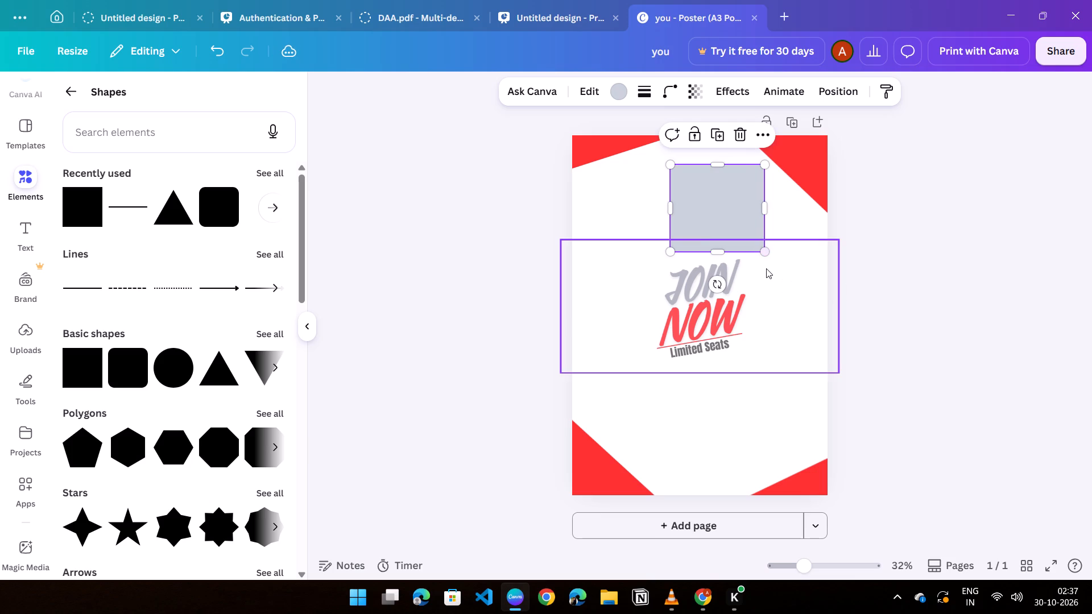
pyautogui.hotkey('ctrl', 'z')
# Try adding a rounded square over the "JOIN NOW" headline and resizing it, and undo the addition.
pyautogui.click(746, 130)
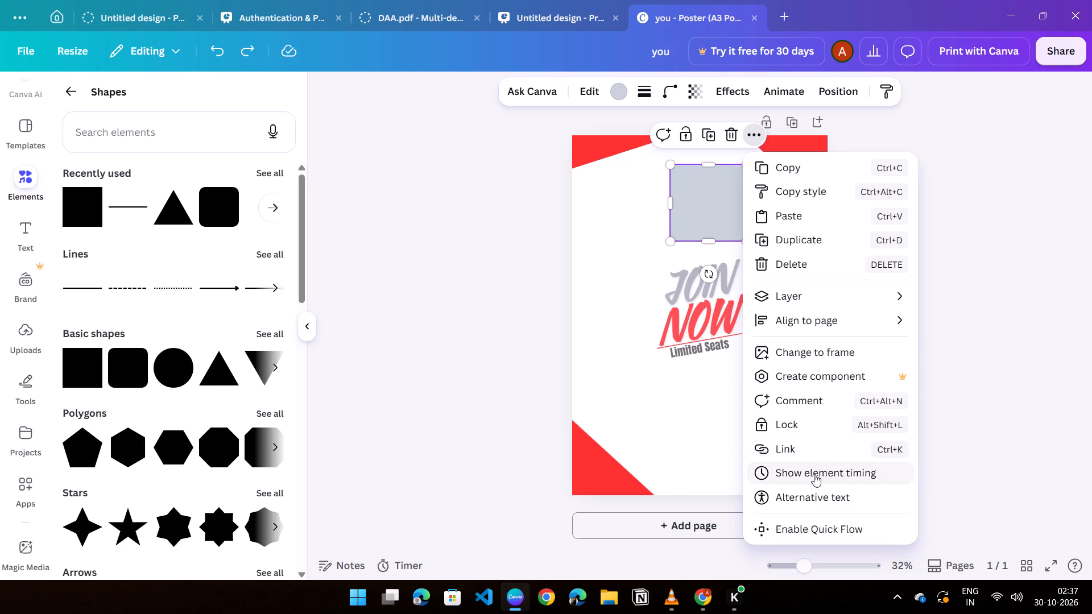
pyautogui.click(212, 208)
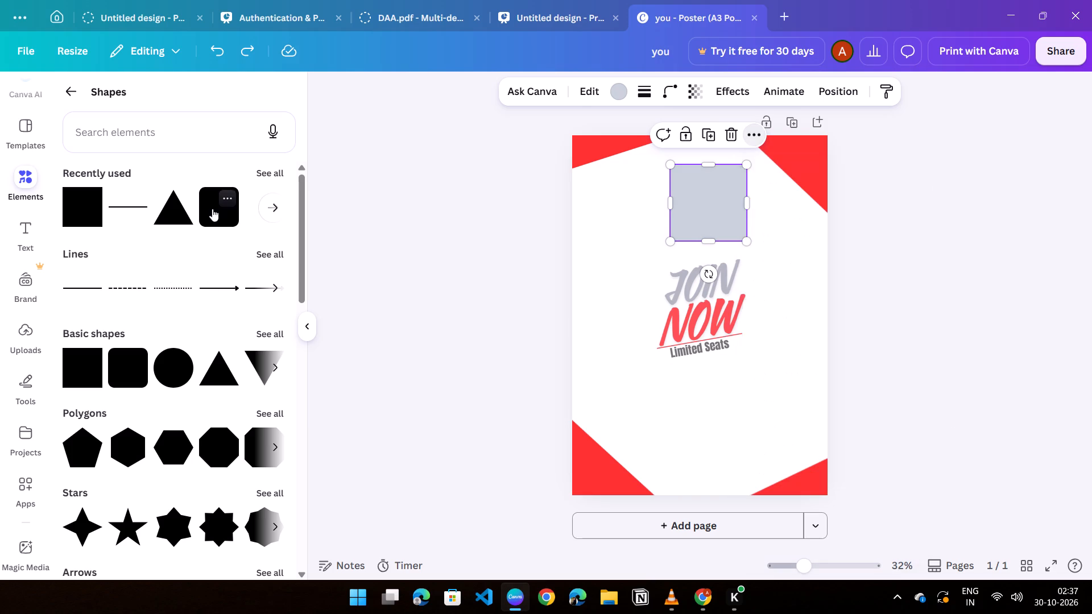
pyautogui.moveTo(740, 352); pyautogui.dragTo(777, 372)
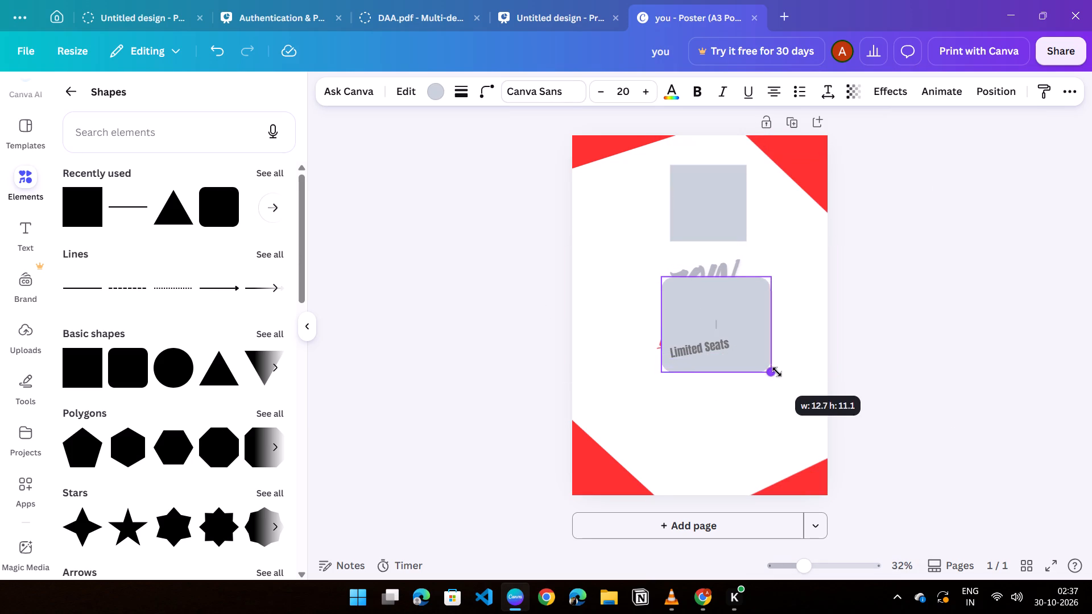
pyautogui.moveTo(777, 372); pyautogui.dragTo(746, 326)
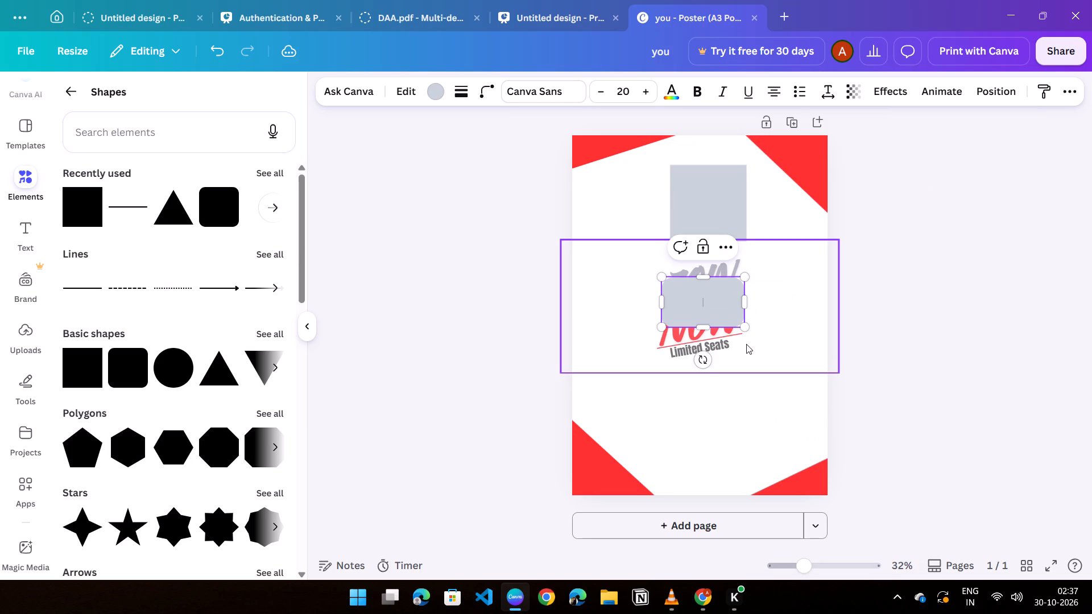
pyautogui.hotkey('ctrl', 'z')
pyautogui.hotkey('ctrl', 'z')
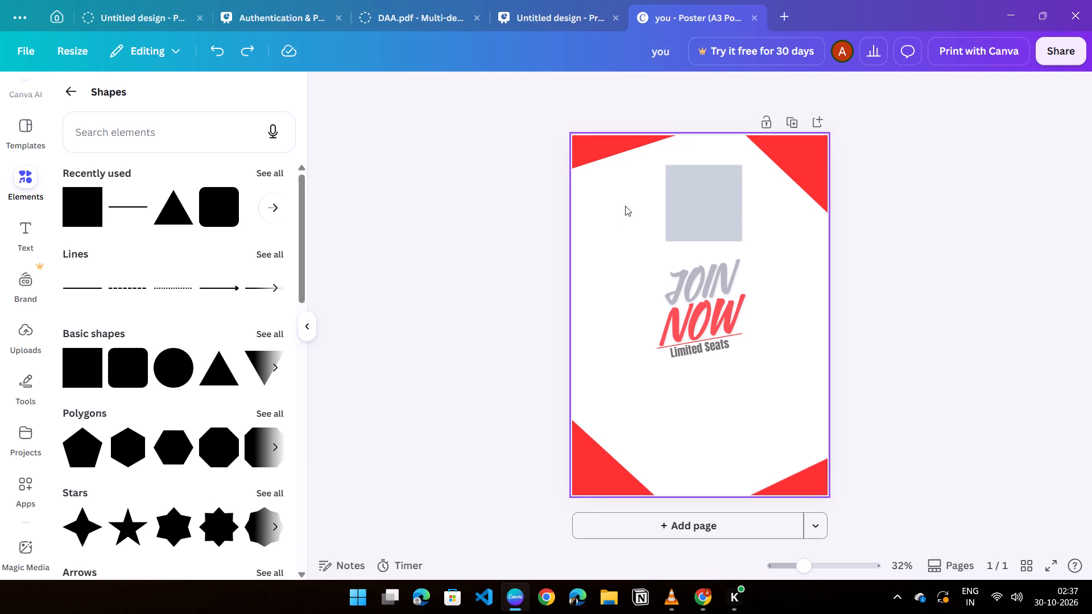
# Enlarge the grey square to about 10.9 by 10.4 and shift it slightly left above the "JOIN NOW" headline.
pyautogui.click(724, 200)
pyautogui.moveTo(744, 243); pyautogui.dragTo(762, 255)
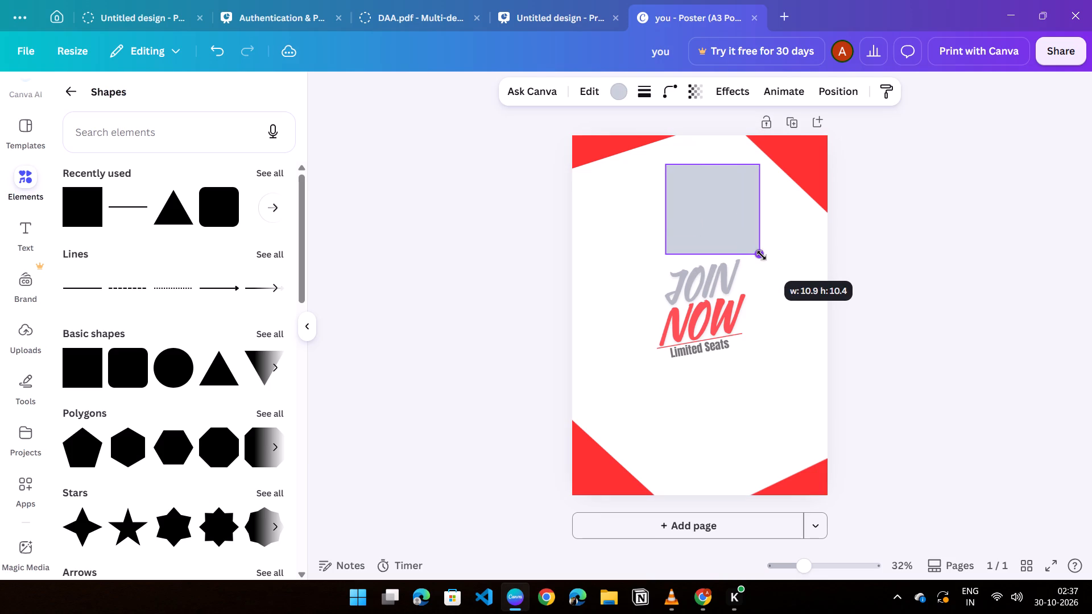
pyautogui.moveTo(762, 255); pyautogui.dragTo(763, 255)
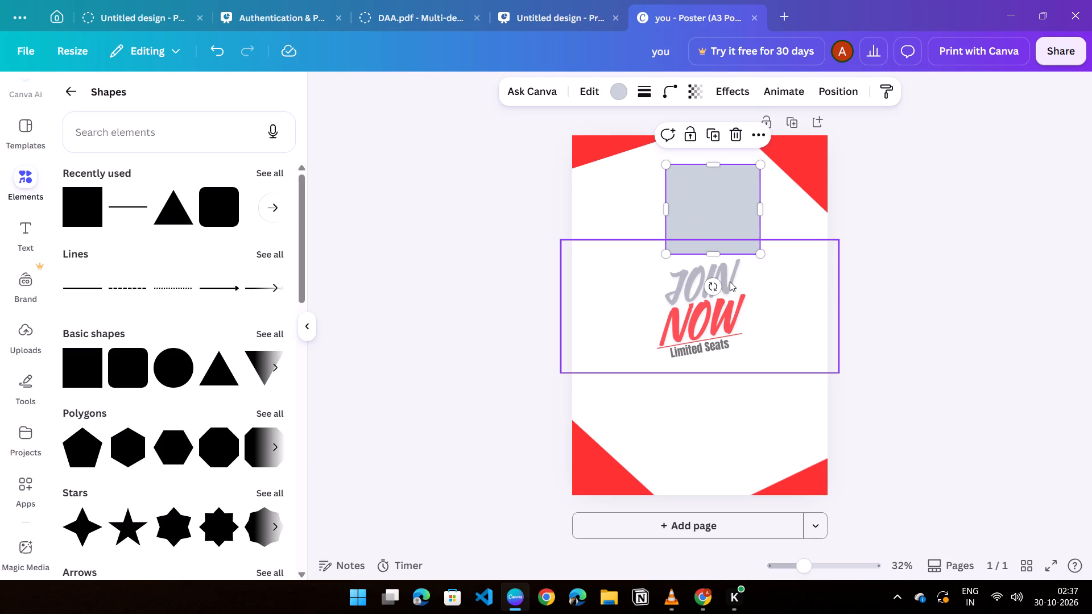
pyautogui.click(1086, 275)
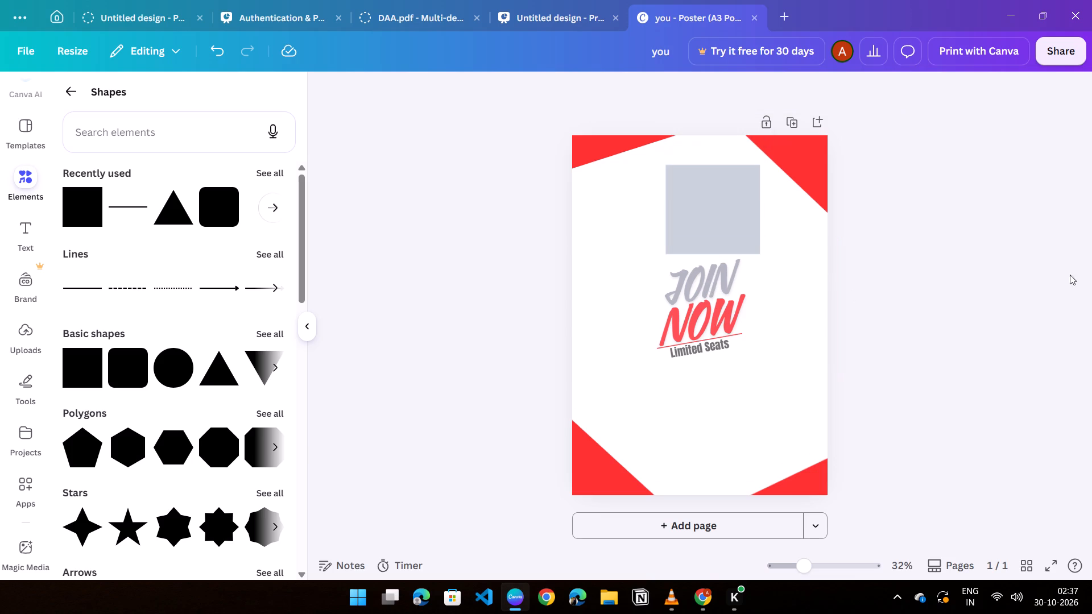
pyautogui.click(707, 223)
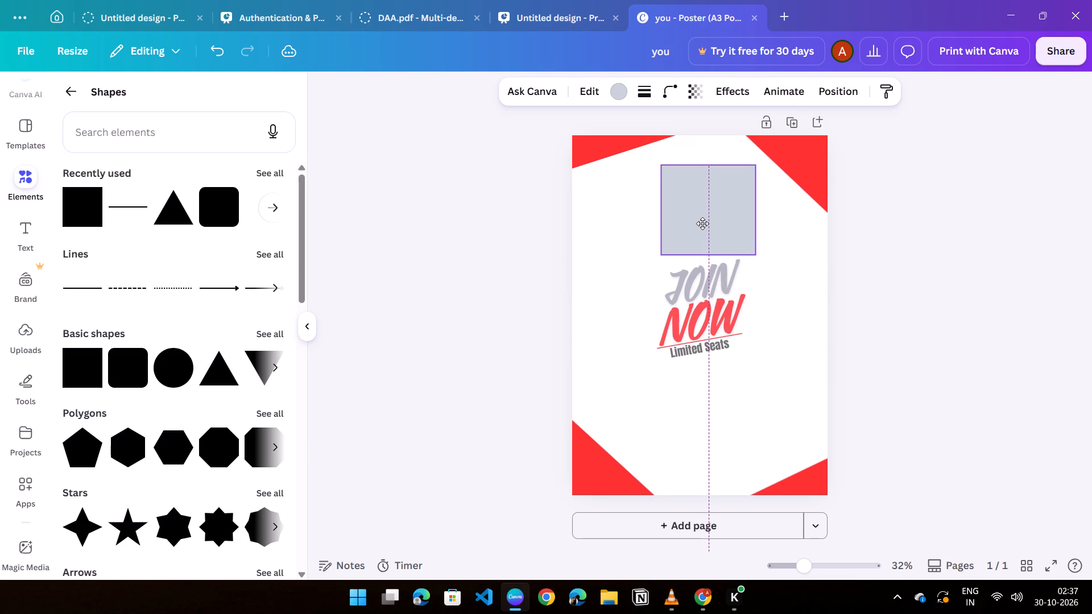
pyautogui.click(1091, 263)
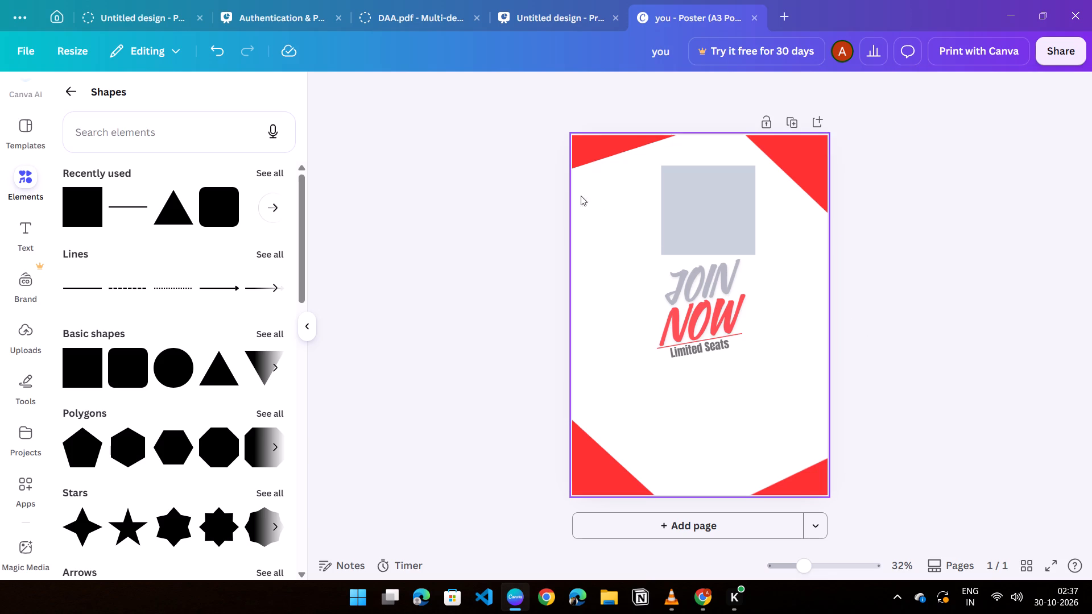
# Search the elements library for "qr code" and browse the graphics and photo results for a suitable QR image.
pyautogui.click(64, 96)
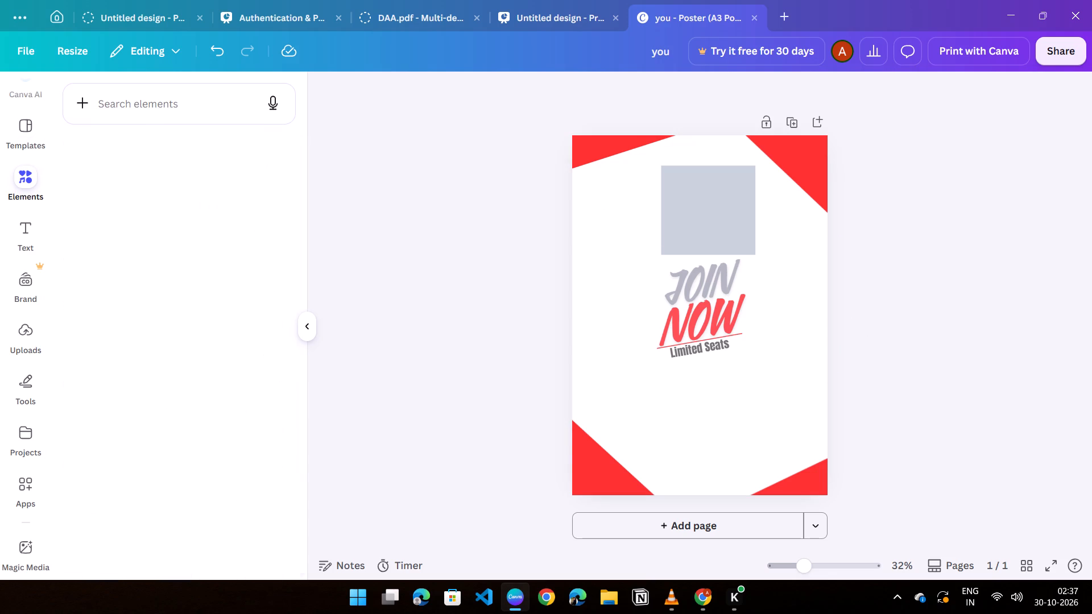
pyautogui.click(146, 111)
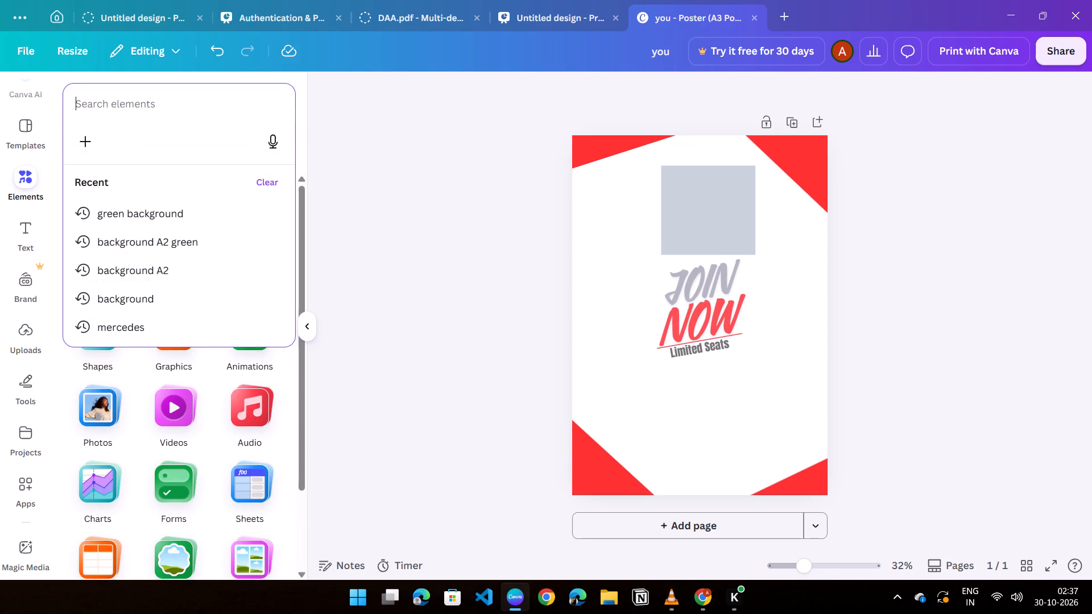
pyautogui.write('QR')
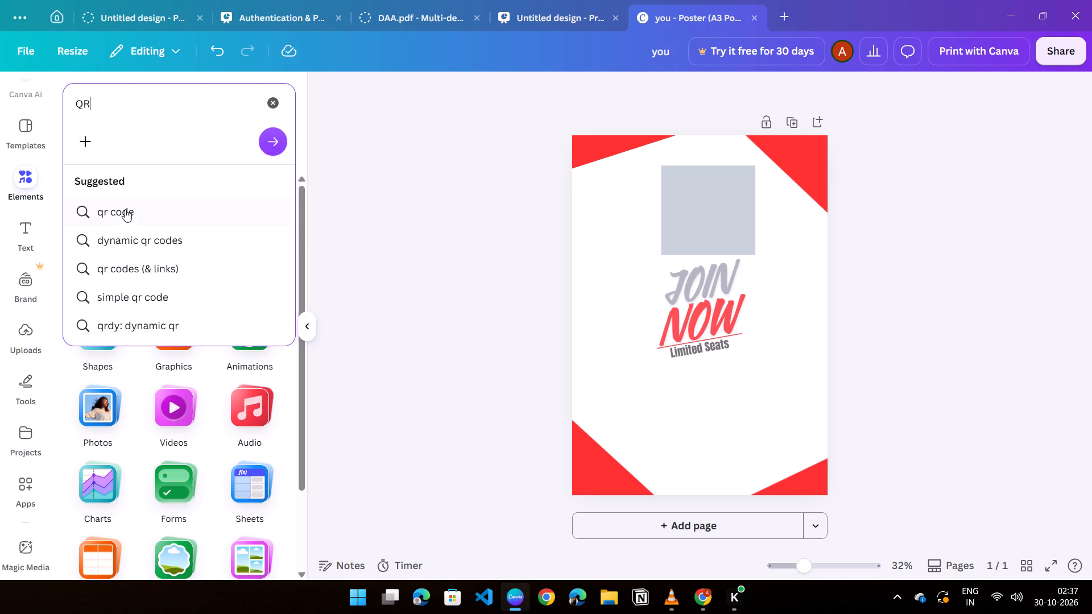
pyautogui.click(125, 213)
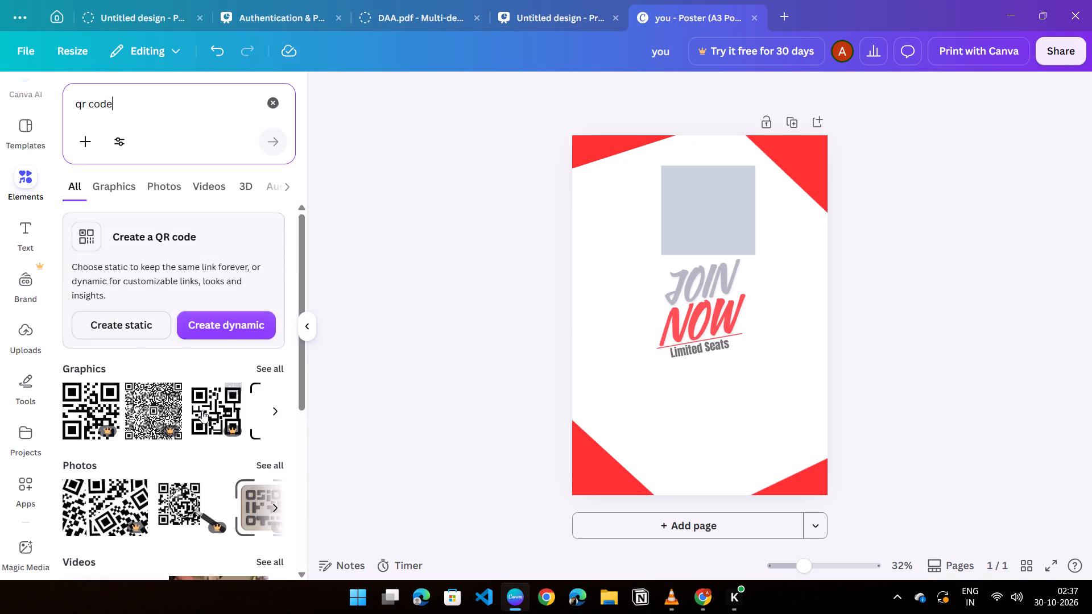
pyautogui.scroll(-1, 118, 352)
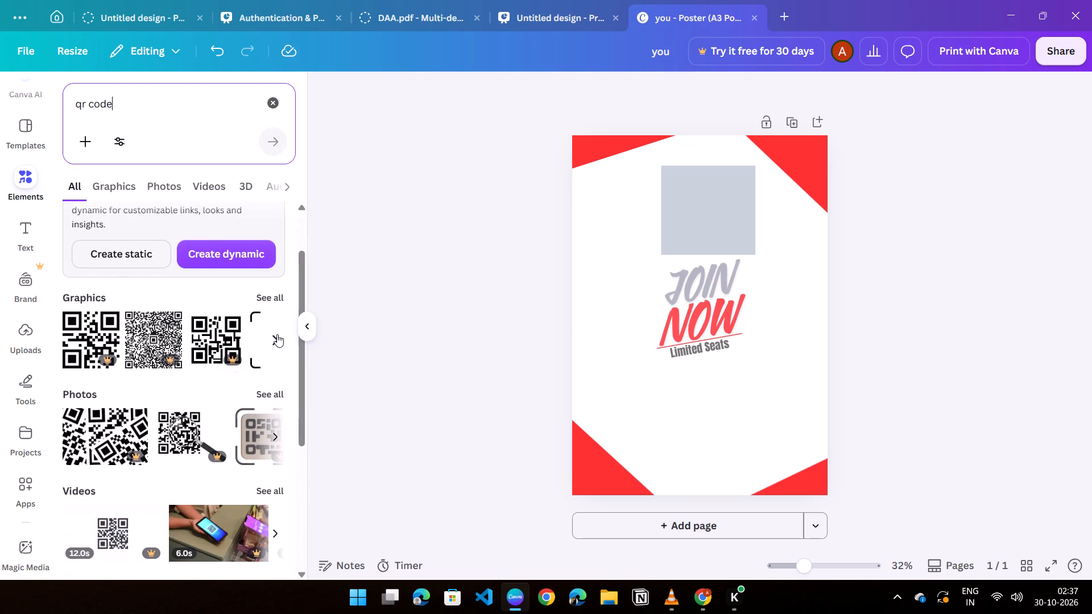
pyautogui.click(277, 334)
pyautogui.scroll(-3, 218, 375)
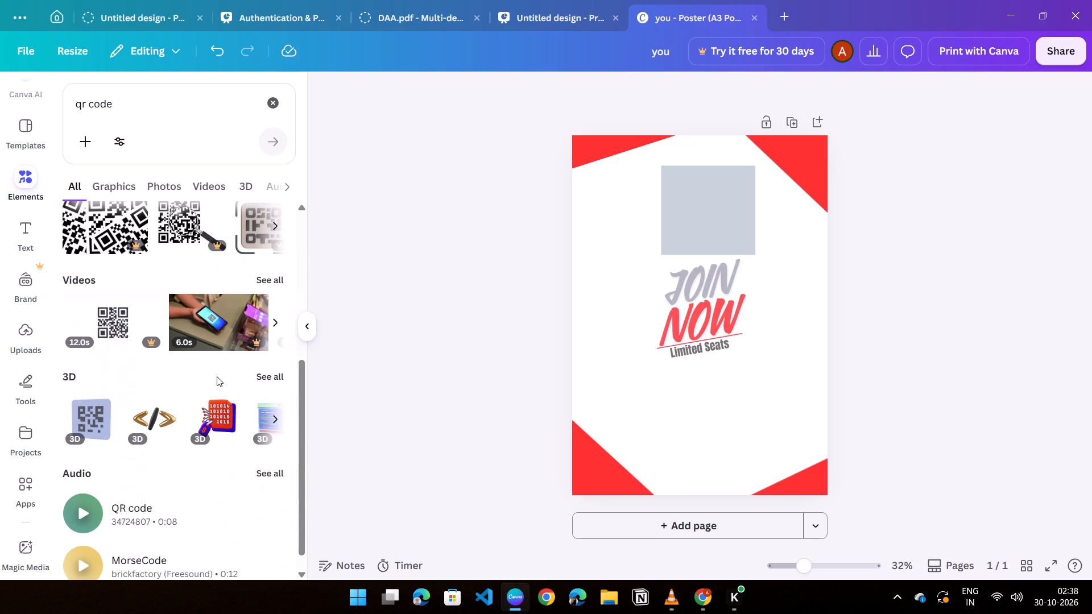
pyautogui.scroll(2, 158, 341)
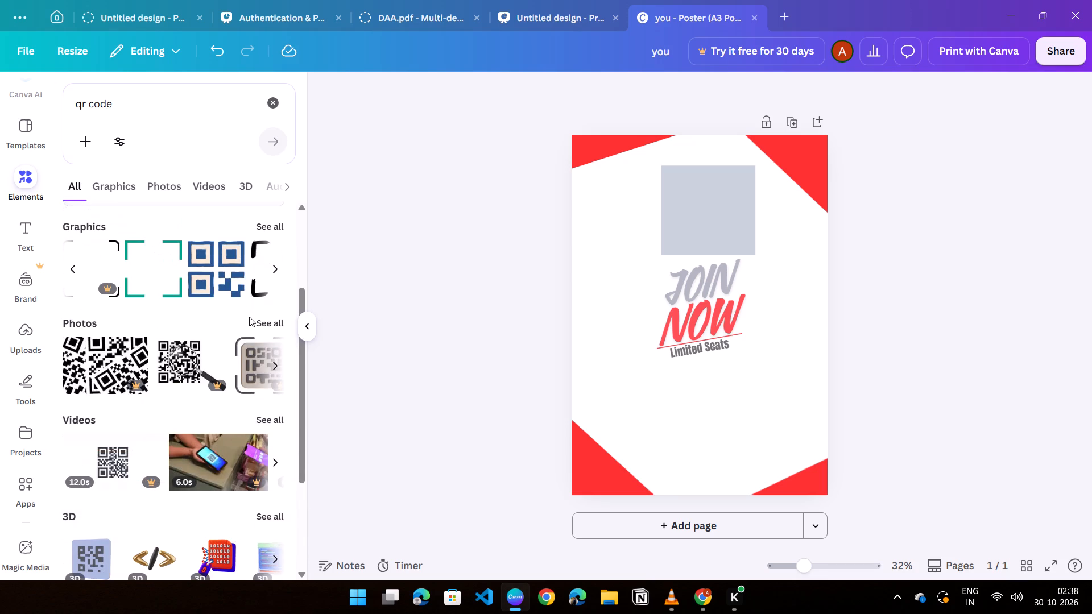
pyautogui.click(258, 320)
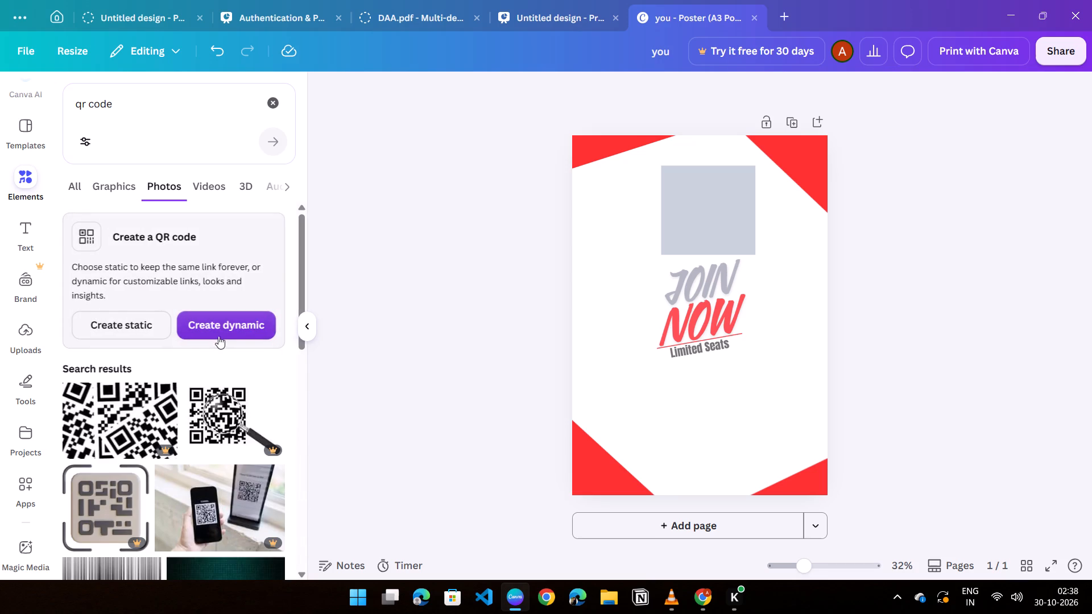
pyautogui.scroll(-6, 197, 342)
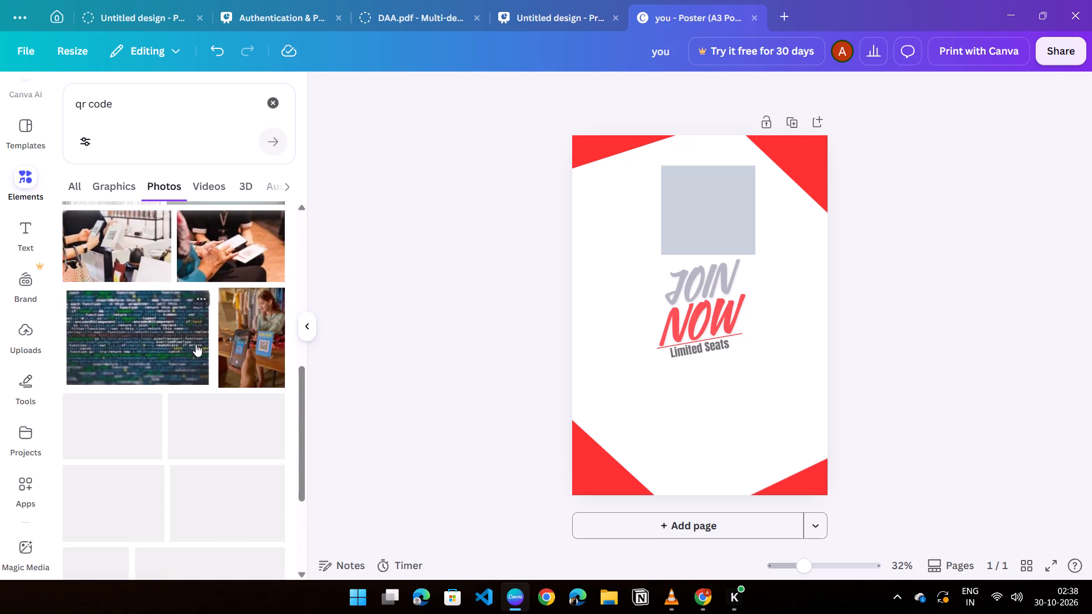
pyautogui.scroll(7, 196, 344)
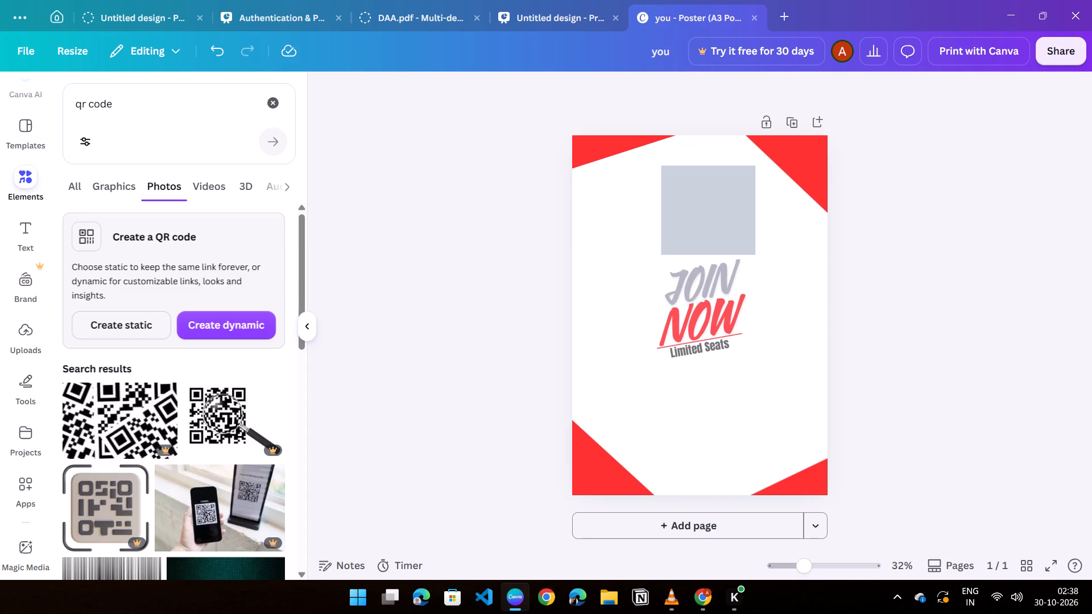
# Browse the full list of graphics results for "qr code" to look for a usable QR code image.
pyautogui.click(77, 186)
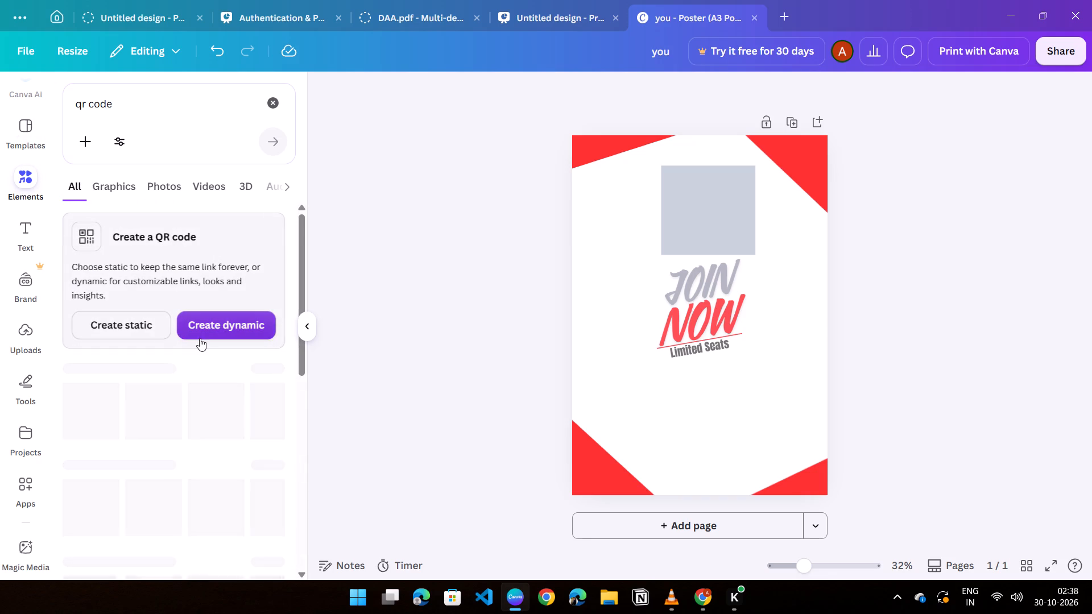
pyautogui.click(267, 368)
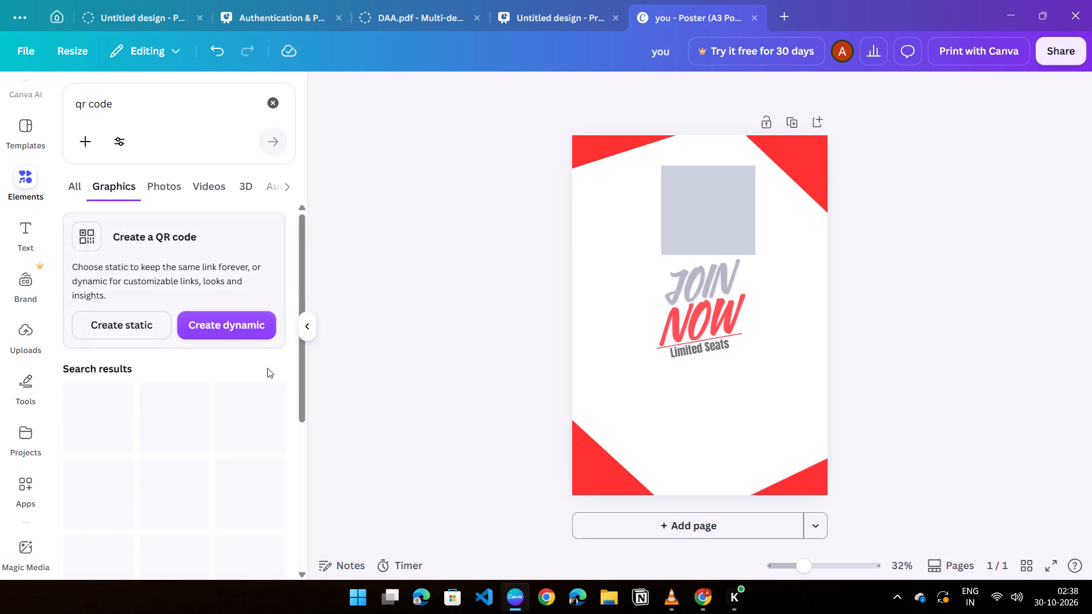
pyautogui.scroll(-2, 180, 367)
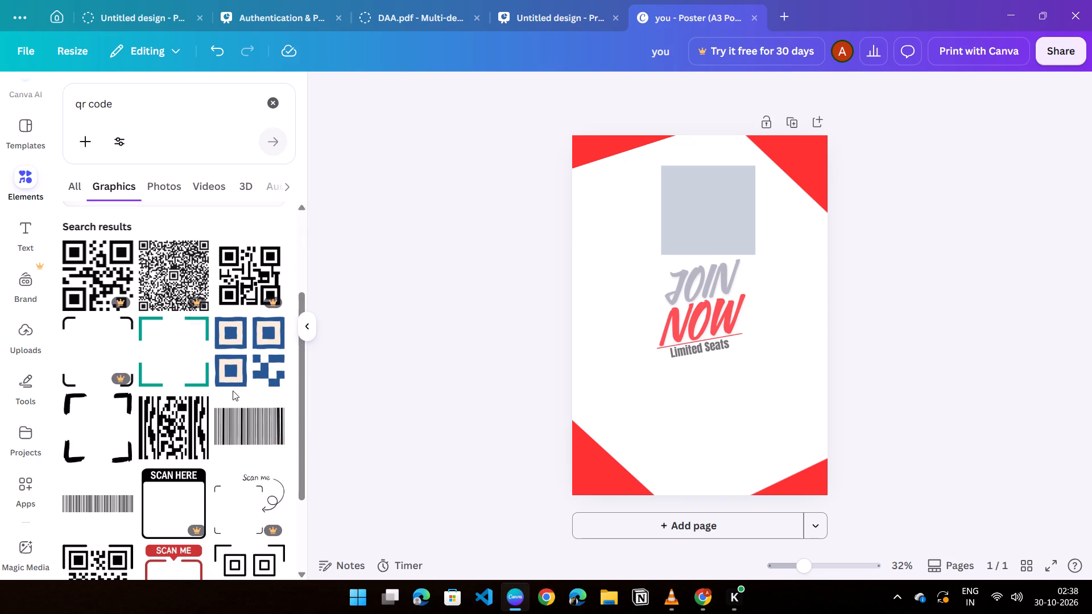
pyautogui.scroll(-1, 255, 310)
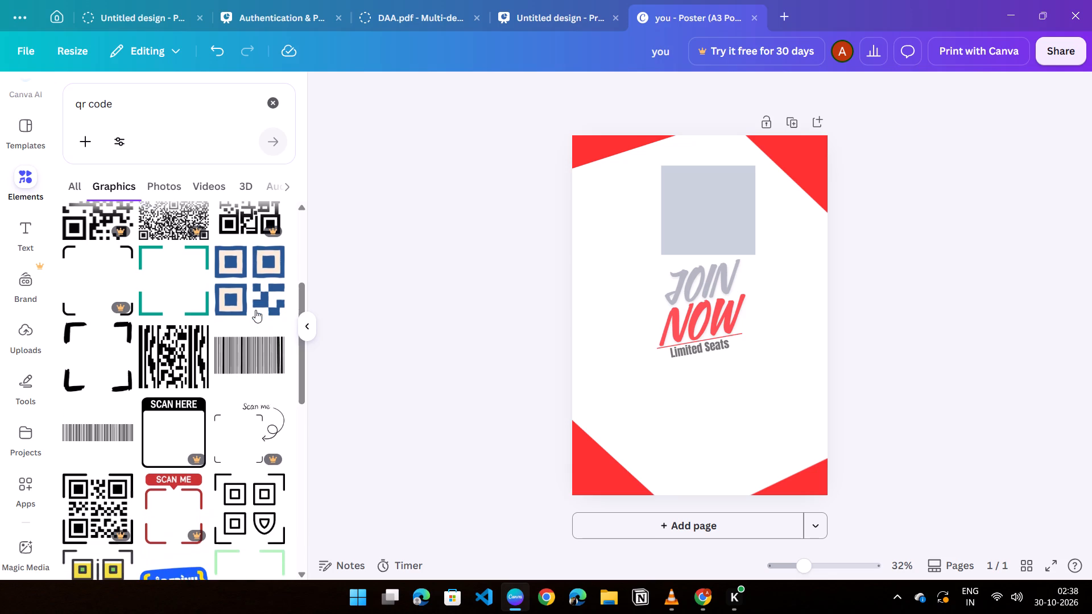
pyautogui.scroll(-1, 255, 310)
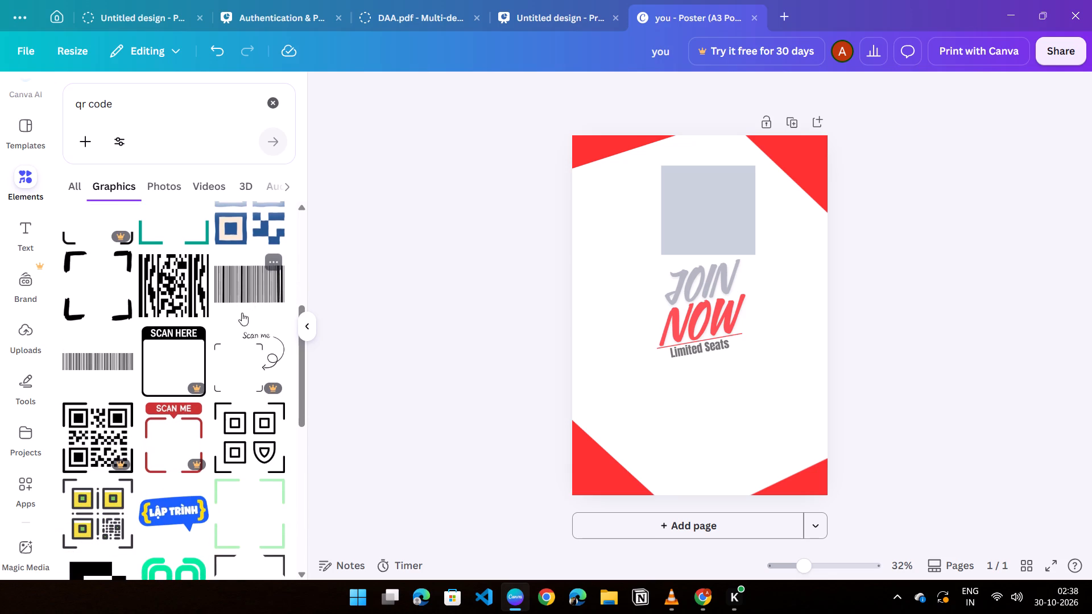
pyautogui.scroll(-5, 197, 313)
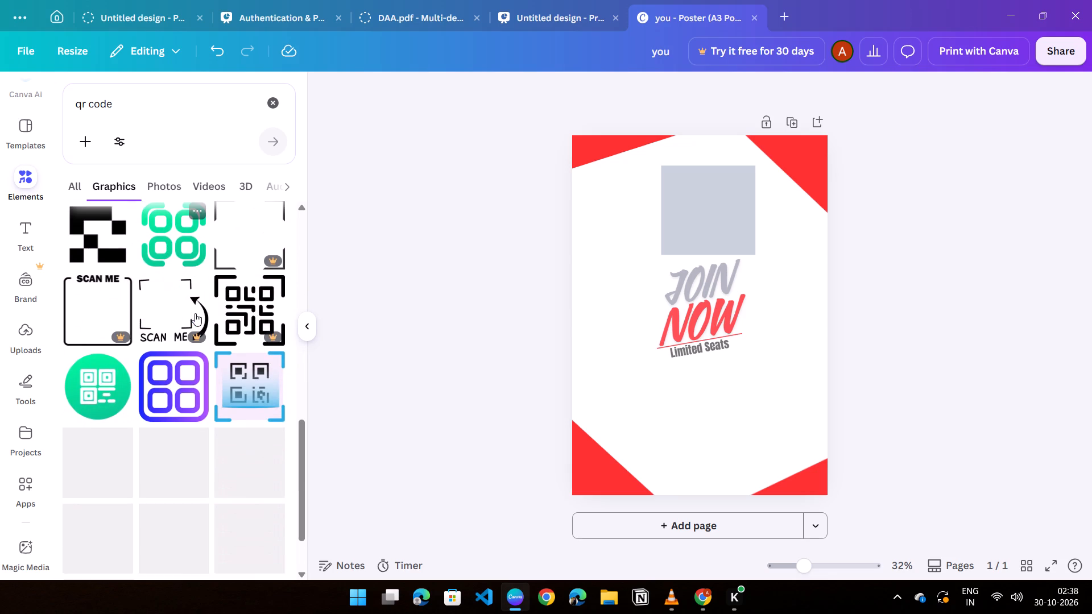
pyautogui.scroll(-1, 194, 313)
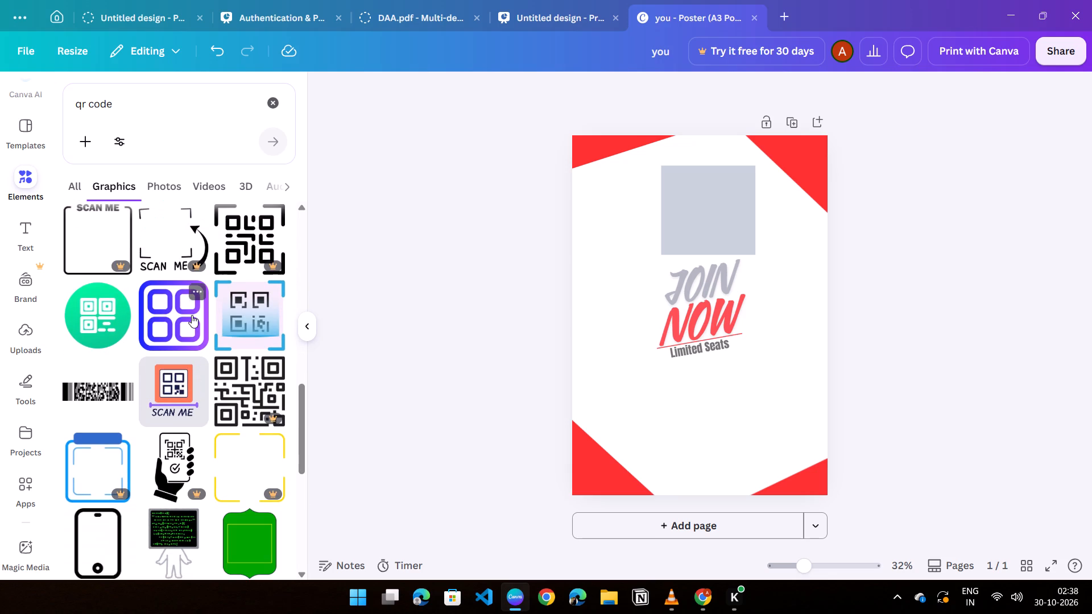
pyautogui.scroll(-5, 192, 315)
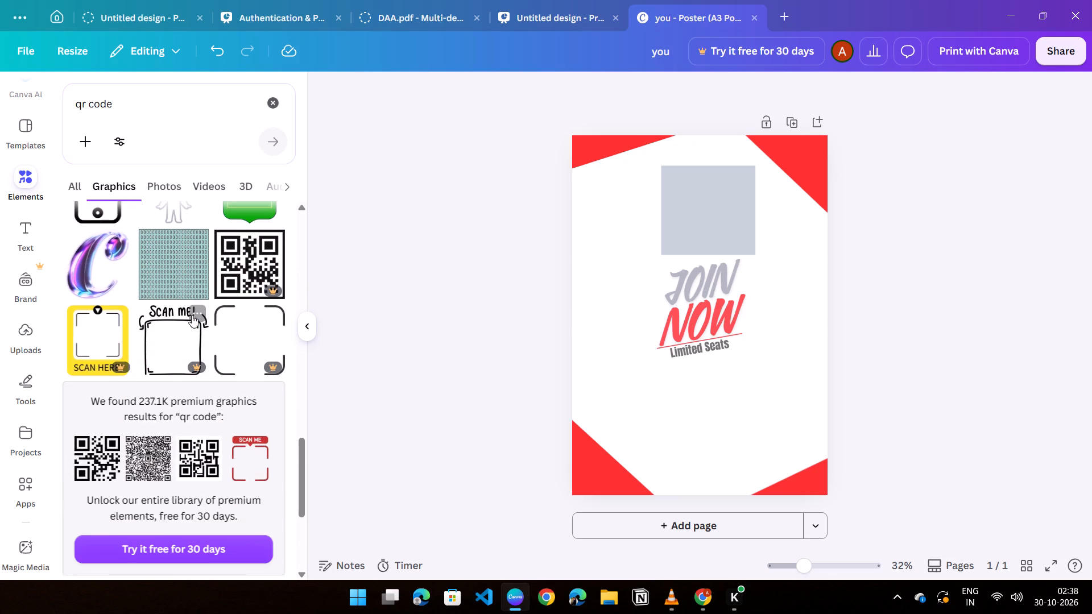
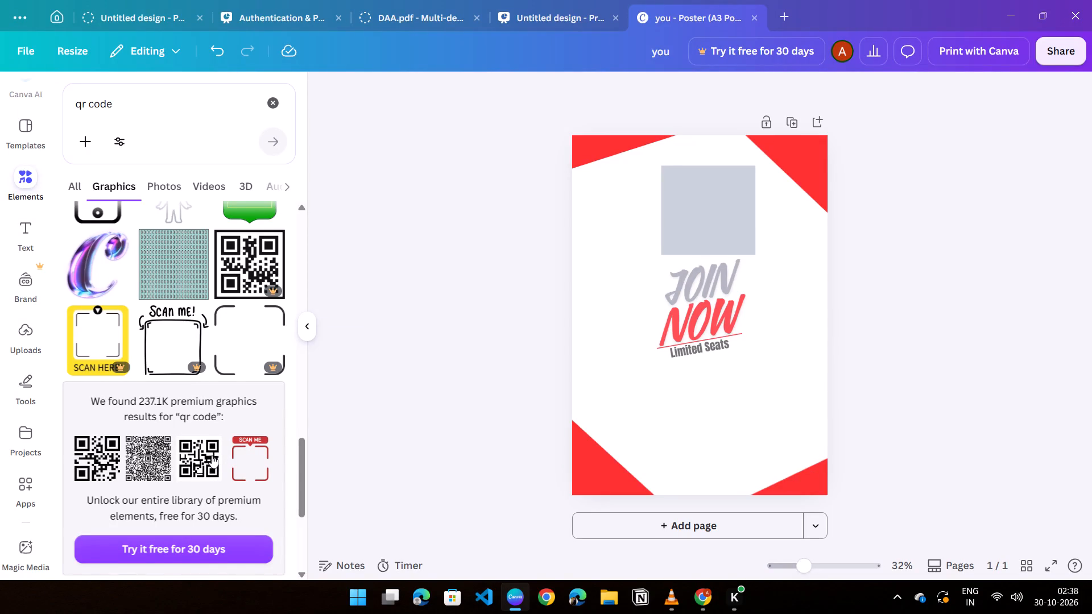
# Look further through the "qr code" graphics results for a usable code image.
pyautogui.scroll(-3, 212, 454)
pyautogui.scroll(-3, 199, 398)
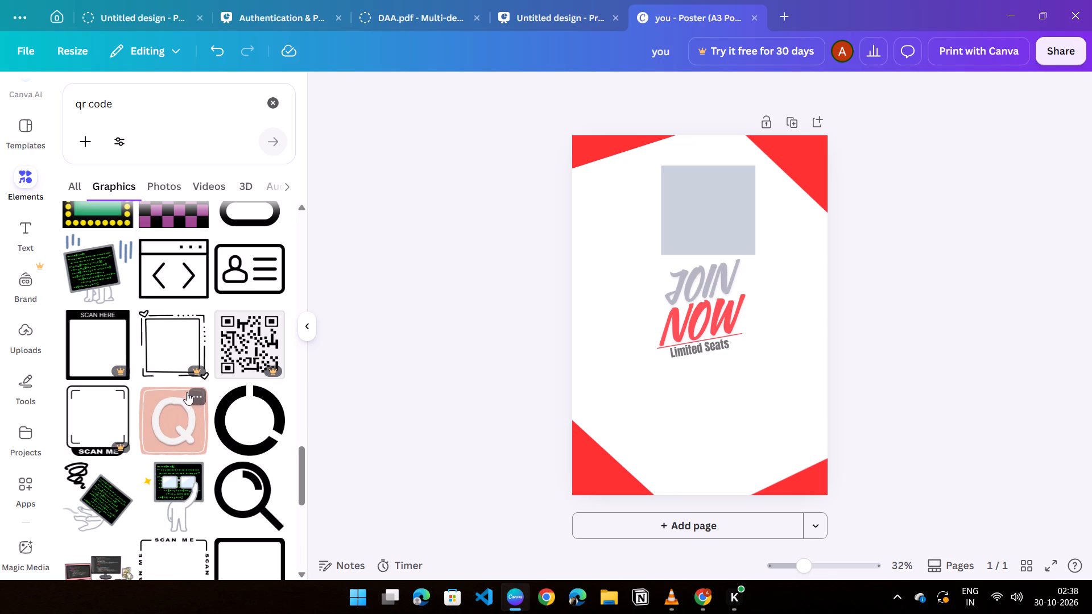
pyautogui.scroll(-1, 196, 409)
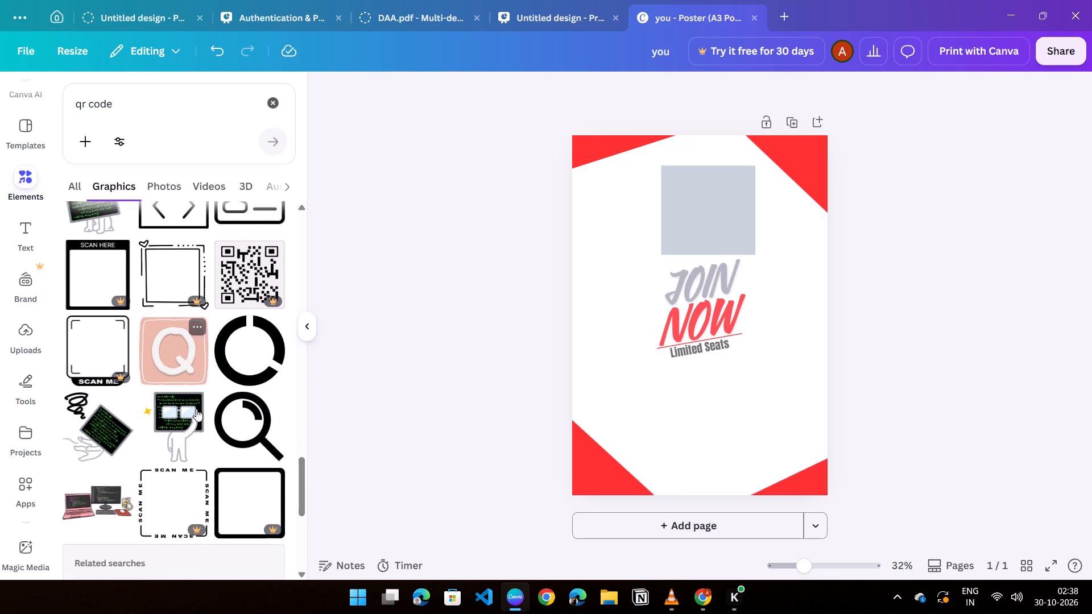
pyautogui.scroll(-6, 196, 408)
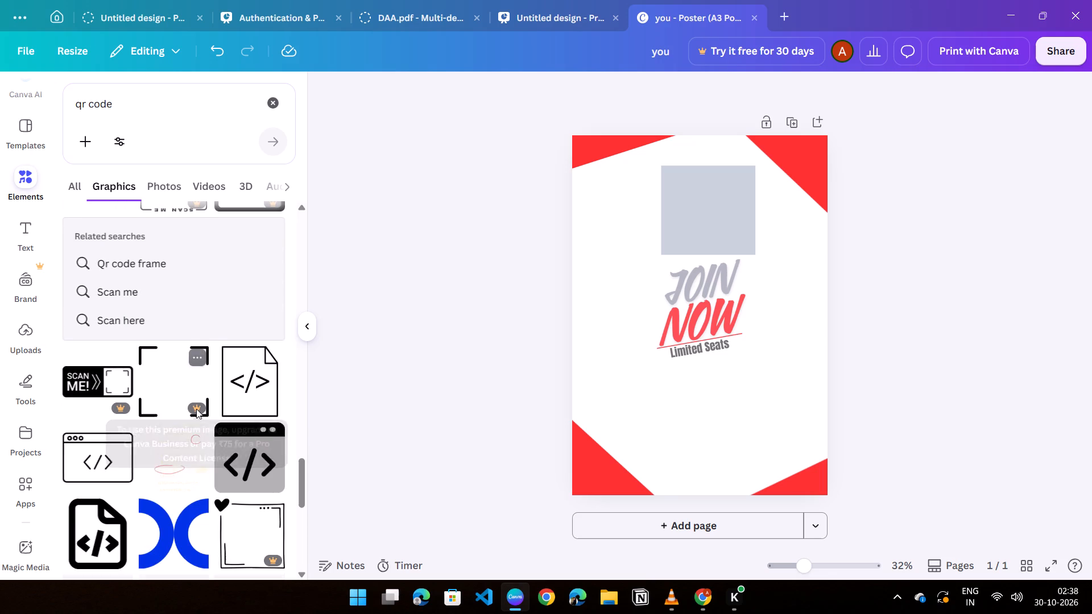
pyautogui.scroll(-3, 196, 409)
pyautogui.scroll(2, 196, 409)
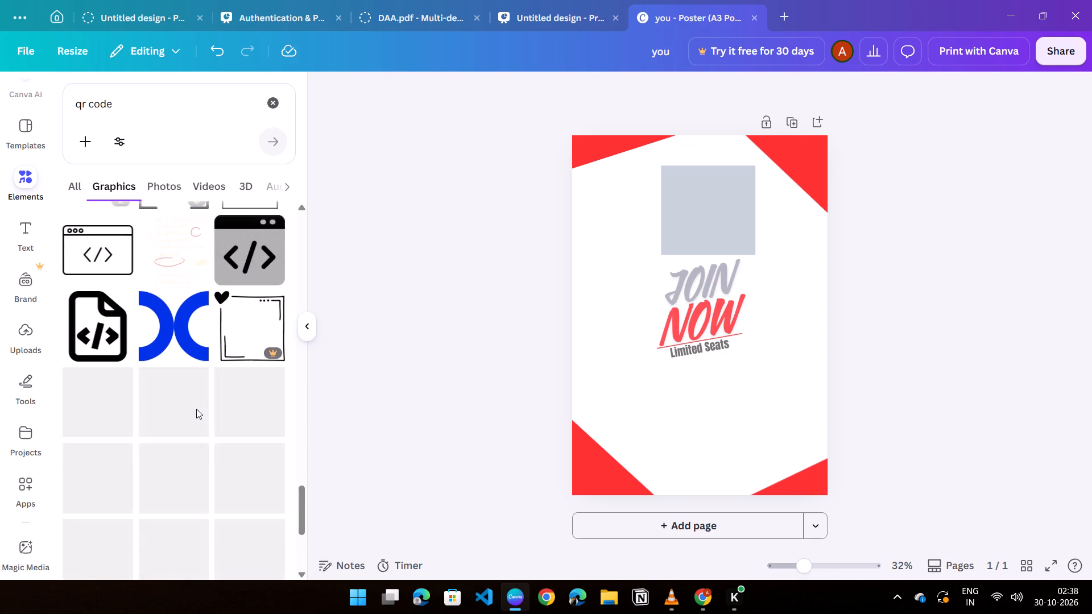
pyautogui.scroll(20, 196, 409)
pyautogui.scroll(8, 196, 409)
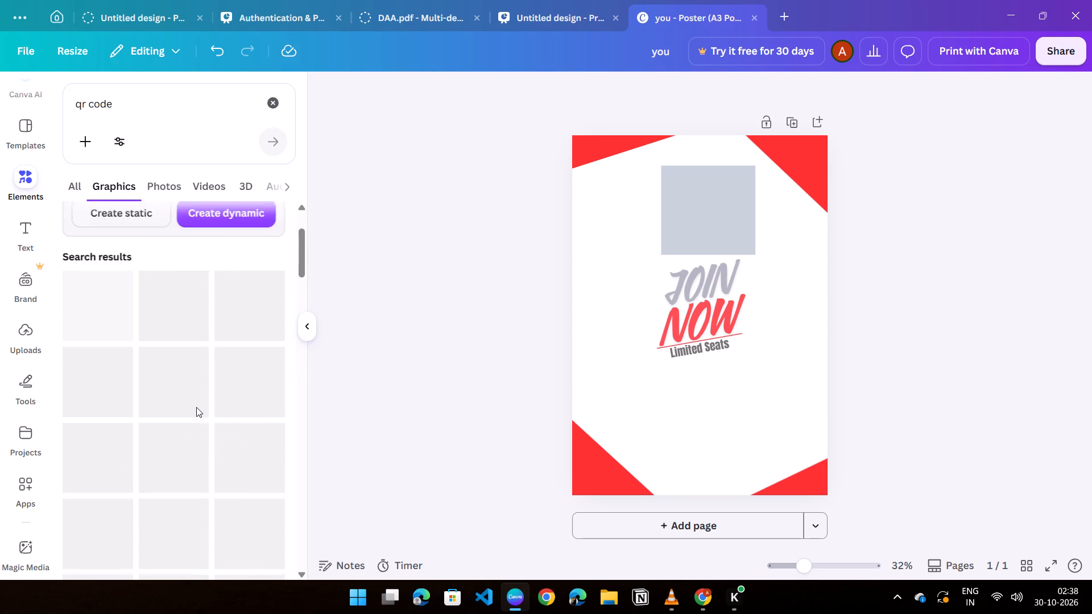
pyautogui.scroll(10, 196, 407)
# Add the dense black-and-white code graphic from the results, move it onto the grey square and shrink it to fit inside.
pyautogui.scroll(-3, 194, 407)
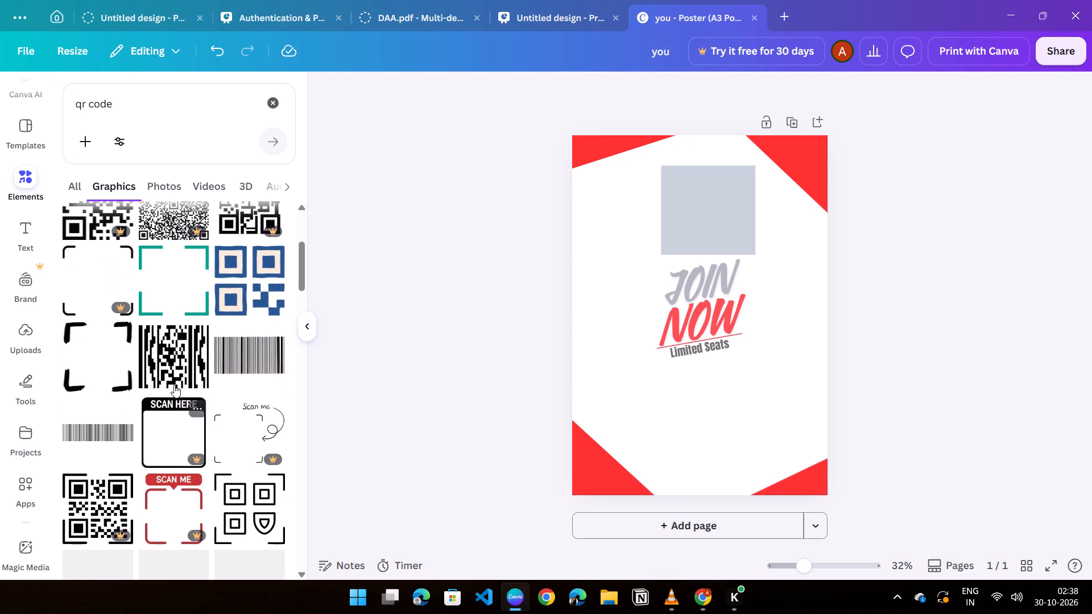
pyautogui.click(180, 366)
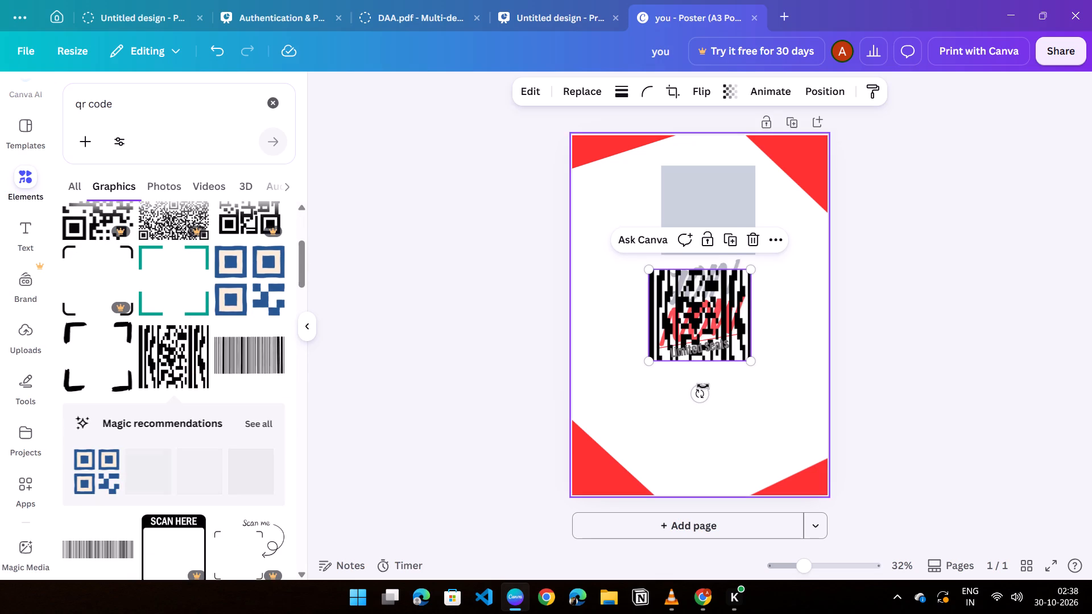
pyautogui.click(719, 325)
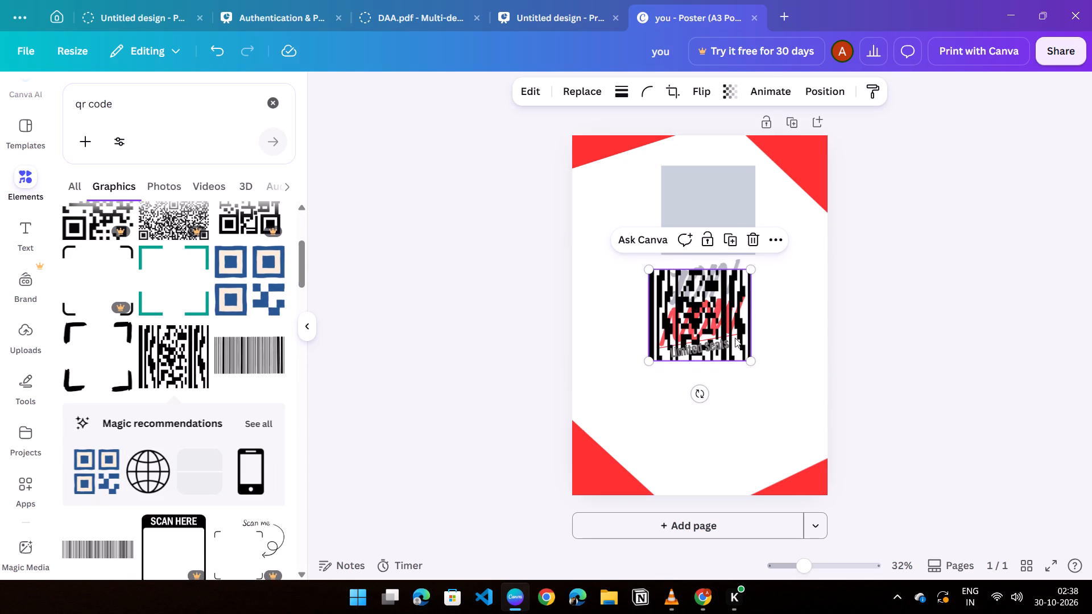
pyautogui.moveTo(711, 310); pyautogui.dragTo(728, 222)
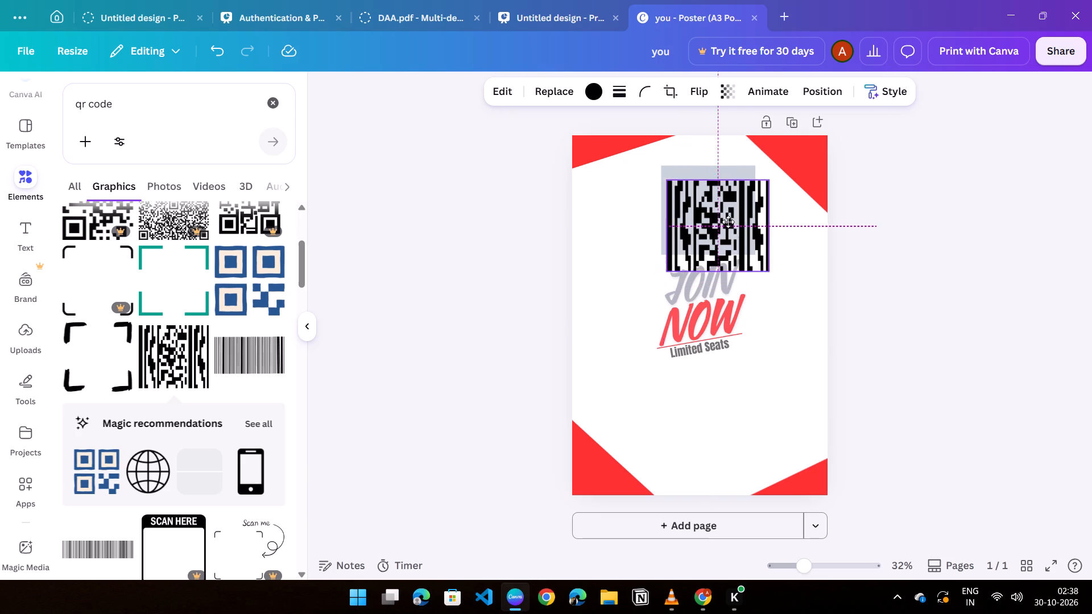
pyautogui.moveTo(728, 222); pyautogui.dragTo(729, 222)
pyautogui.moveTo(770, 271); pyautogui.dragTo(743, 248)
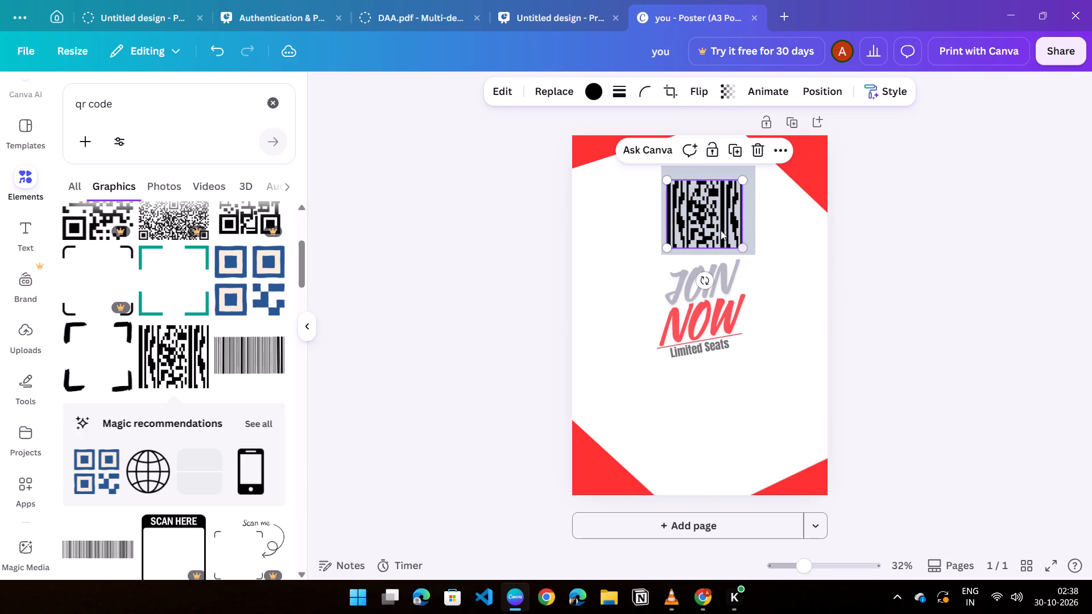
pyautogui.click(714, 226)
pyautogui.click(933, 270)
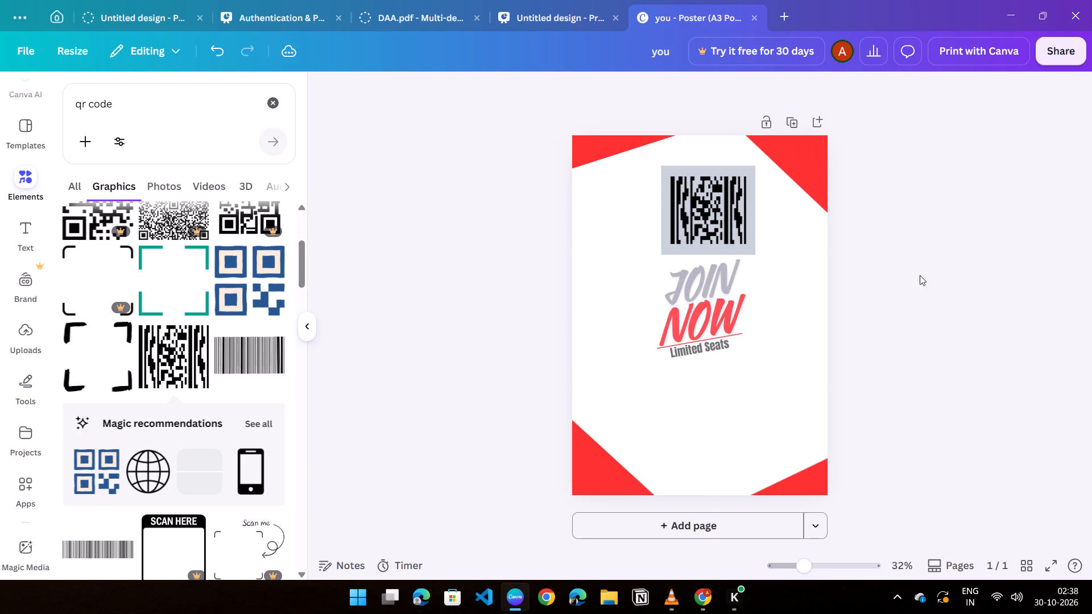
# Delete the sharp-cornered grey square behind the code graphic.
pyautogui.click(733, 249)
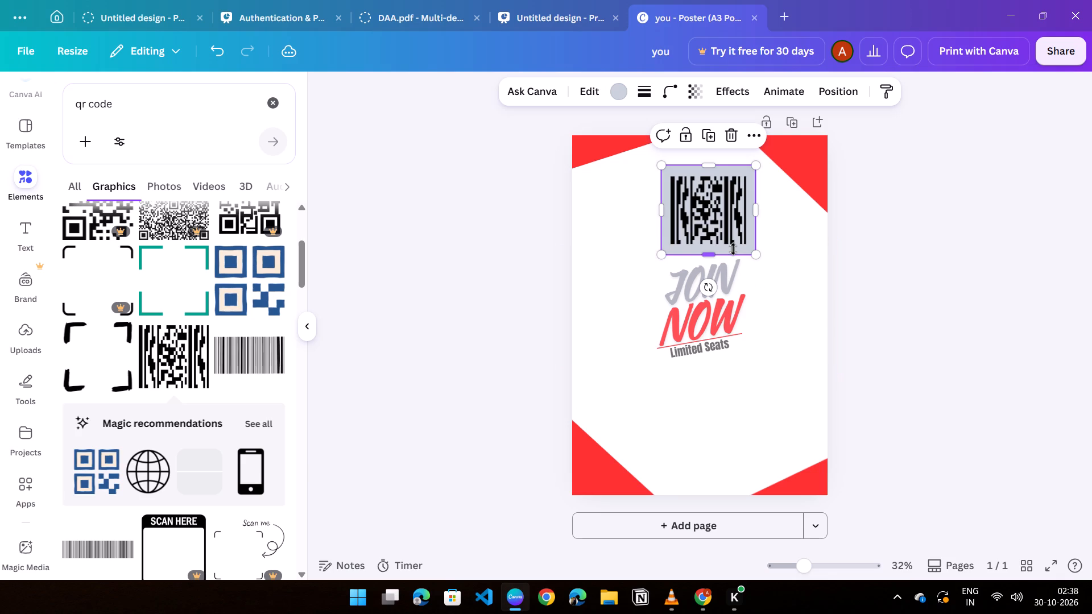
pyautogui.click(729, 134)
# Add a rounded square from the shapes library, place it over the code graphic and enlarge it to about 10.8 by 9.9 cm.
pyautogui.scroll(2, 126, 200)
pyautogui.click(80, 181)
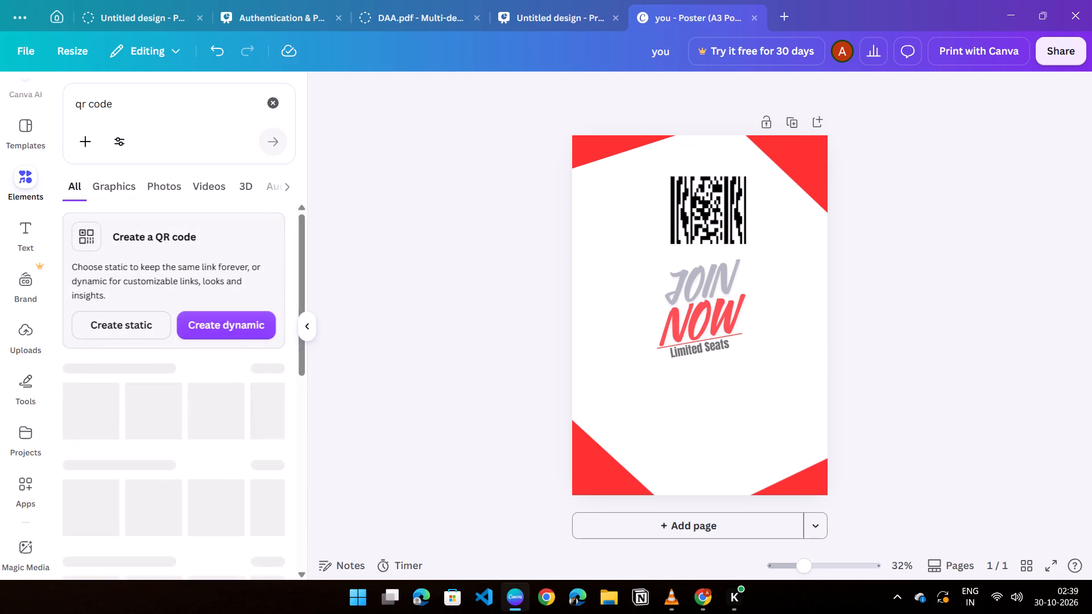
pyautogui.click(276, 106)
pyautogui.click(367, 156)
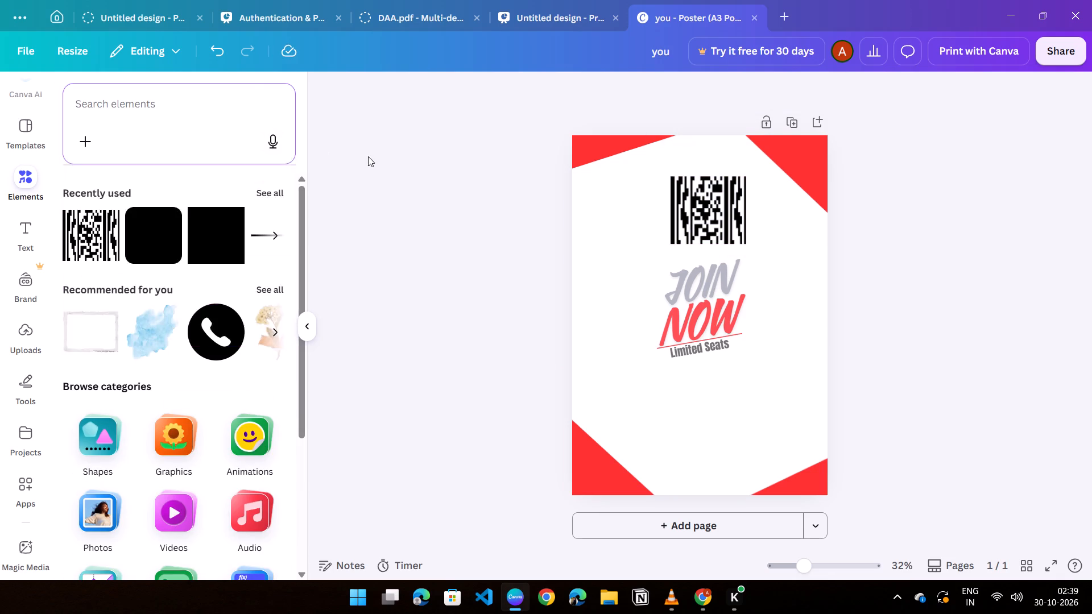
pyautogui.click(107, 401)
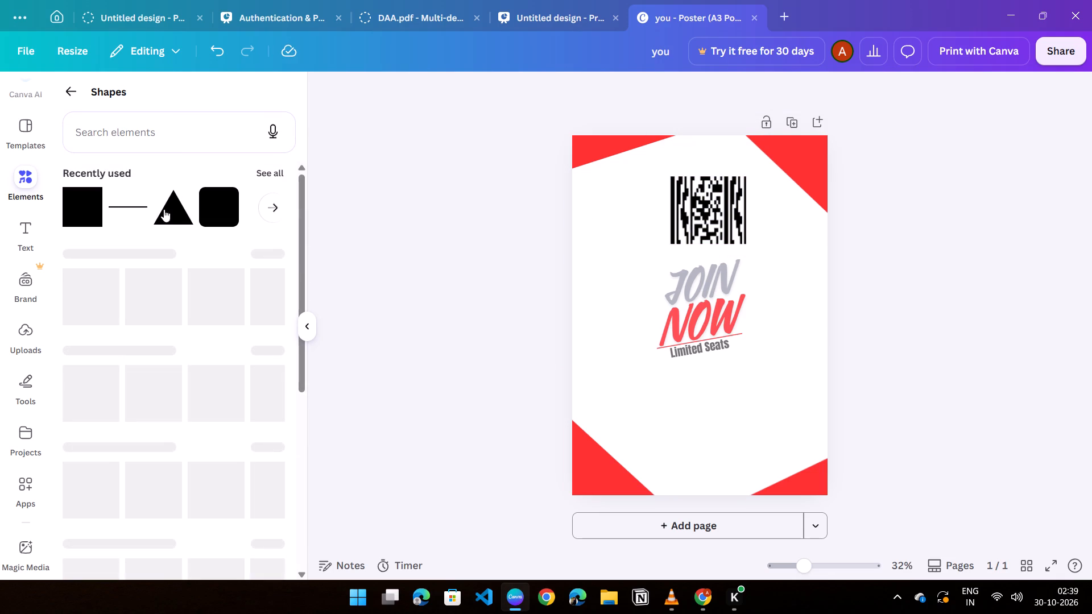
pyautogui.click(214, 205)
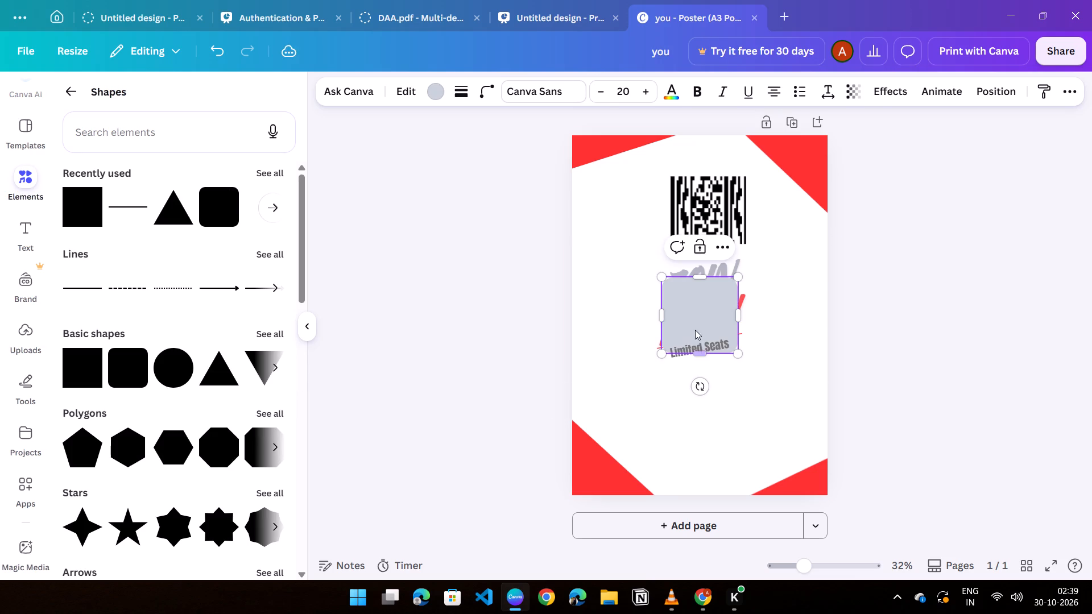
pyautogui.moveTo(698, 325); pyautogui.dragTo(709, 220)
pyautogui.moveTo(743, 248); pyautogui.dragTo(748, 251)
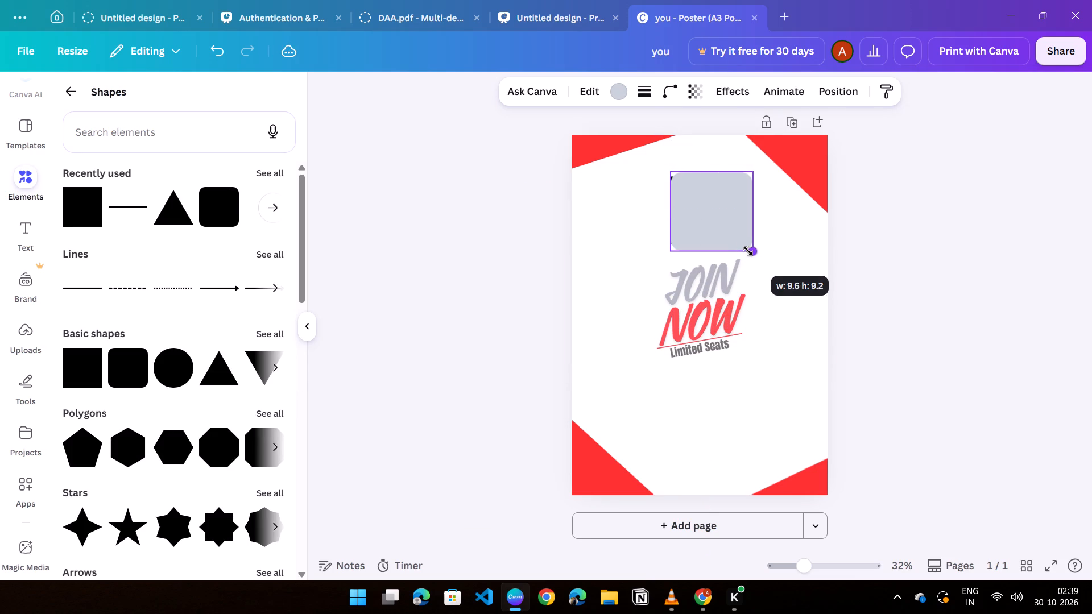
pyautogui.moveTo(748, 251); pyautogui.dragTo(759, 256)
# Move the rounded square one layer down so it sits behind the code graphic.
pyautogui.click(832, 97)
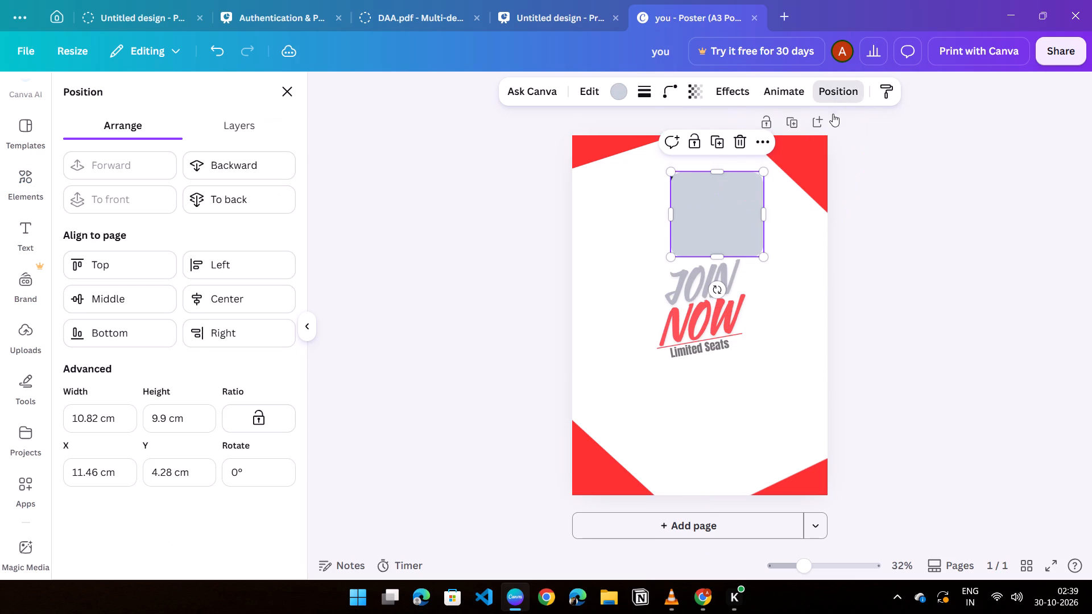
pyautogui.click(253, 130)
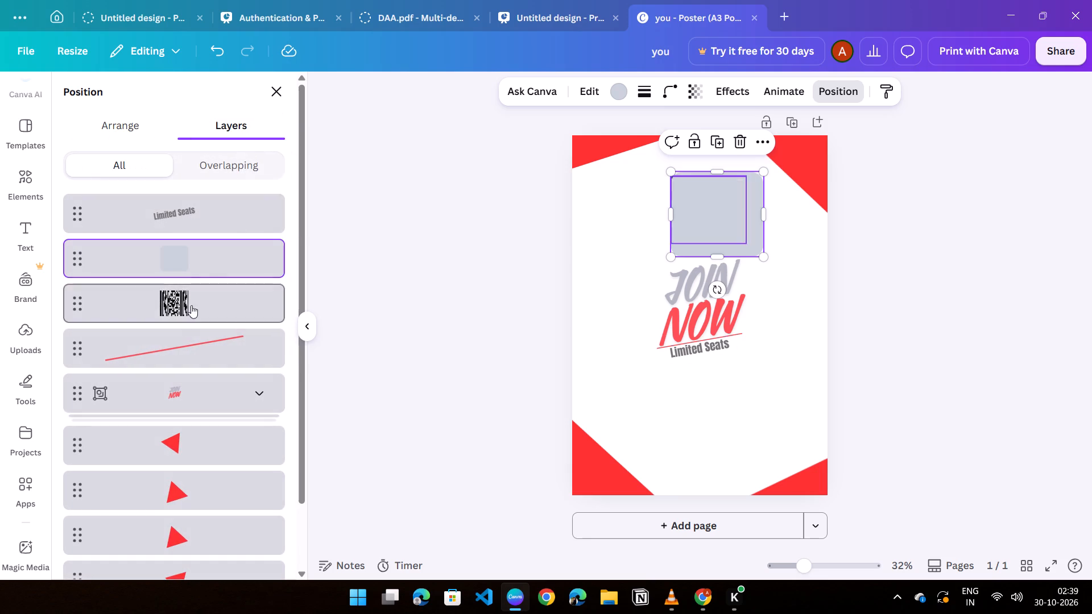
pyautogui.moveTo(196, 259); pyautogui.dragTo(197, 312)
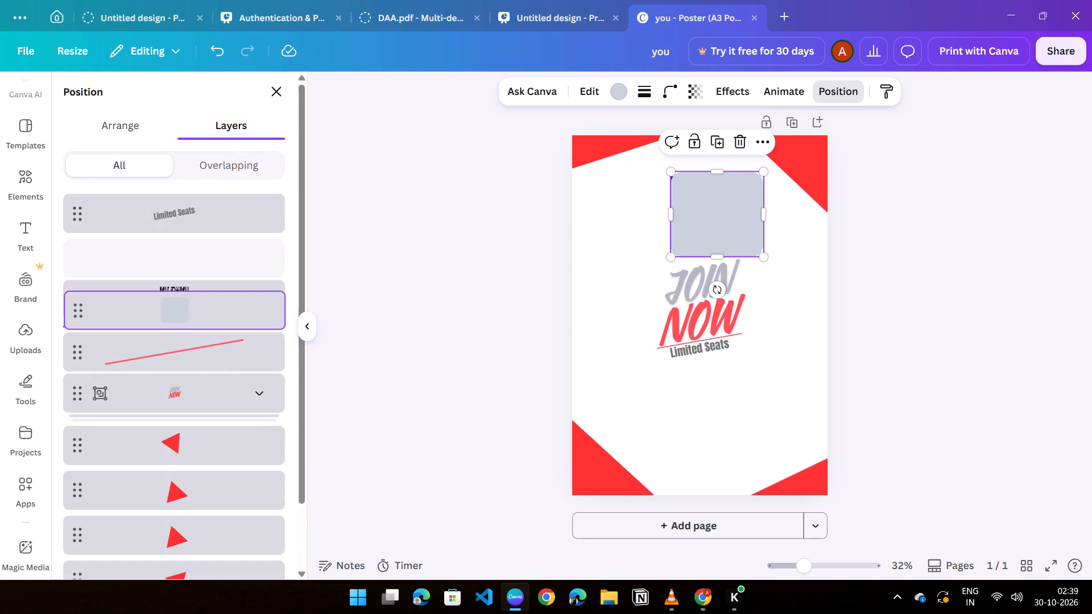
pyautogui.moveTo(197, 312); pyautogui.dragTo(197, 313)
pyautogui.click(1073, 310)
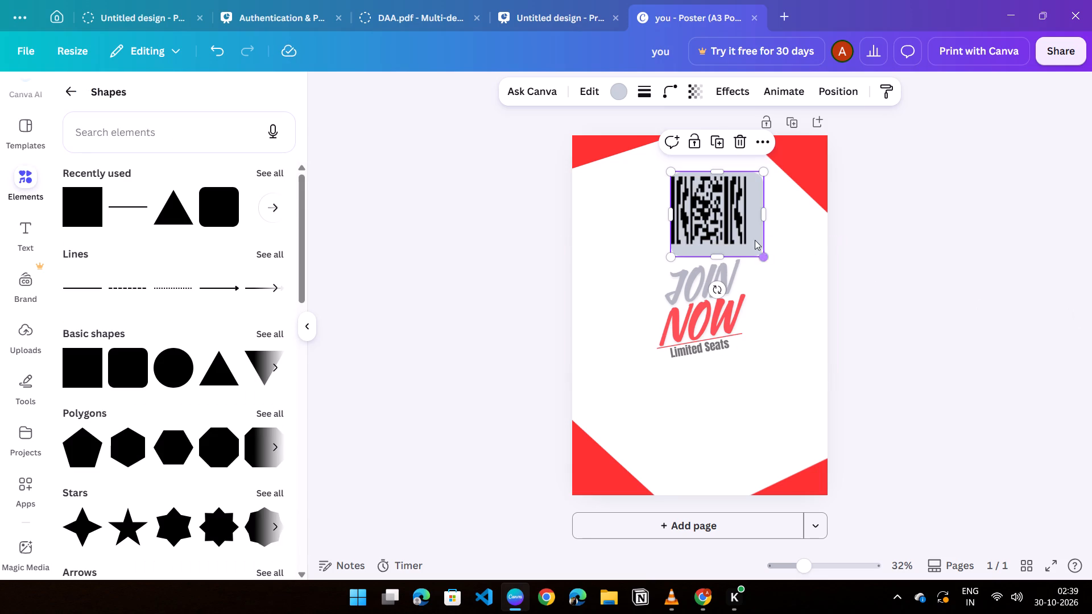
# Shift the rounded square slightly left and up so the code graphic is roughly centred on it.
pyautogui.moveTo(753, 237); pyautogui.dragTo(747, 237)
pyautogui.click(970, 260)
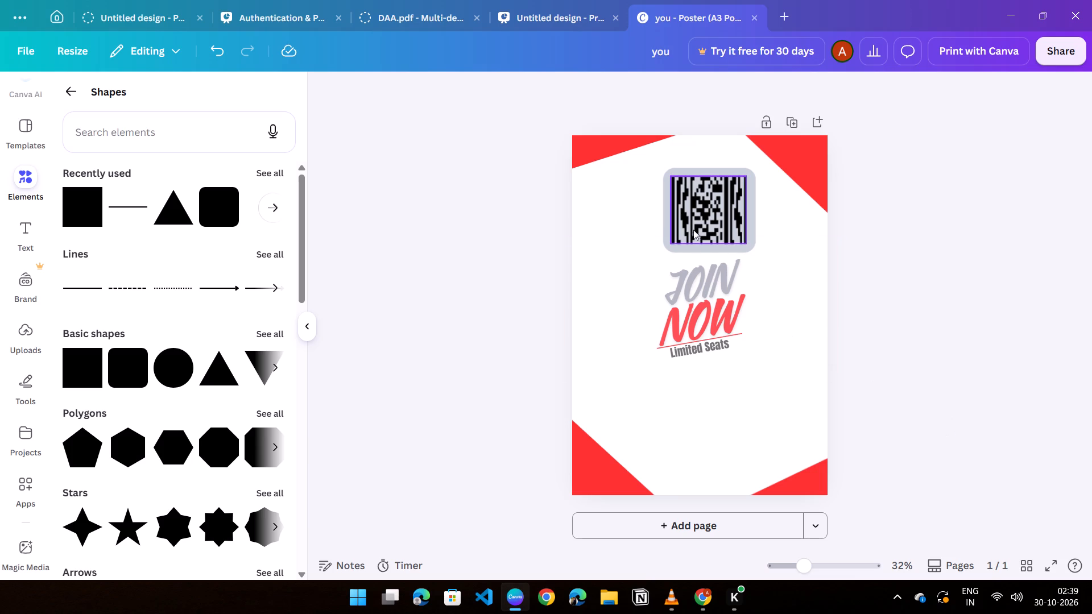
pyautogui.click(702, 198)
pyautogui.click(714, 215)
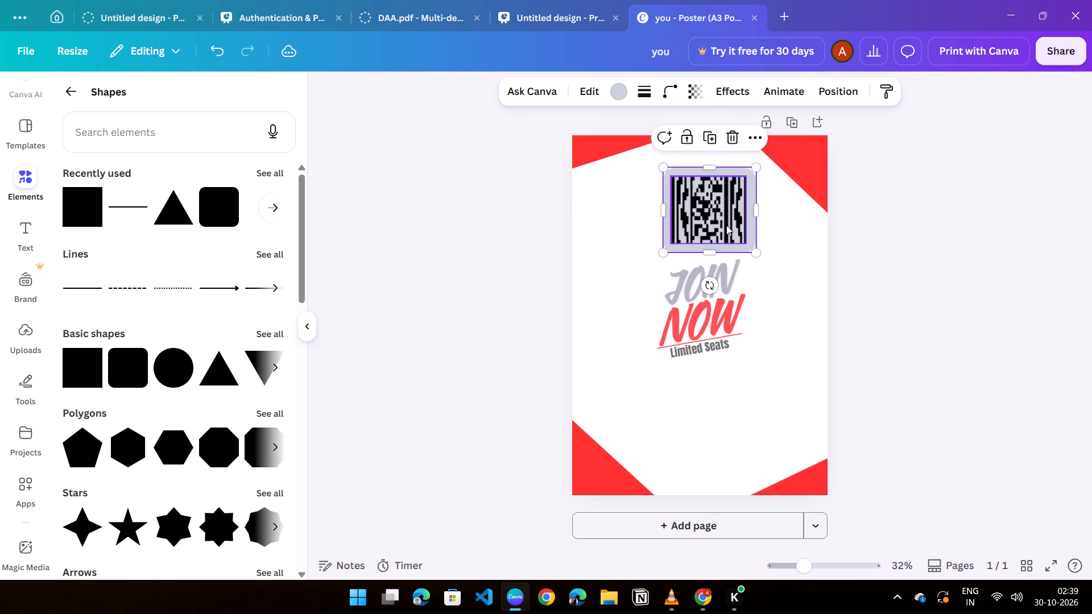
pyautogui.click(890, 270)
pyautogui.click(733, 250)
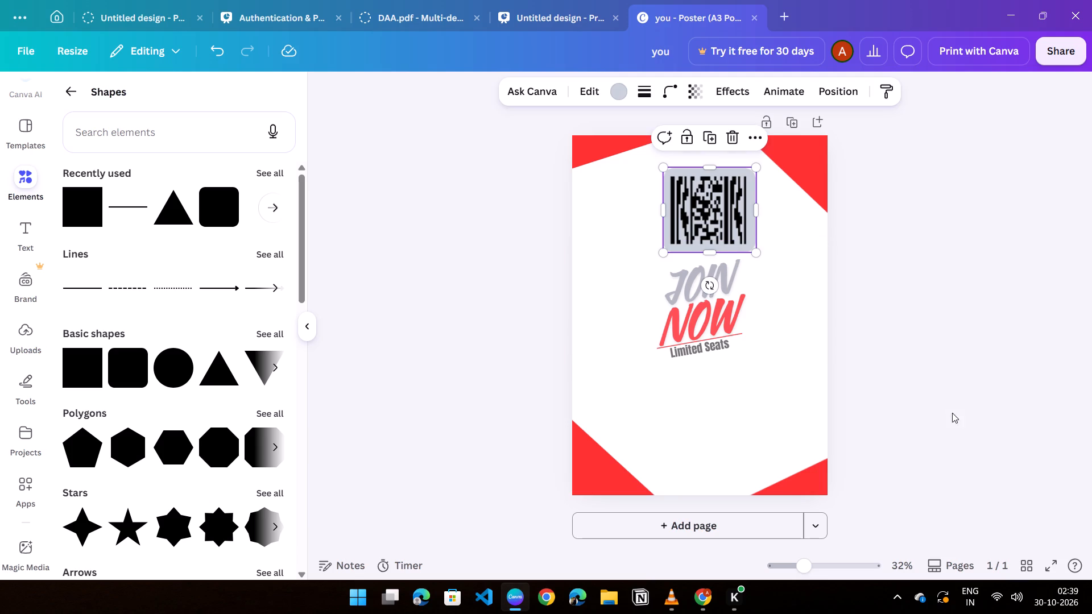
pyautogui.click(953, 406)
pyautogui.click(735, 248)
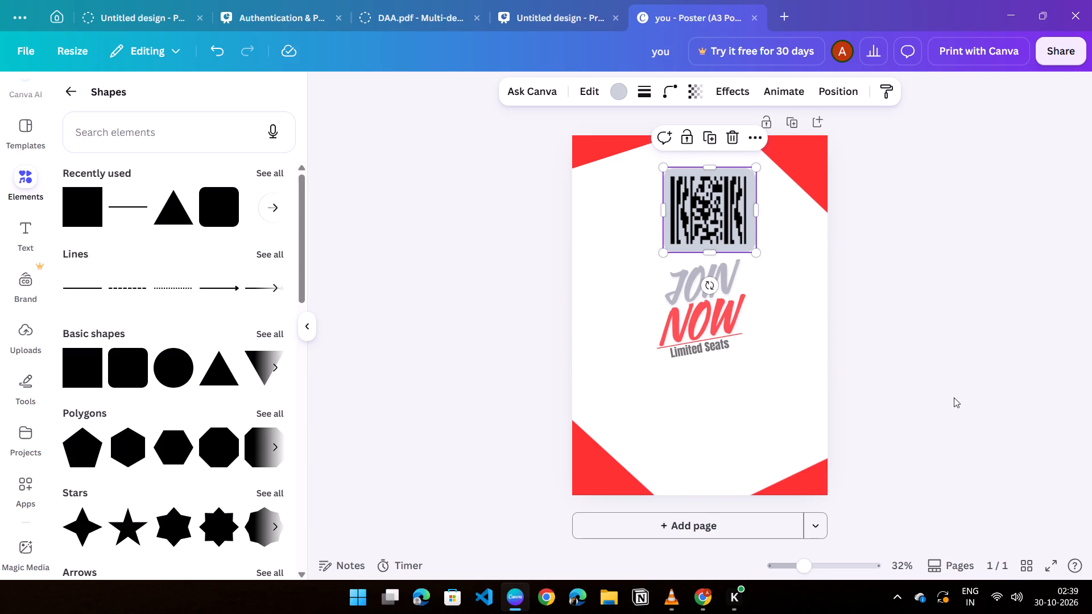
pyautogui.press('Left')
pyautogui.click(962, 397)
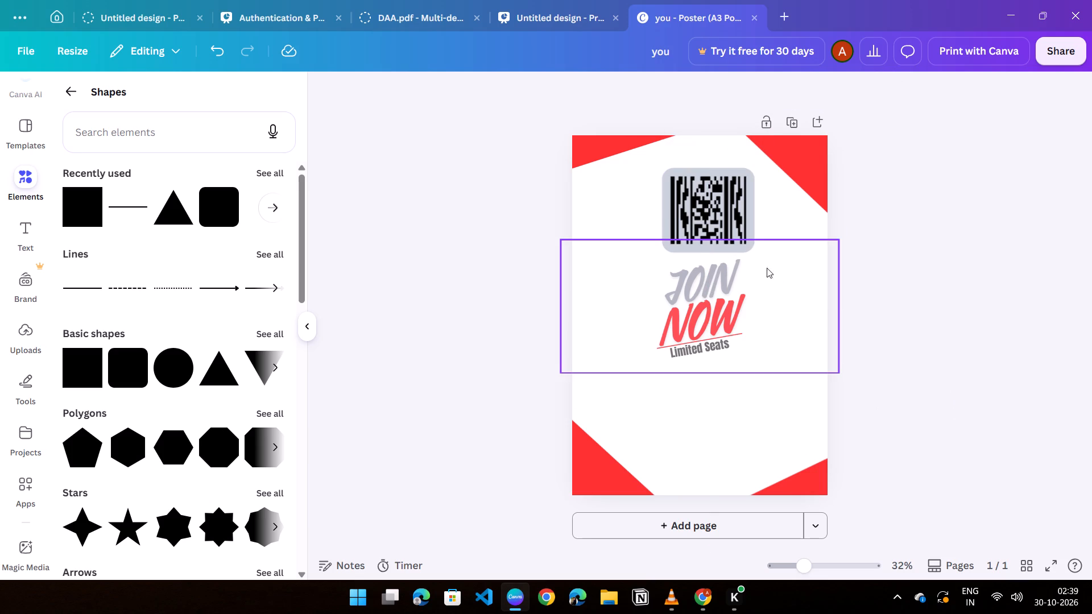
# Enlarge the rounded square slightly and nudge it up and left to even out the margins around the code graphic.
pyautogui.click(729, 243)
pyautogui.click(729, 246)
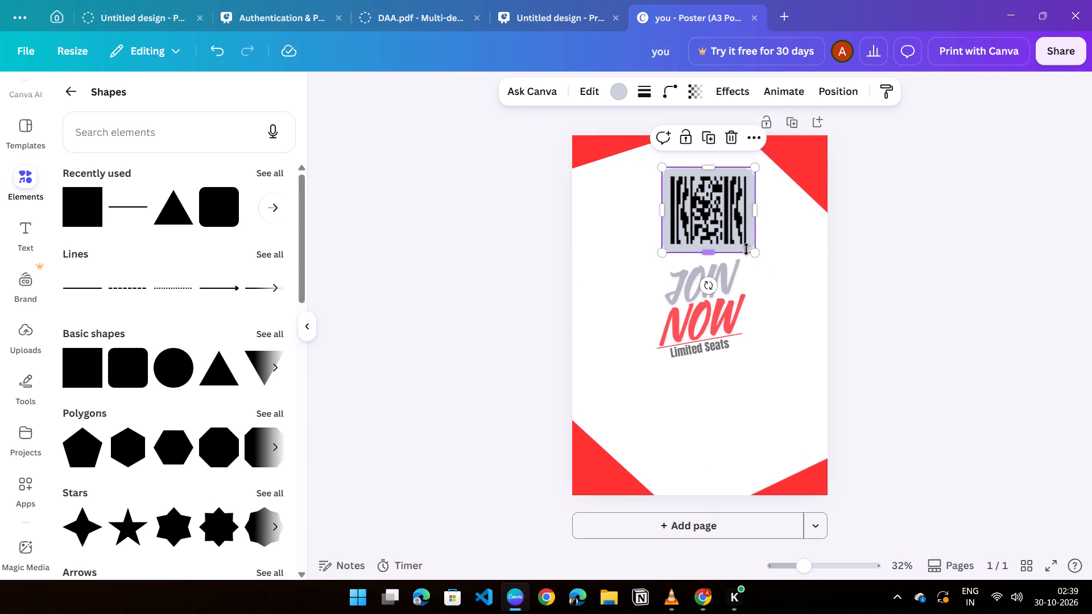
pyautogui.moveTo(754, 251); pyautogui.dragTo(760, 256)
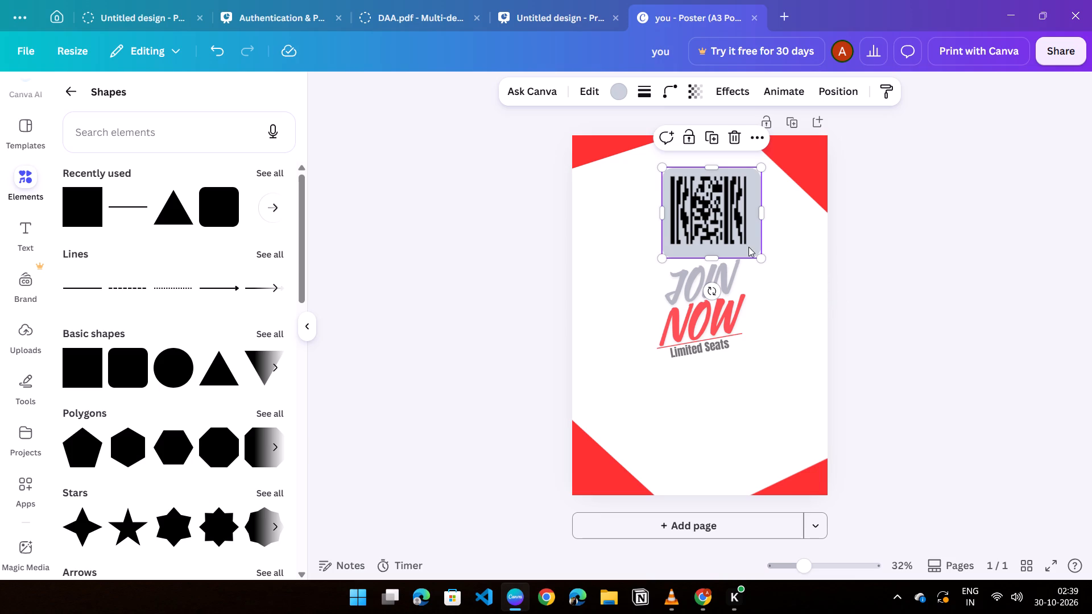
pyautogui.press('Up')
pyautogui.press('Up')
pyautogui.press('Up')
pyautogui.press('Left')
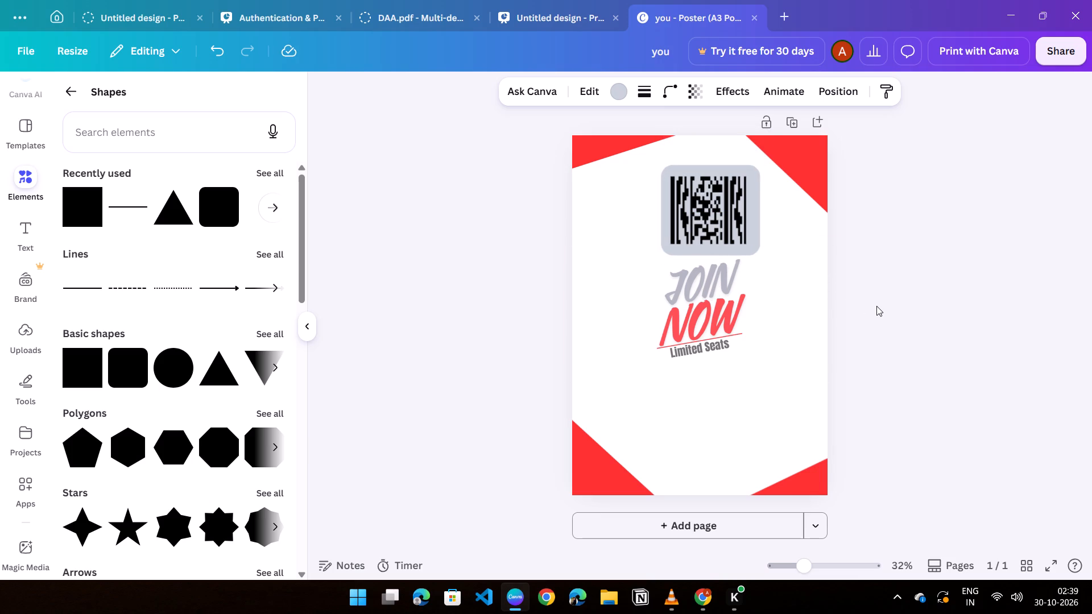
pyautogui.press('Left')
pyautogui.press('Left')
pyautogui.click(945, 310)
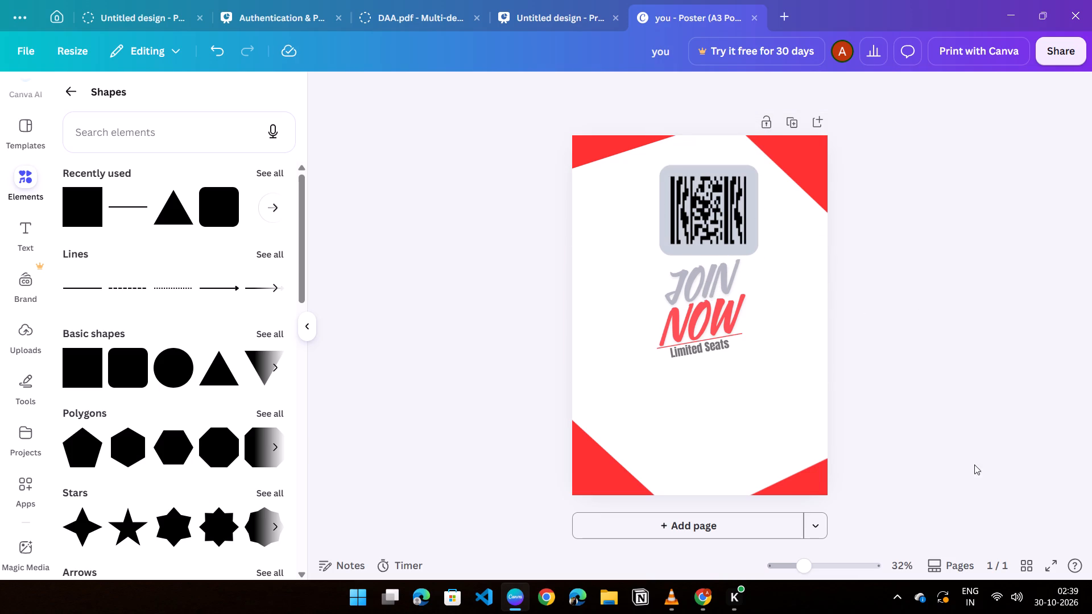
pyautogui.click(669, 230)
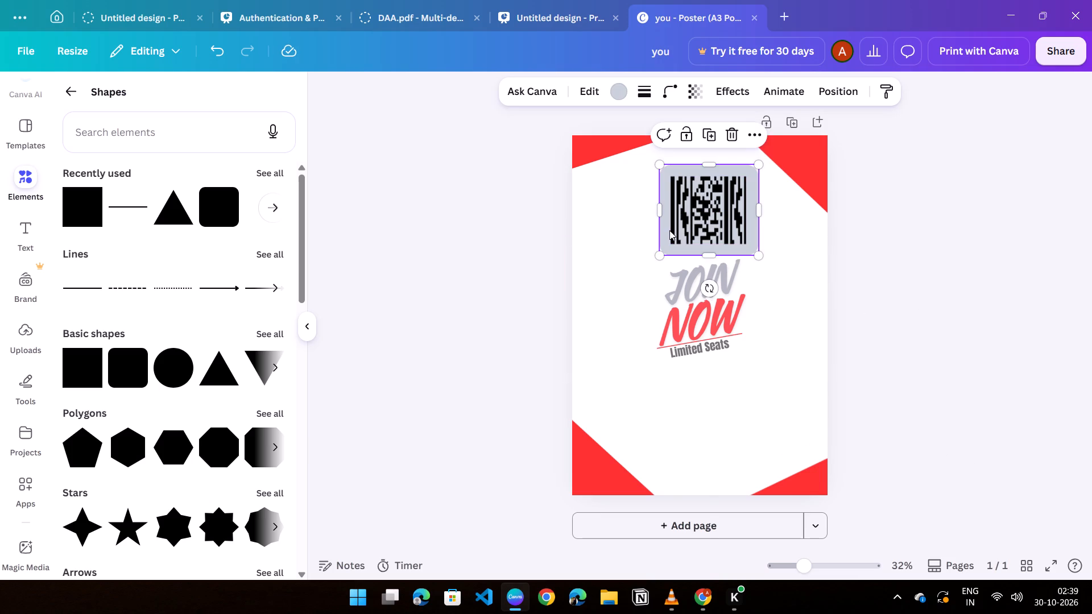
pyautogui.press('Left')
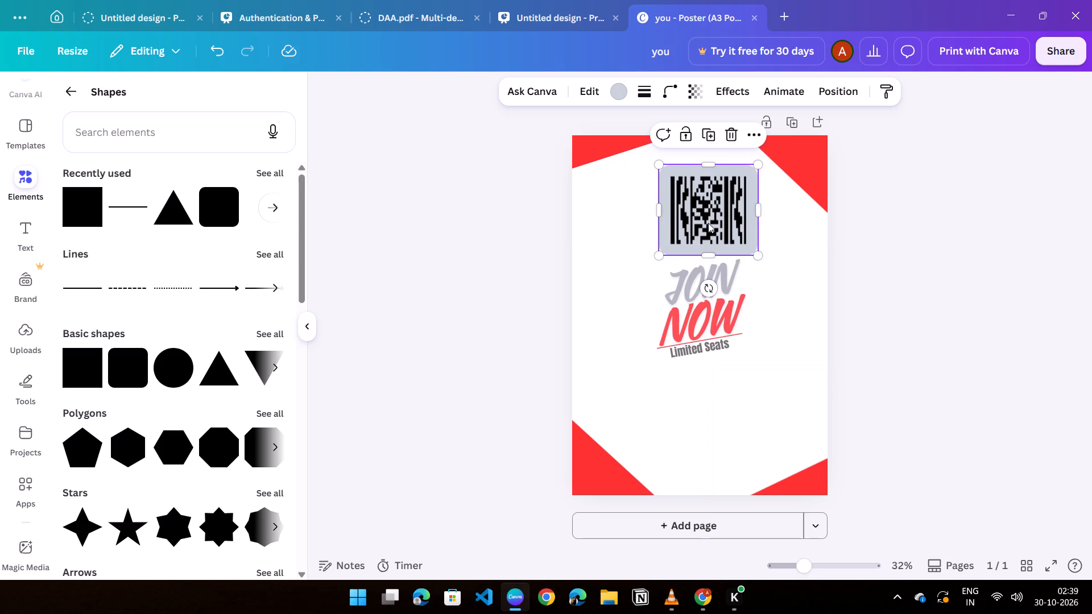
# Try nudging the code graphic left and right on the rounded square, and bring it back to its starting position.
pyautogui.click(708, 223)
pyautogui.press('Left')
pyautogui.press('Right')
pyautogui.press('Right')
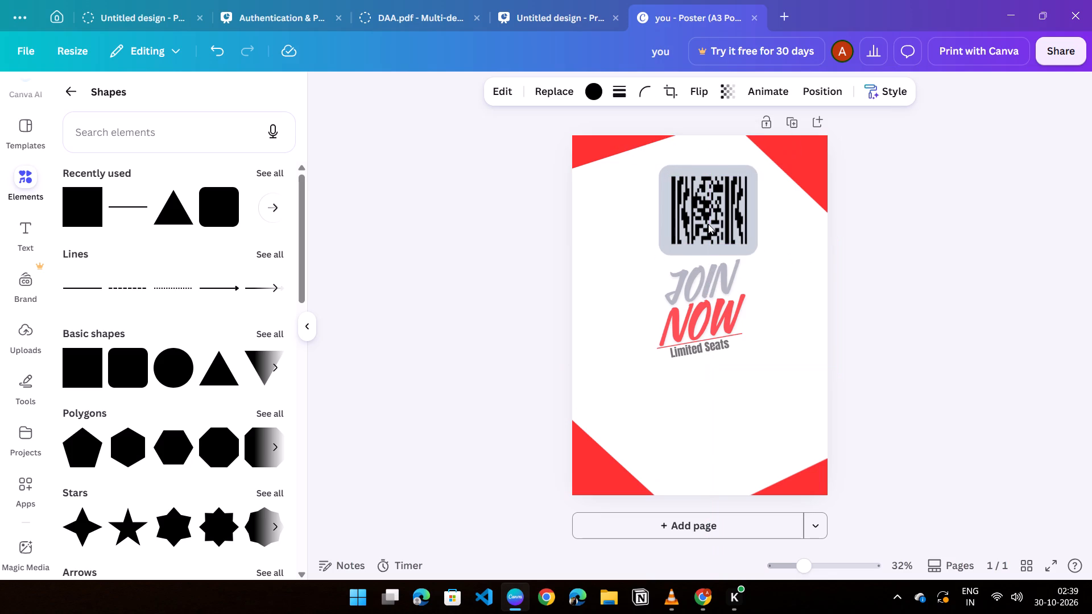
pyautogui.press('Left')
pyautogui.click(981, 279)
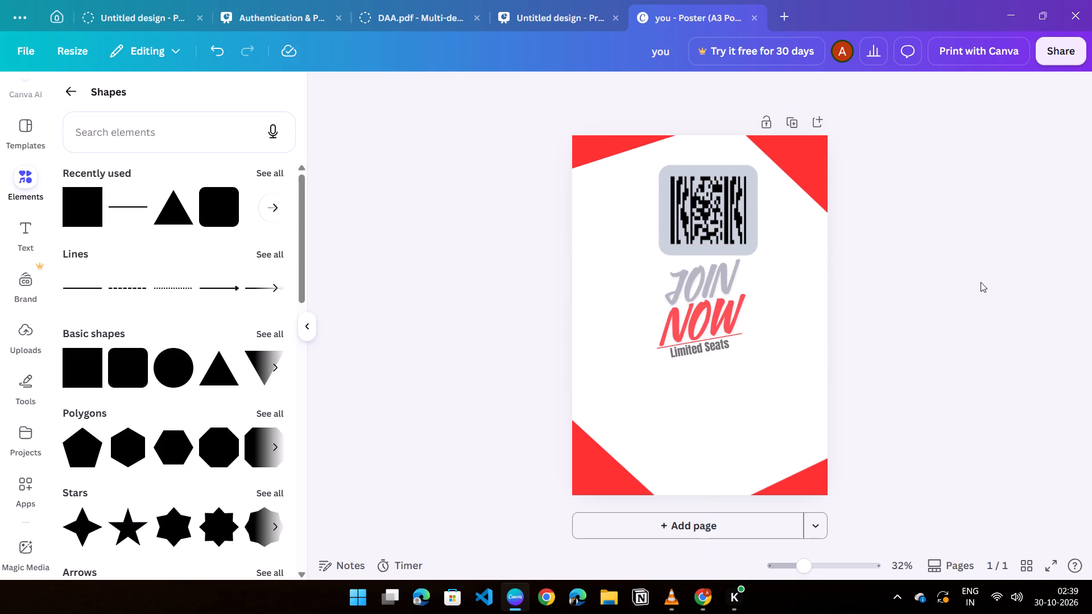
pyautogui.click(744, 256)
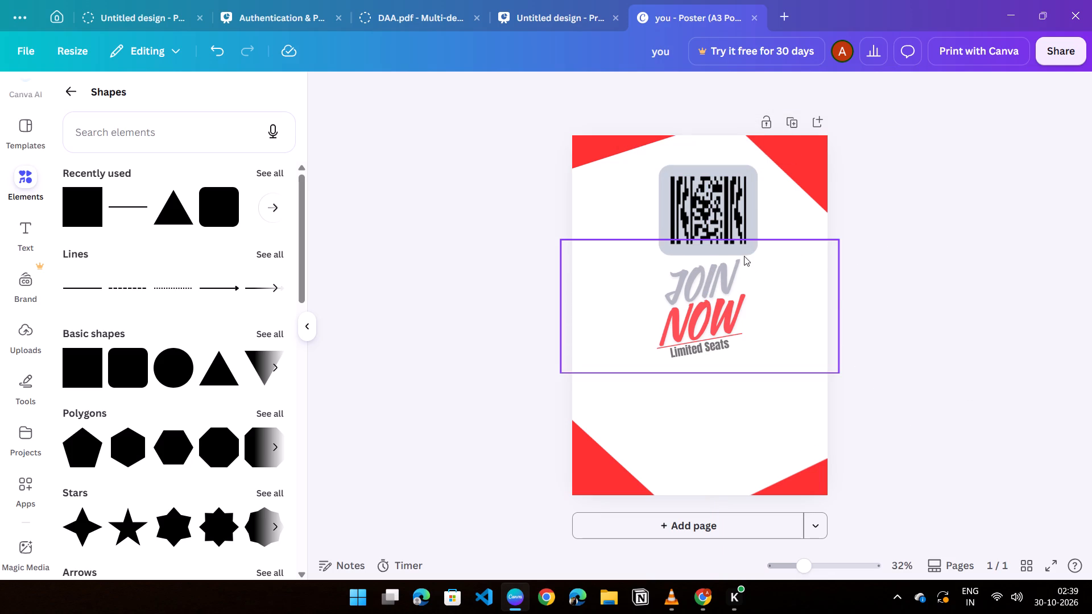
# Shrink the grey rounded square behind the code graphic slightly, to about 11.3 wide by 10.3 high.
pyautogui.click(743, 252)
pyautogui.click(759, 254)
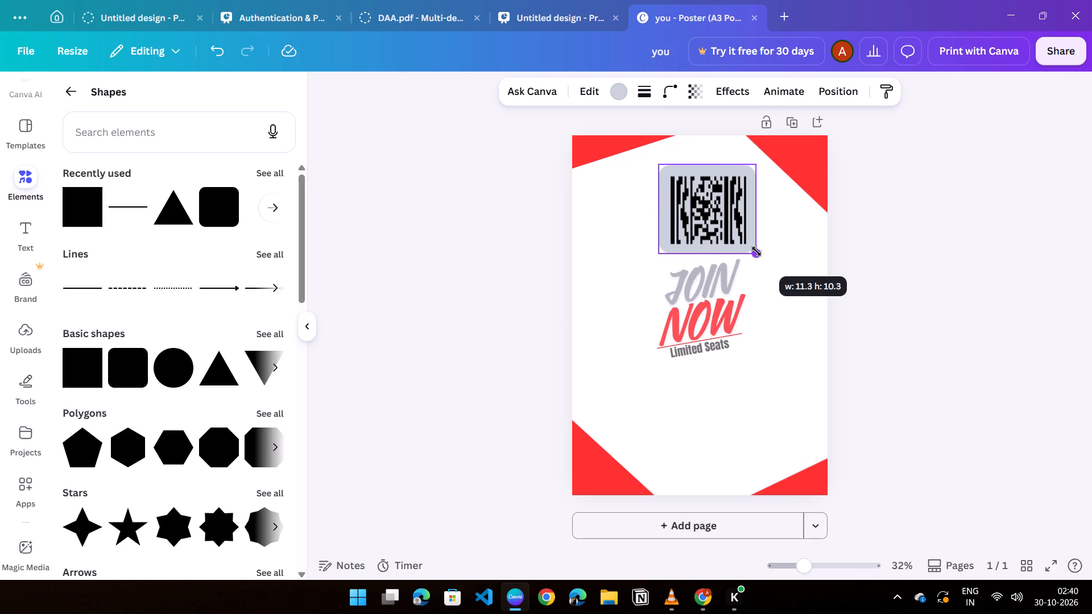
pyautogui.click(949, 275)
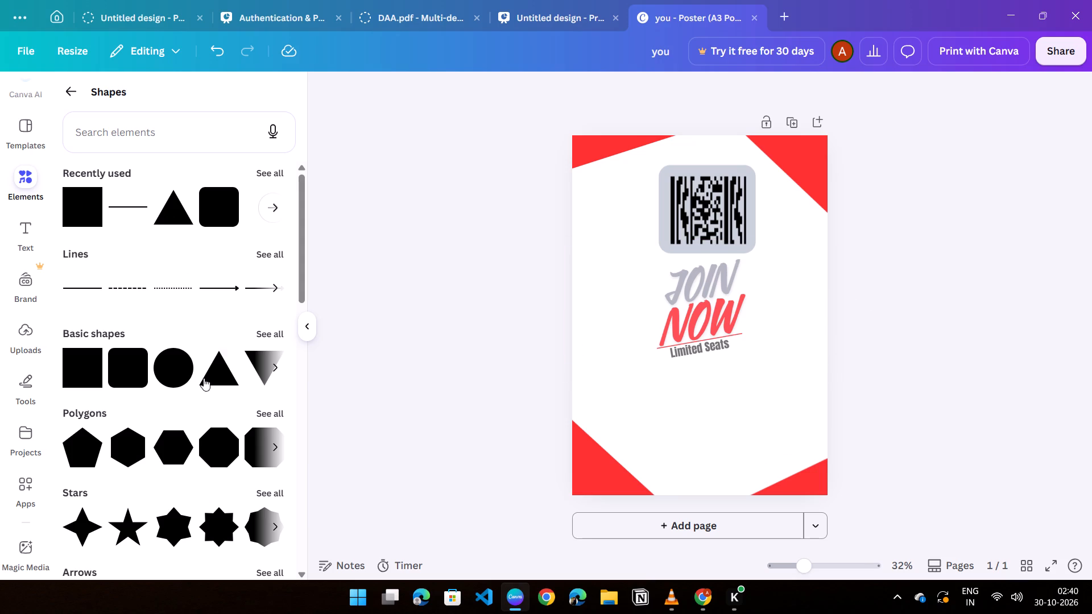
# Look through the shape collections, including the full set of arrows and the banners, for something to add to the poster.
pyautogui.scroll(-7, 203, 396)
pyautogui.scroll(4, 201, 399)
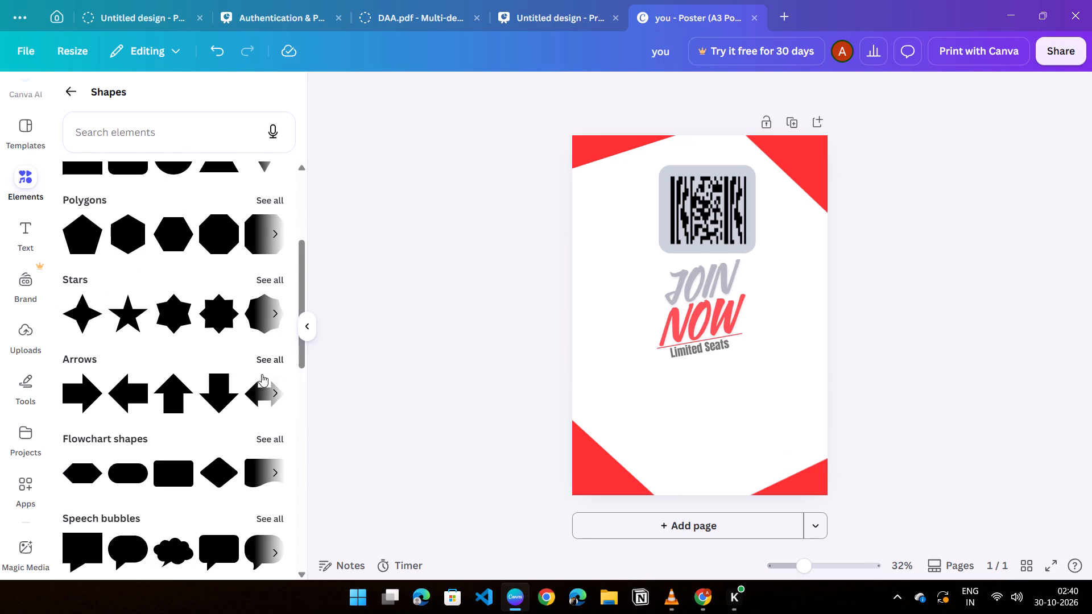
pyautogui.click(276, 359)
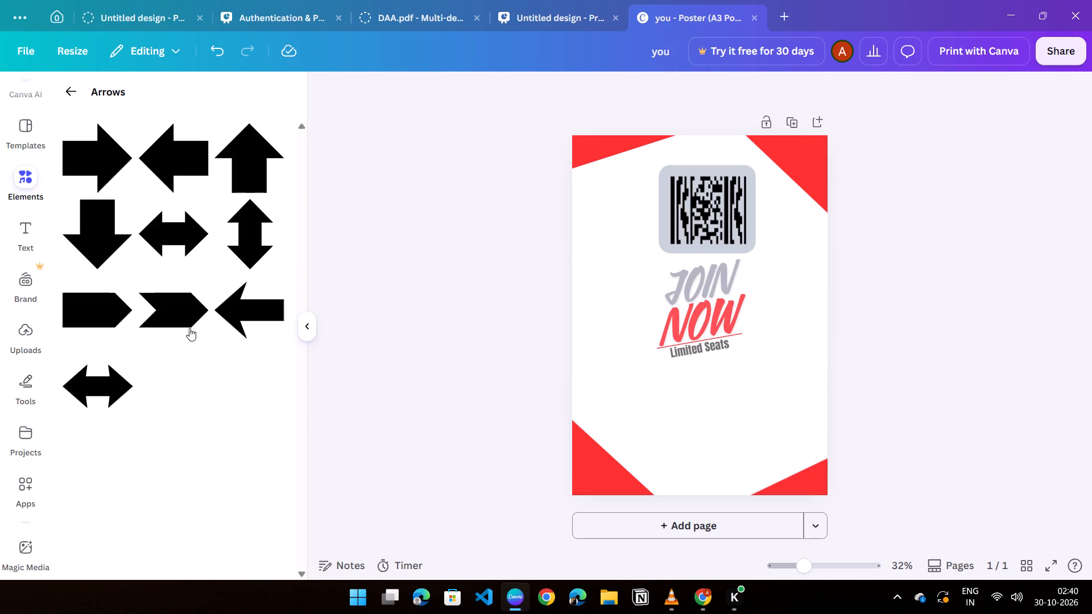
pyautogui.scroll(-2, 188, 322)
pyautogui.click(74, 90)
pyautogui.scroll(-2, 197, 347)
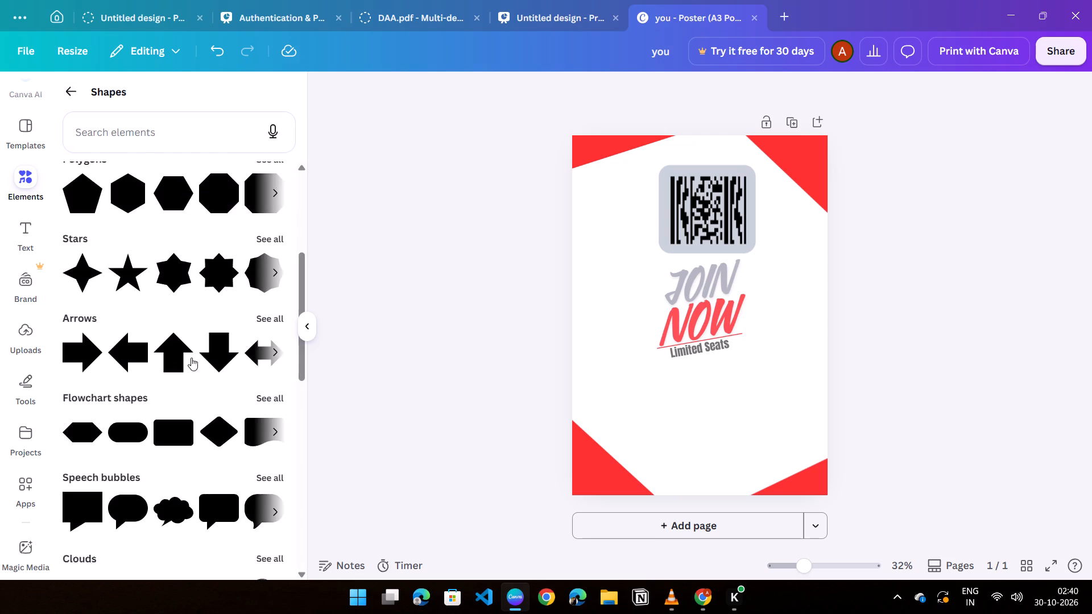
pyautogui.scroll(-17, 191, 358)
pyautogui.scroll(5, 169, 357)
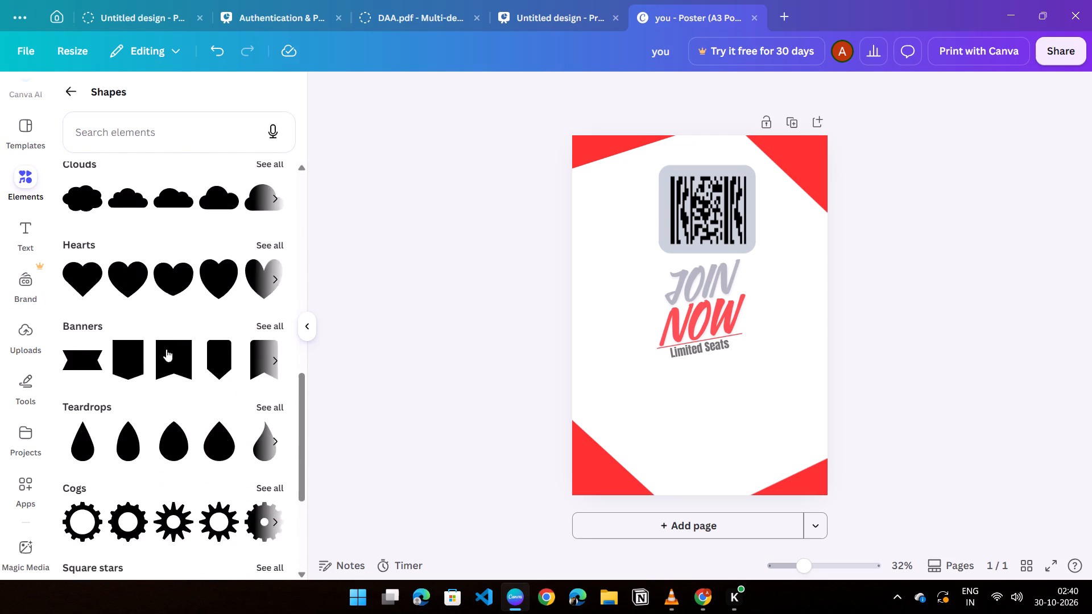
pyautogui.scroll(6, 166, 349)
# Leave the shapes and open the full Icons & Stickers collection in the 3D elements category.
pyautogui.click(69, 93)
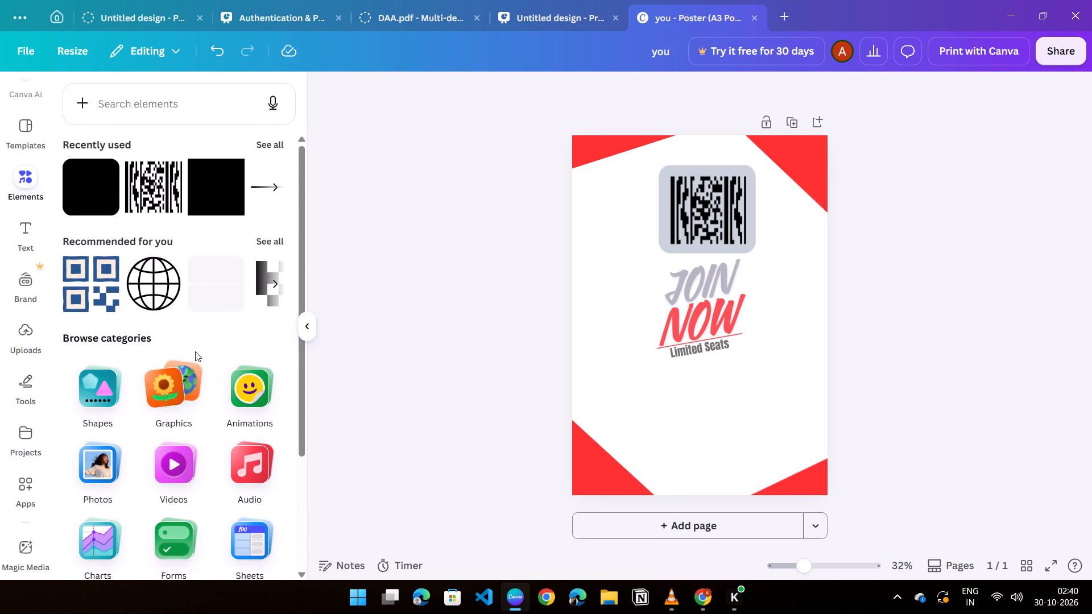
pyautogui.scroll(-1, 241, 401)
pyautogui.scroll(-1, 126, 429)
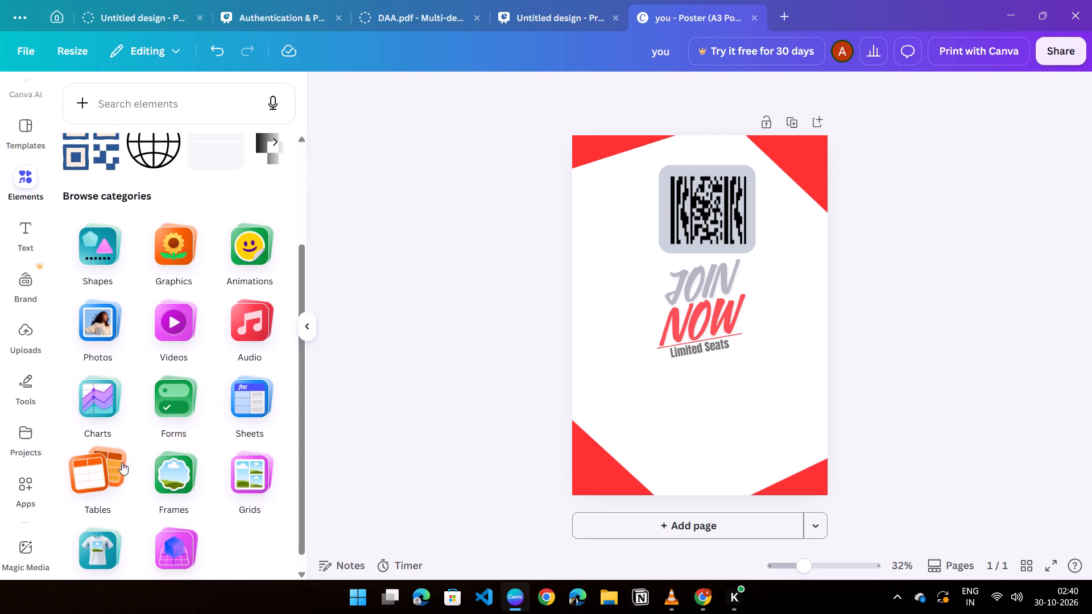
pyautogui.scroll(-1, 189, 489)
pyautogui.scroll(-2, 255, 466)
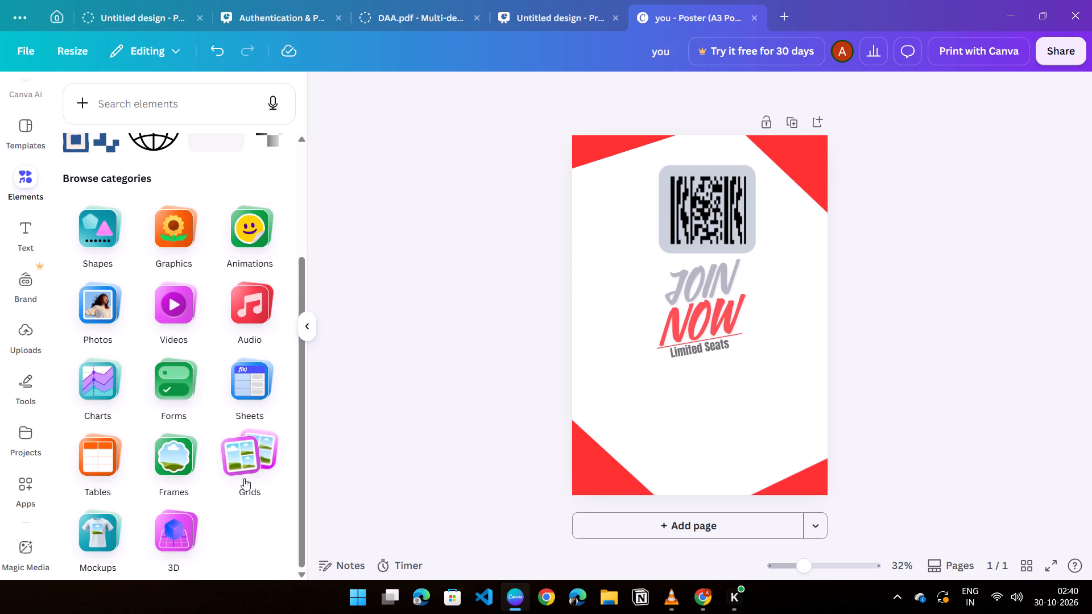
pyautogui.scroll(-2, 181, 517)
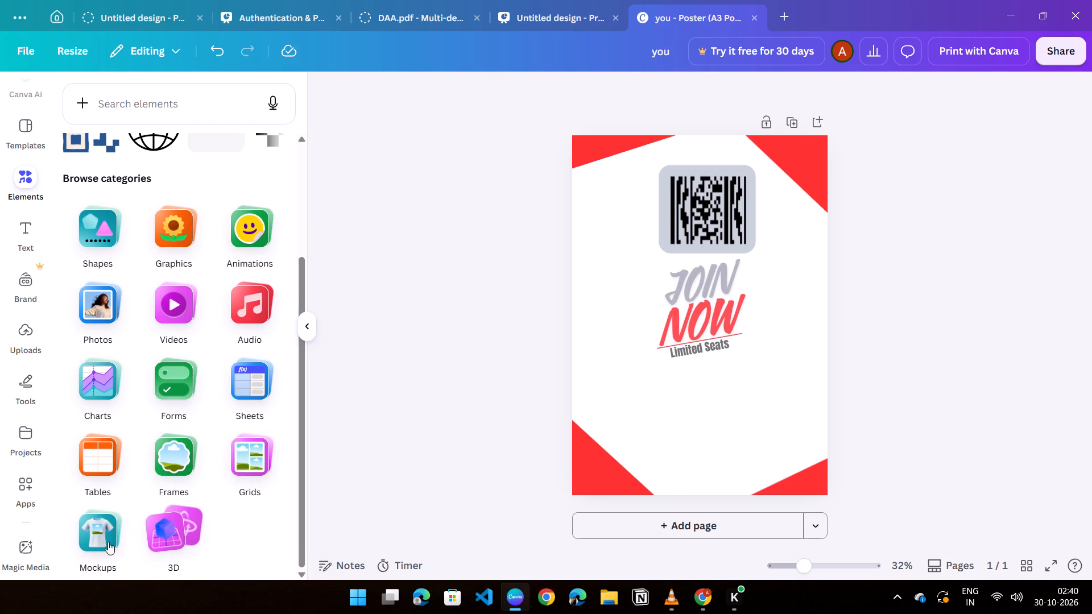
pyautogui.click(181, 532)
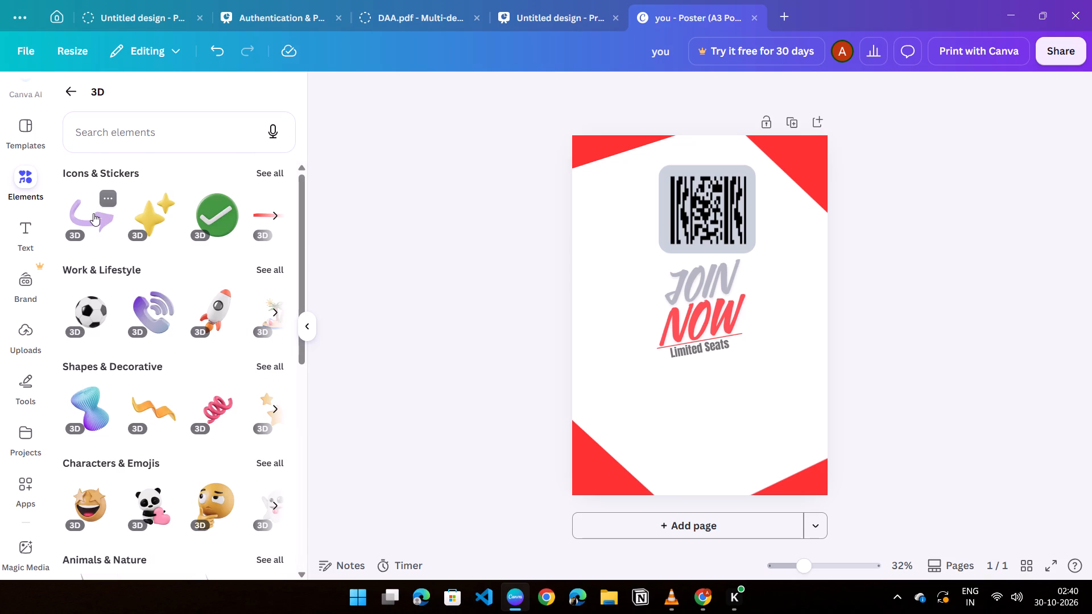
pyautogui.click(268, 173)
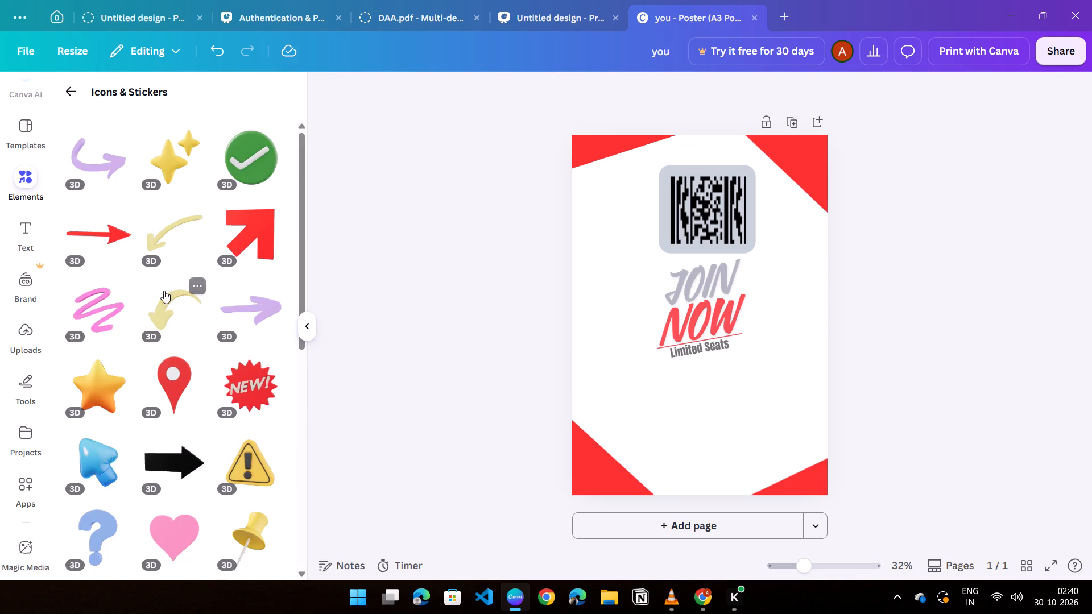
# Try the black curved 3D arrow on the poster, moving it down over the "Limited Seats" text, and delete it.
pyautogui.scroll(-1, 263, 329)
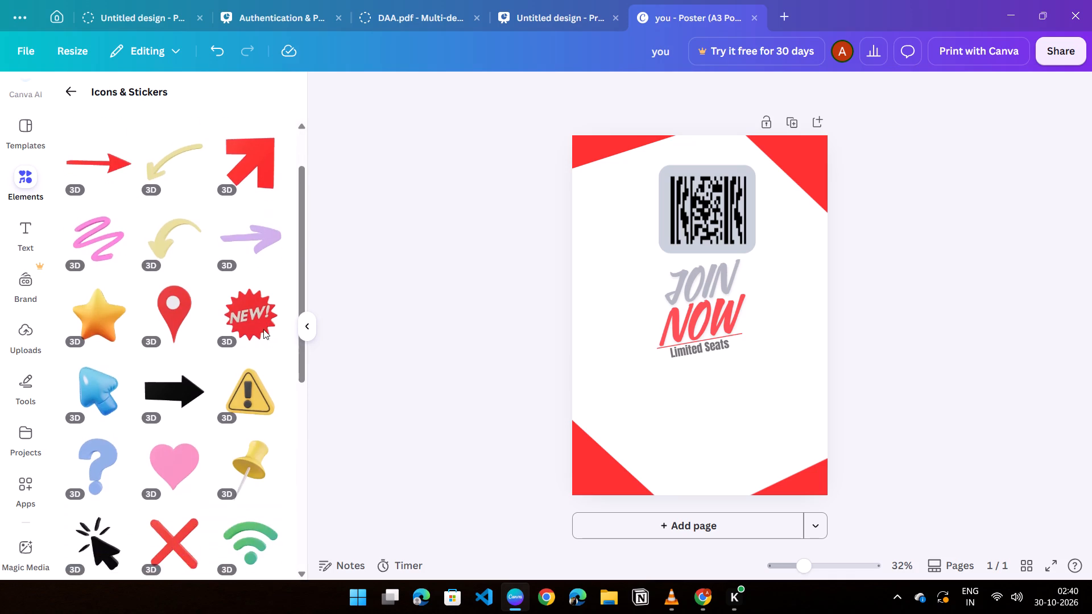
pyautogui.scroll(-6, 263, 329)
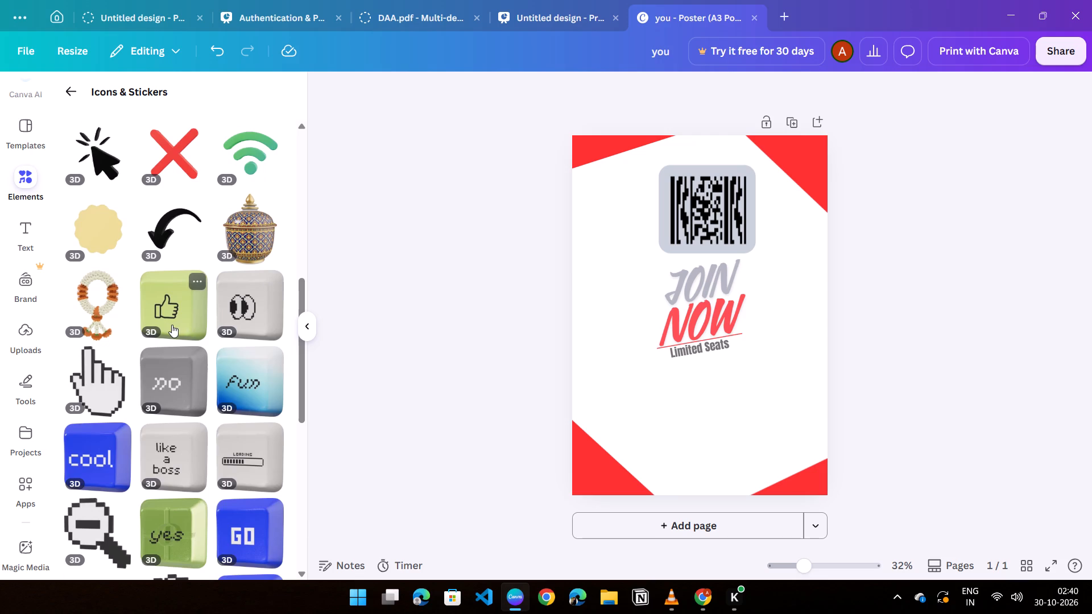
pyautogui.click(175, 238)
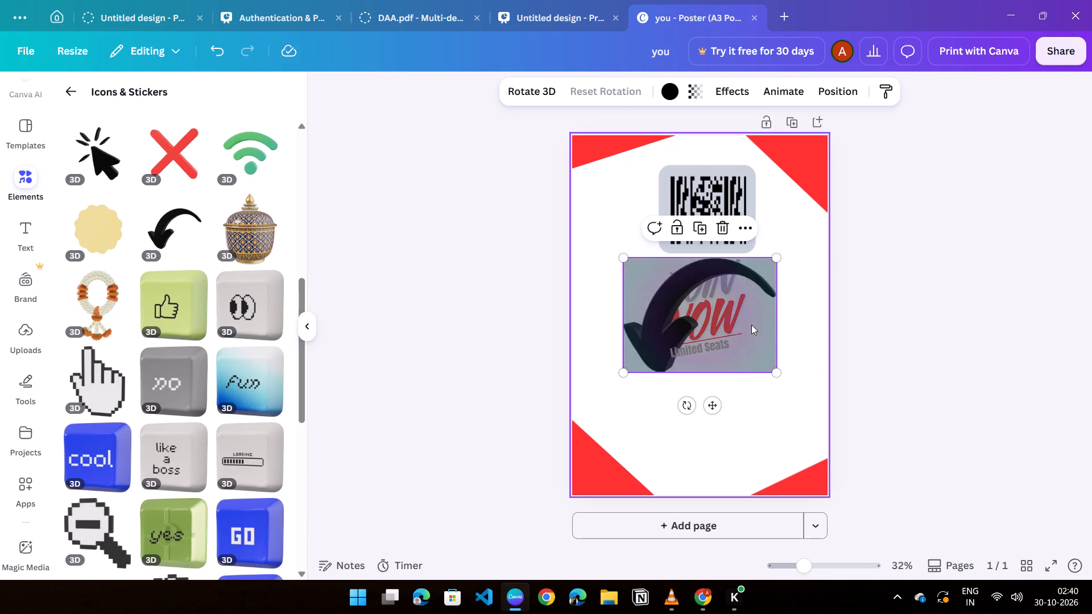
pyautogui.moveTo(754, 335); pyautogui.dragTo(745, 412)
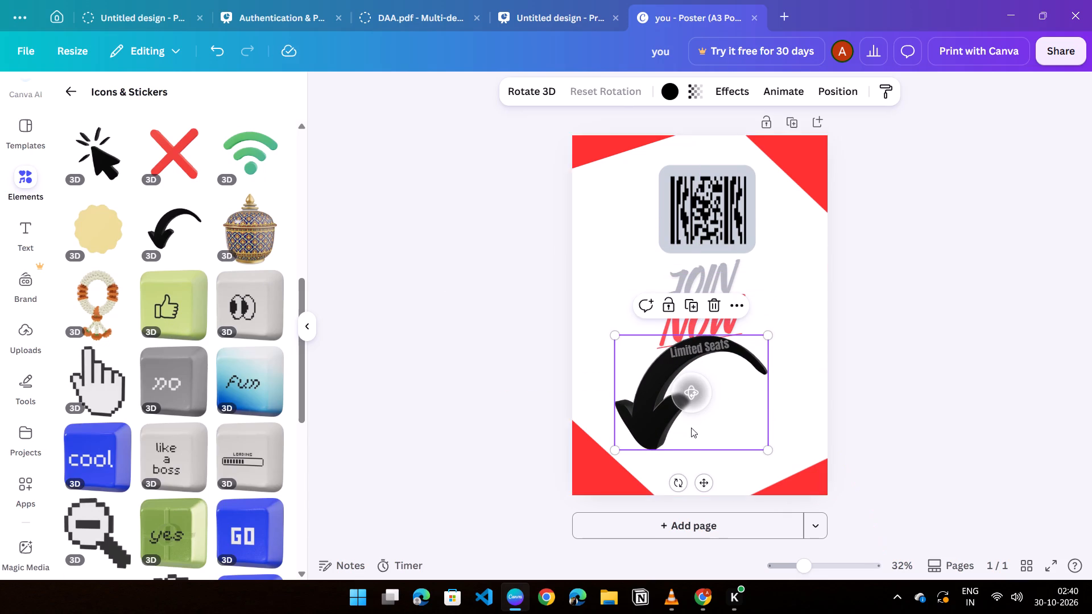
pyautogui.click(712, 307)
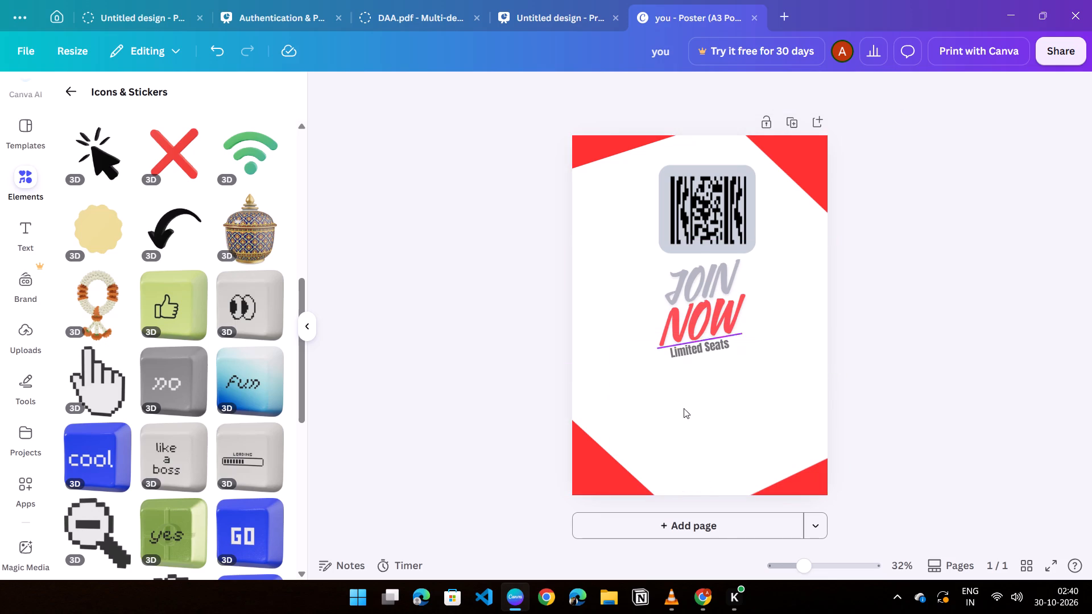
# Add the thick pale yellow curved 3D arrow from Icons & Stickers and scale it down slightly.
pyautogui.scroll(-8, 245, 460)
pyautogui.scroll(11, 221, 476)
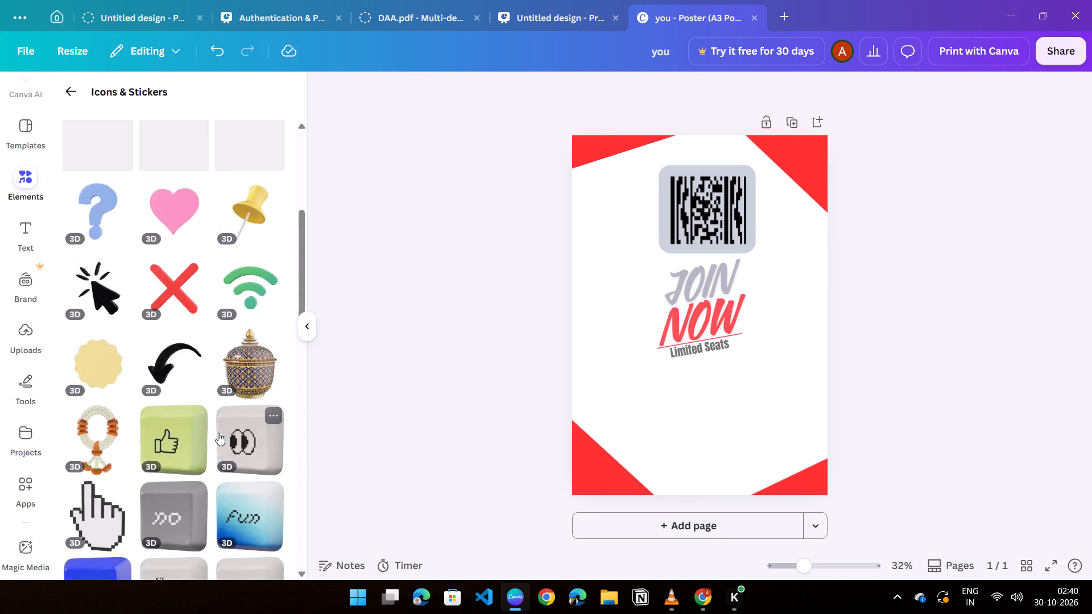
pyautogui.scroll(9, 218, 433)
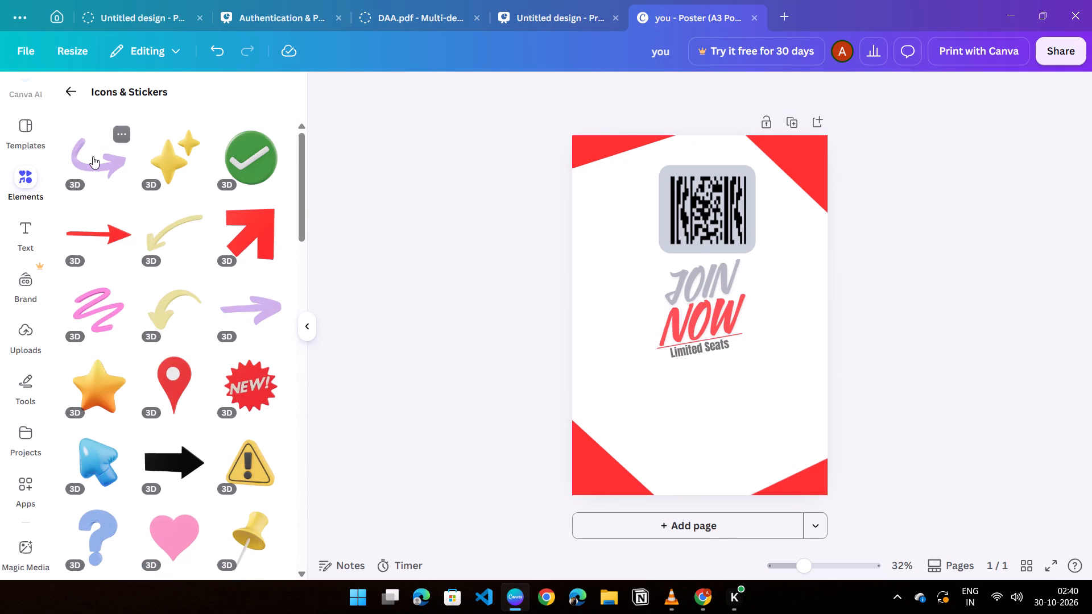
pyautogui.click(171, 302)
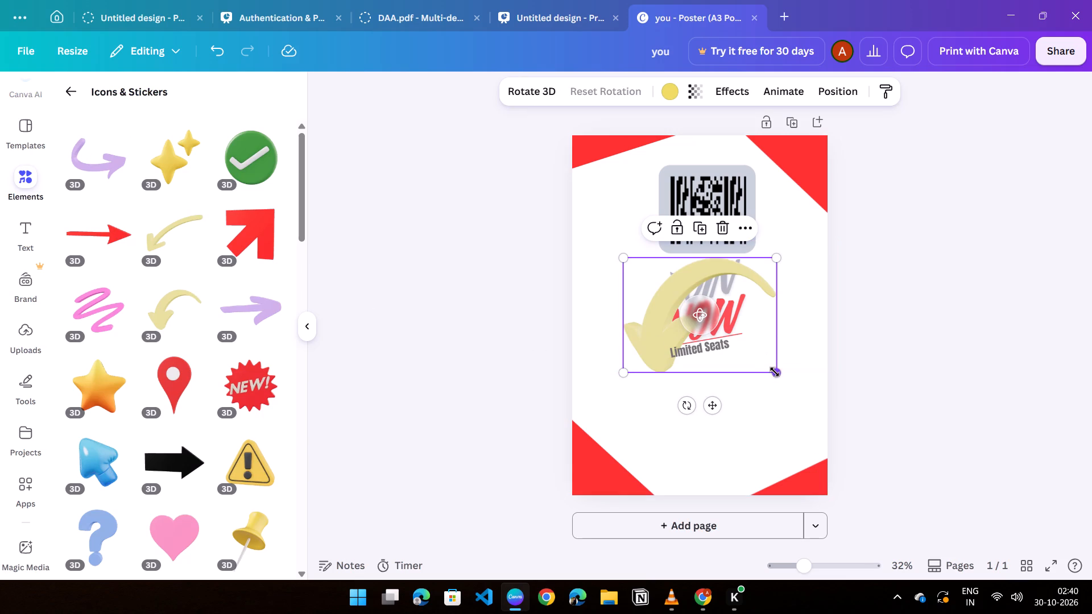
pyautogui.moveTo(775, 372); pyautogui.dragTo(751, 353)
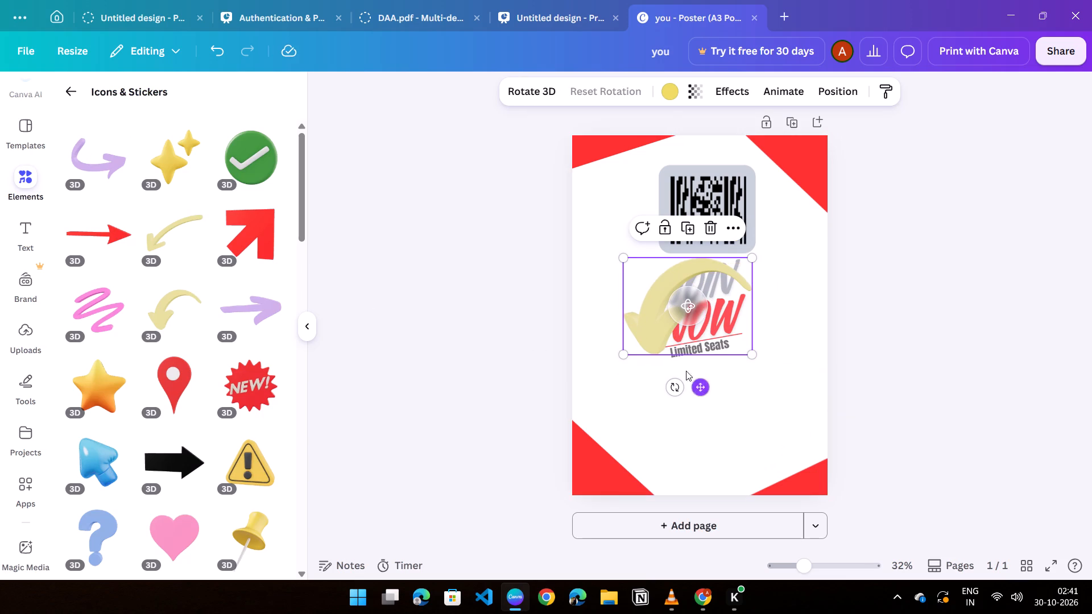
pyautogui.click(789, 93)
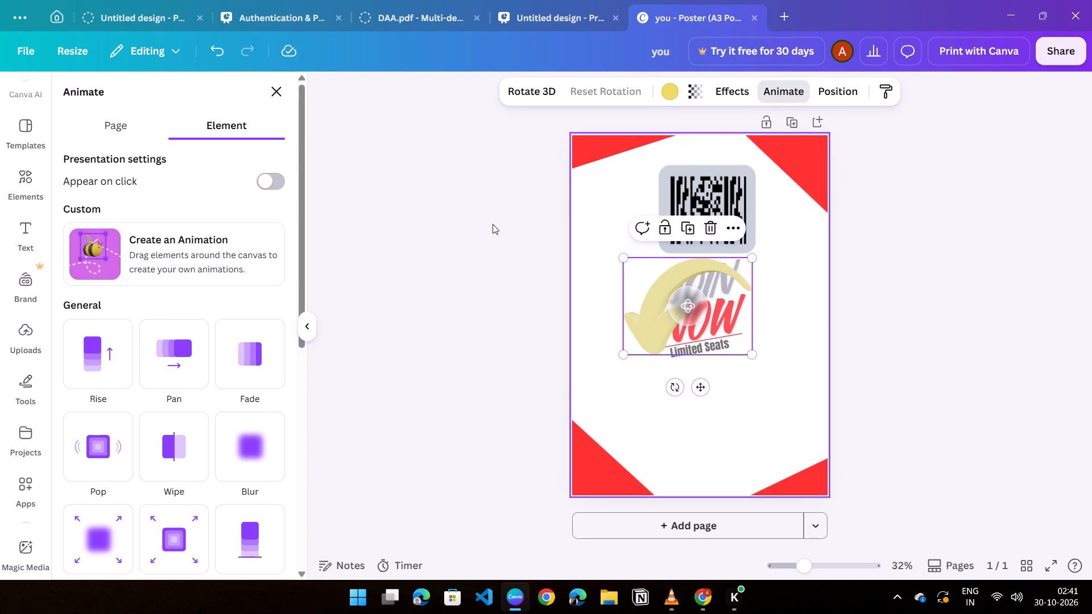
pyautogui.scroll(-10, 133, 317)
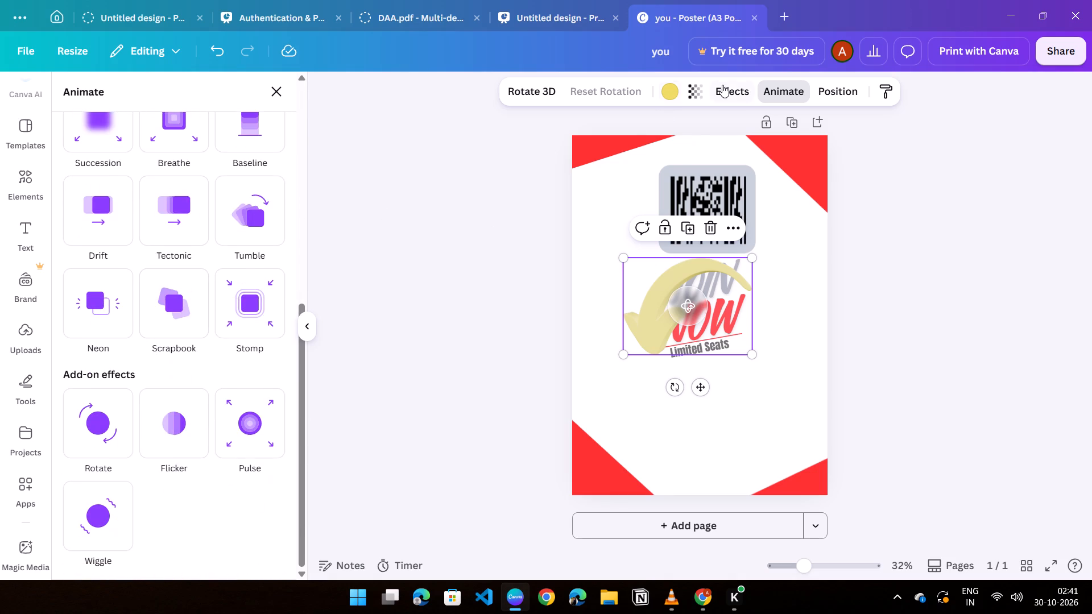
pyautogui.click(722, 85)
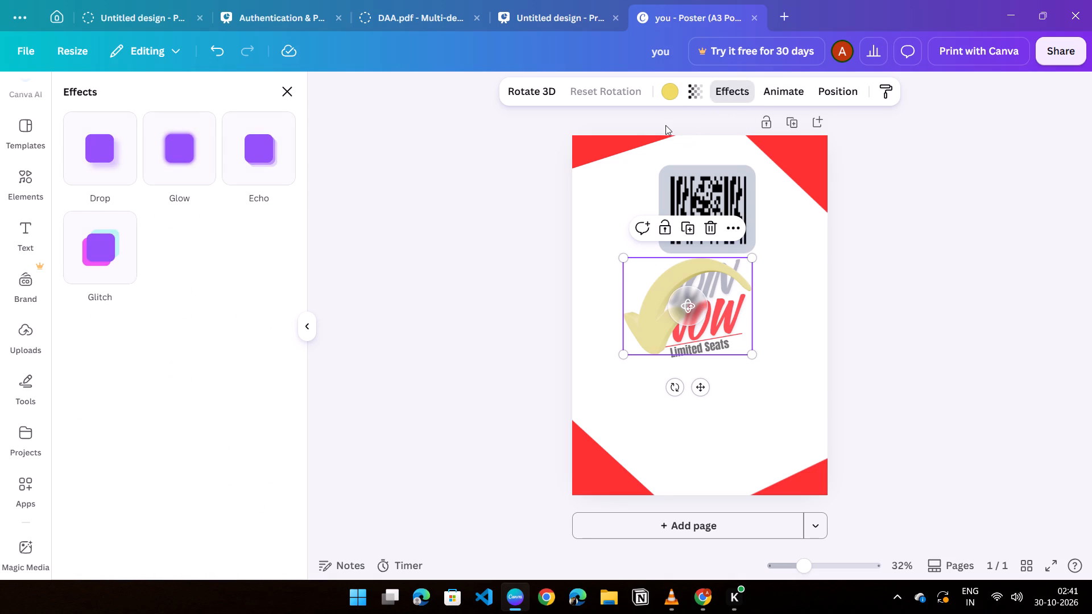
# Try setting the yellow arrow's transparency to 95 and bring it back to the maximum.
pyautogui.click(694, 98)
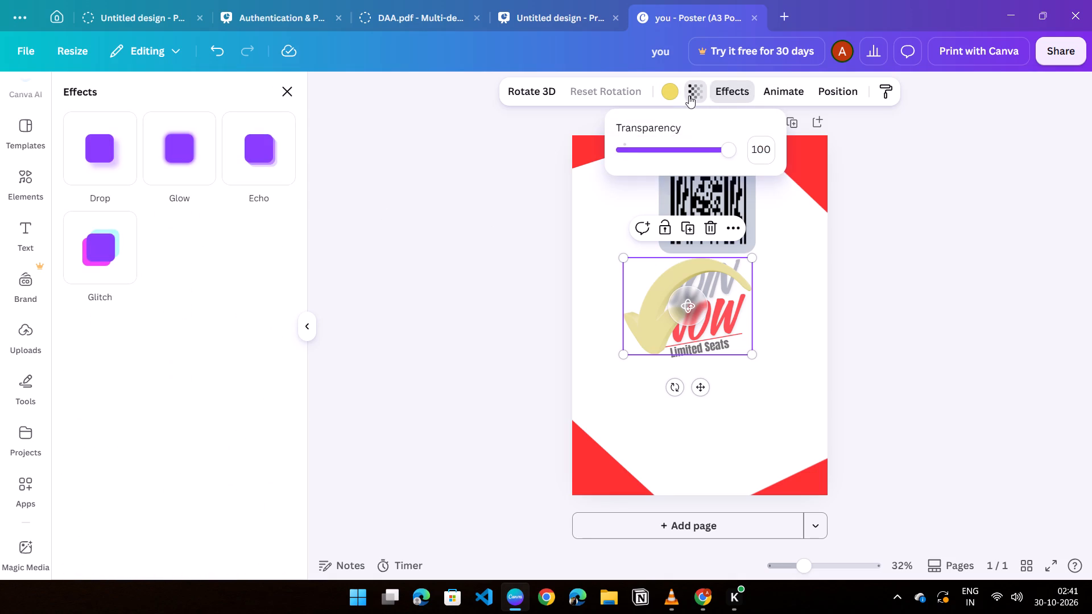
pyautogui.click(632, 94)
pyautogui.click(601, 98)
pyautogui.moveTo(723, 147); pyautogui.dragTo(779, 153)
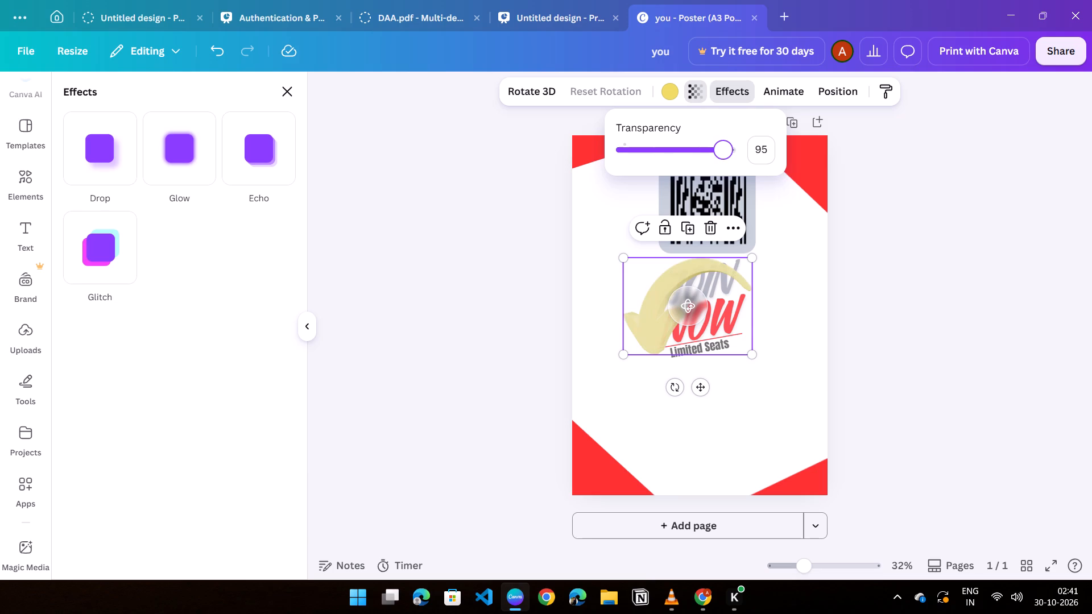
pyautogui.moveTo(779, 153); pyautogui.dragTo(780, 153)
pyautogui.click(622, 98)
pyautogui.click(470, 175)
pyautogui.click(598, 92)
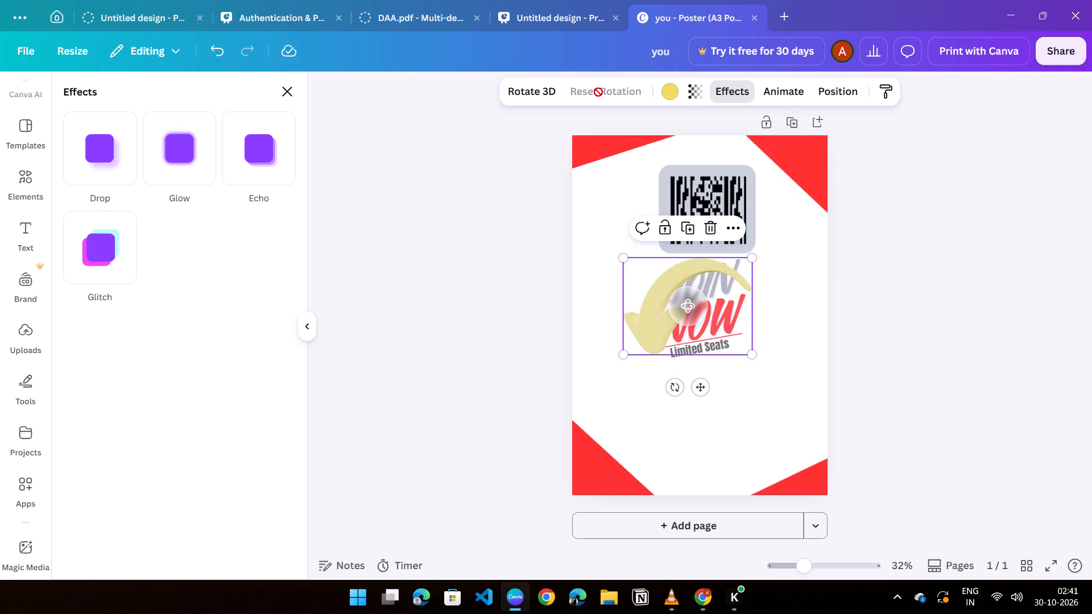
# Rotate the yellow 3D arrow to the straight Back view so its head points down to the right.
pyautogui.click(529, 98)
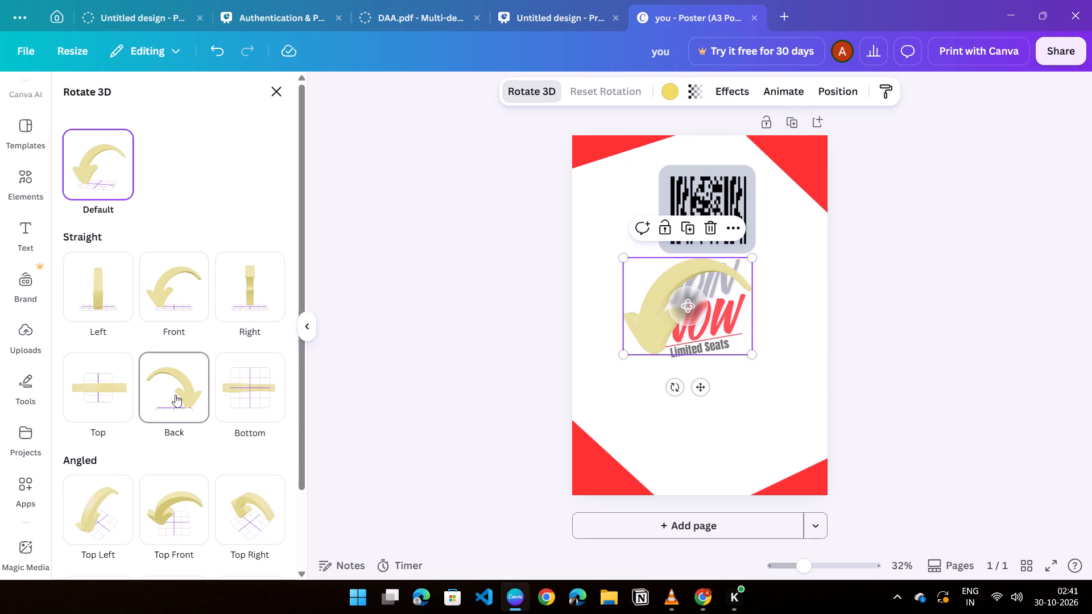
pyautogui.click(175, 395)
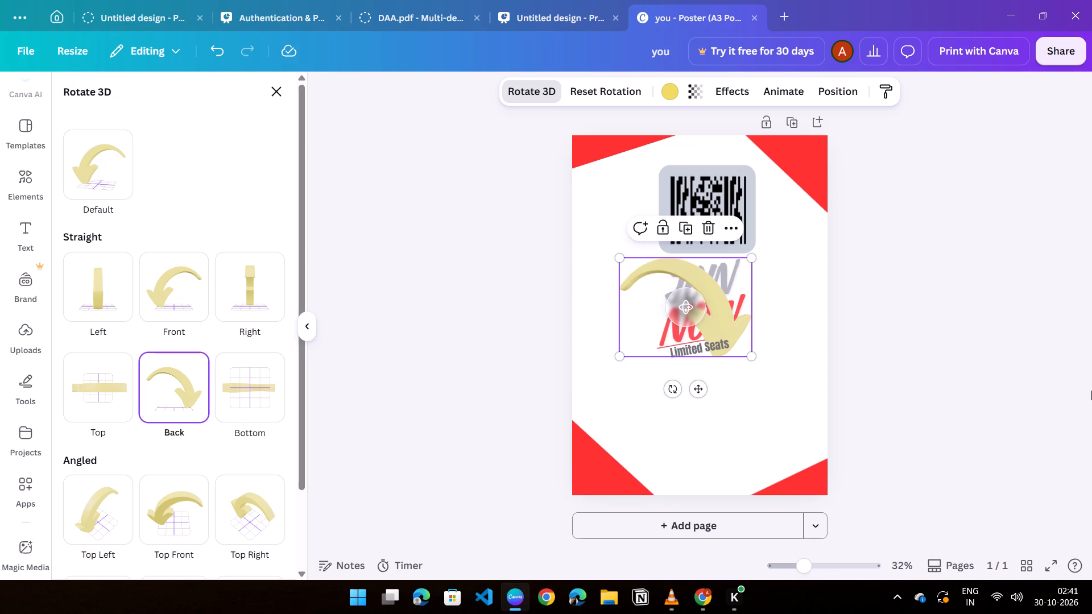
pyautogui.click(1091, 391)
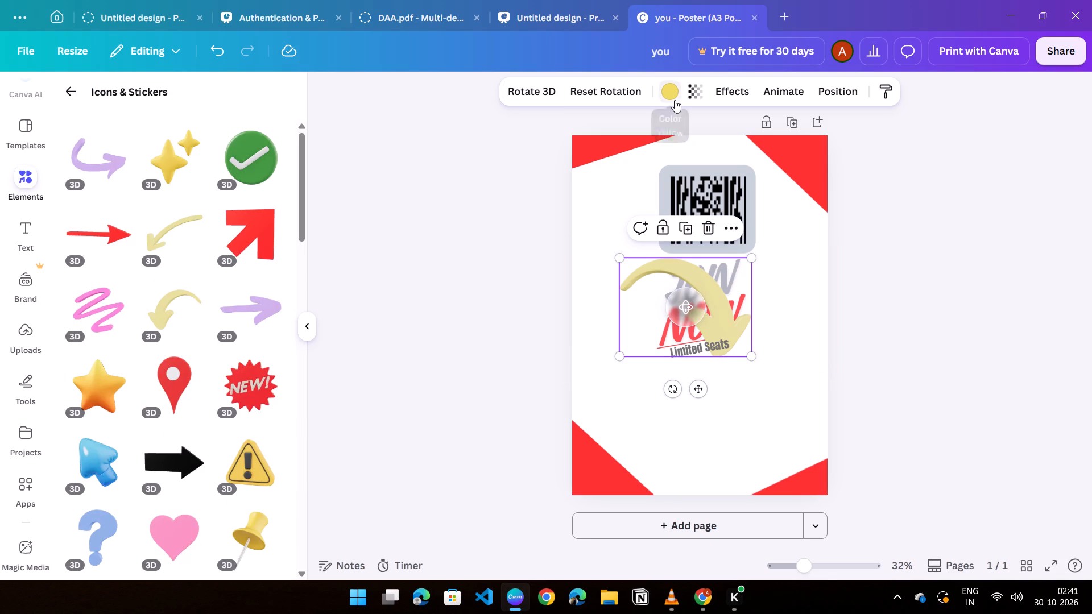
# Recolour the curved arrow light azure (#c8d1d9), after trying black and pastel gray blue from the design's colours.
pyautogui.click(675, 100)
pyautogui.click(282, 251)
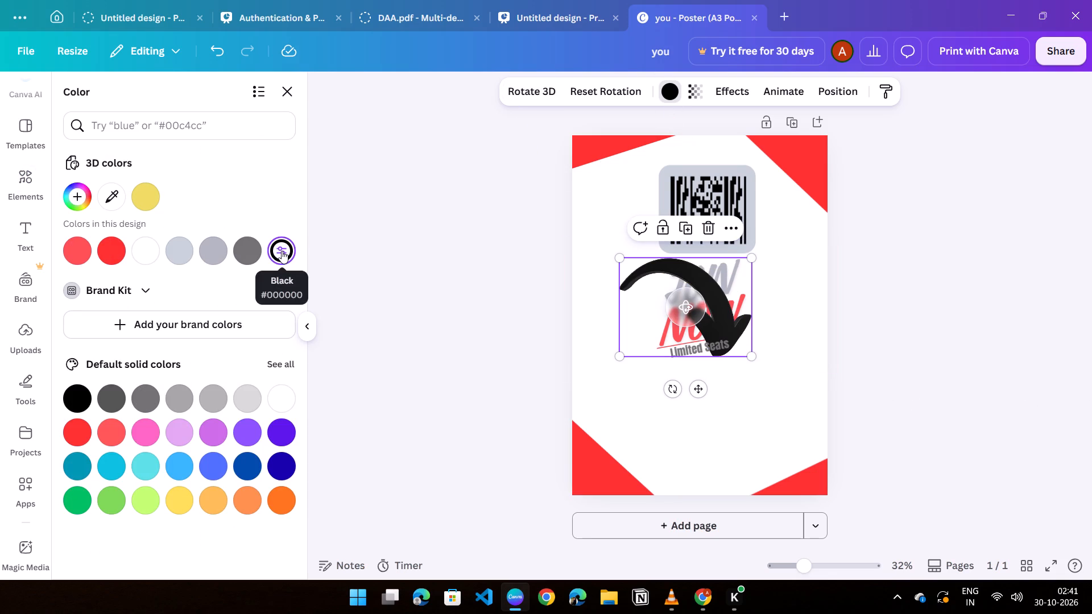
pyautogui.click(221, 258)
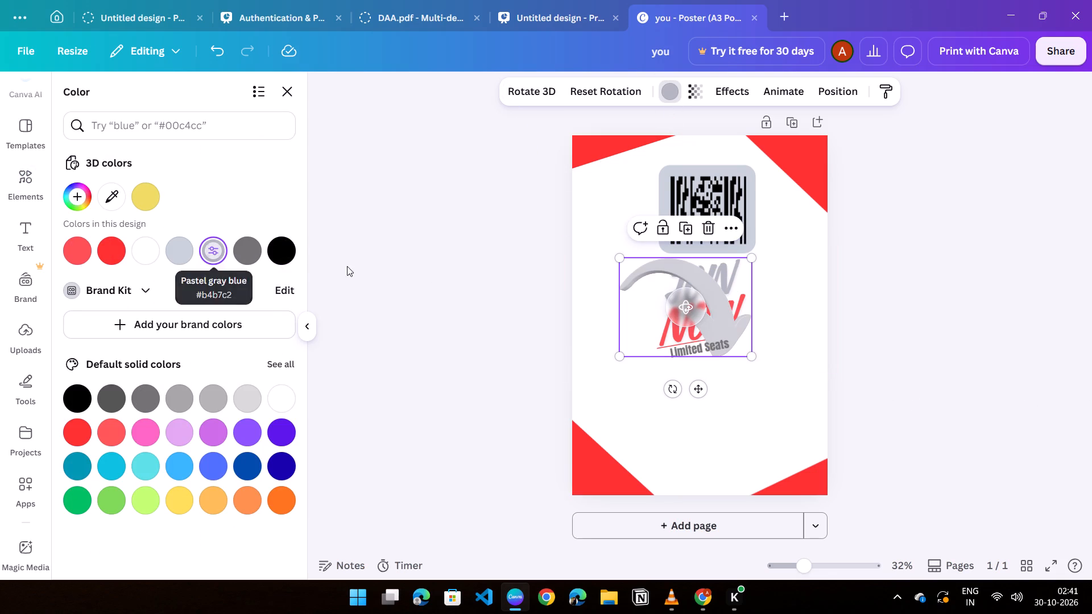
pyautogui.click(184, 247)
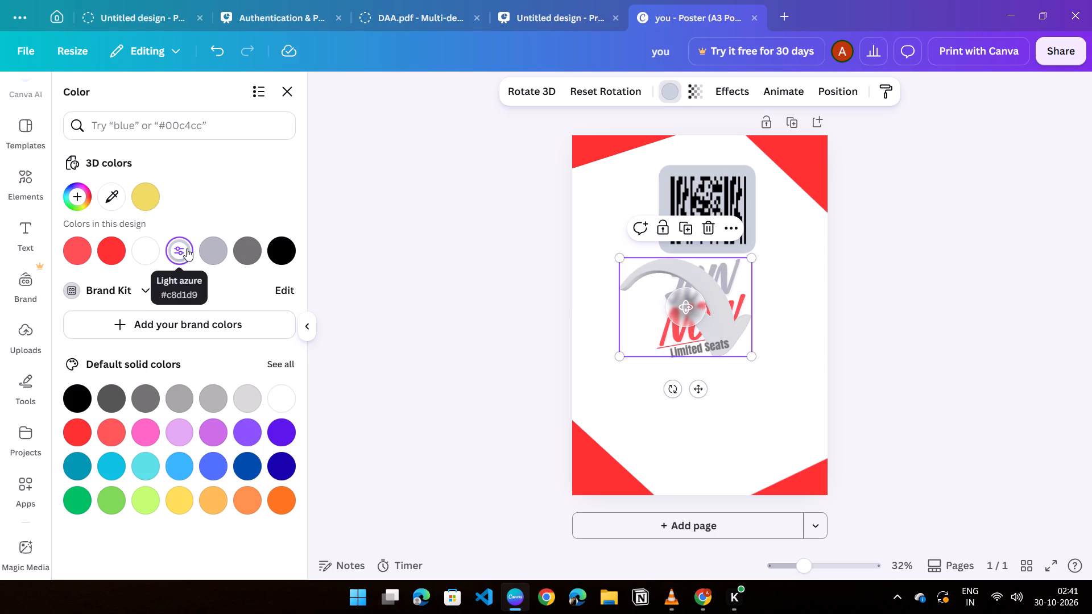
pyautogui.click(1043, 382)
# Shrink the light azure curved arrow and place it just beside the QR code's lower right corner.
pyautogui.moveTo(713, 333); pyautogui.dragTo(731, 325)
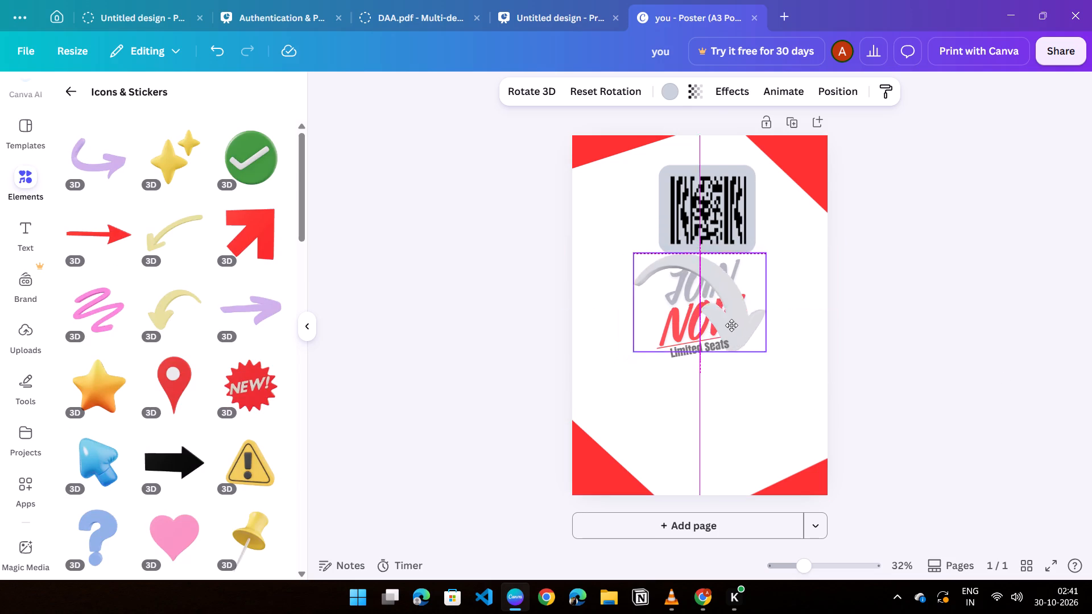
pyautogui.moveTo(731, 325); pyautogui.dragTo(813, 302)
pyautogui.moveTo(850, 325); pyautogui.dragTo(791, 302)
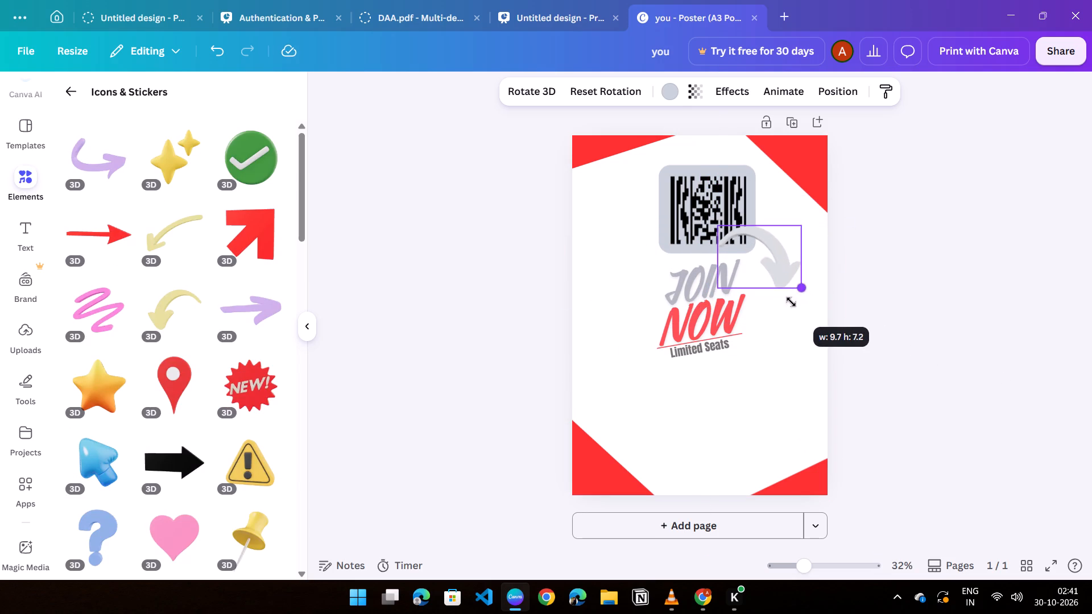
pyautogui.moveTo(791, 302); pyautogui.dragTo(768, 293)
pyautogui.moveTo(757, 249); pyautogui.dragTo(787, 241)
pyautogui.click(966, 283)
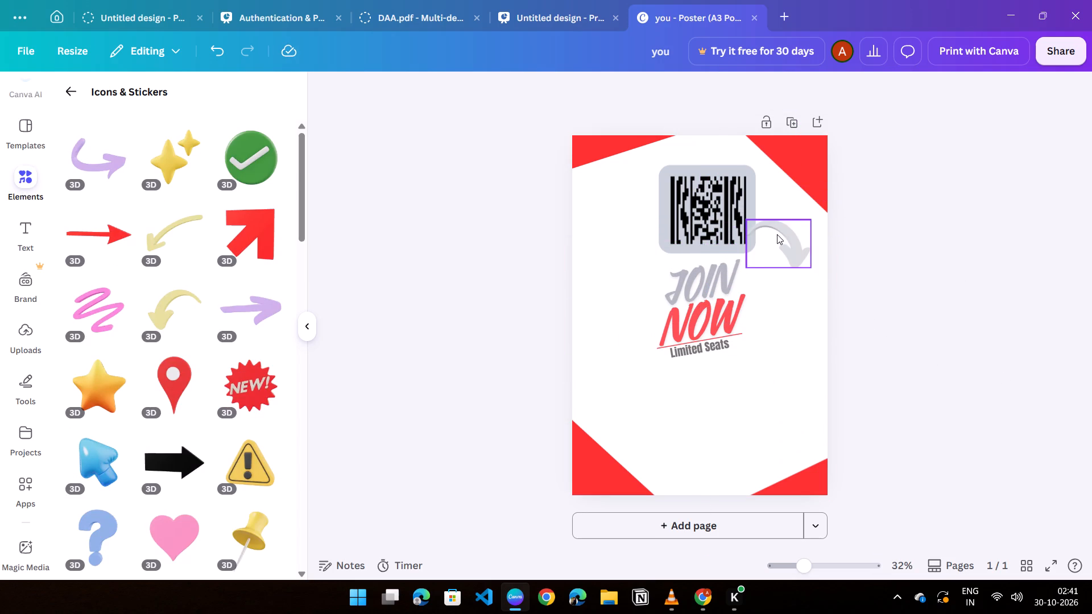
pyautogui.click(777, 234)
pyautogui.click(1091, 298)
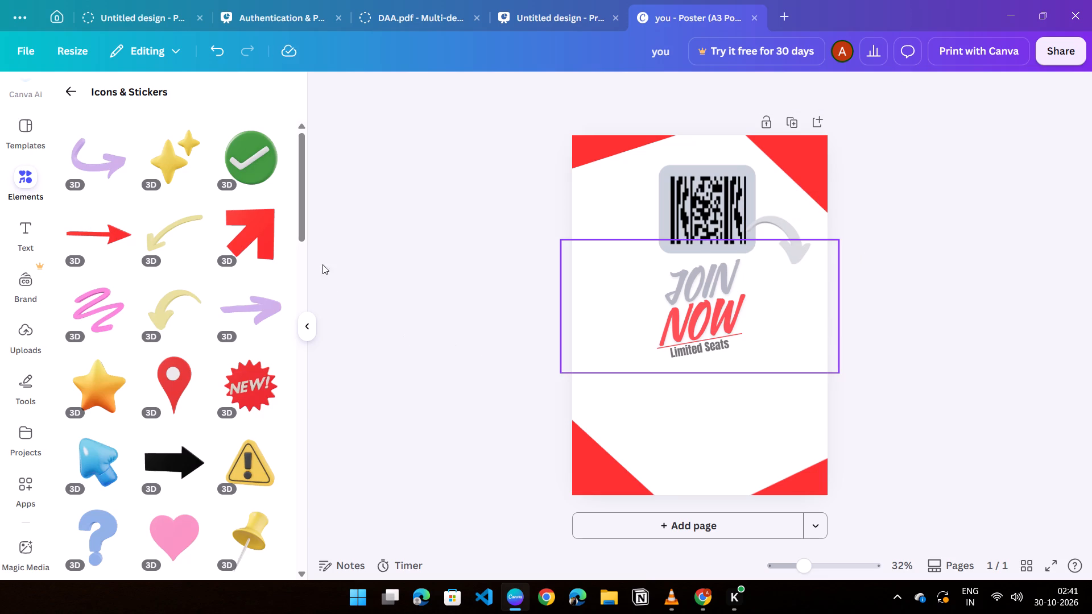
pyautogui.scroll(1, 499, 232)
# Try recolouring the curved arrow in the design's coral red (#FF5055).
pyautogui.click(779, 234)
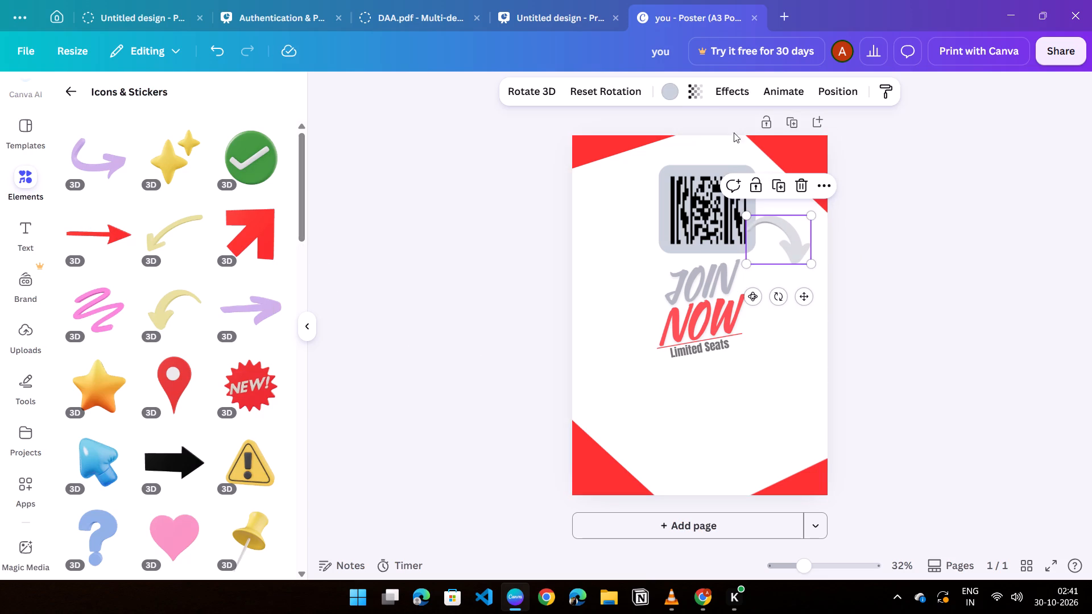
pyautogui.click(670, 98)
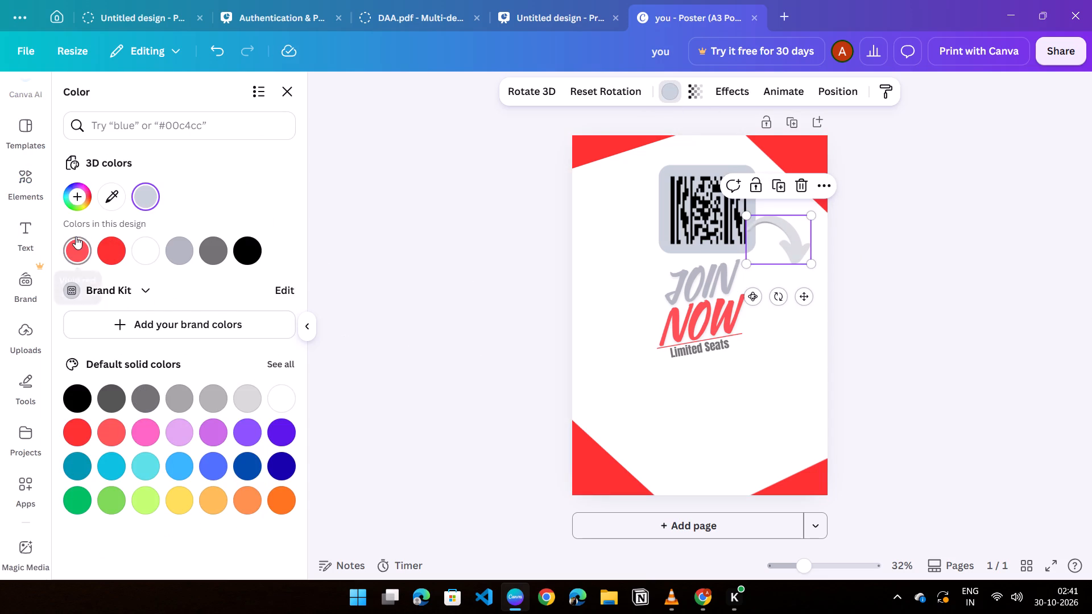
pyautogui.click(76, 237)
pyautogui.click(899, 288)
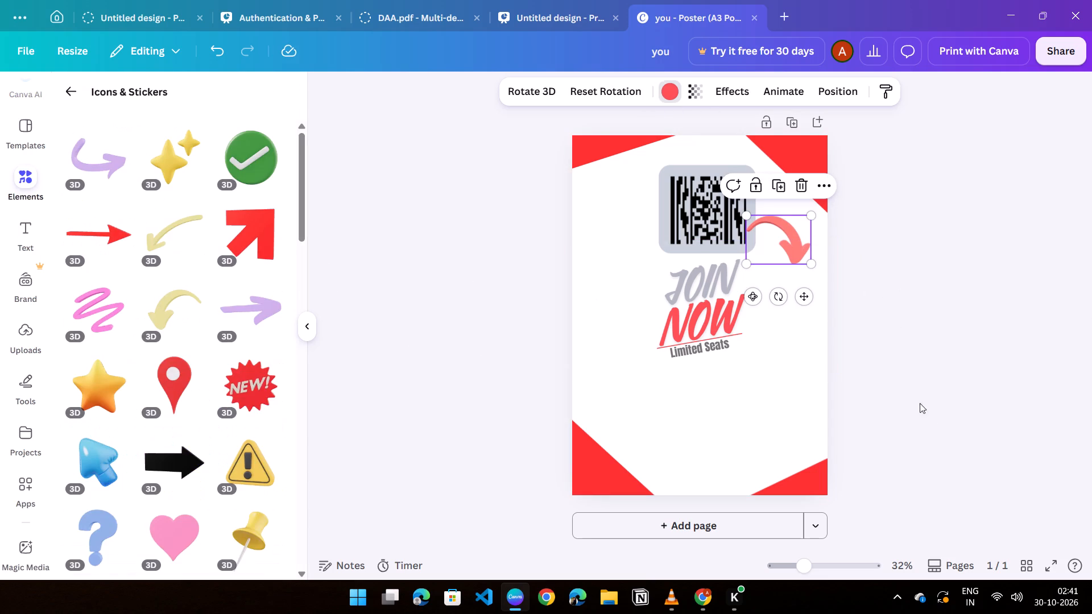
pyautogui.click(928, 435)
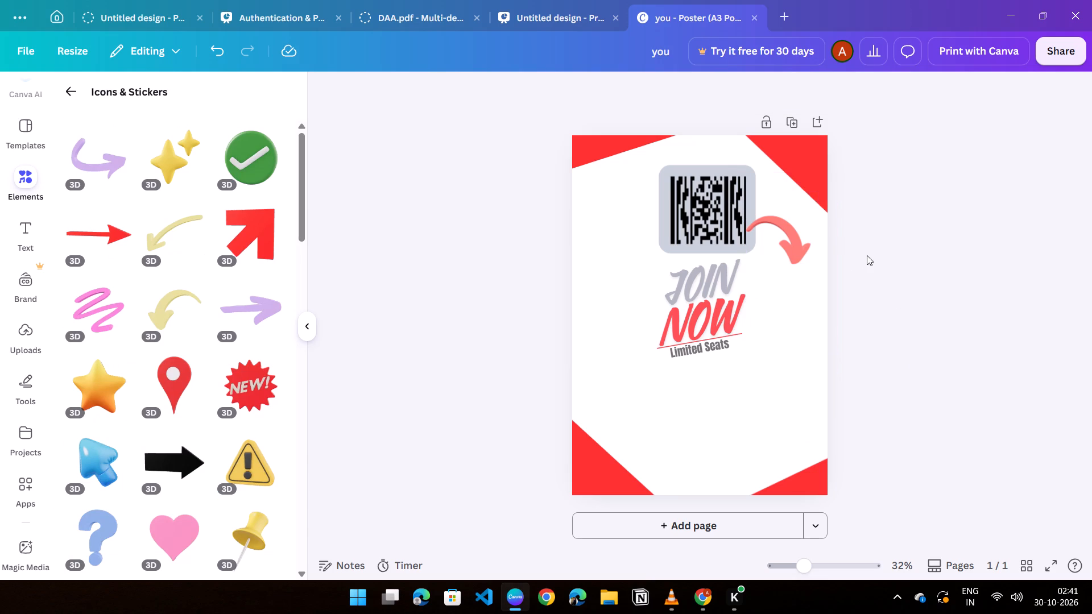
# Recolour the curved arrow bright red (#ff3131) to match the corner triangles.
pyautogui.click(790, 241)
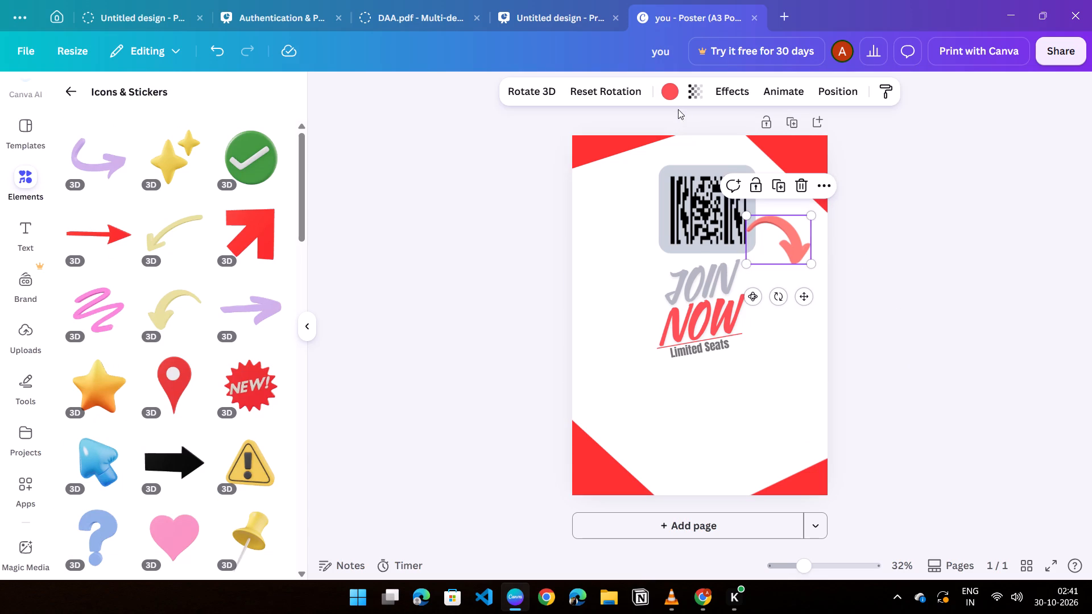
pyautogui.click(672, 89)
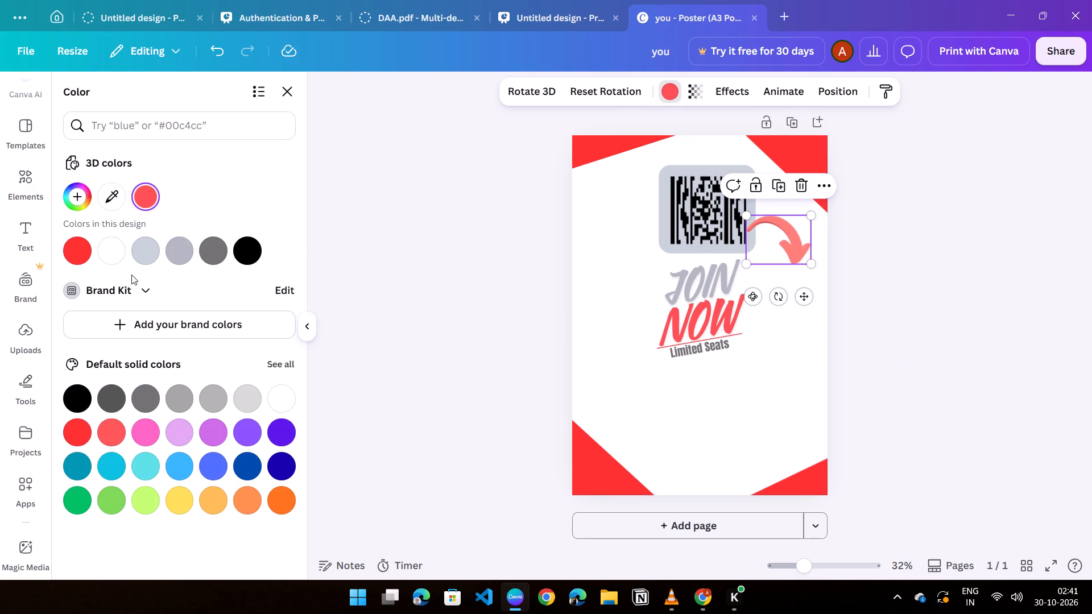
pyautogui.click(67, 248)
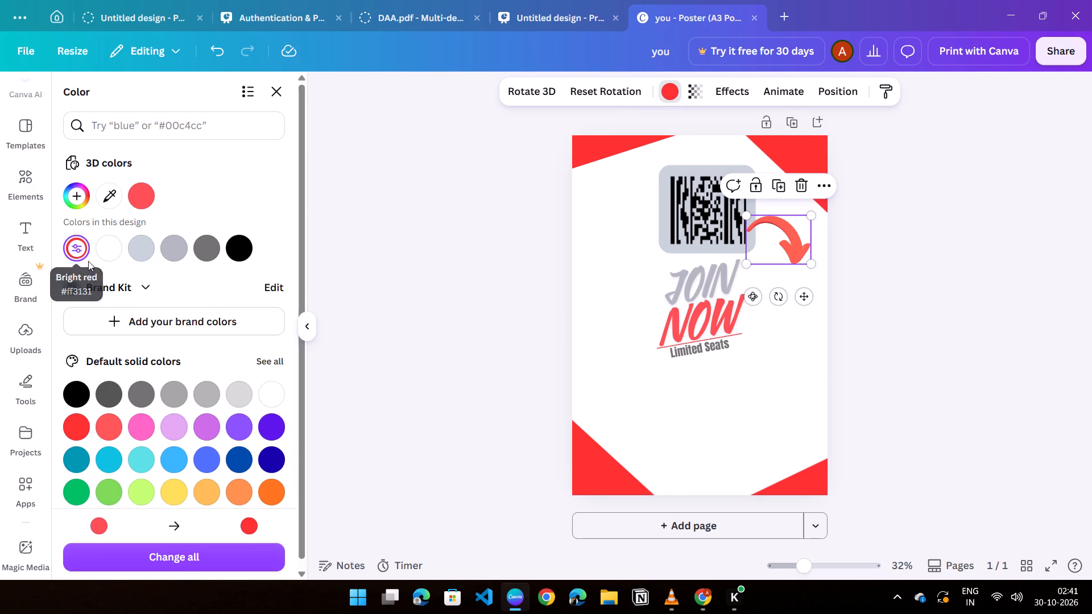
pyautogui.click(76, 424)
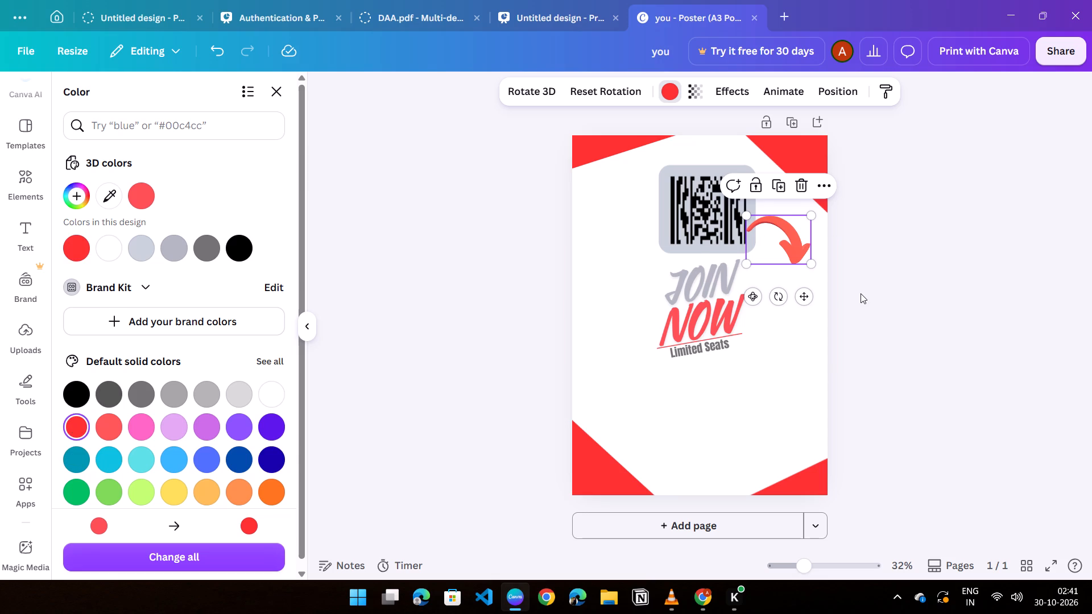
pyautogui.click(861, 293)
pyautogui.click(889, 363)
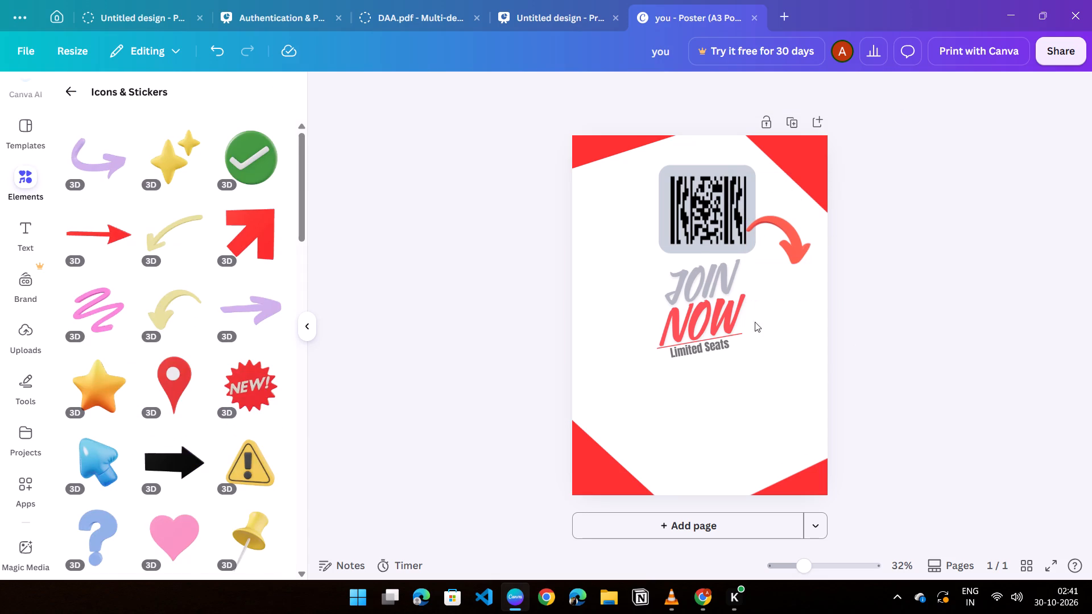
# Add a plain text box, place it below "Limited Seats" and enlarge it to font size 46.6.
pyautogui.click(68, 91)
pyautogui.click(6, 239)
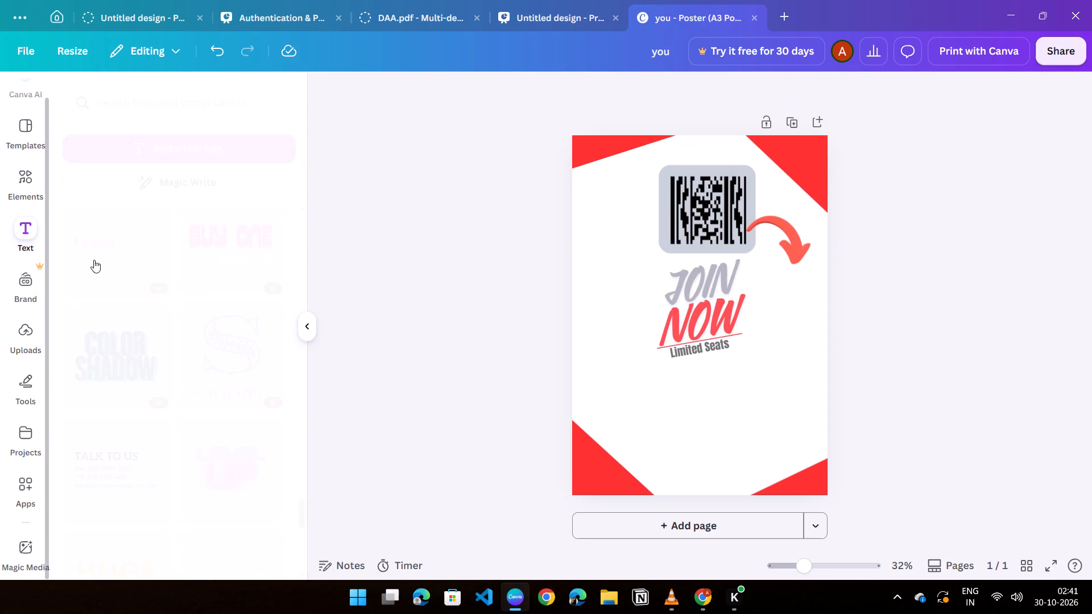
pyautogui.scroll(-8, 189, 313)
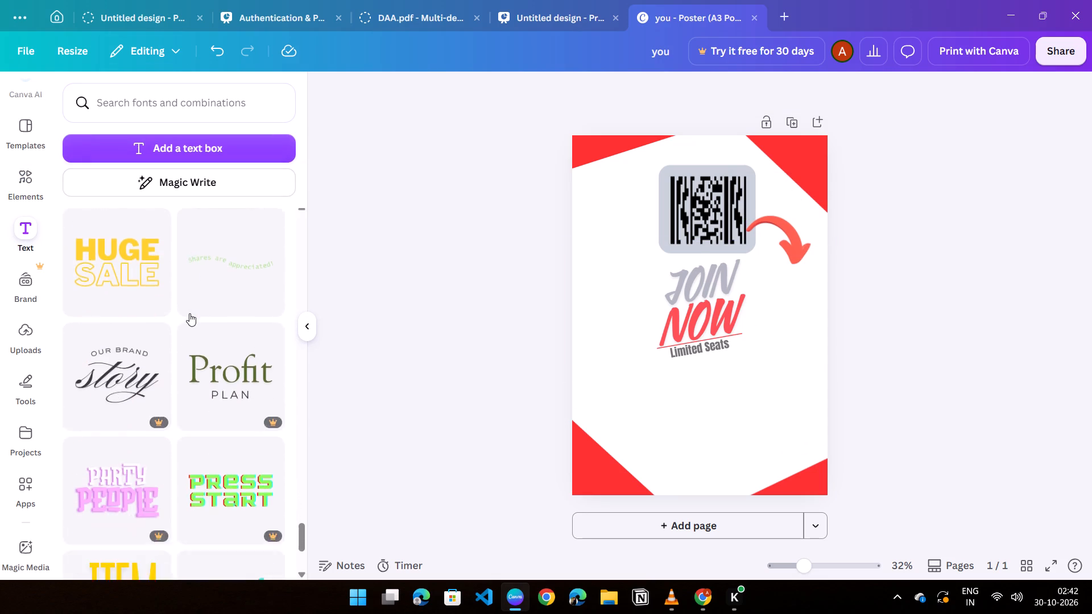
pyautogui.scroll(-6, 189, 313)
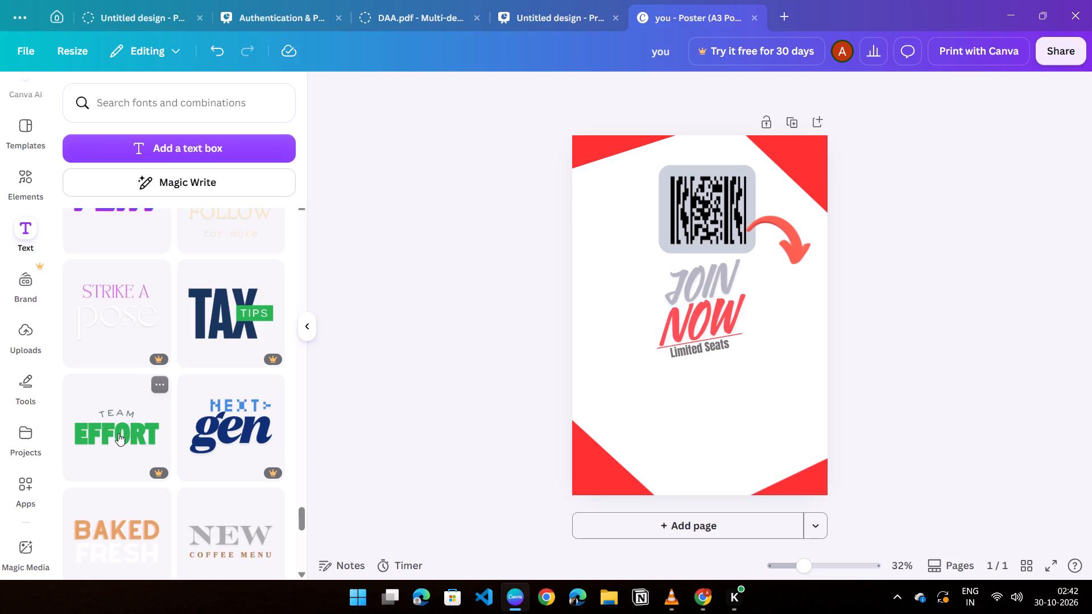
pyautogui.scroll(-2, 119, 433)
pyautogui.click(208, 143)
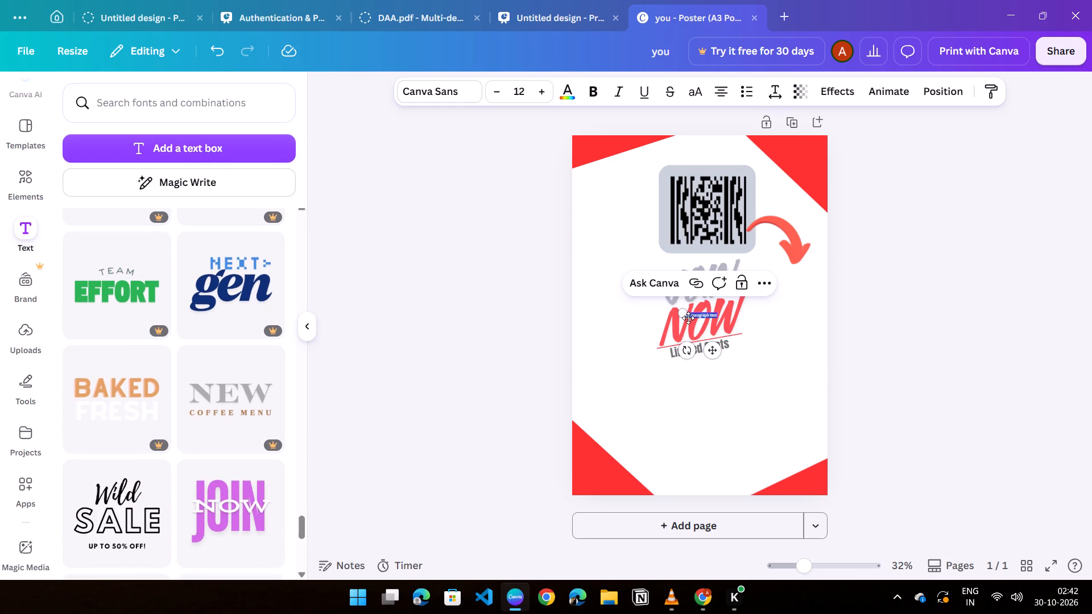
pyautogui.moveTo(682, 315); pyautogui.dragTo(613, 279)
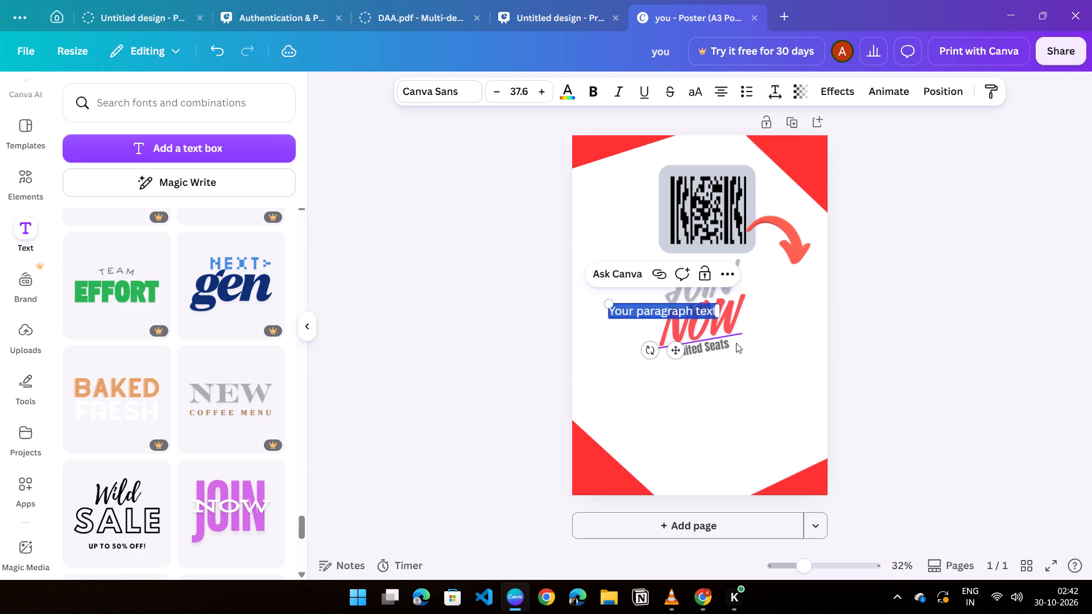
pyautogui.moveTo(680, 347); pyautogui.dragTo(711, 428)
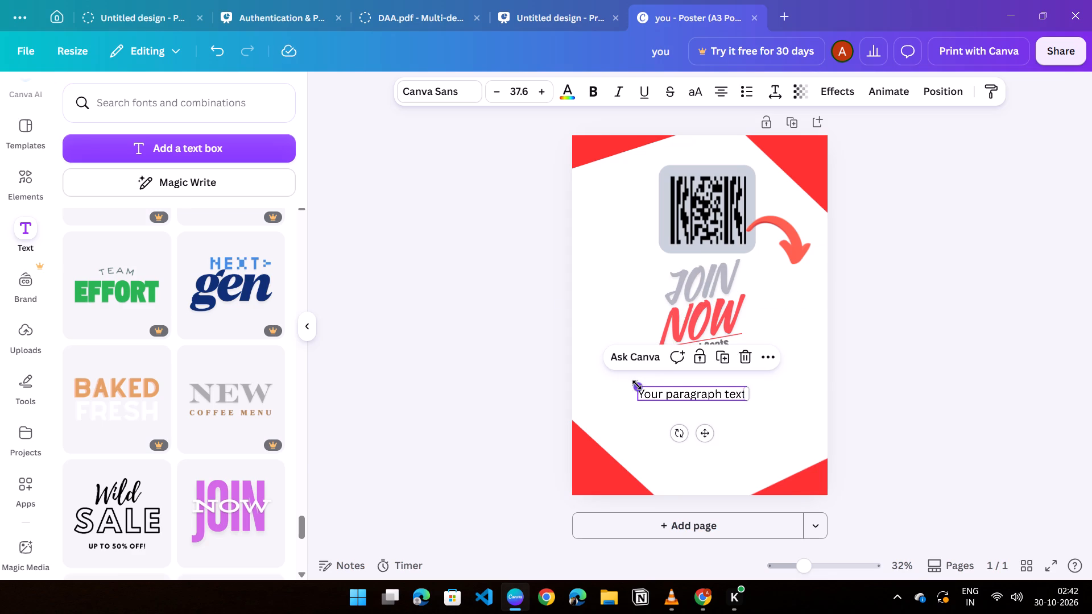
pyautogui.moveTo(638, 385); pyautogui.dragTo(613, 374)
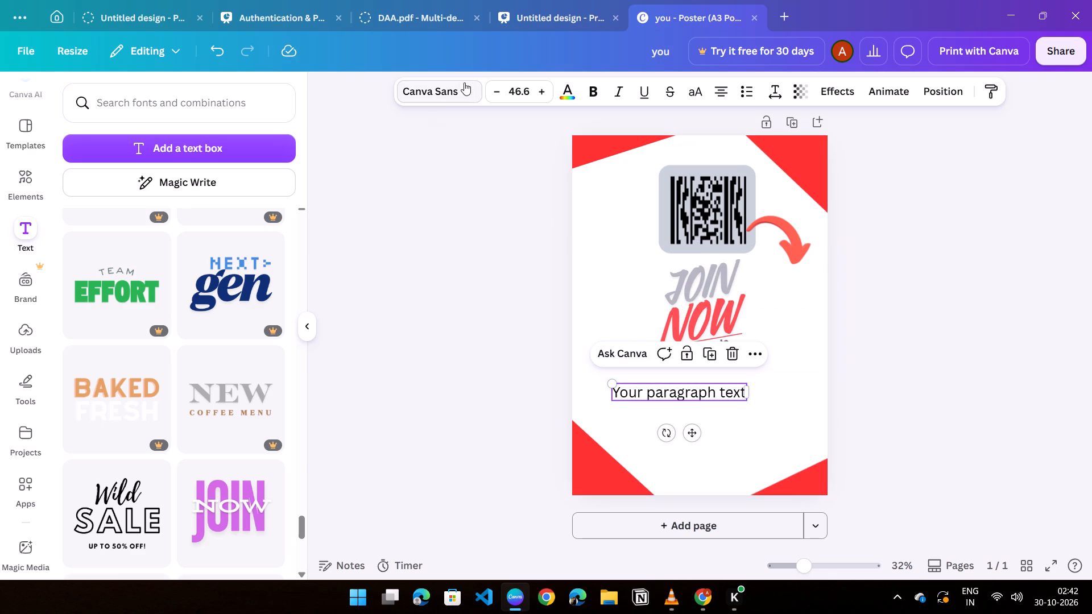
# Set the font of the new paragraph text to Gagalin.
pyautogui.click(464, 82)
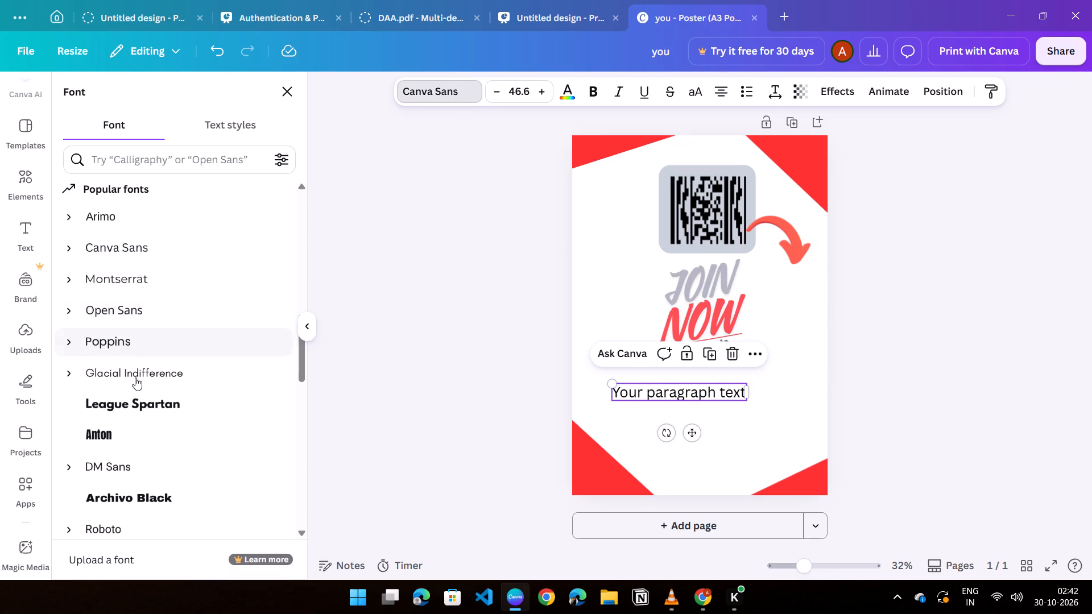
pyautogui.scroll(-5, 136, 384)
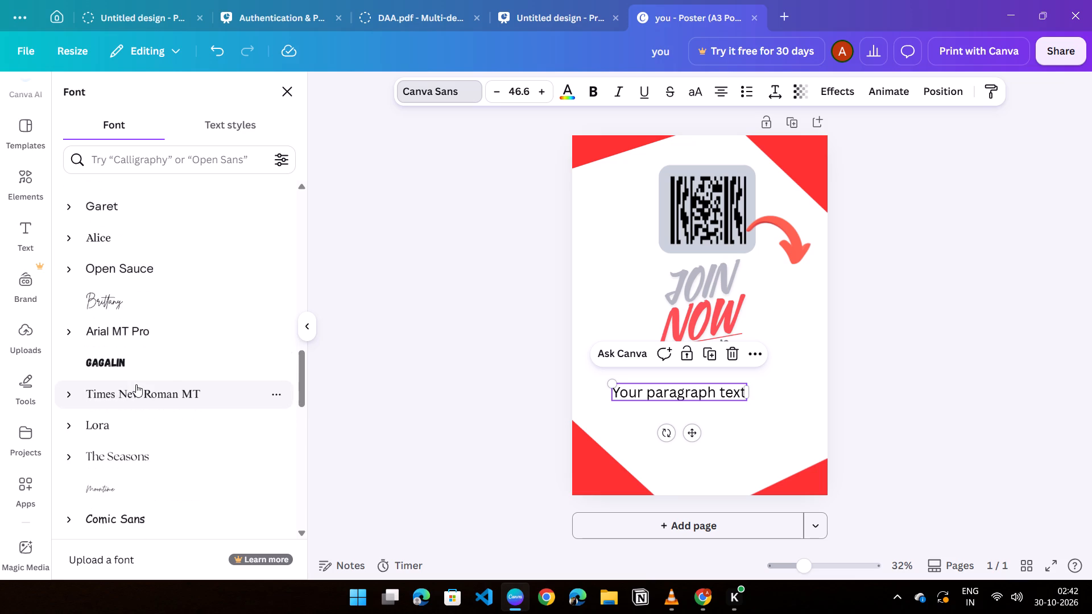
pyautogui.click(129, 364)
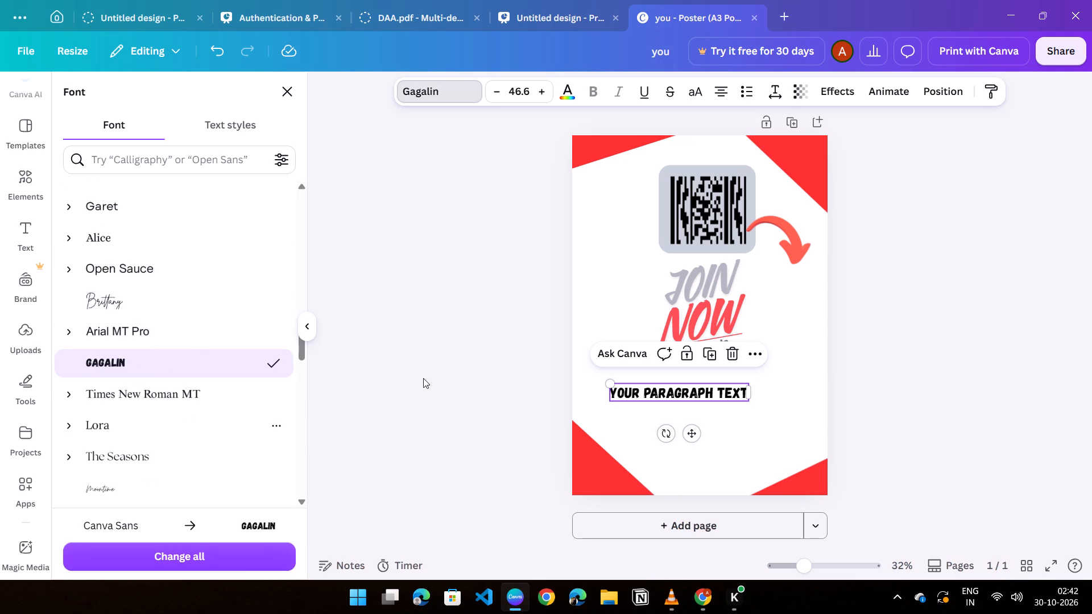
# Replace the placeholder paragraph text with "Scan now".
pyautogui.click(724, 398)
pyautogui.press('BackSpace')
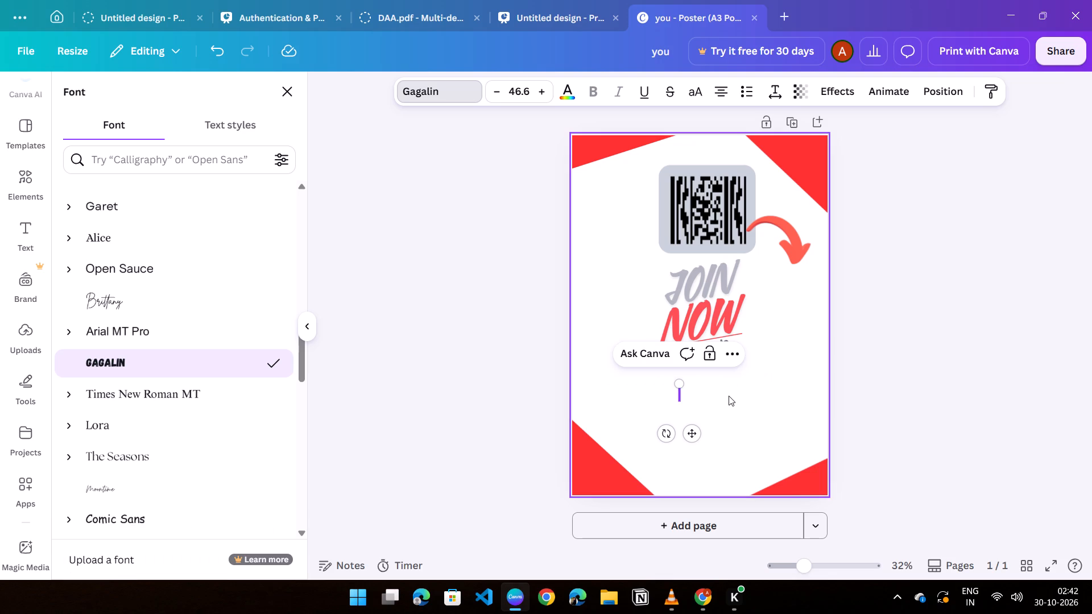
pyautogui.write('Sca')
pyautogui.write('n now')
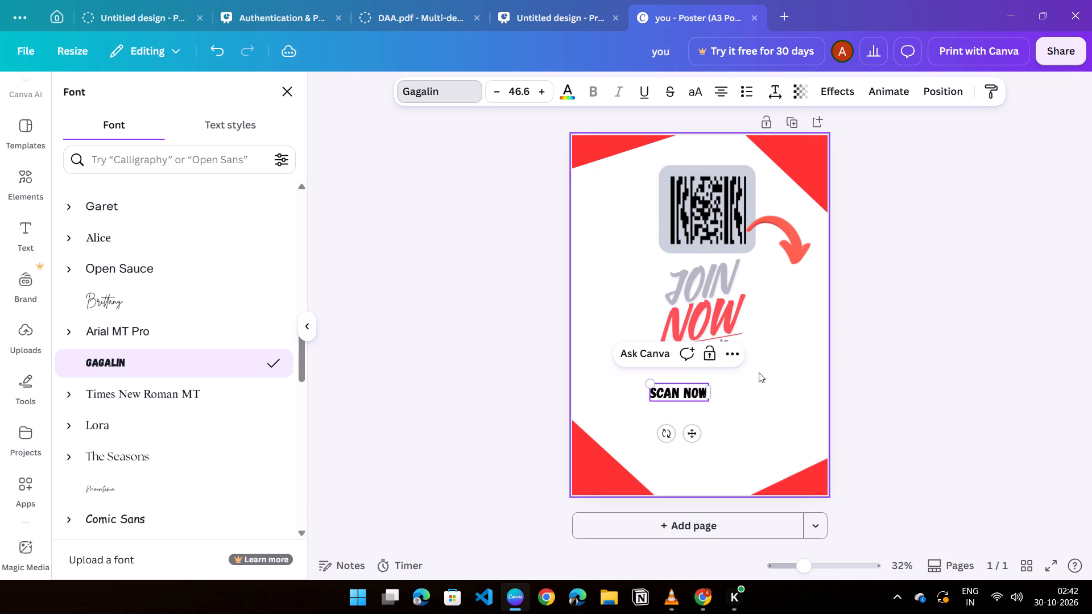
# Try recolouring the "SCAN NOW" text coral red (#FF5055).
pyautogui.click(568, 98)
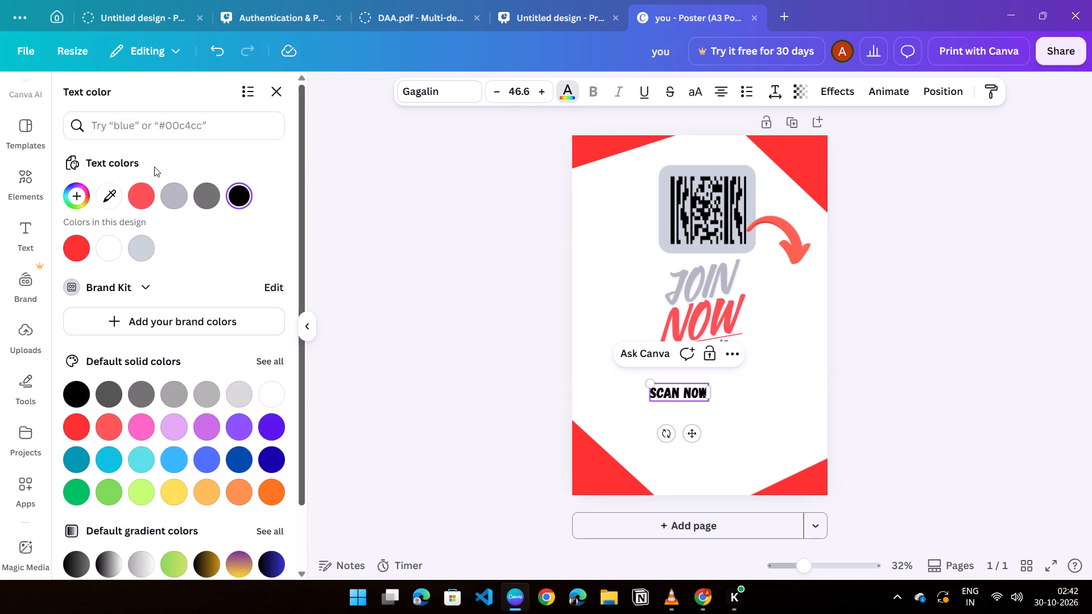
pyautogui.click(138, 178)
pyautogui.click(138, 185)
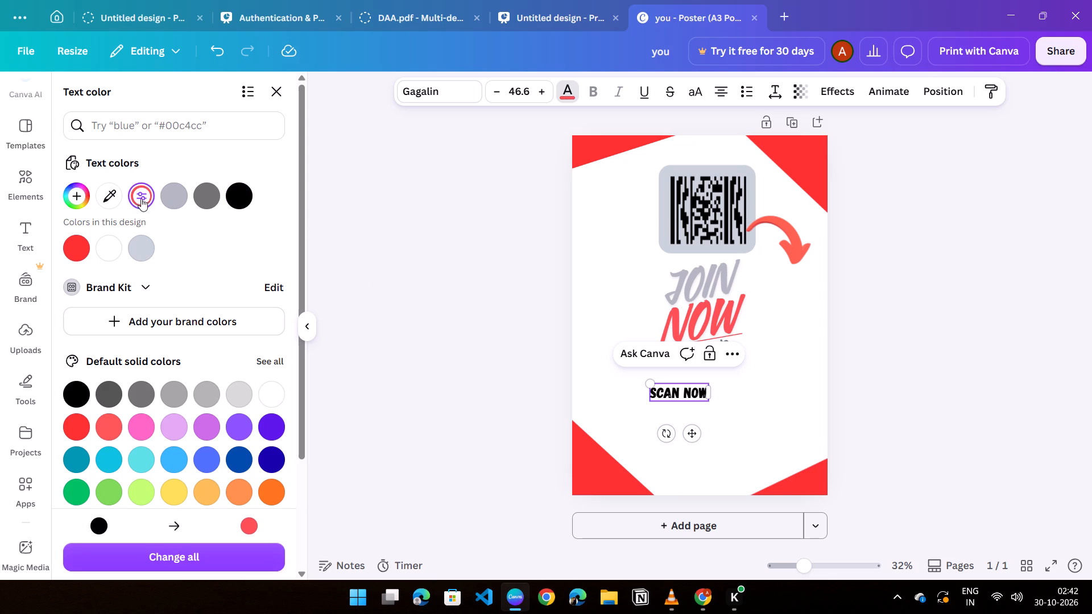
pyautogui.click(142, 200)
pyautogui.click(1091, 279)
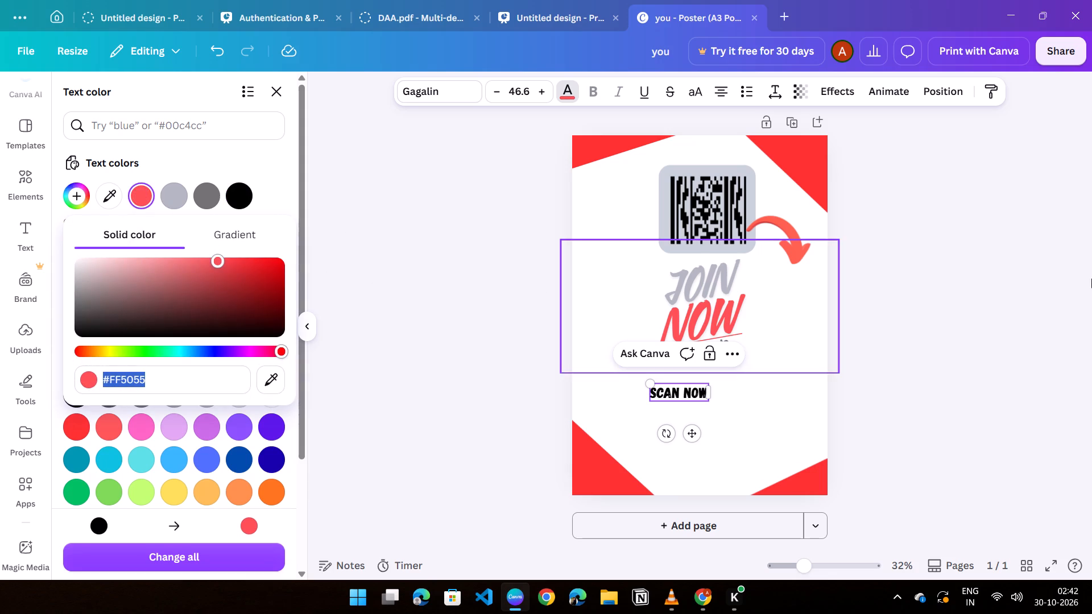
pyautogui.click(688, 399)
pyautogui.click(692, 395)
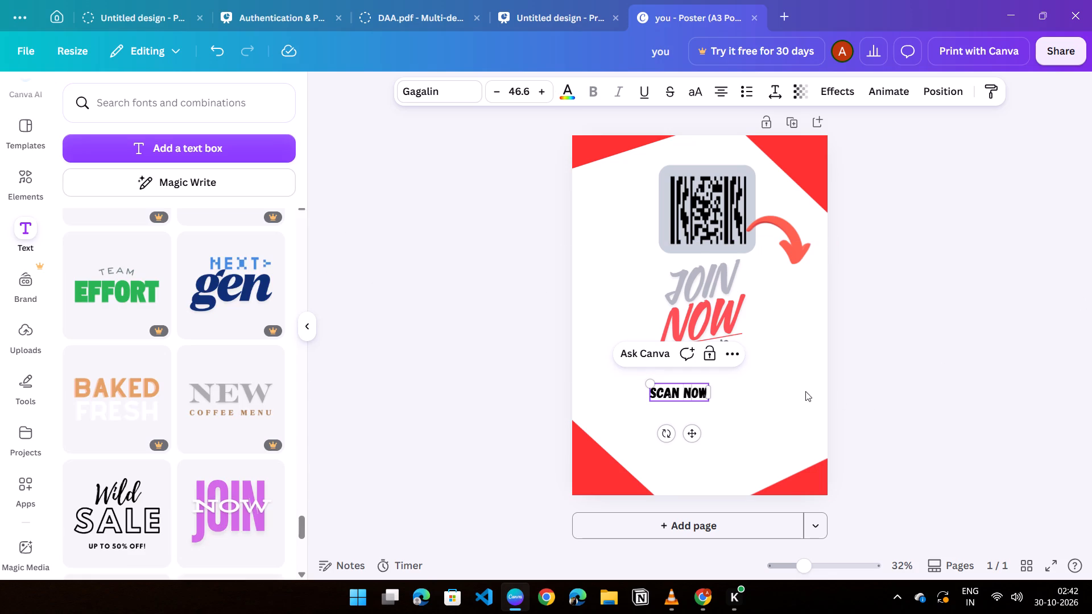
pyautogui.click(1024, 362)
# Recolour the whole "SCAN NOW" text box coral red (#FF5055), matching the word "NOW" in the headline.
pyautogui.click(676, 385)
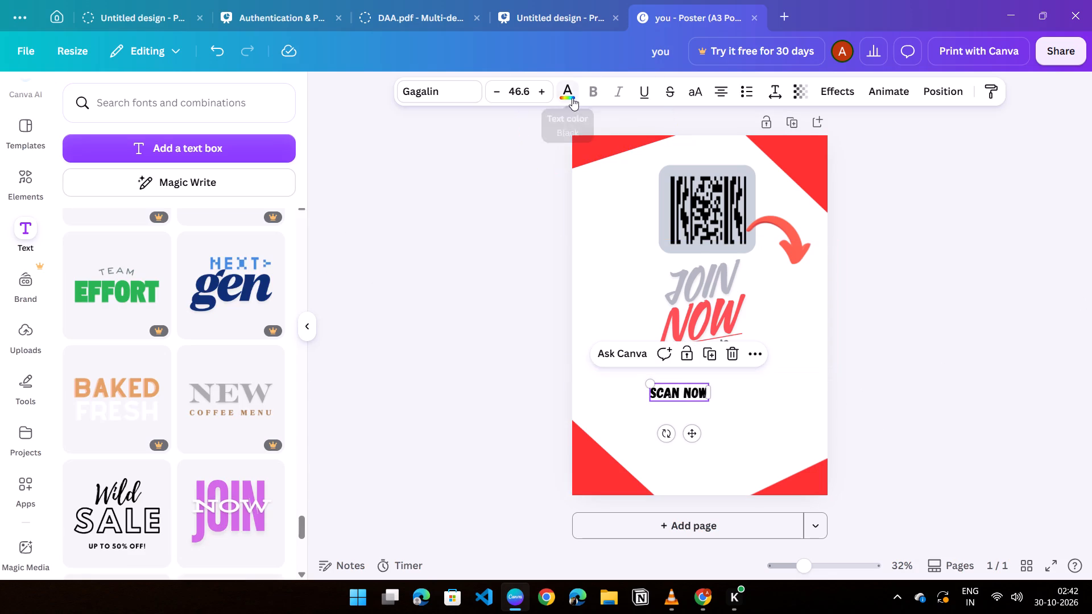
pyautogui.click(572, 98)
pyautogui.click(135, 193)
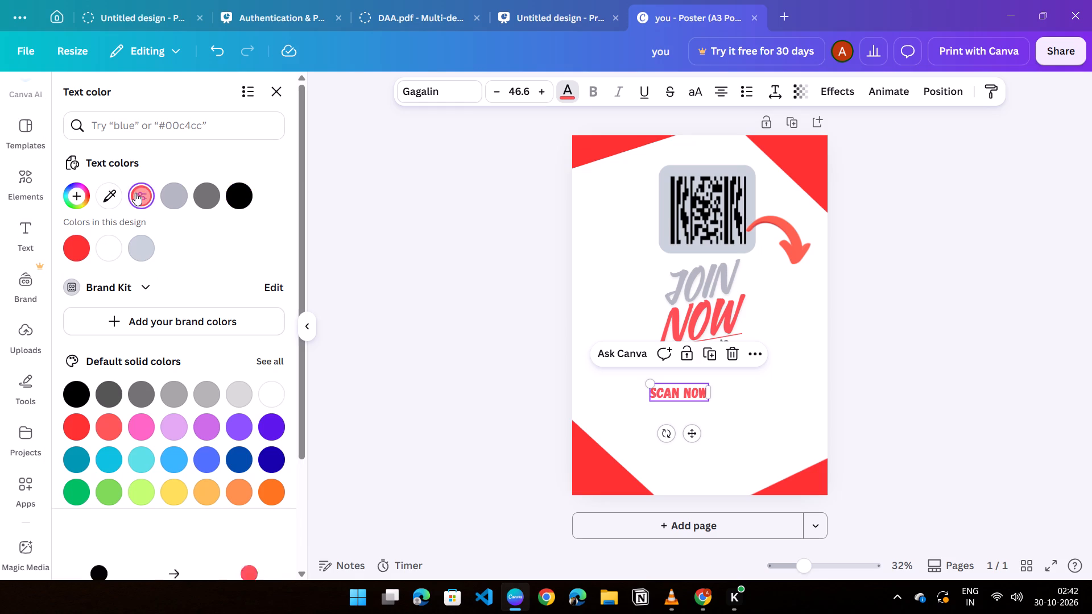
pyautogui.click(870, 329)
pyautogui.click(1090, 360)
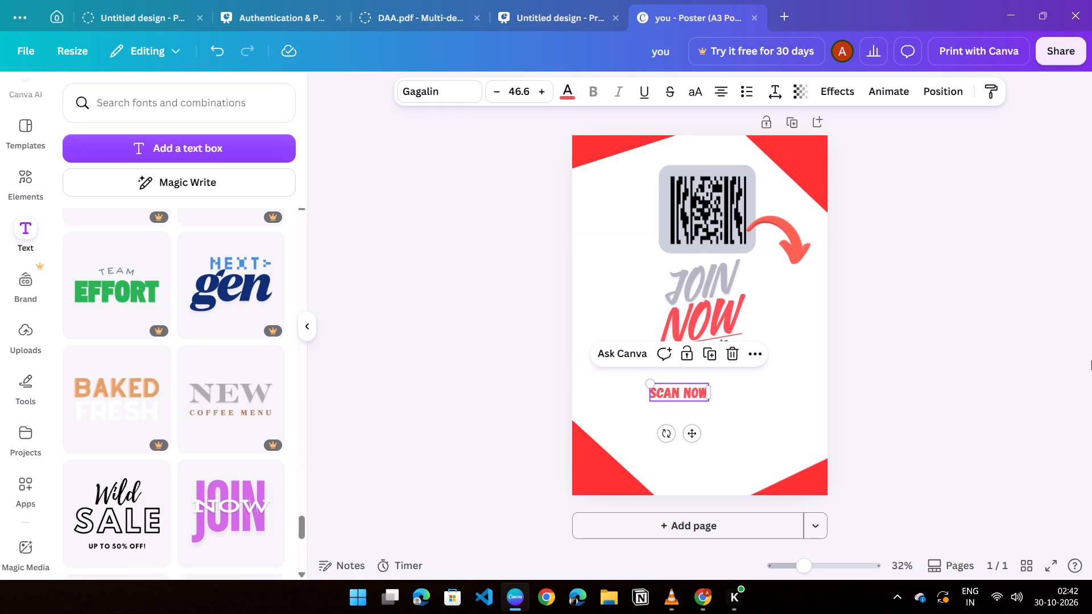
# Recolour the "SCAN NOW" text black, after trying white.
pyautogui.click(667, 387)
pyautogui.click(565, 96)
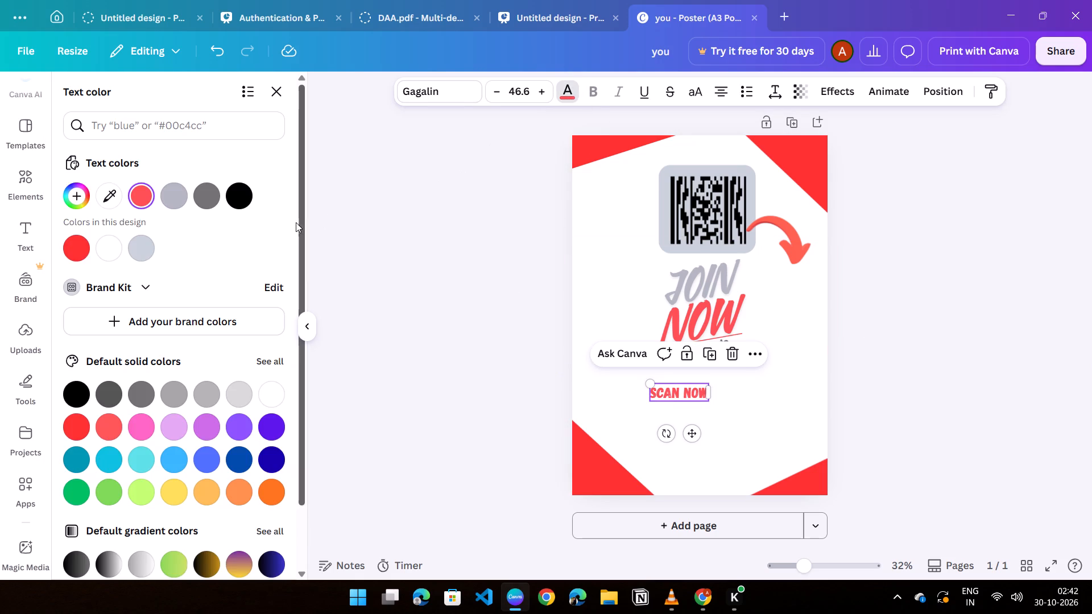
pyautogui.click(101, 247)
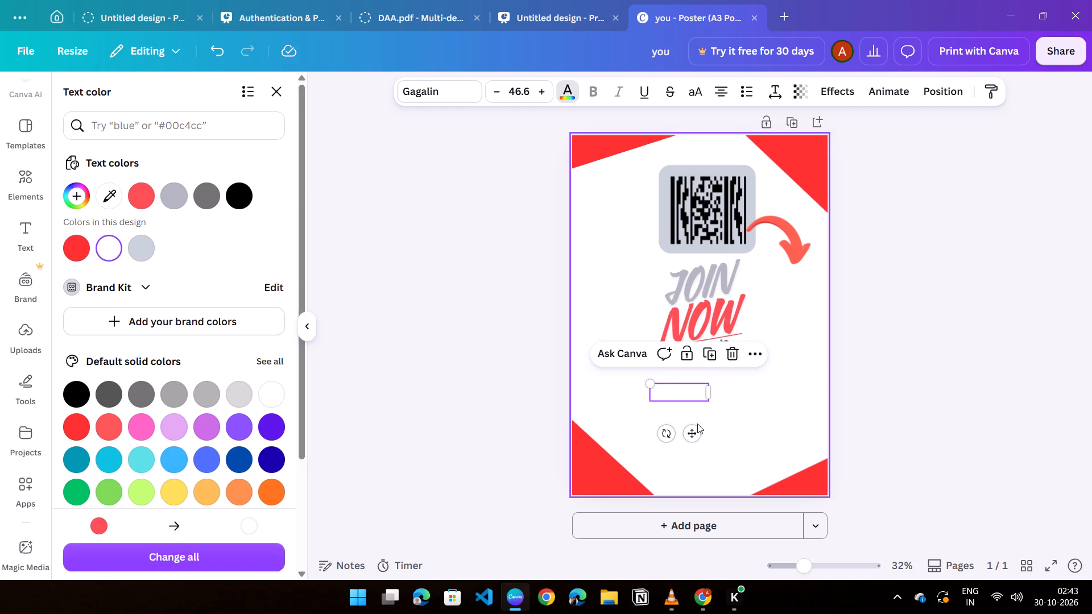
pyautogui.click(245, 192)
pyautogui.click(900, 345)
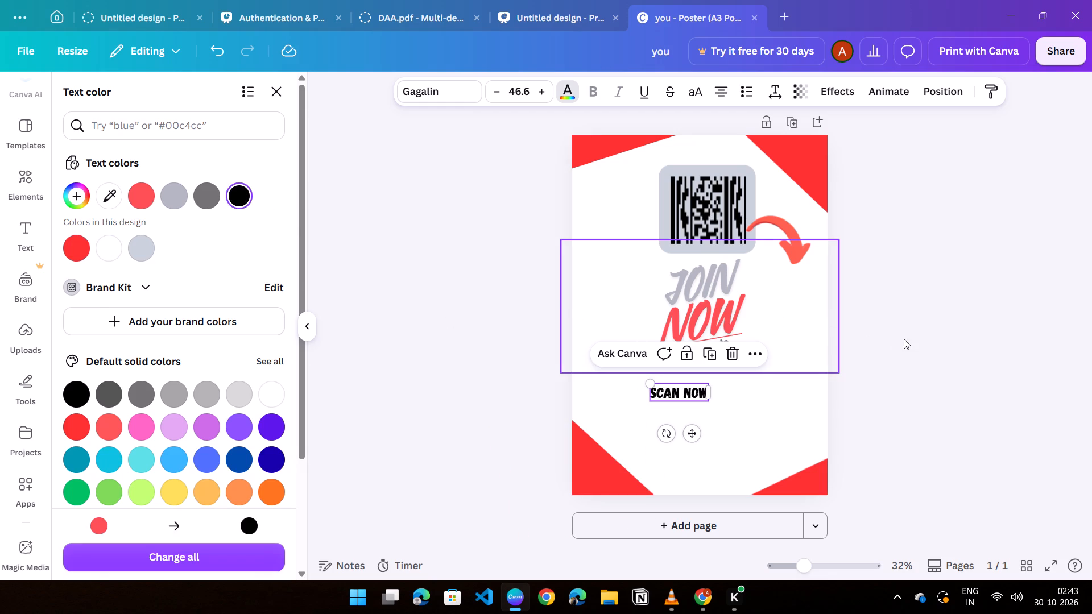
# Shift the "SCAN NOW" text slightly right so it sits roughly centred beneath the "JOIN NOW" headline.
pyautogui.moveTo(693, 438); pyautogui.dragTo(712, 438)
pyautogui.click(379, 265)
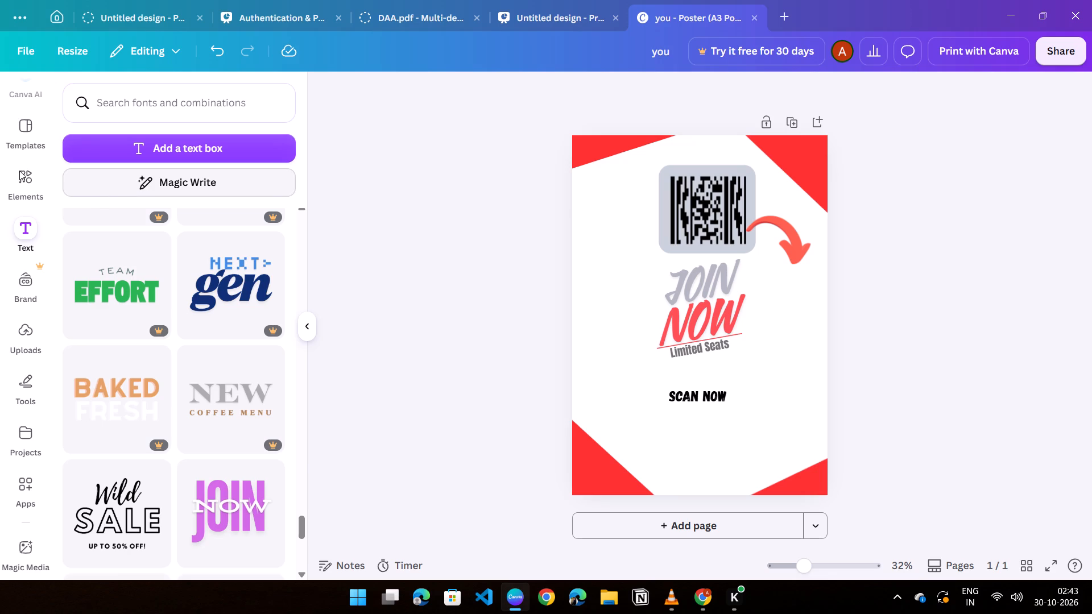
# Add a rounded square from the basic shapes and place it behind the "SCAN NOW" text.
pyautogui.click(19, 131)
pyautogui.click(26, 186)
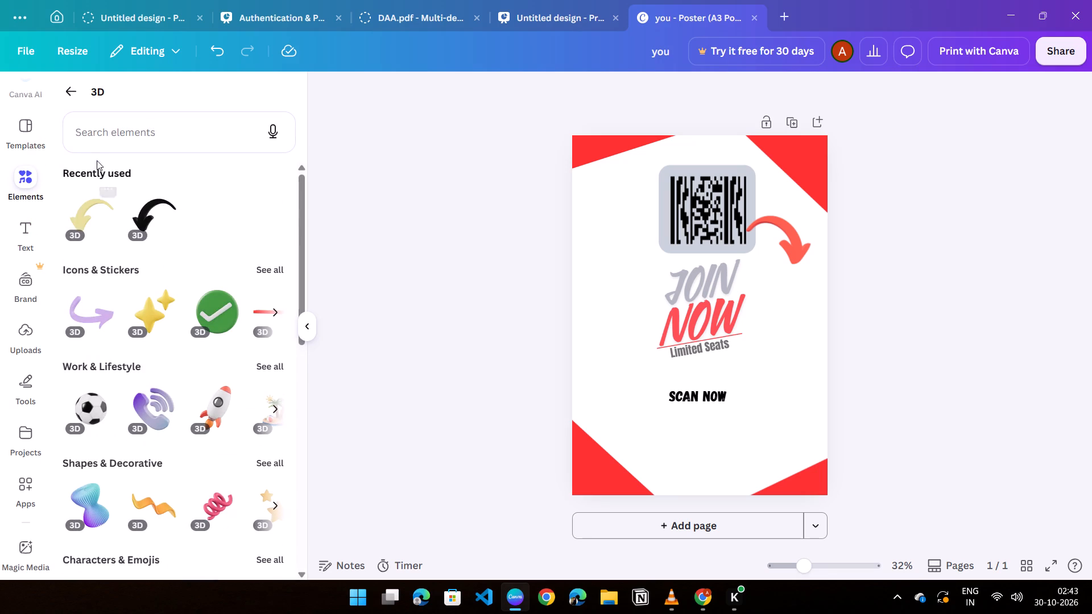
pyautogui.click(73, 95)
pyautogui.scroll(4, 127, 323)
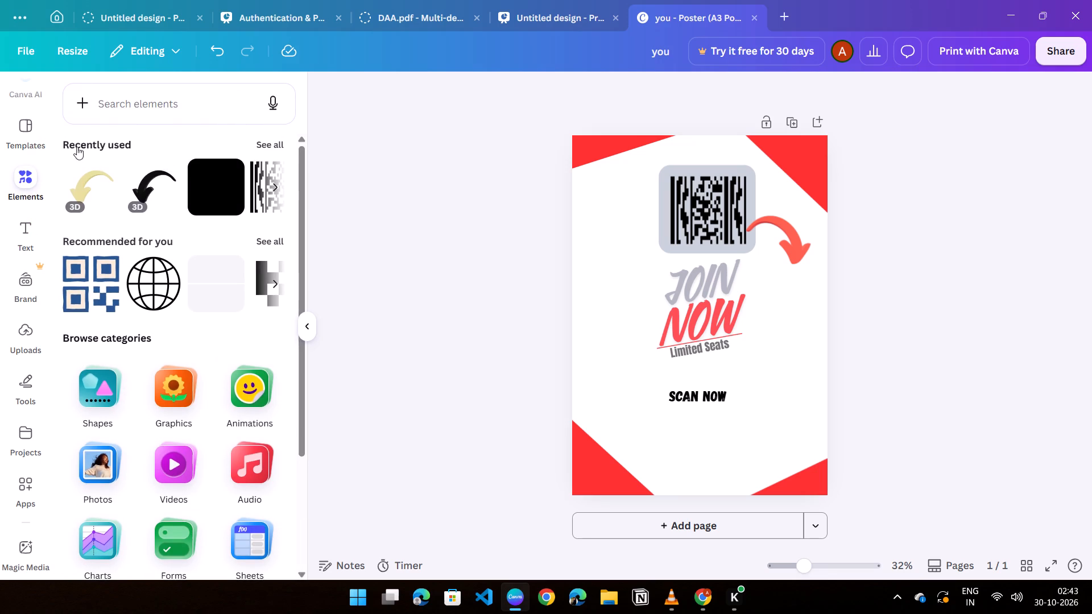
pyautogui.click(106, 392)
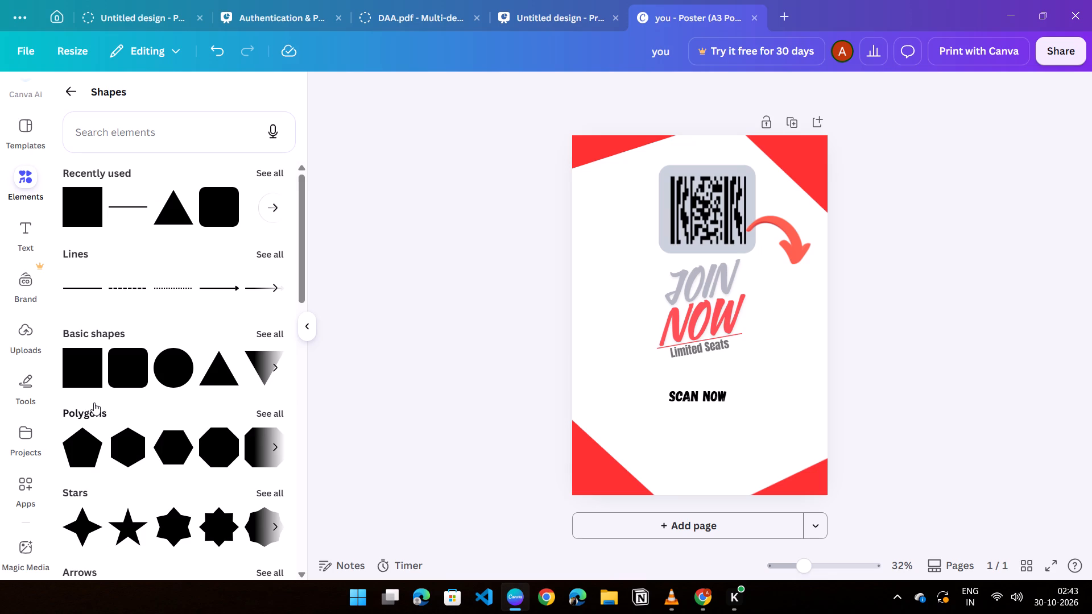
pyautogui.click(137, 375)
pyautogui.moveTo(708, 312); pyautogui.dragTo(702, 416)
pyautogui.click(1047, 410)
pyautogui.moveTo(709, 313); pyautogui.dragTo(705, 389)
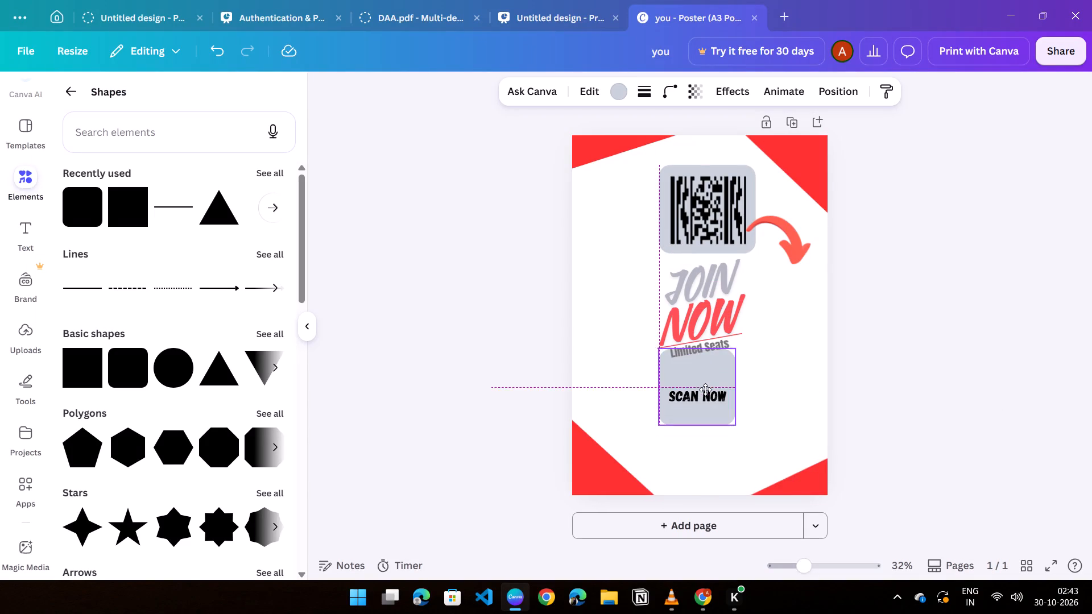
pyautogui.moveTo(705, 389); pyautogui.dragTo(705, 410)
# Resize the rounded square into a pill about 8.9 wide by 2.1 high and position it behind the "SCAN NOW" text.
pyautogui.moveTo(694, 375); pyautogui.dragTo(694, 387)
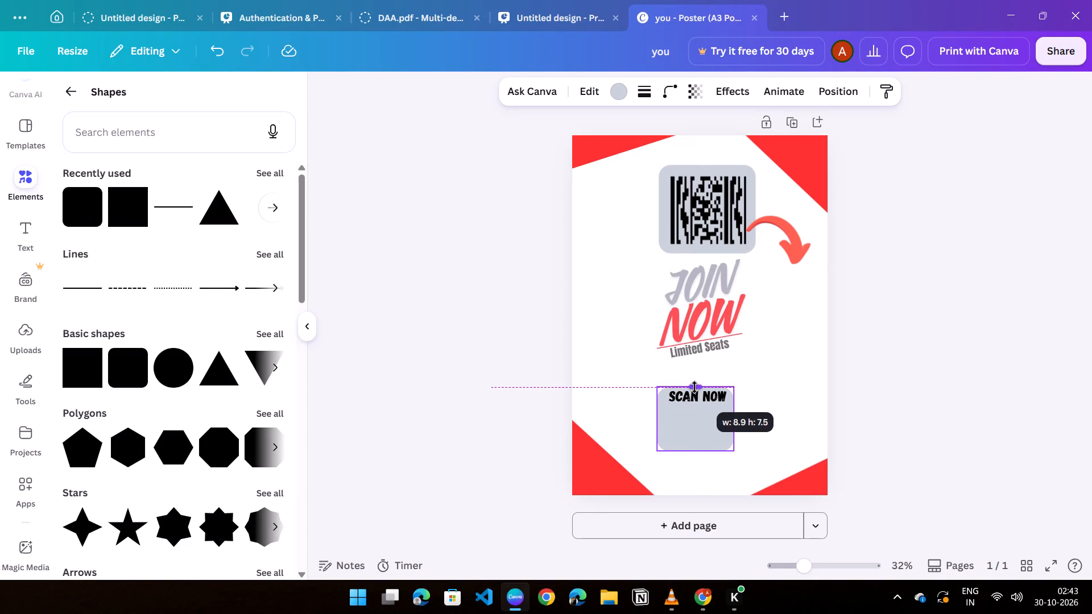
pyautogui.moveTo(694, 387); pyautogui.dragTo(694, 388)
pyautogui.moveTo(697, 449); pyautogui.dragTo(702, 411)
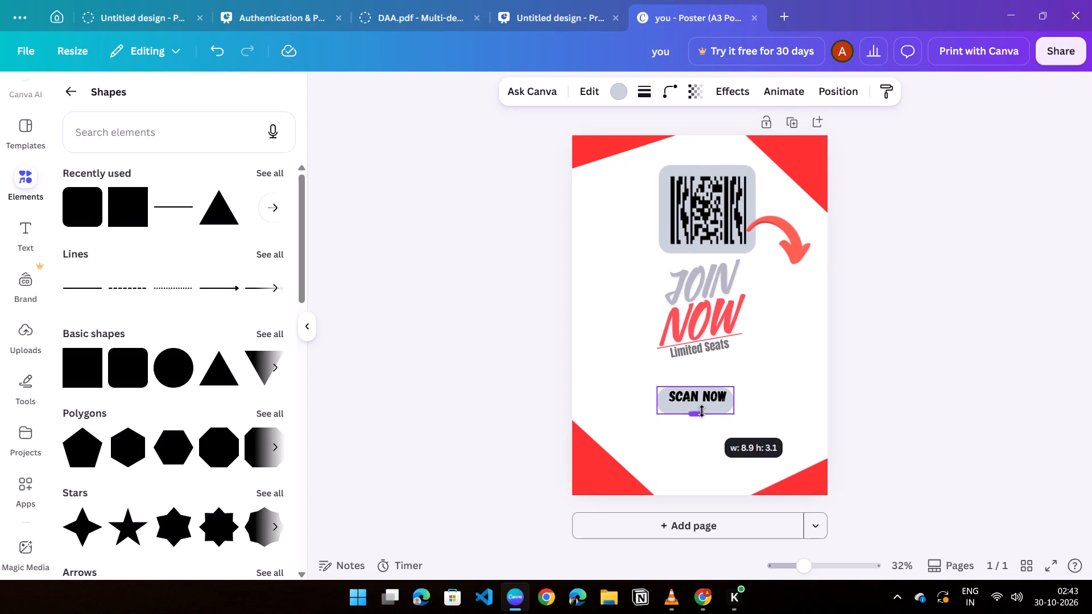
pyautogui.moveTo(702, 411); pyautogui.dragTo(706, 405)
pyautogui.moveTo(703, 399); pyautogui.dragTo(710, 399)
pyautogui.click(710, 432)
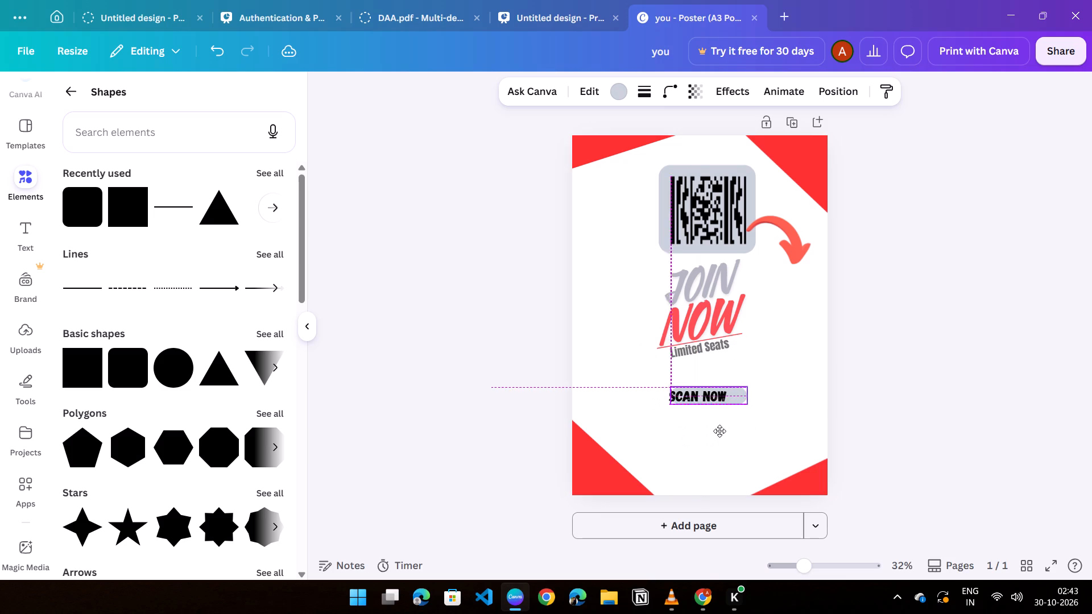
pyautogui.click(958, 409)
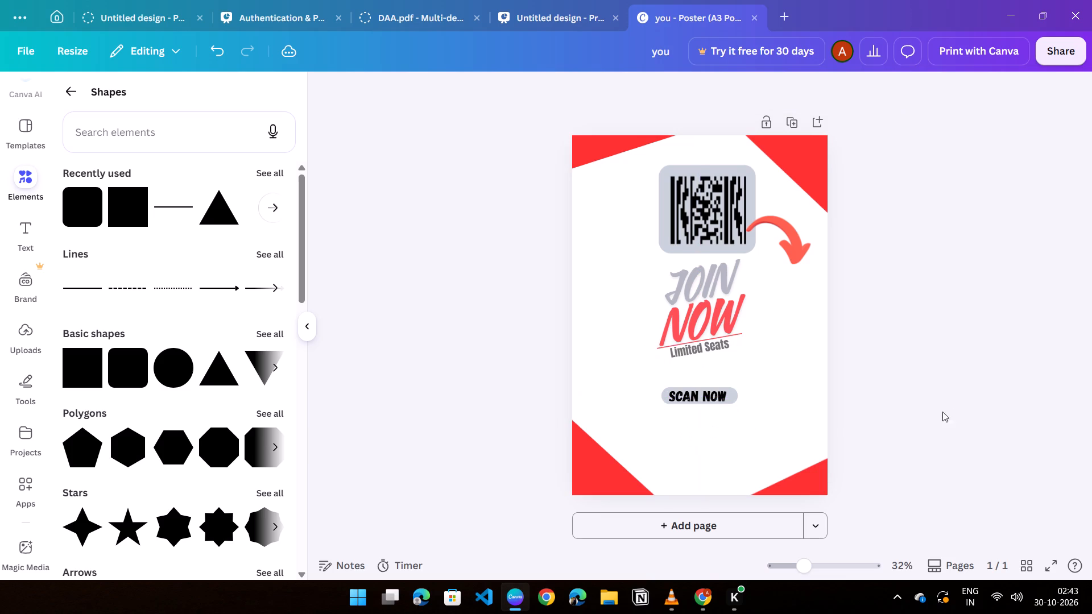
# Nudge the pill shape slightly left and down to centre it behind the "SCAN NOW" text.
pyautogui.click(726, 399)
pyautogui.click(733, 397)
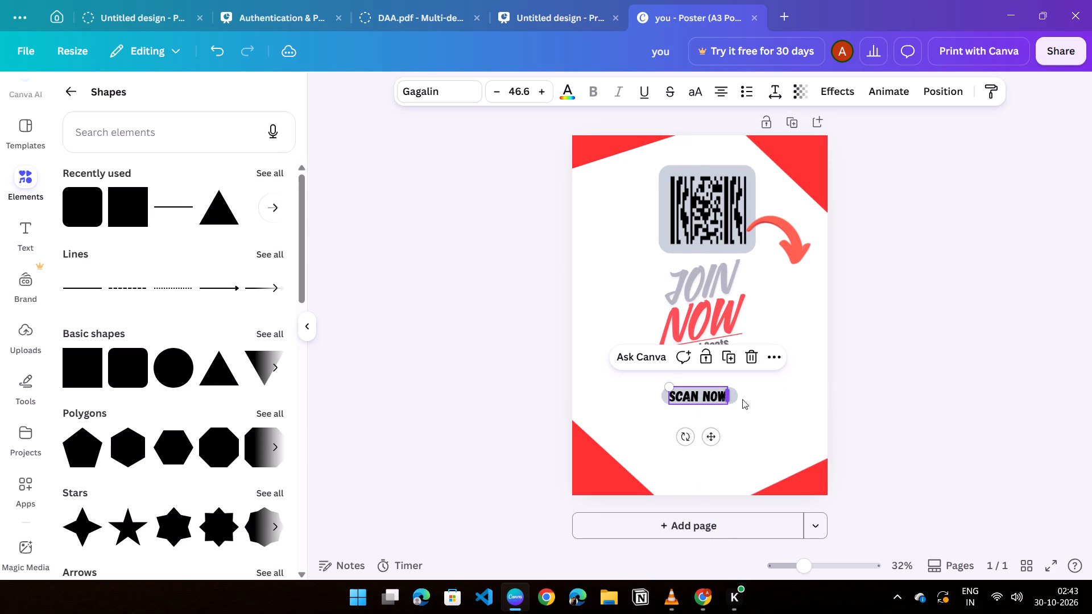
pyautogui.click(895, 426)
pyautogui.click(732, 397)
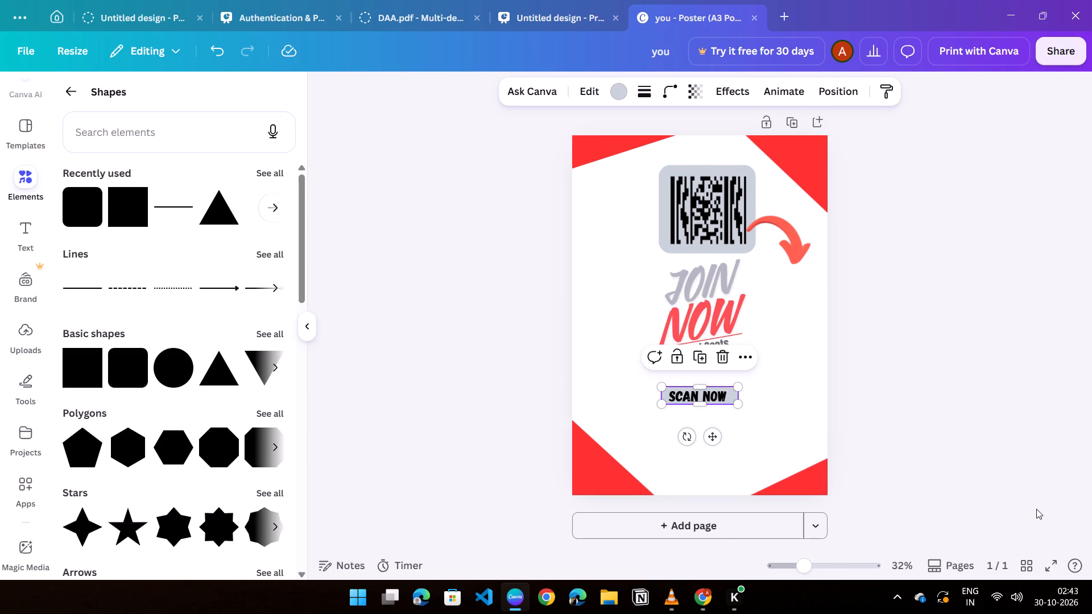
pyautogui.press('Left')
pyautogui.press('Down')
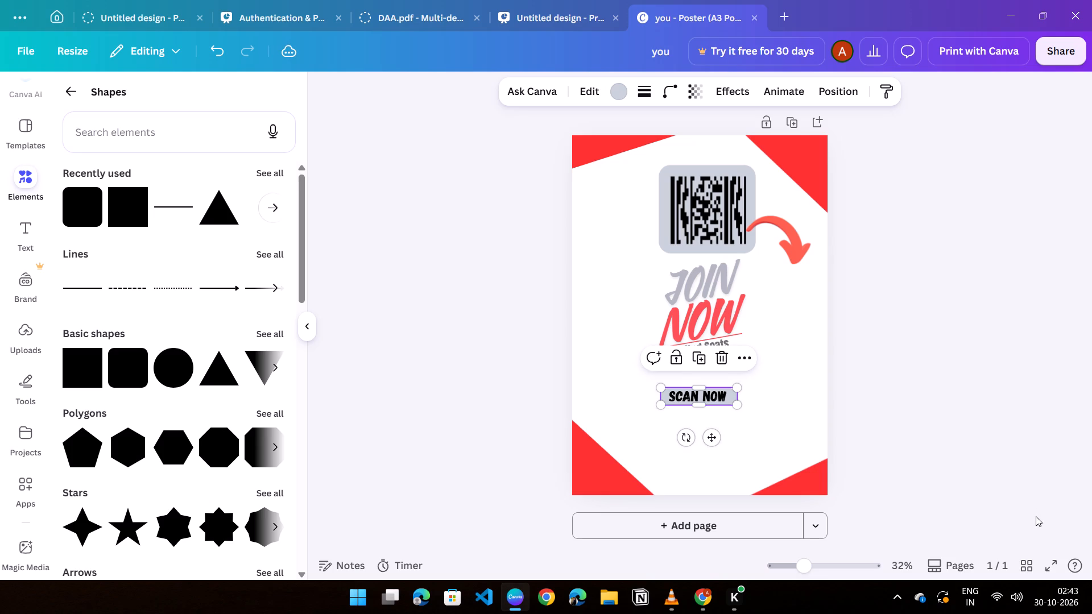
pyautogui.press('Left')
pyautogui.click(1010, 467)
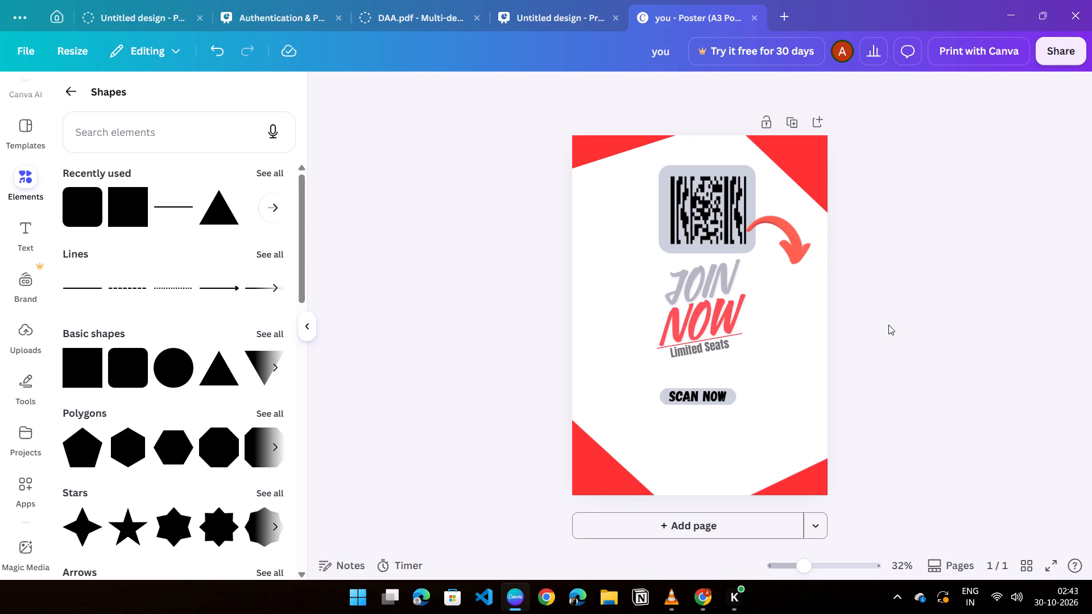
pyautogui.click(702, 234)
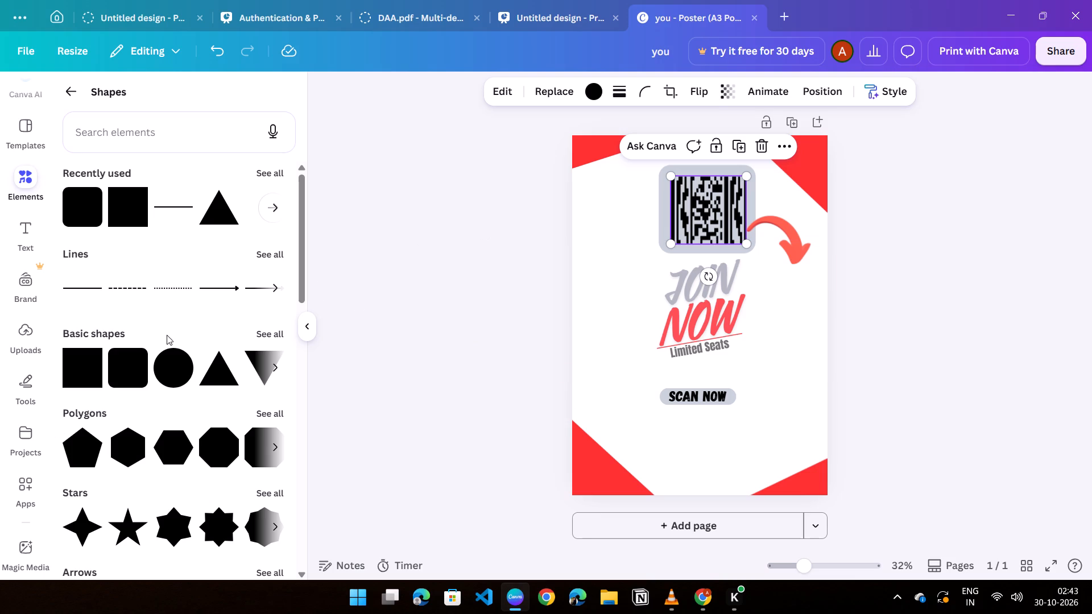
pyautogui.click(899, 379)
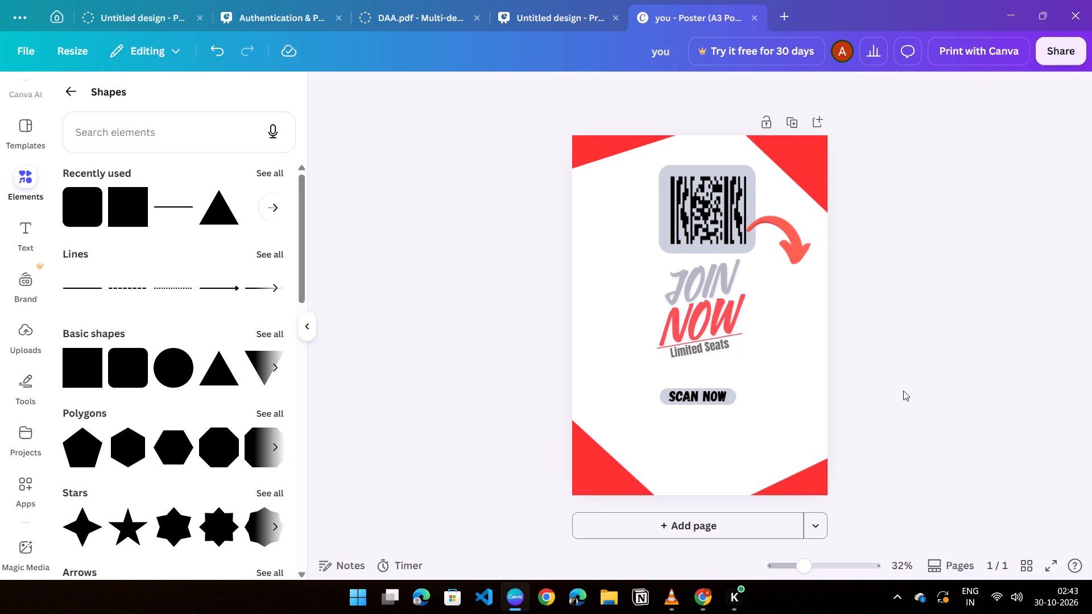
# Recolour the pill behind "SCAN NOW" coral red, matching the word "NOW" in the headline.
pyautogui.click(728, 400)
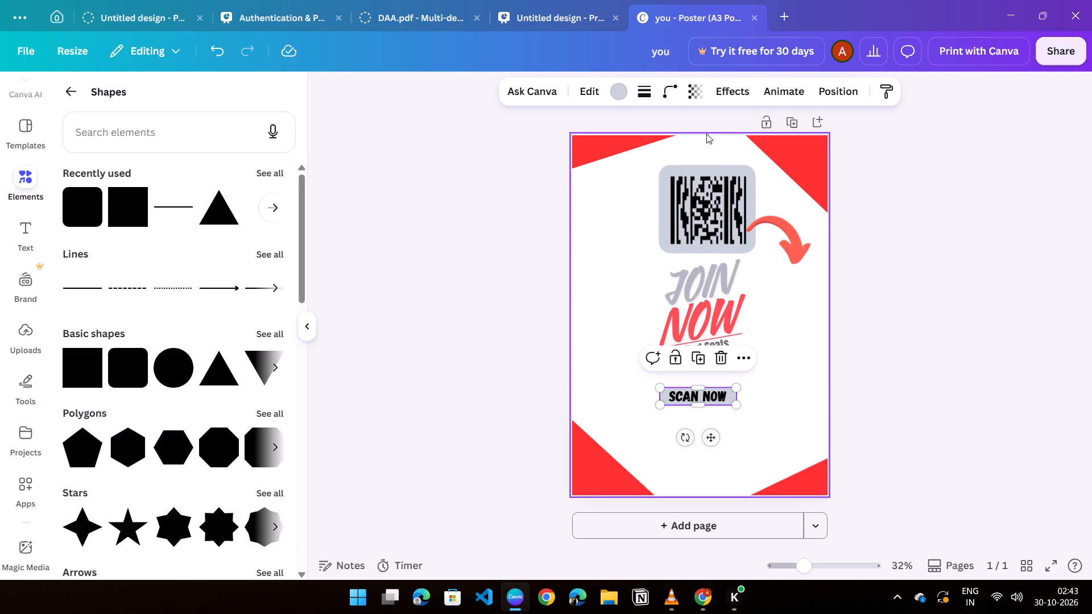
pyautogui.click(613, 91)
pyautogui.click(77, 251)
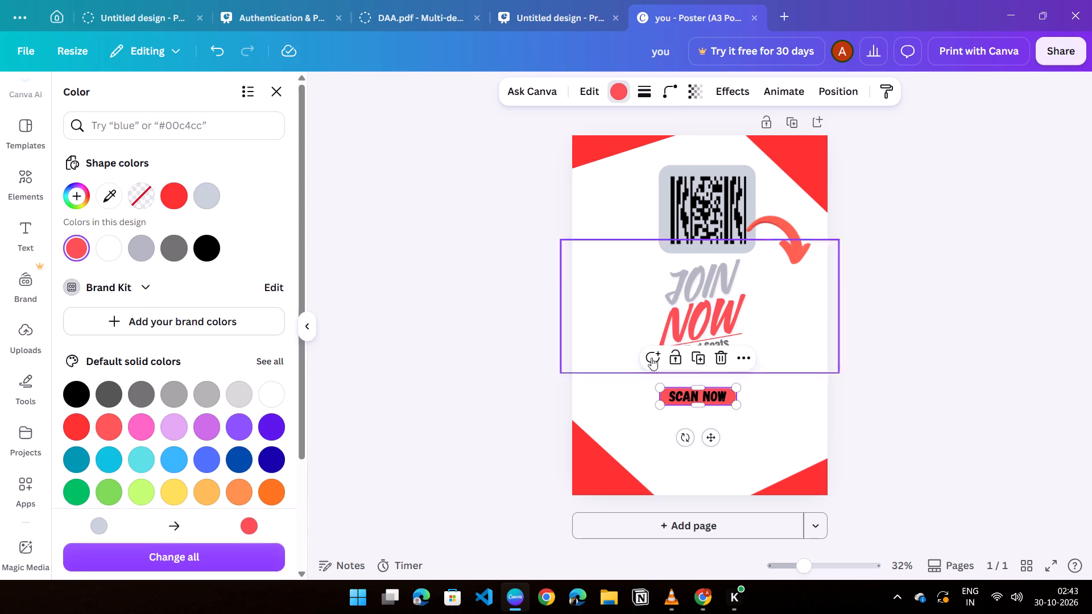
pyautogui.click(974, 385)
# Recolour the "SCAN NOW" text white.
pyautogui.click(723, 393)
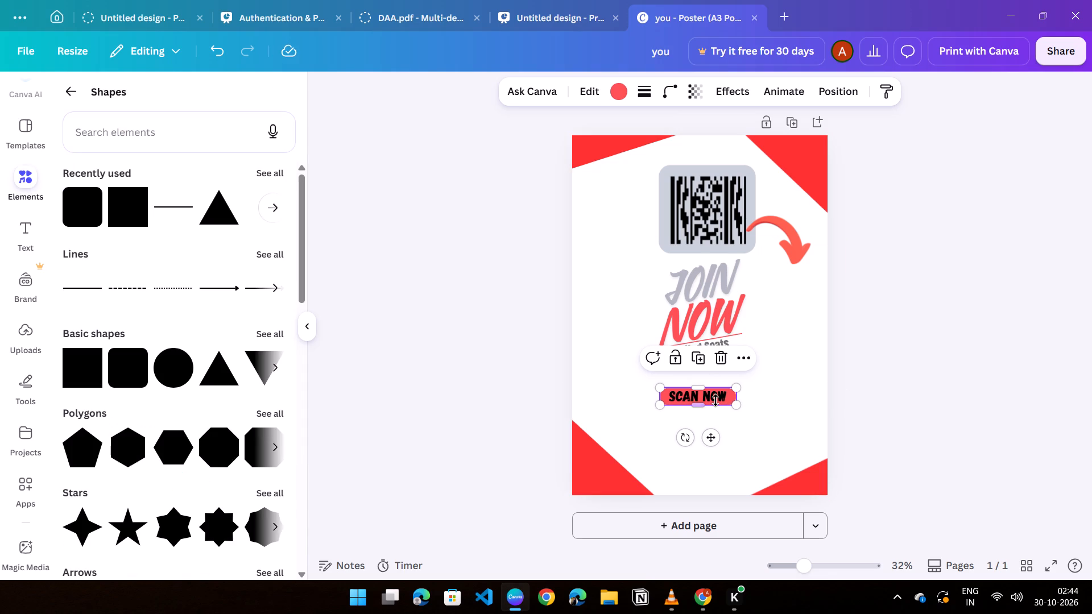
pyautogui.click(715, 400)
pyautogui.click(721, 395)
pyautogui.click(572, 92)
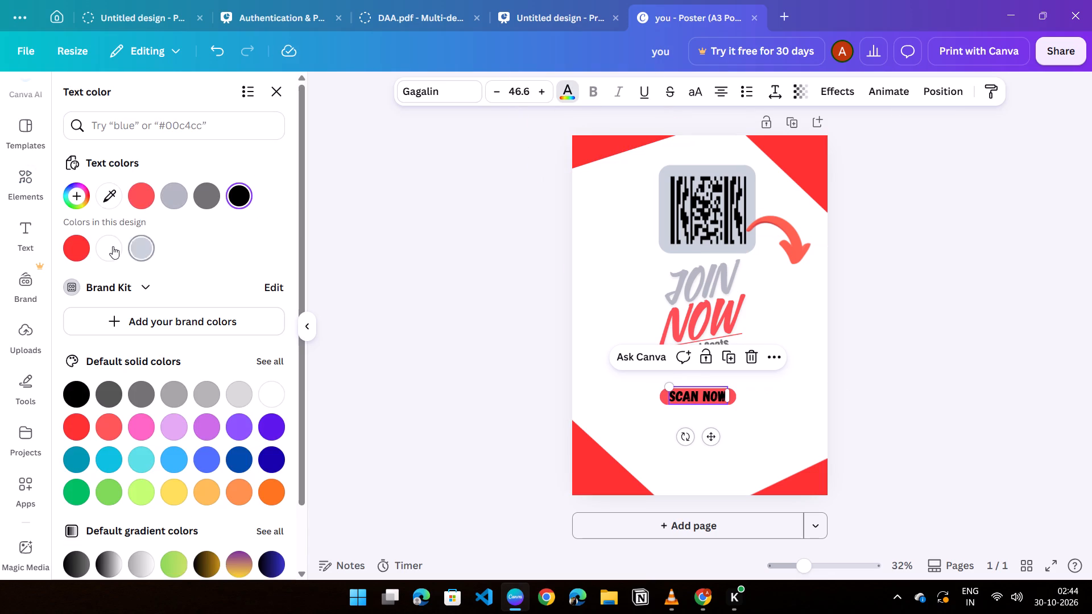
pyautogui.click(110, 246)
pyautogui.click(1091, 344)
pyautogui.click(947, 439)
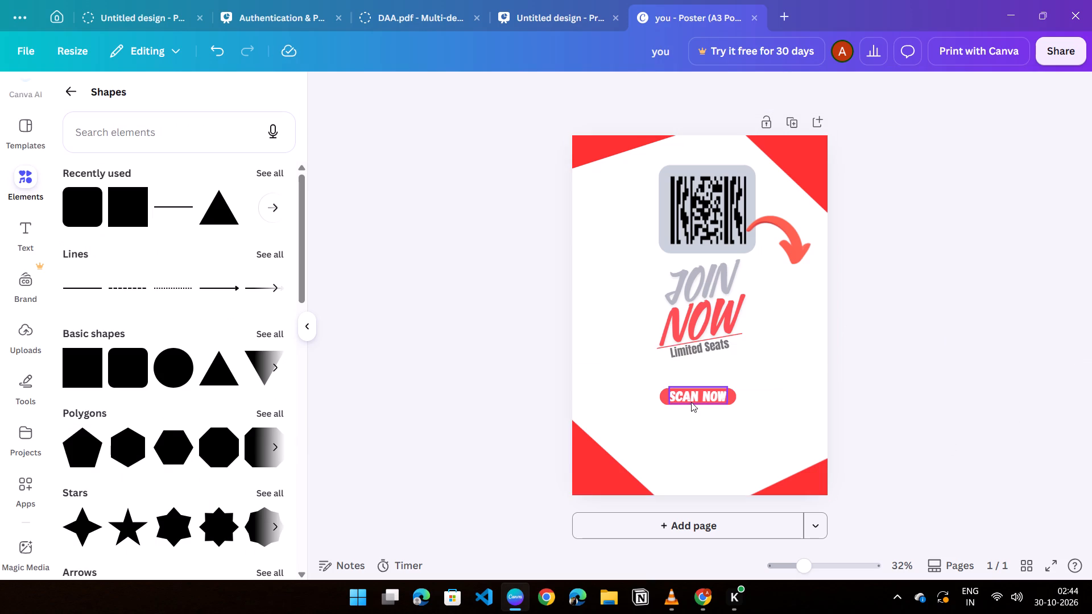
# Select the "SCAN NOW" text together with its coral pill and move both directly beneath the tip of the red 3D arrow.
pyautogui.click(696, 401)
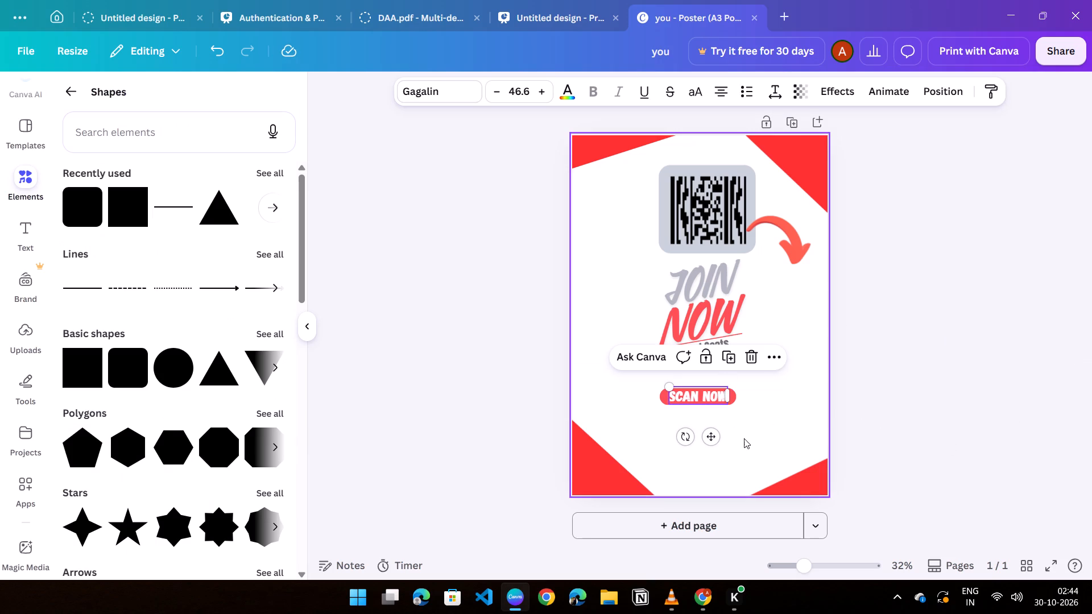
pyautogui.keyDown('shift'); pyautogui.click(741, 397); pyautogui.keyUp('shift')
pyautogui.keyDown('shift'); pyautogui.click(733, 397); pyautogui.keyUp('shift')
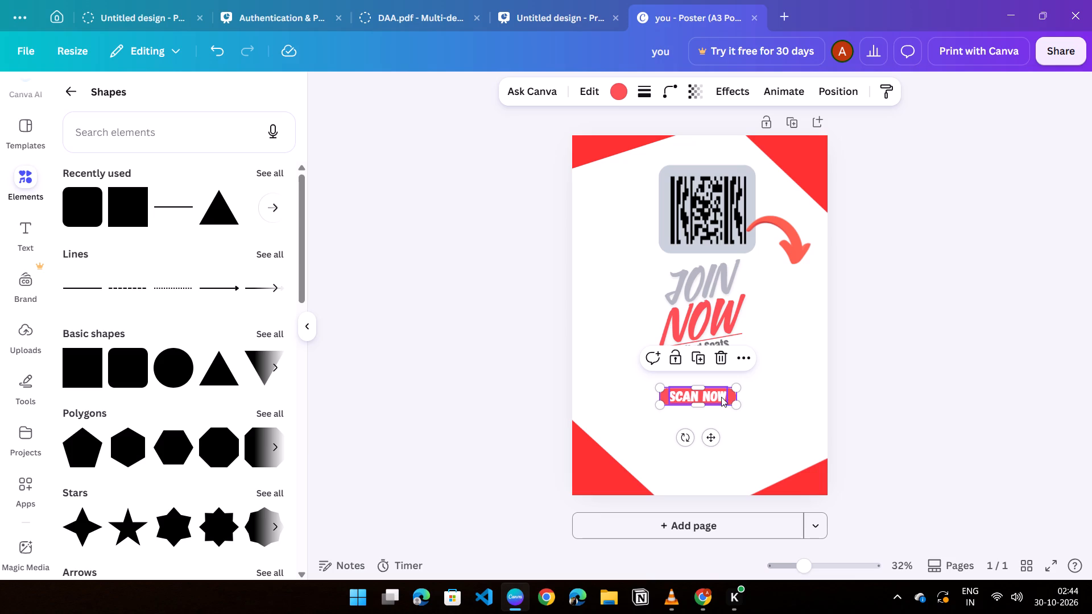
pyautogui.click(721, 397)
pyautogui.click(664, 400)
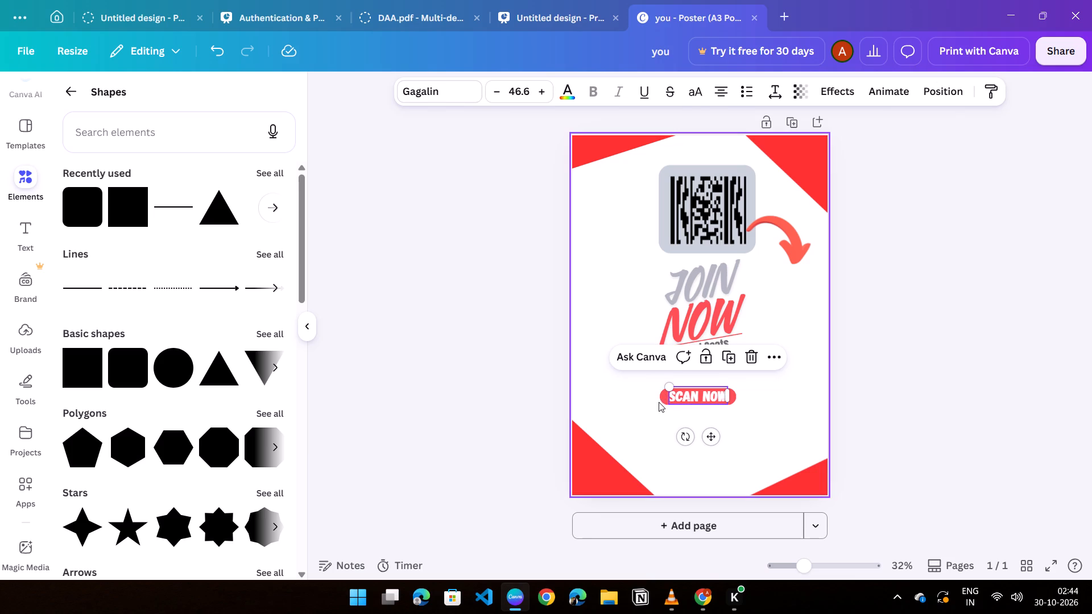
pyautogui.click(660, 401)
pyautogui.keyDown('shift'); pyautogui.click(690, 396); pyautogui.keyUp('shift')
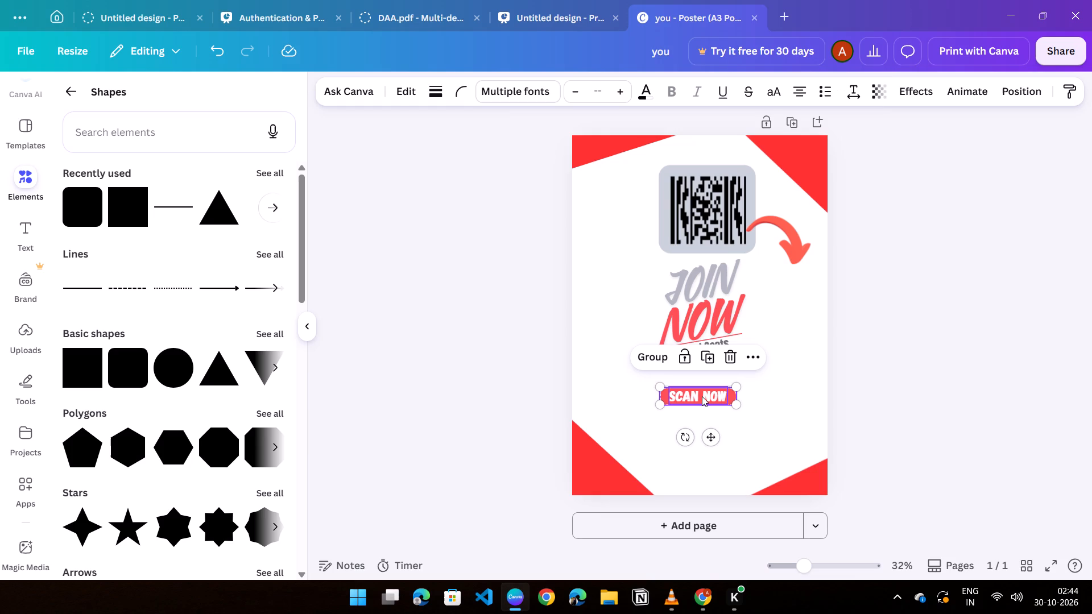
pyautogui.moveTo(712, 437); pyautogui.dragTo(809, 327)
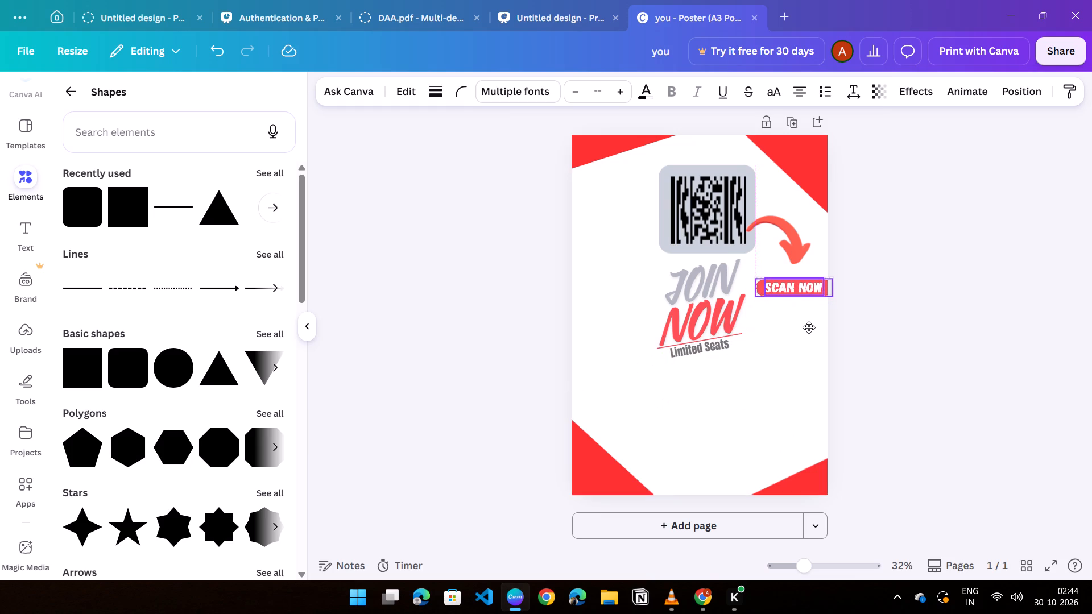
pyautogui.moveTo(809, 327); pyautogui.dragTo(808, 321)
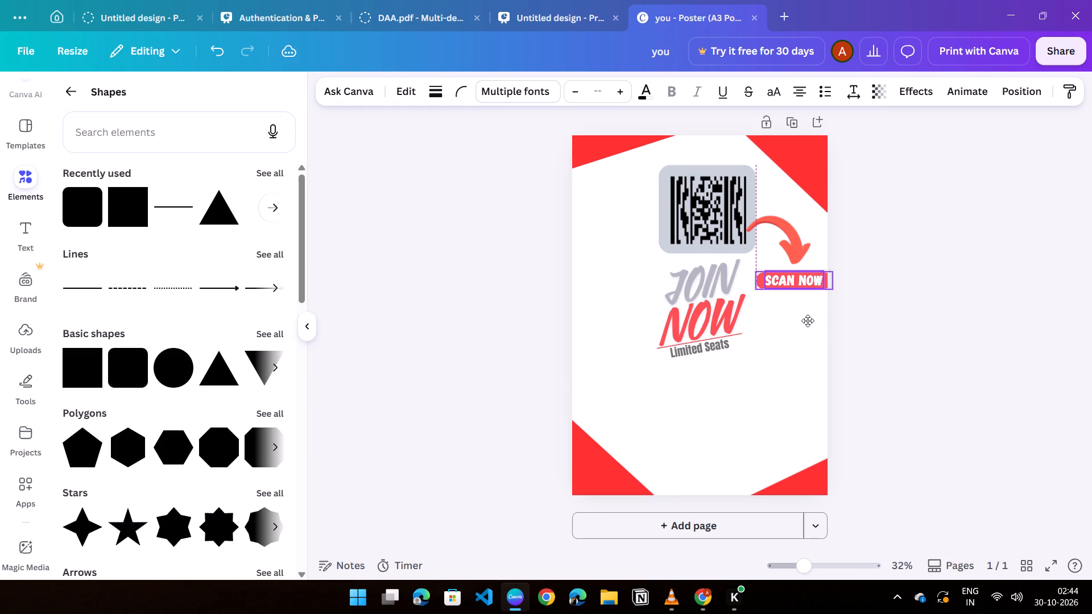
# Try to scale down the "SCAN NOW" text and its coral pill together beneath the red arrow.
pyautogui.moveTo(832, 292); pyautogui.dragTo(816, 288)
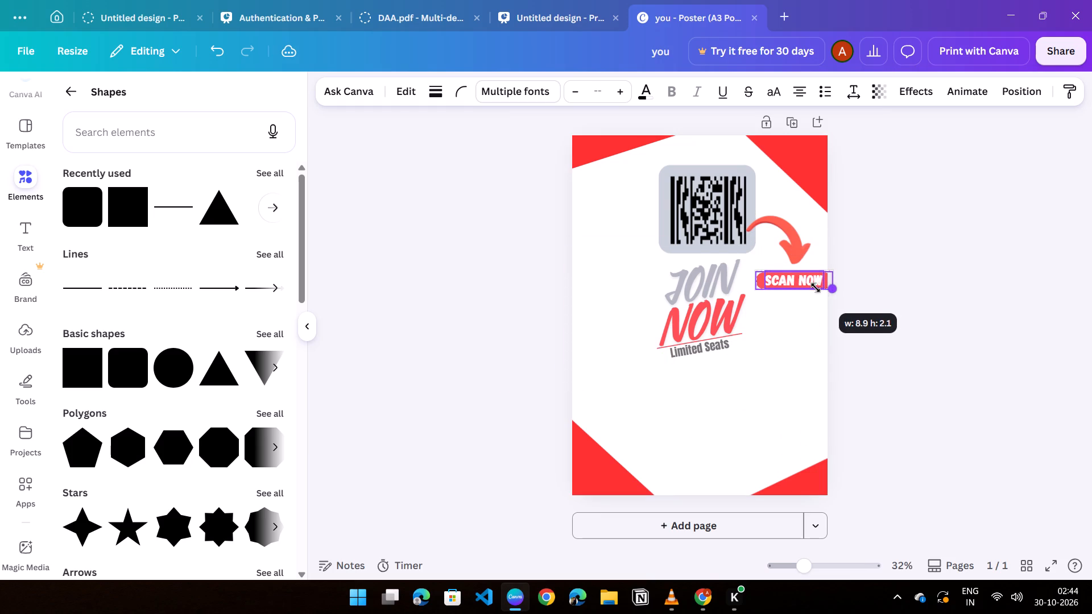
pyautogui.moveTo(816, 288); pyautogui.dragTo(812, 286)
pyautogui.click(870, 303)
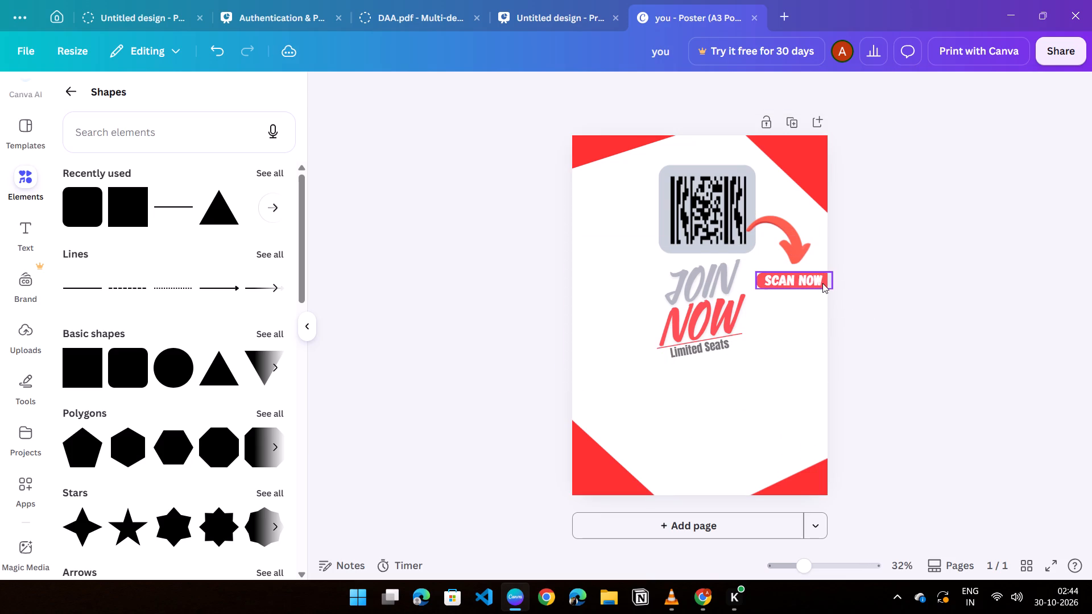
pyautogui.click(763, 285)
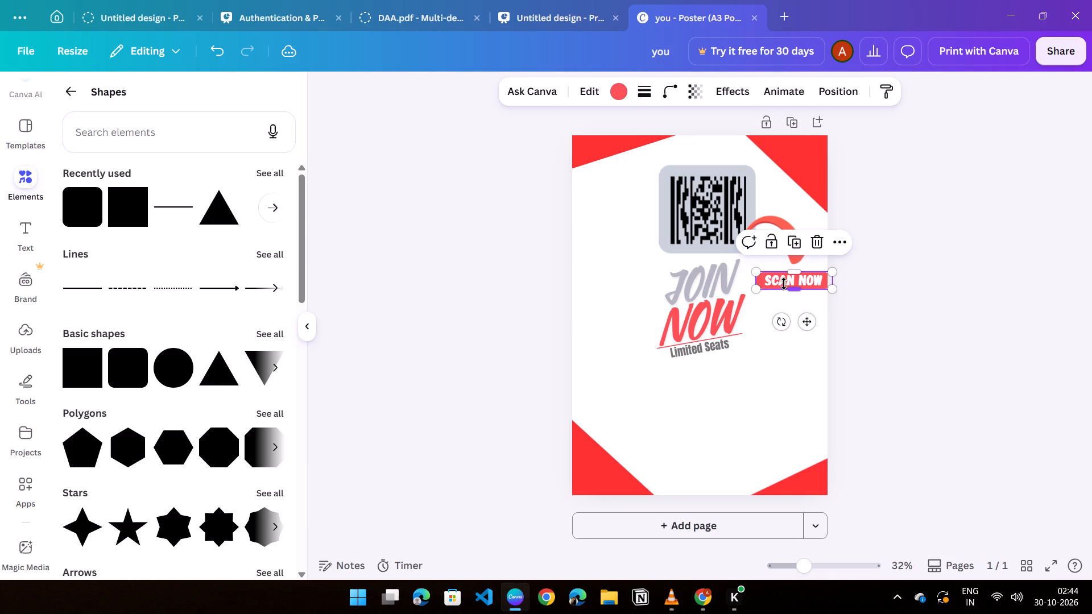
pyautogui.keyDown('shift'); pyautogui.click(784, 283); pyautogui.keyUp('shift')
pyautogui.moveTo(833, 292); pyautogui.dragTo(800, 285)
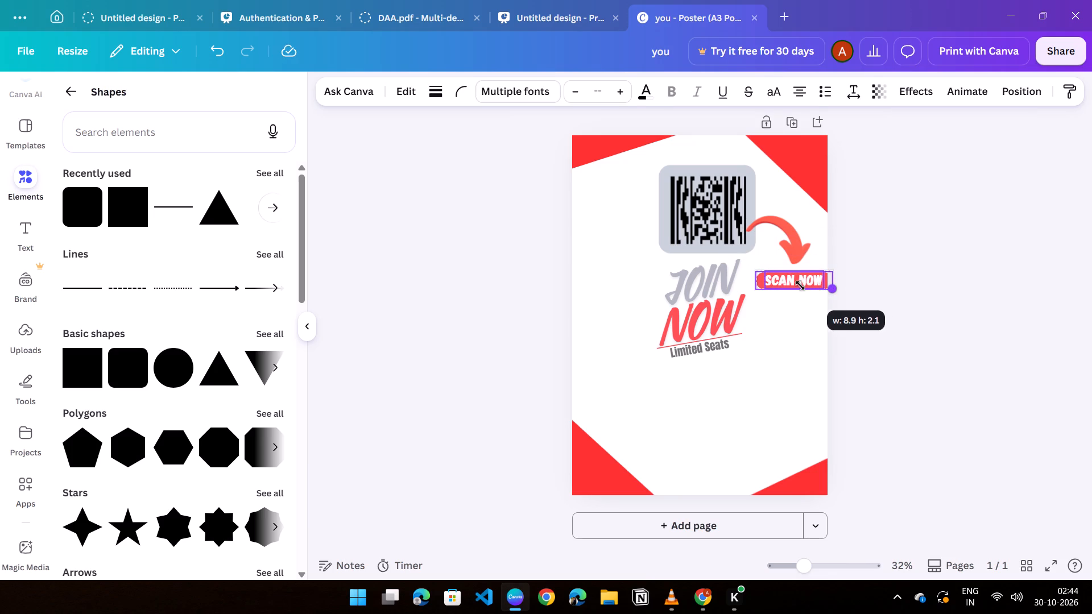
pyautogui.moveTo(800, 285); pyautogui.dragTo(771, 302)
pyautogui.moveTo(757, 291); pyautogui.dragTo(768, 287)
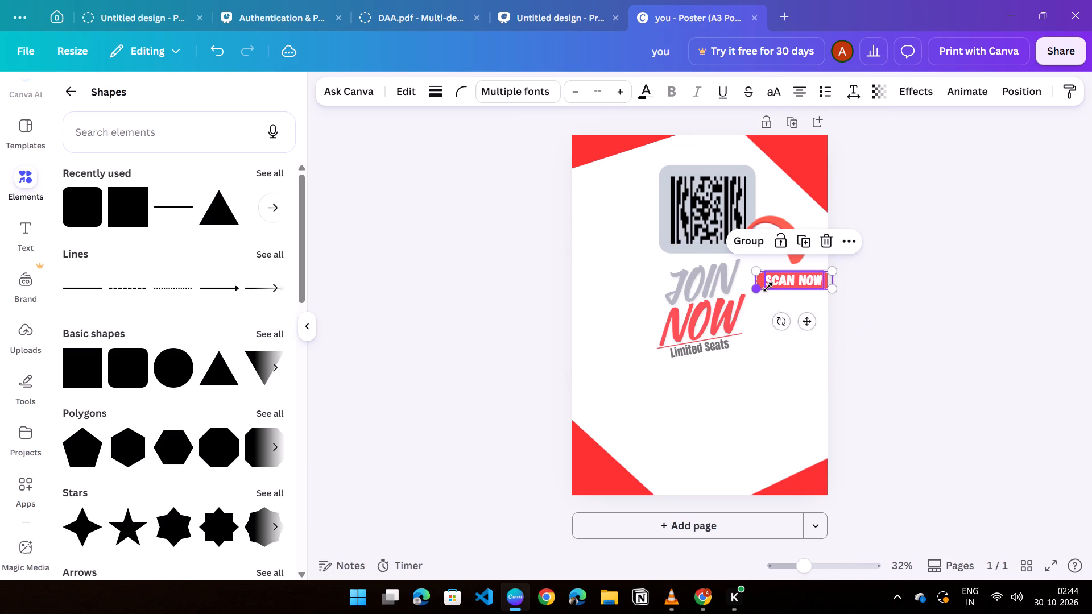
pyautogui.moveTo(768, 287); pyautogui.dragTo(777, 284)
# Move the "SCAN NOW" text and coral pill together into the empty area below "Limited Seats".
pyautogui.moveTo(800, 279); pyautogui.dragTo(784, 303)
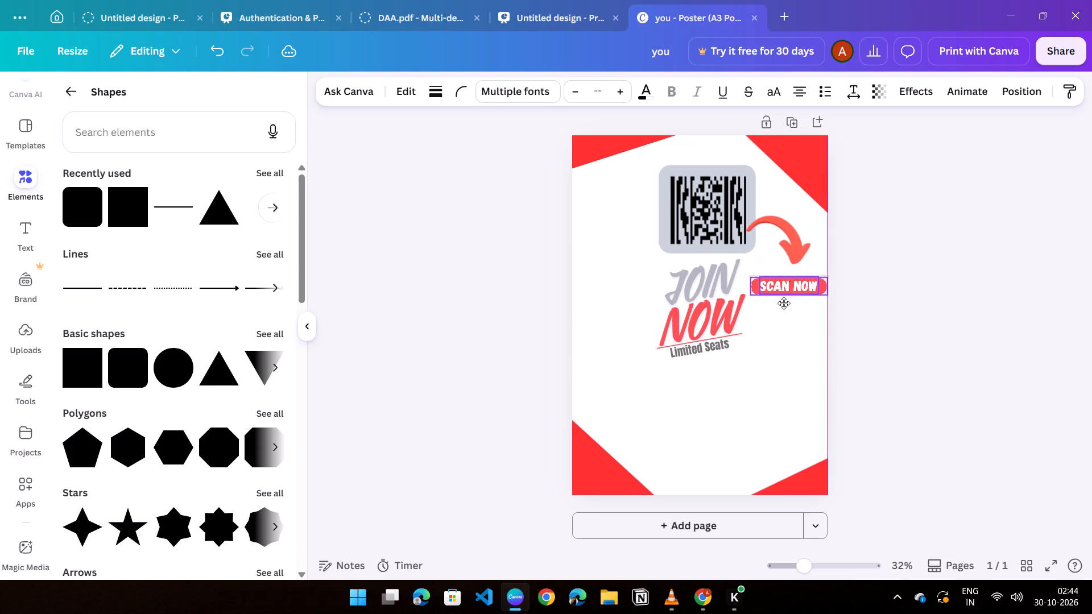
pyautogui.moveTo(784, 303); pyautogui.dragTo(713, 409)
pyautogui.moveTo(746, 417); pyautogui.dragTo(734, 408)
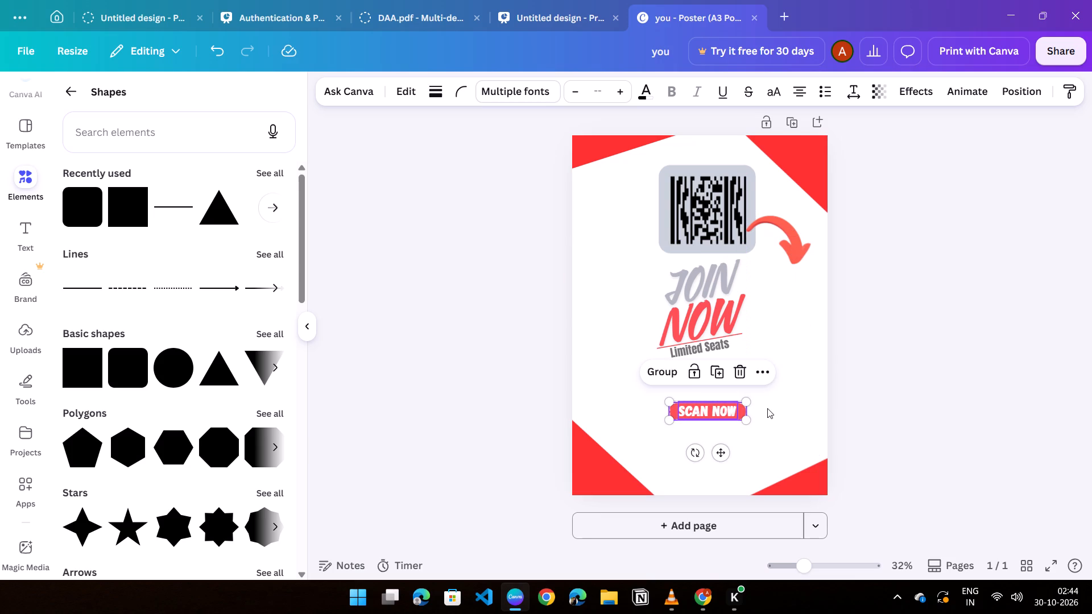
pyautogui.click(937, 411)
# Shrink the "SCAN NOW" text to font size 40.3 within the coral pill.
pyautogui.click(735, 418)
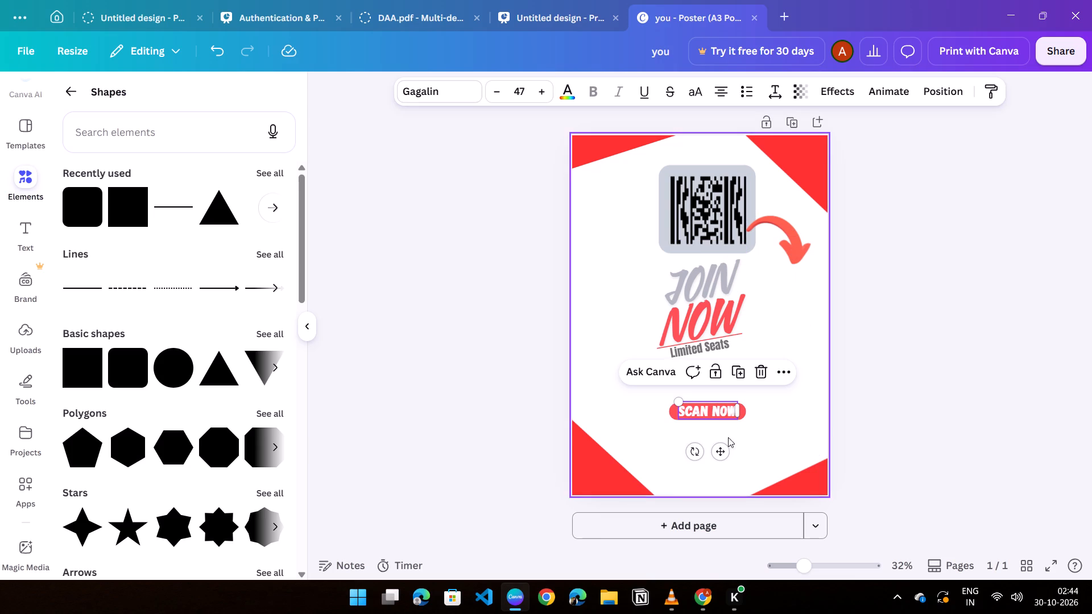
pyautogui.moveTo(678, 403); pyautogui.dragTo(685, 406)
pyautogui.click(713, 413)
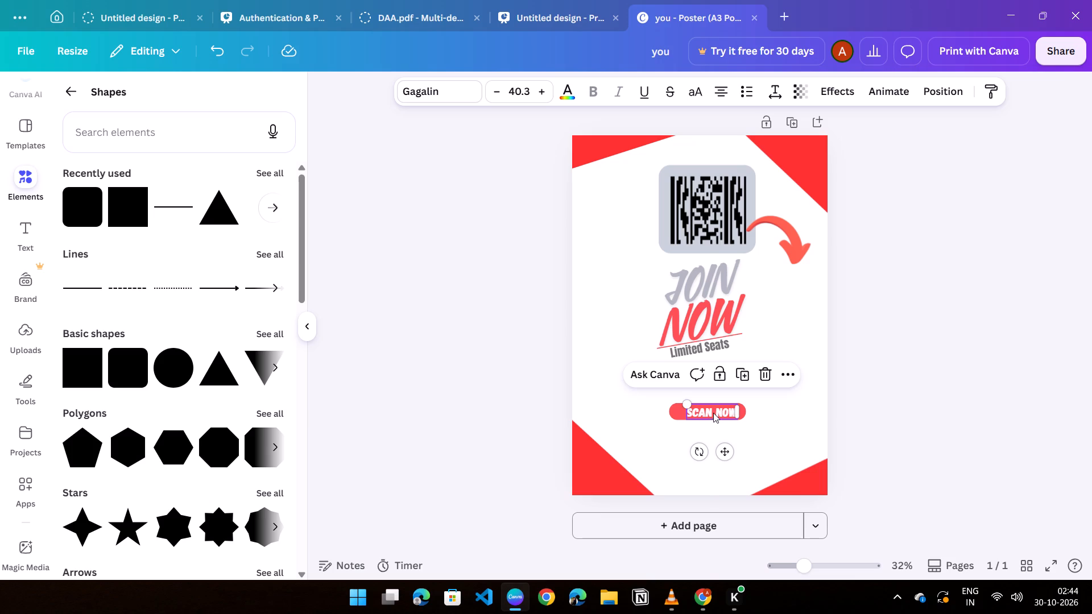
# Shrink the coral pill to fit closely around the "SCAN NOW" text and centre it behind the words.
pyautogui.click(744, 414)
pyautogui.click(746, 414)
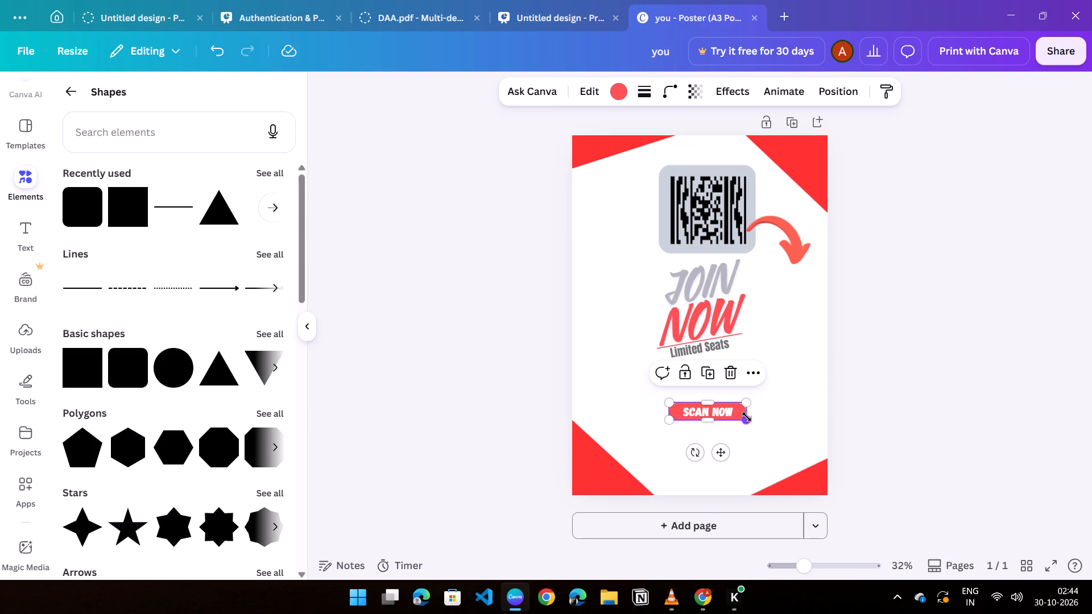
pyautogui.moveTo(747, 418); pyautogui.dragTo(725, 416)
pyautogui.moveTo(708, 446); pyautogui.dragTo(715, 447)
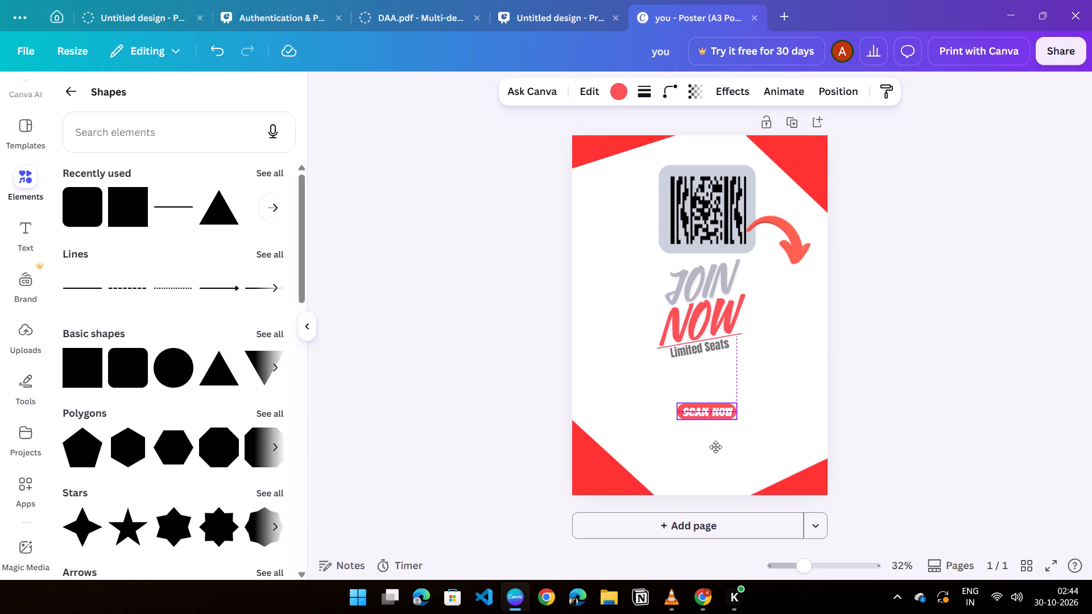
pyautogui.moveTo(715, 447); pyautogui.dragTo(716, 447)
pyautogui.click(994, 403)
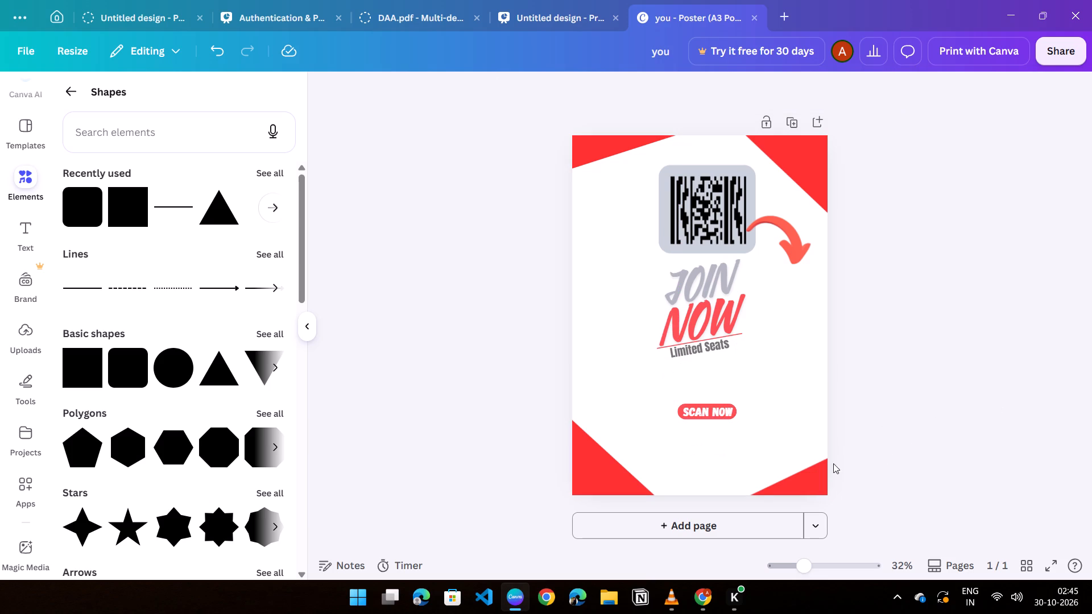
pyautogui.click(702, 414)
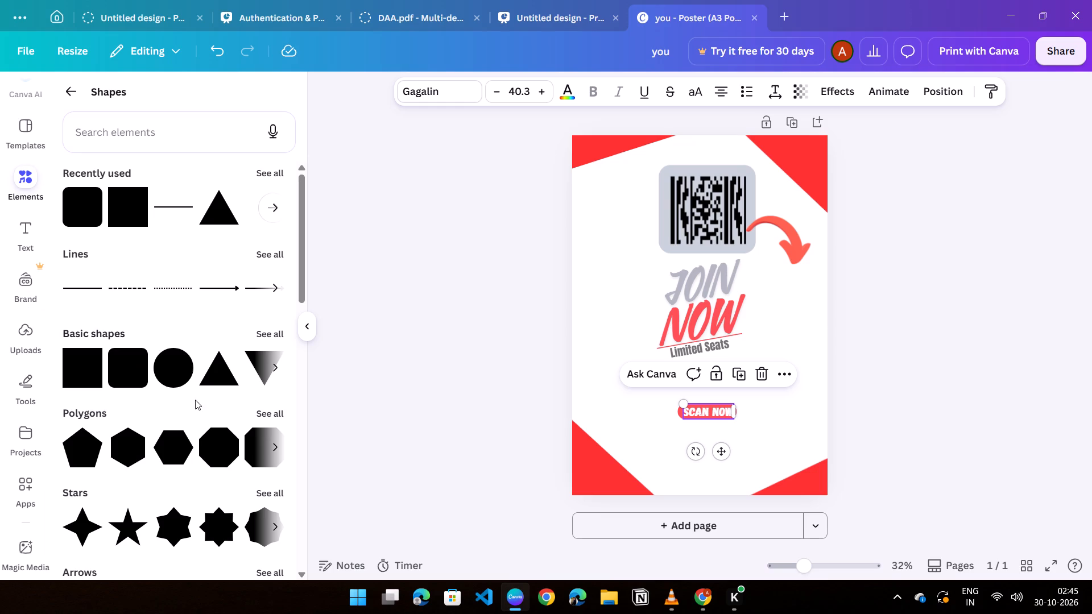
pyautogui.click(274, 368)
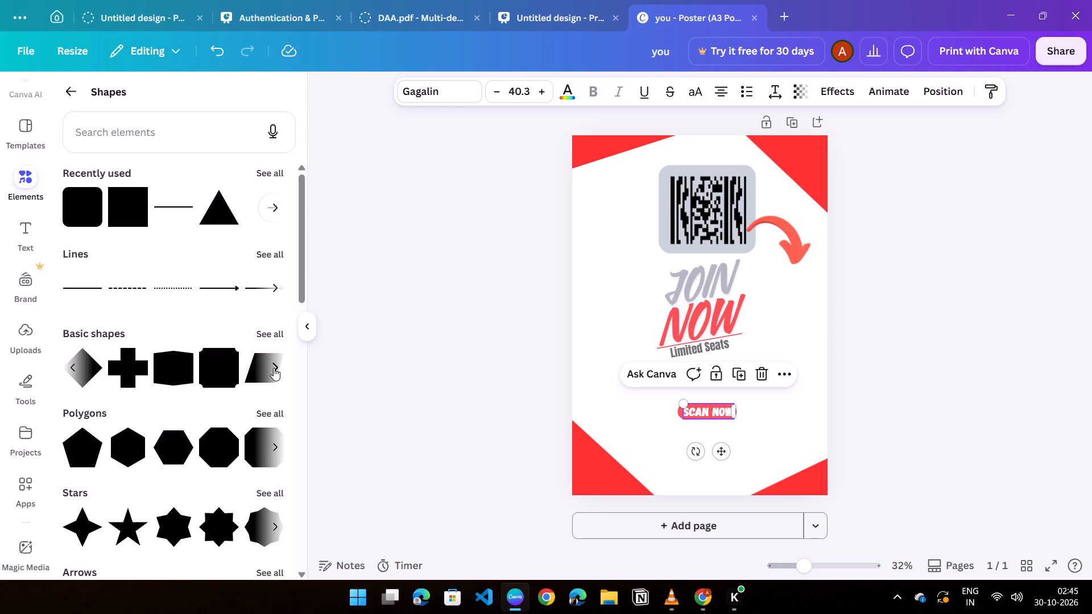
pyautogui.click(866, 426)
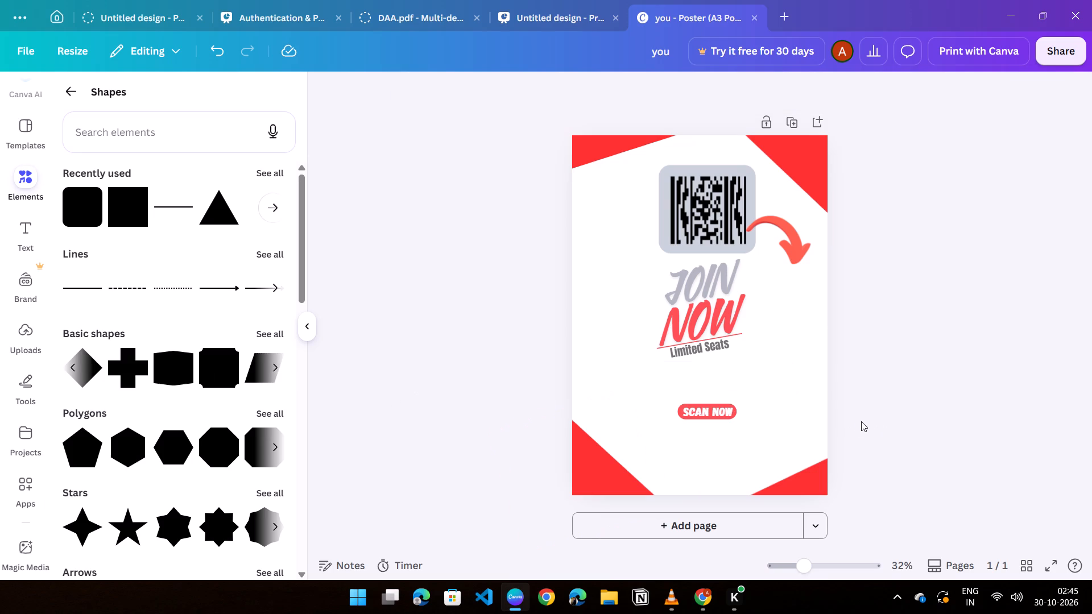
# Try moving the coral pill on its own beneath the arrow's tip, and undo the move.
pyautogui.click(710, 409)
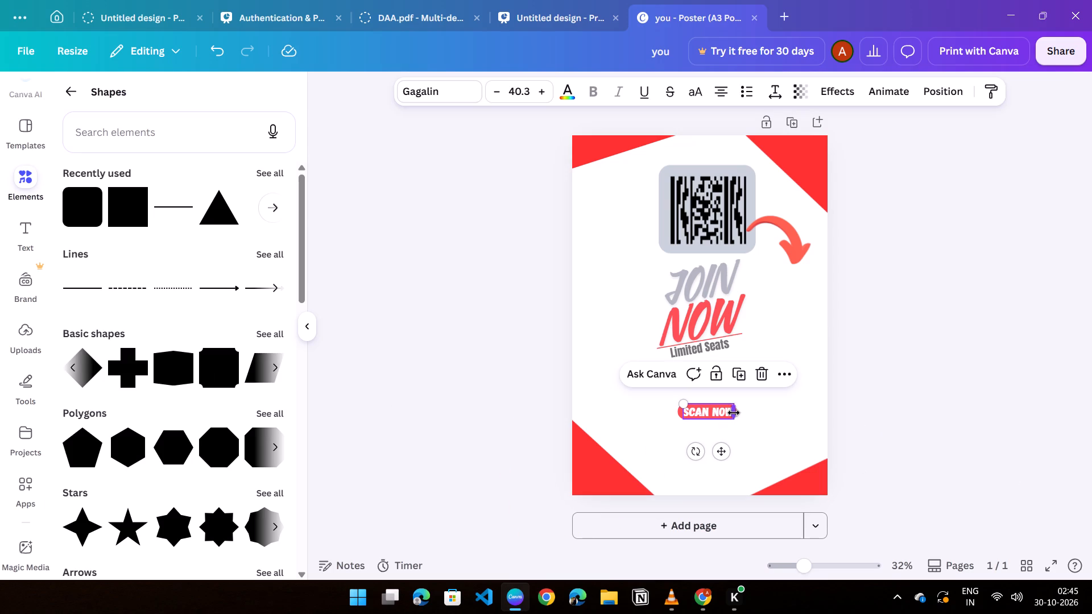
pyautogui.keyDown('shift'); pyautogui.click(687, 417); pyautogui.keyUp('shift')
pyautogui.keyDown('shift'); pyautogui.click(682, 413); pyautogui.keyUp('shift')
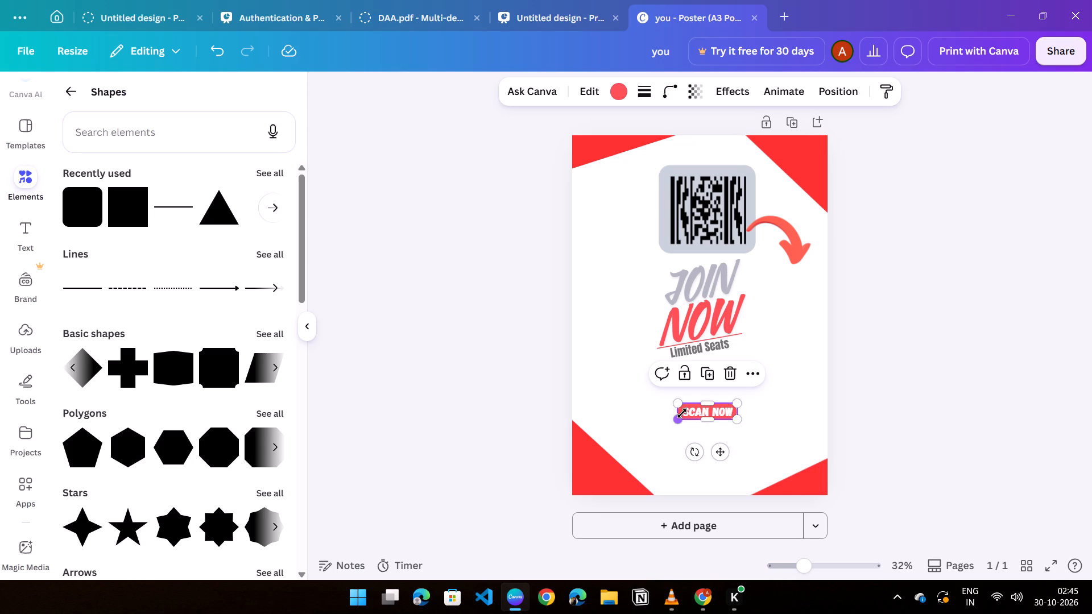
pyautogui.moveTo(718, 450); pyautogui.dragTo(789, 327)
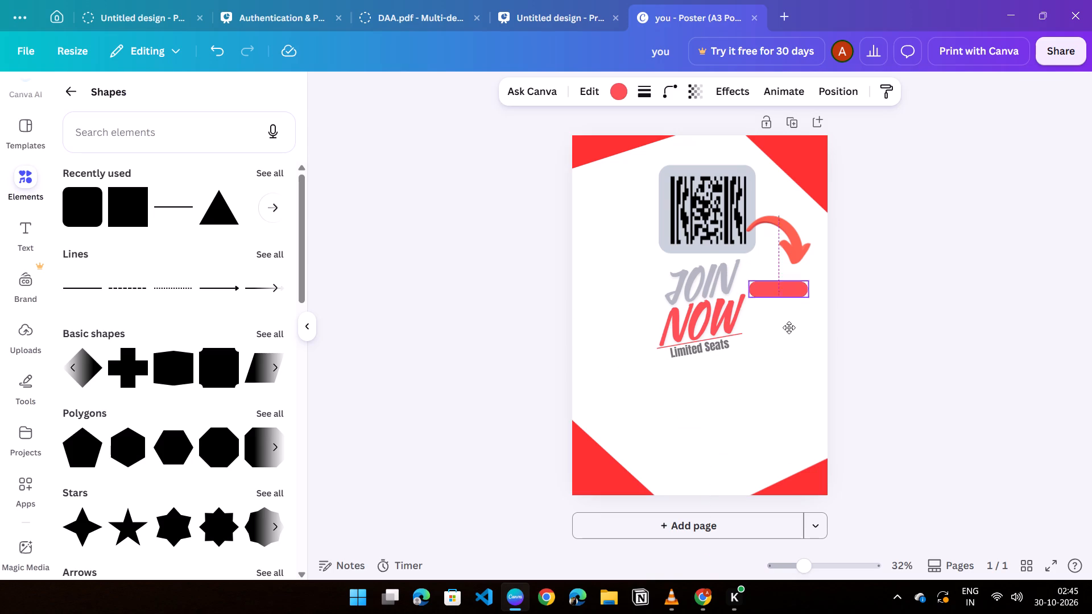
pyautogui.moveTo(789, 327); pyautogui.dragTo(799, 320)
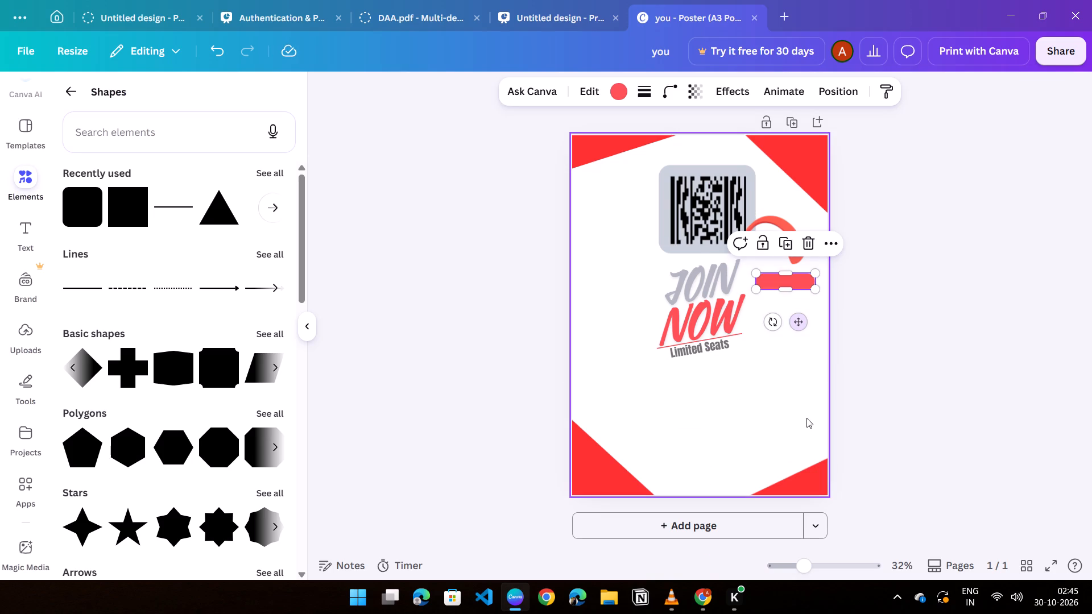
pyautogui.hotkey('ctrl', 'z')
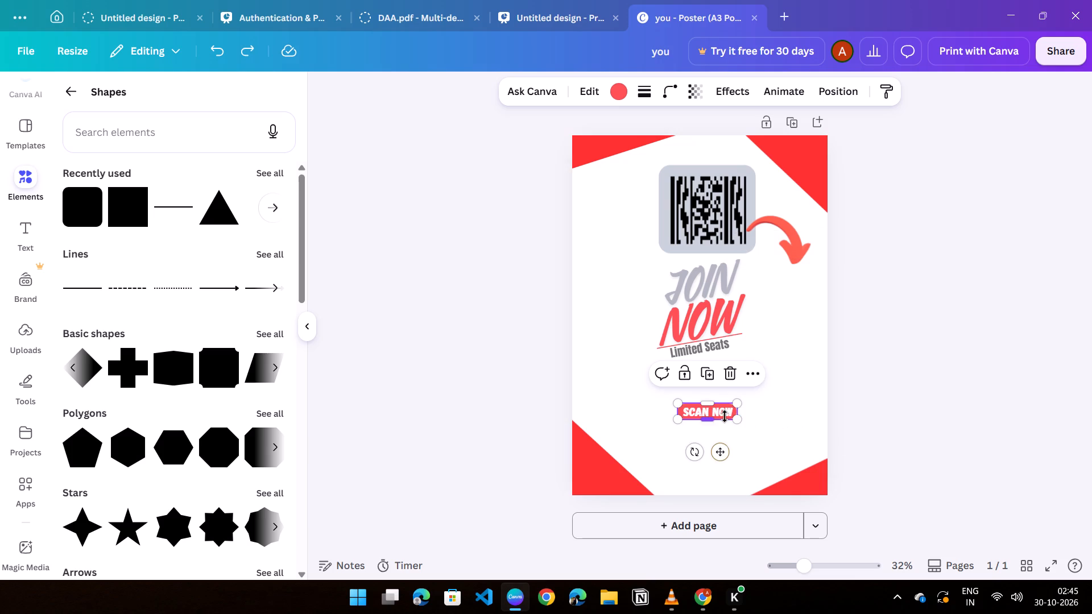
# Select the "SCAN NOW" text together with its coral pill and move both directly beneath the red arrow's tip.
pyautogui.keyDown('shift'); pyautogui.click(725, 411); pyautogui.keyUp('shift')
pyautogui.moveTo(717, 456); pyautogui.dragTo(799, 328)
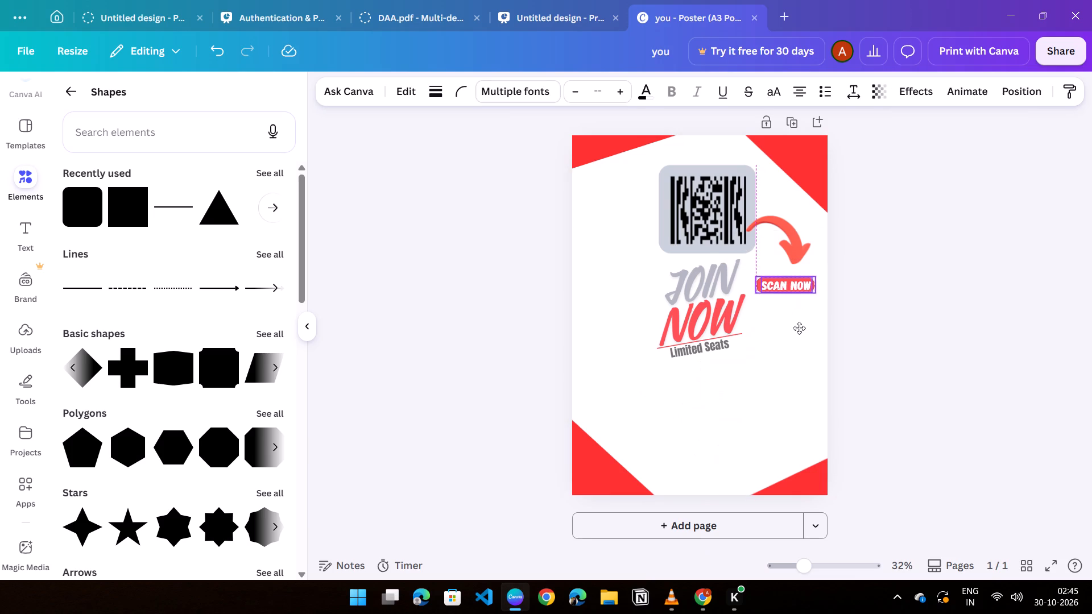
pyautogui.moveTo(799, 328); pyautogui.dragTo(801, 322)
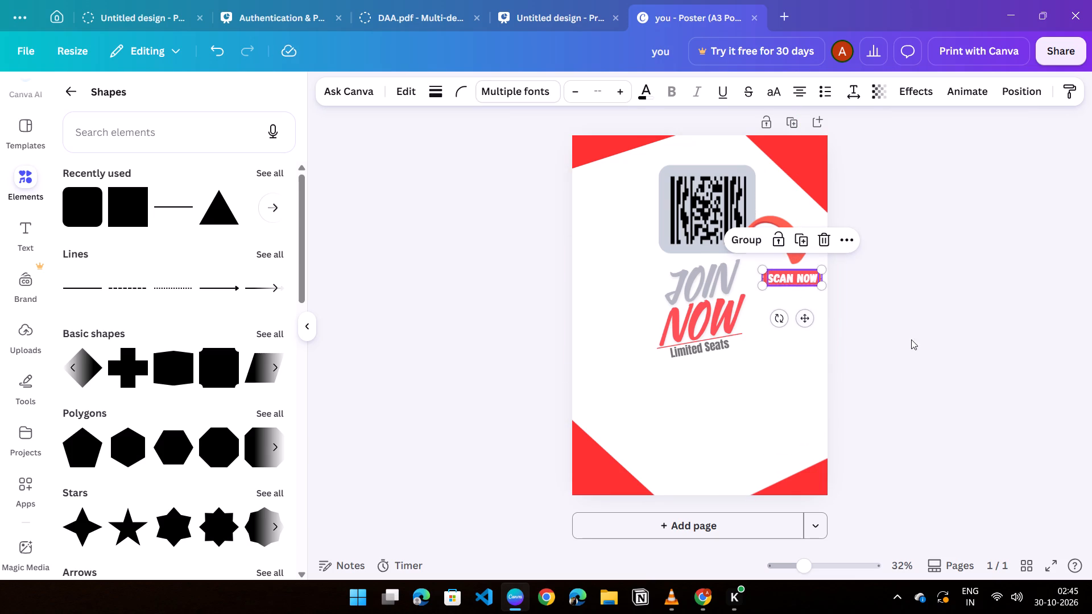
pyautogui.click(938, 348)
# Tilt the "SCAN NOW" text and pill together slightly counter-clockwise to echo the headline's slant, and nudge them slightly right.
pyautogui.click(805, 279)
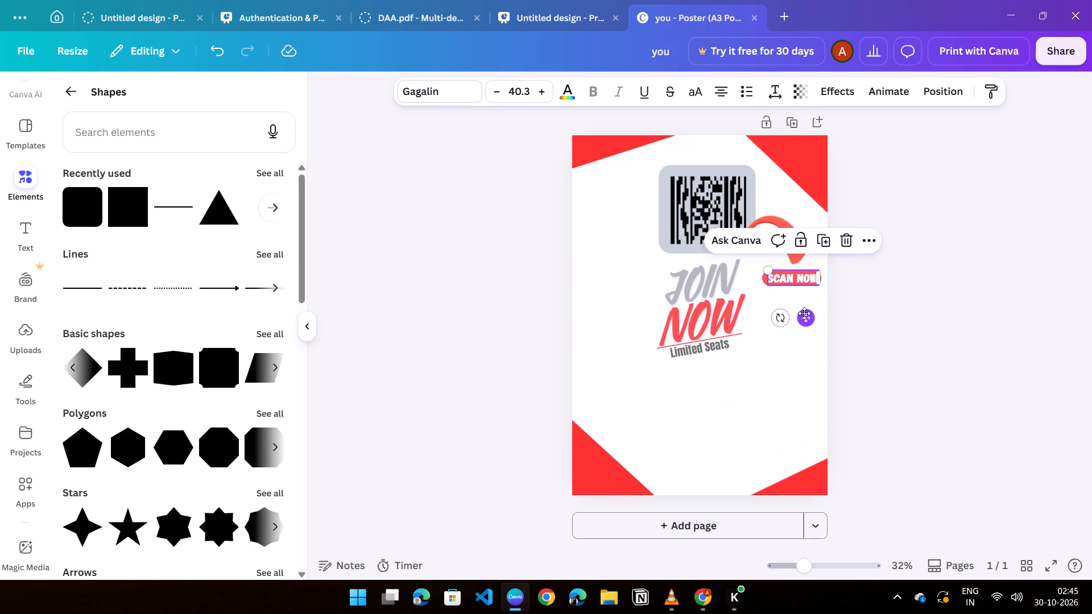
pyautogui.click(904, 312)
pyautogui.click(766, 282)
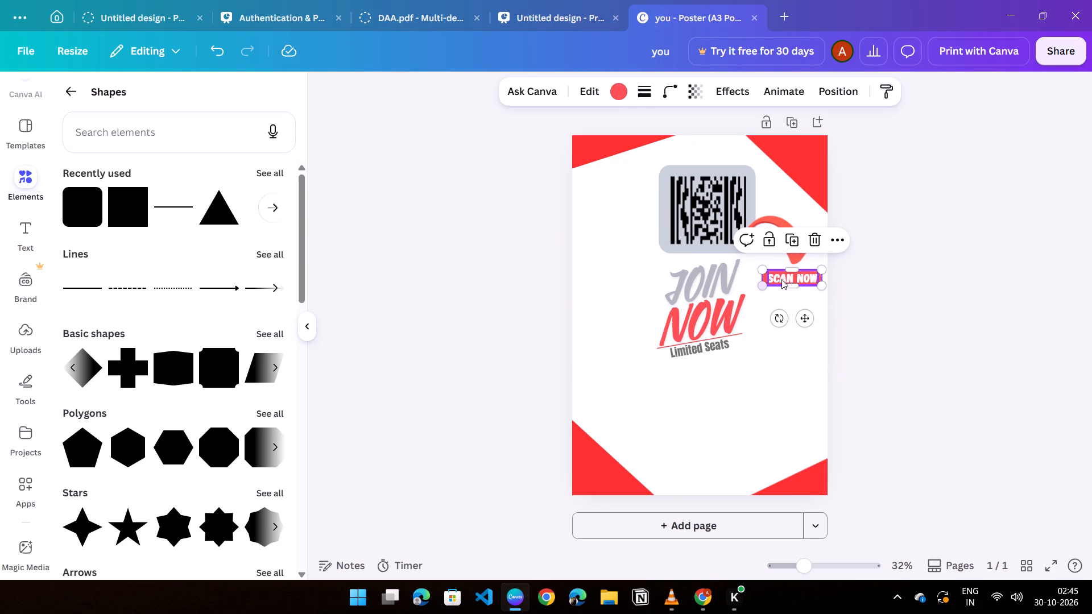
pyautogui.keyDown('shift'); pyautogui.click(784, 279); pyautogui.keyUp('shift')
pyautogui.moveTo(783, 323); pyautogui.dragTo(788, 320)
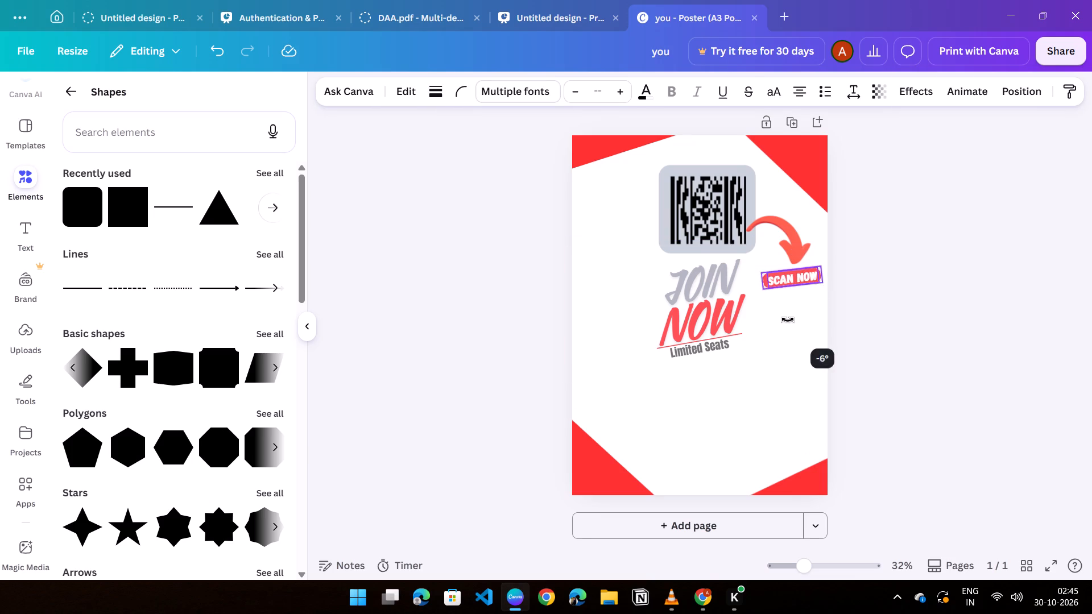
pyautogui.moveTo(788, 320); pyautogui.dragTo(786, 307)
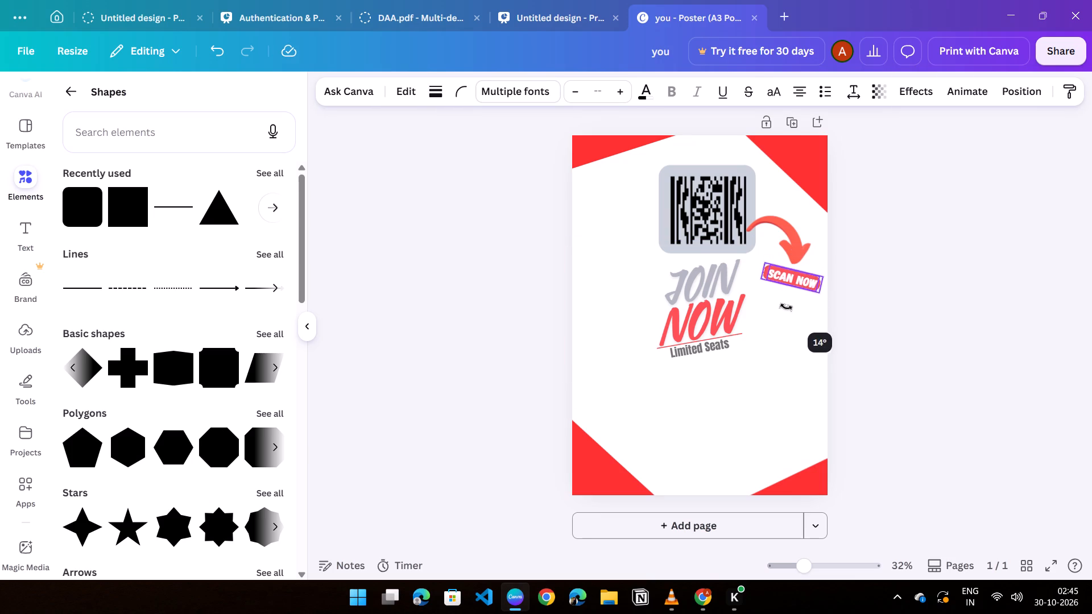
pyautogui.moveTo(786, 307); pyautogui.dragTo(797, 302)
pyautogui.moveTo(797, 275); pyautogui.dragTo(802, 275)
pyautogui.click(857, 283)
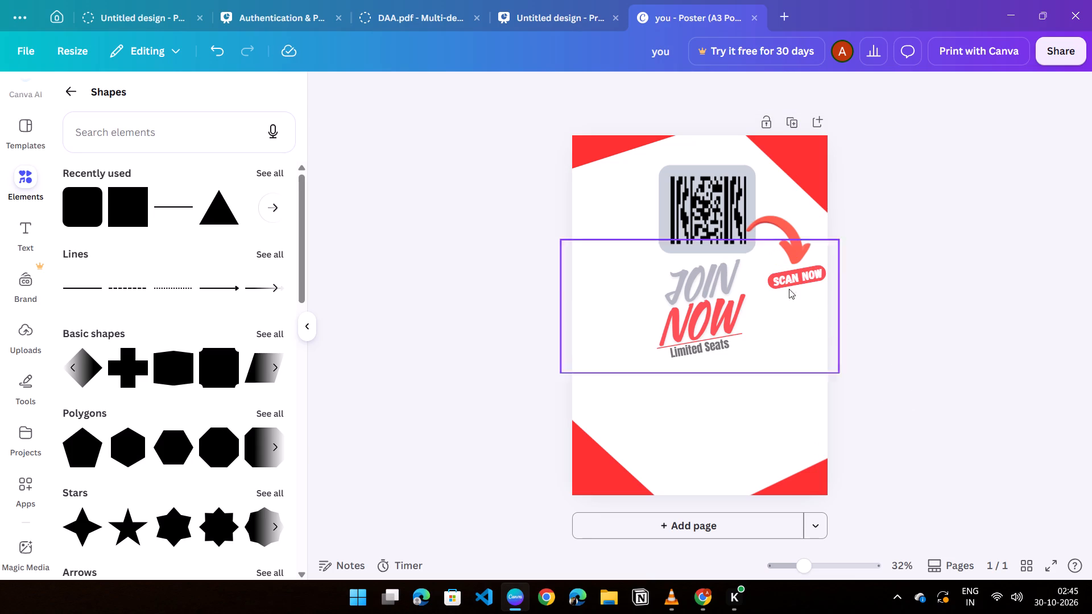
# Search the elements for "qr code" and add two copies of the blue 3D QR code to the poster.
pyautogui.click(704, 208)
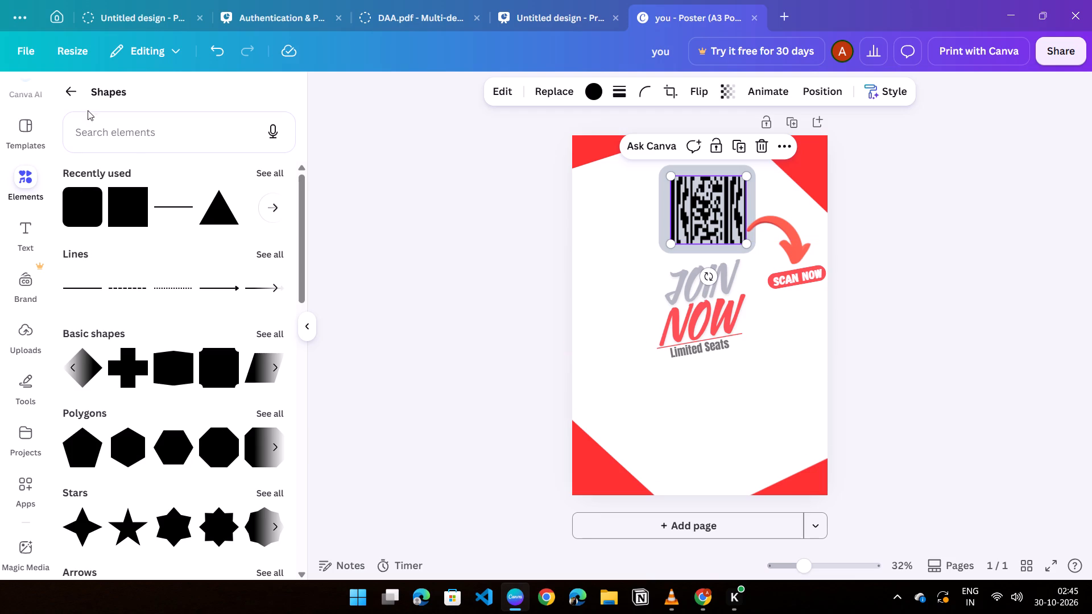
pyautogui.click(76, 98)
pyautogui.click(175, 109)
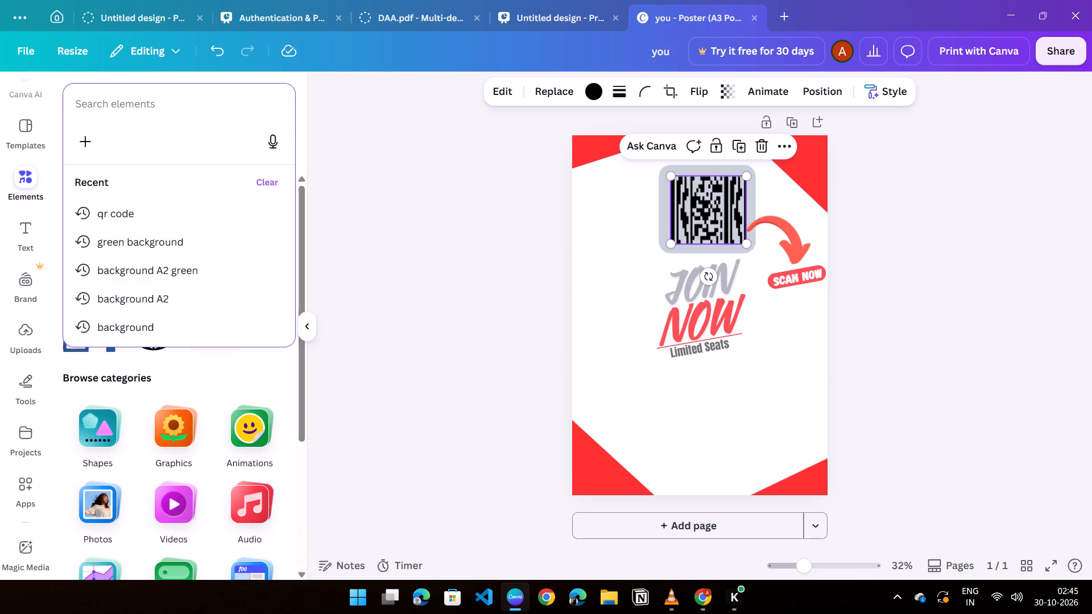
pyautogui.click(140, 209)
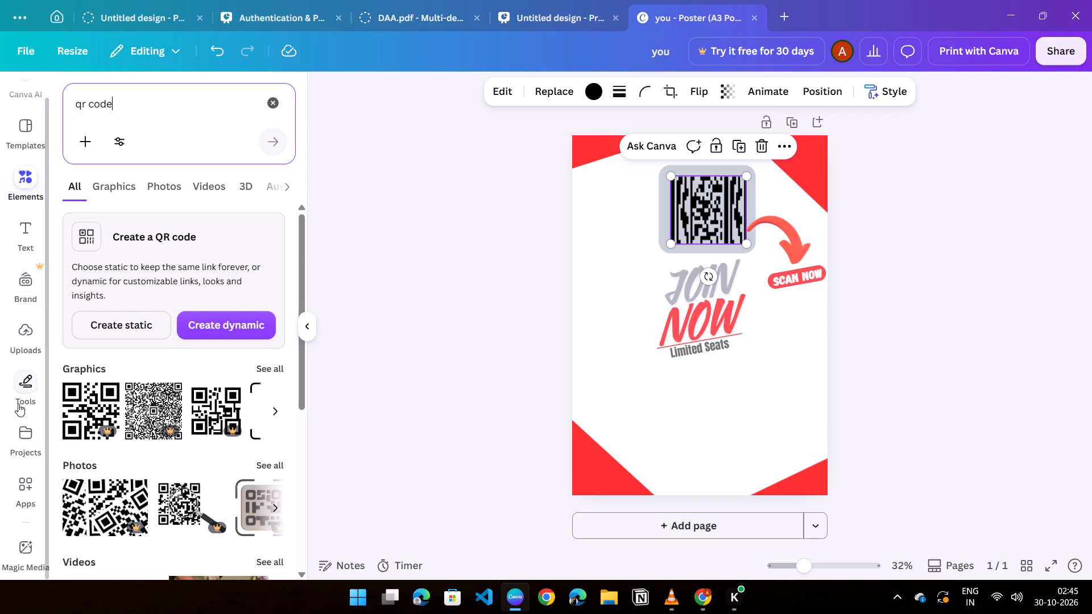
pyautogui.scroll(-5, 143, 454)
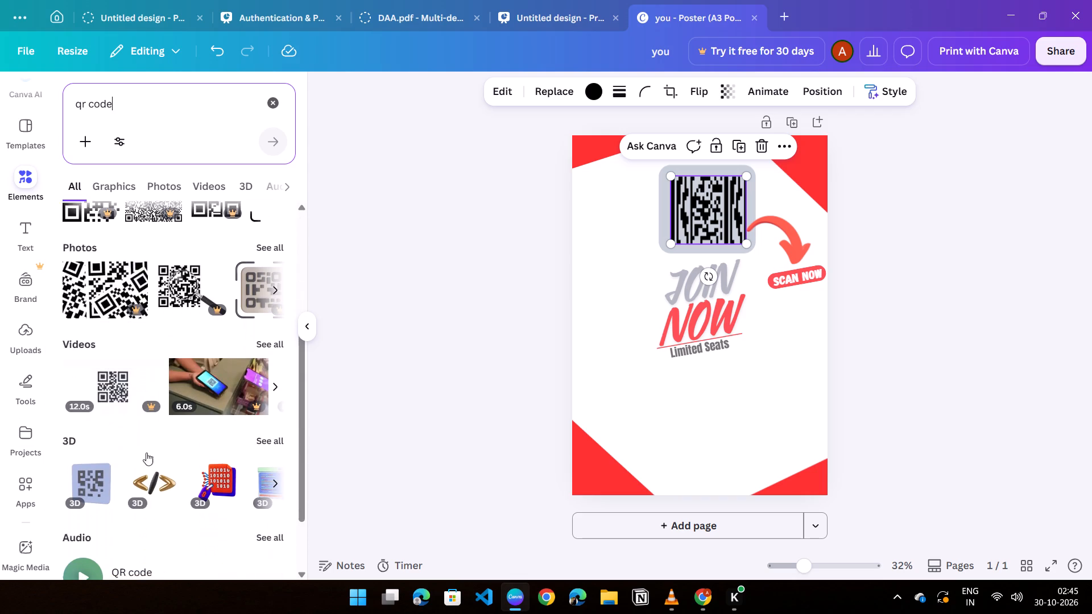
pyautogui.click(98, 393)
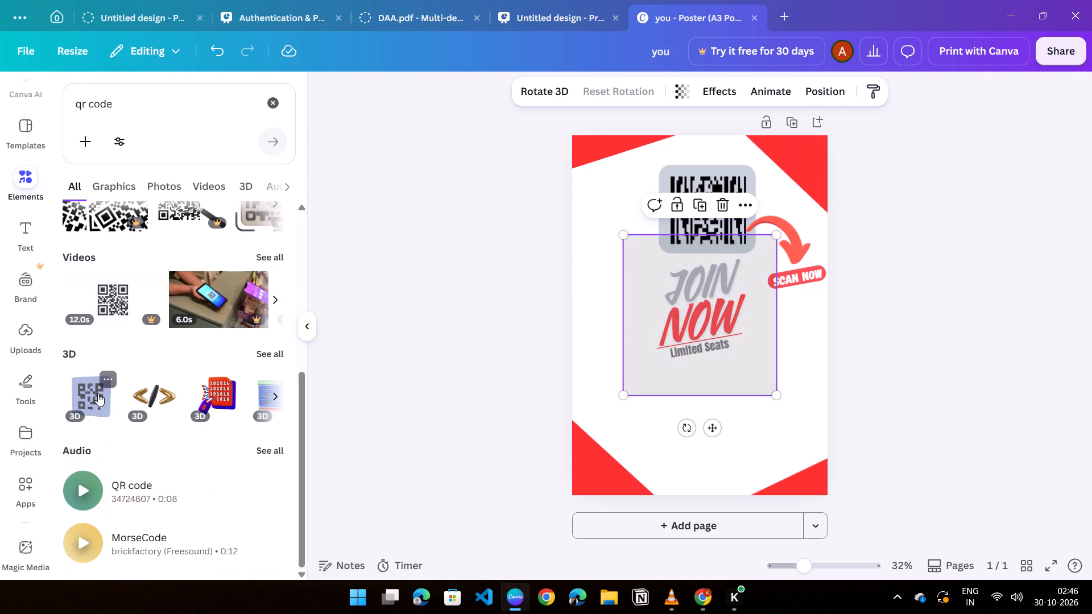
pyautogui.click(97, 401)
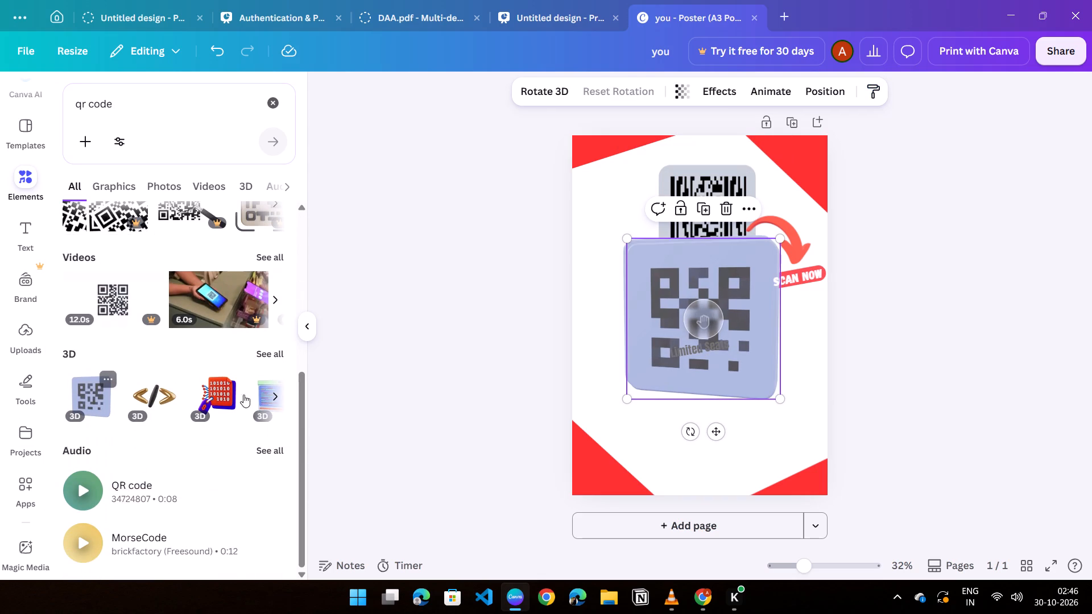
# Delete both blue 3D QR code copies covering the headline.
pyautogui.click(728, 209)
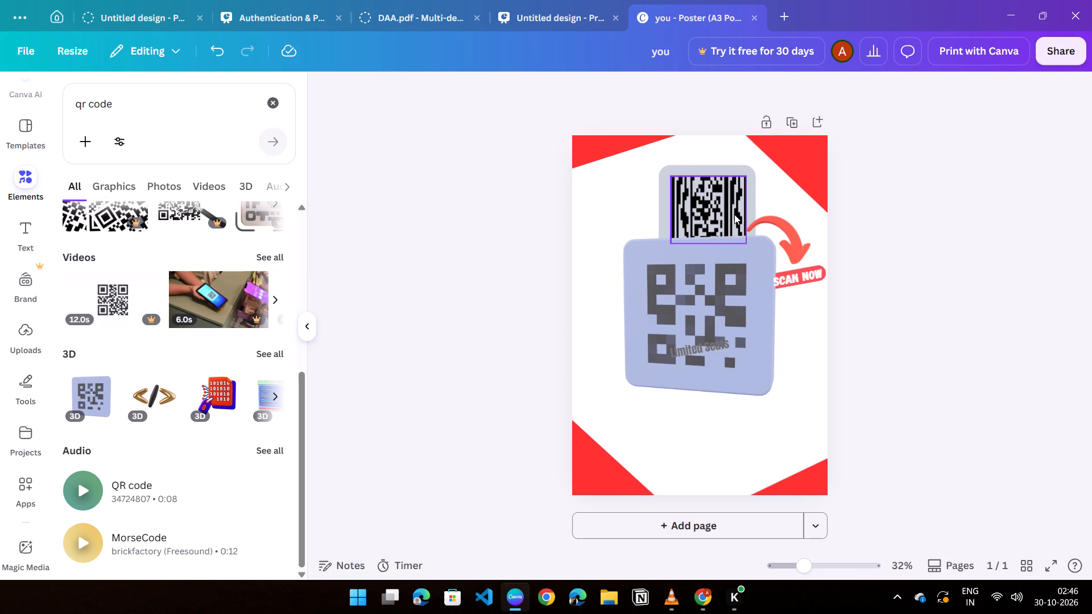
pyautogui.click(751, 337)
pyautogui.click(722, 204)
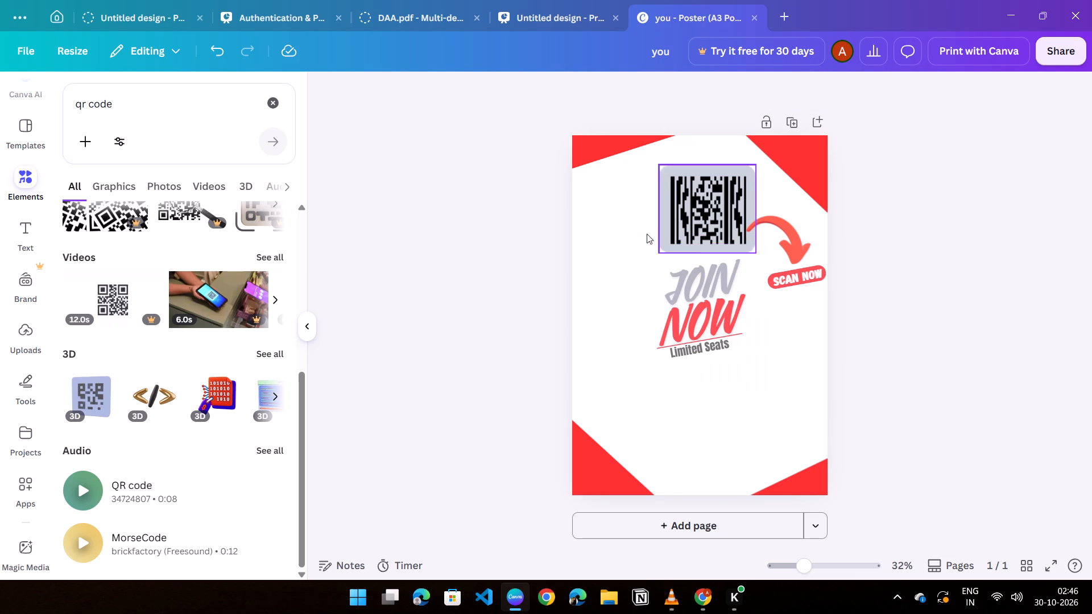
# Browse the "qr code" graphics and add a black square QR code graphic to the poster.
pyautogui.scroll(2, 249, 284)
pyautogui.scroll(3, 38, 327)
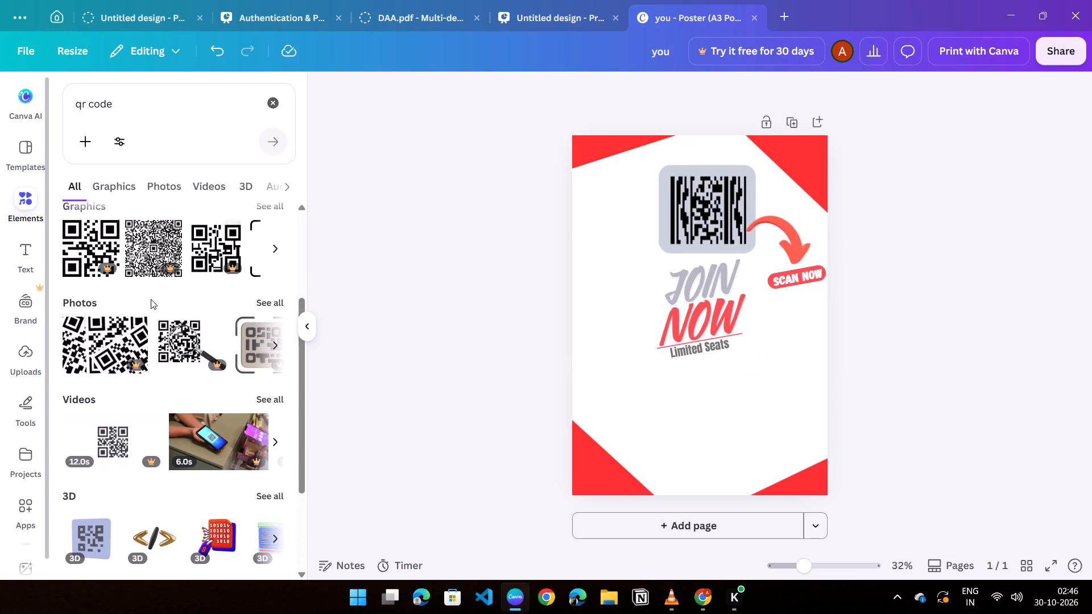
pyautogui.scroll(3, 151, 299)
pyautogui.click(279, 366)
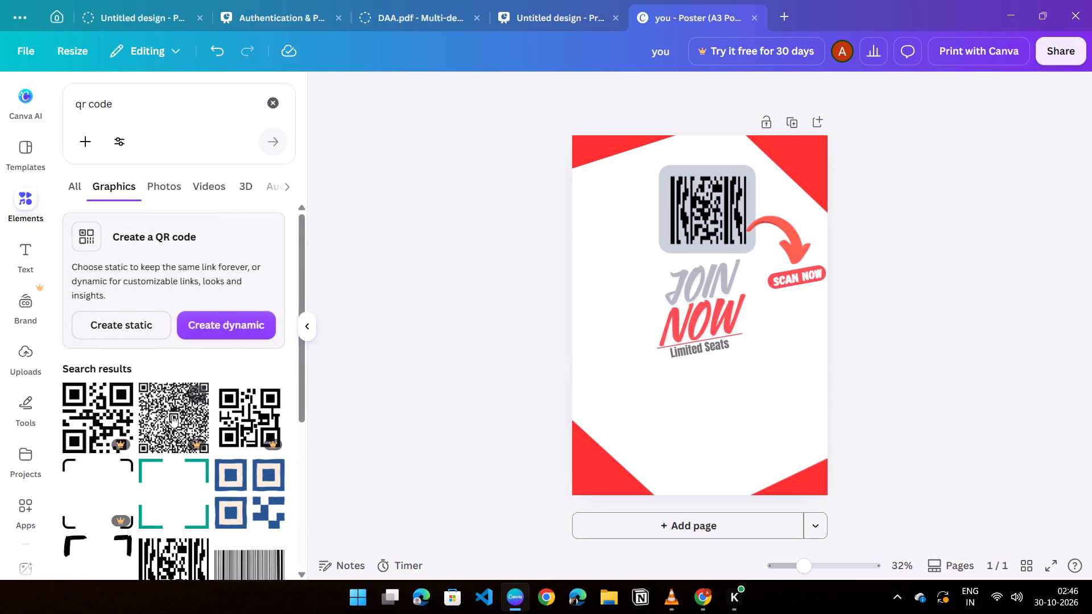
pyautogui.scroll(-1, 172, 415)
pyautogui.click(239, 355)
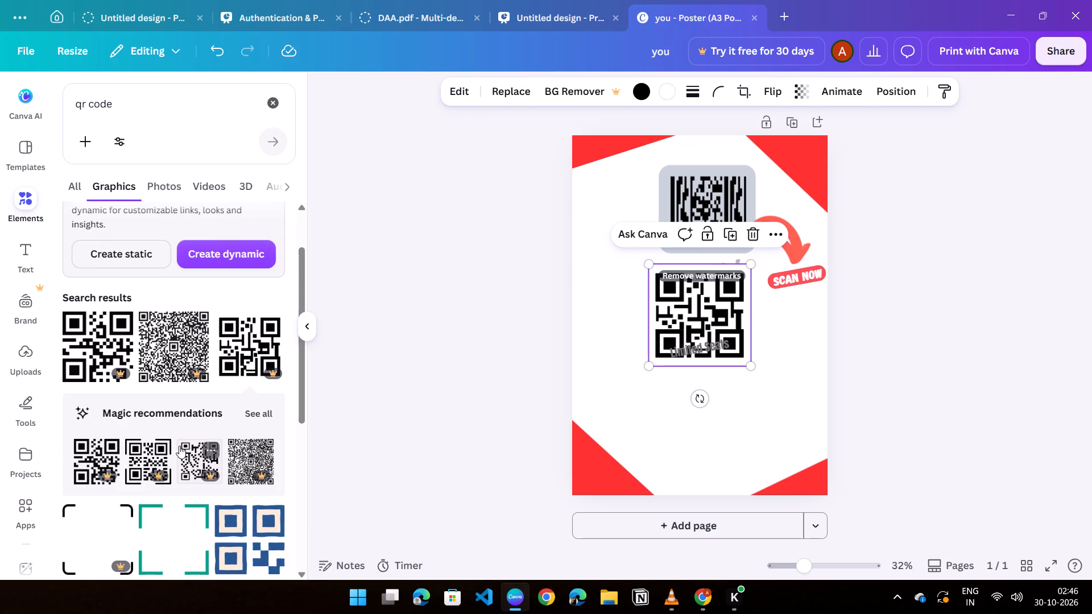
# Examine the full set of recommended graphics related to the added QR code for alternative QR designs.
pyautogui.click(243, 416)
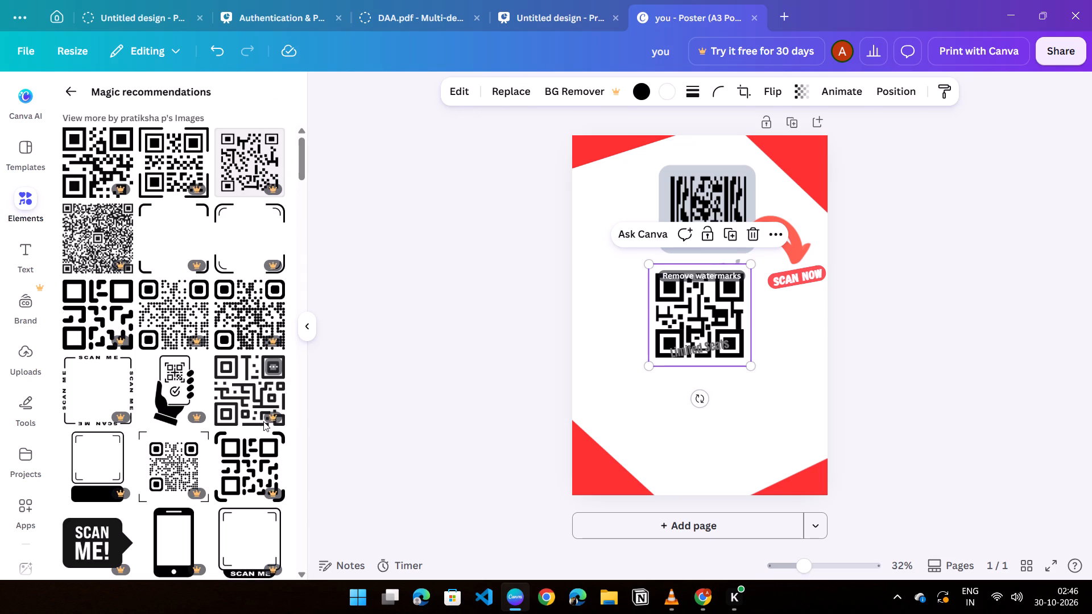
pyautogui.scroll(-6, 251, 420)
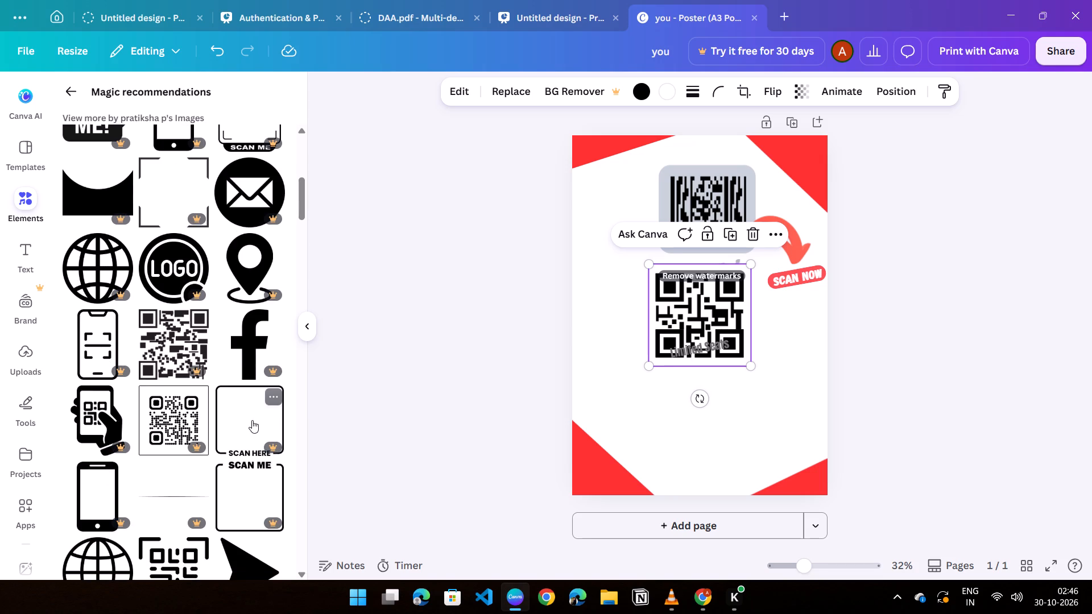
pyautogui.scroll(-8, 252, 420)
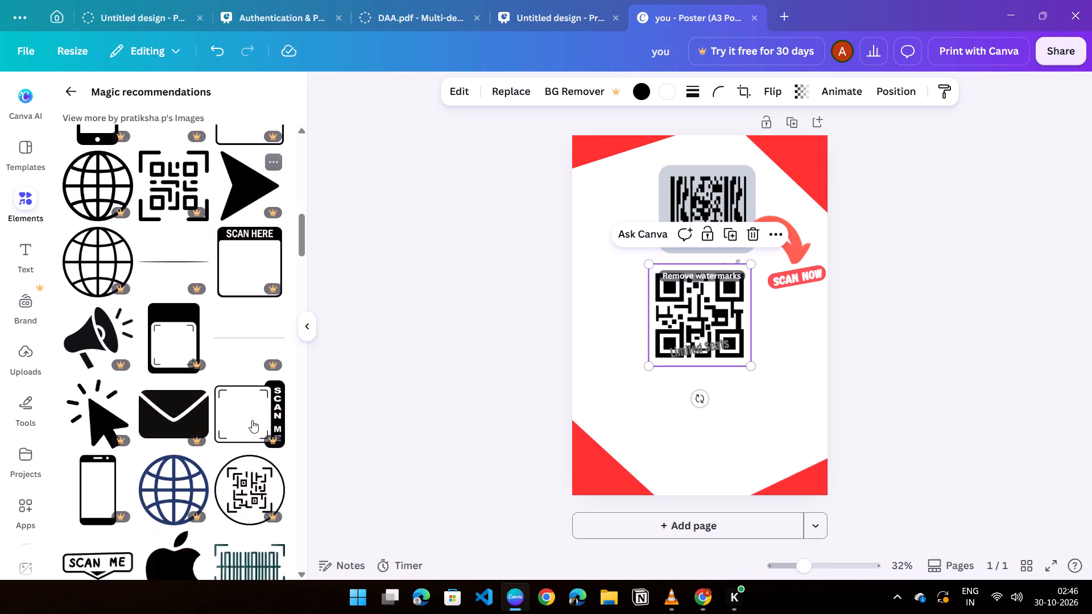
pyautogui.scroll(-2, 252, 420)
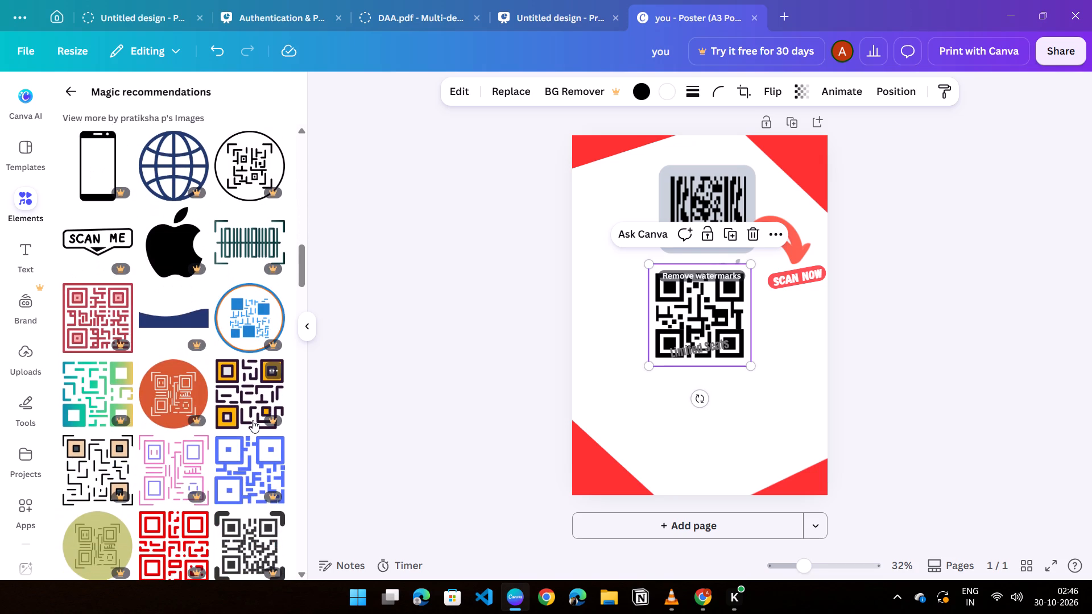
pyautogui.scroll(-5, 253, 420)
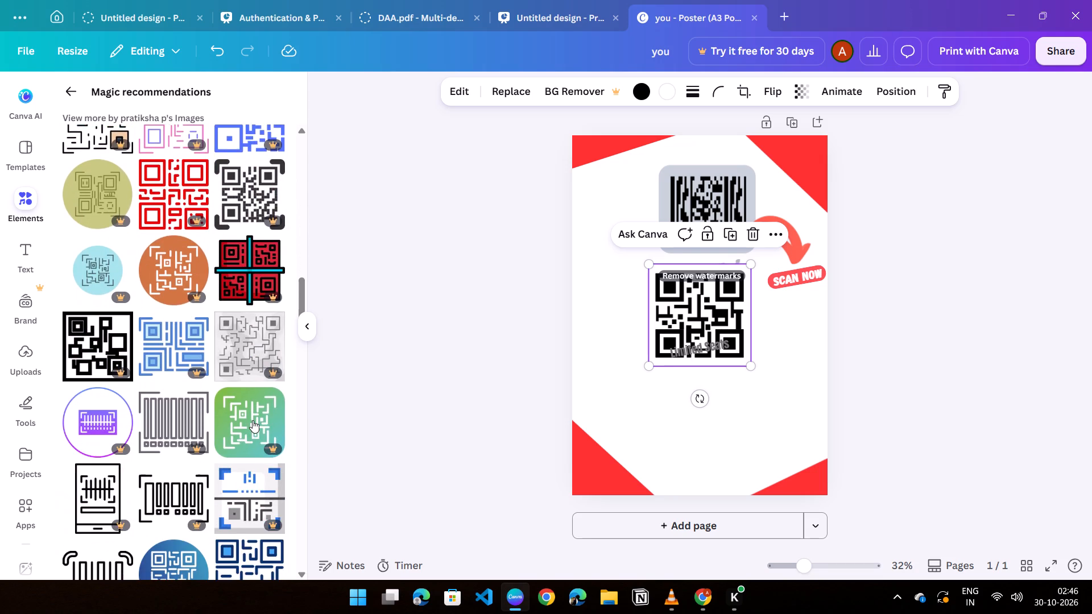
pyautogui.scroll(-6, 253, 420)
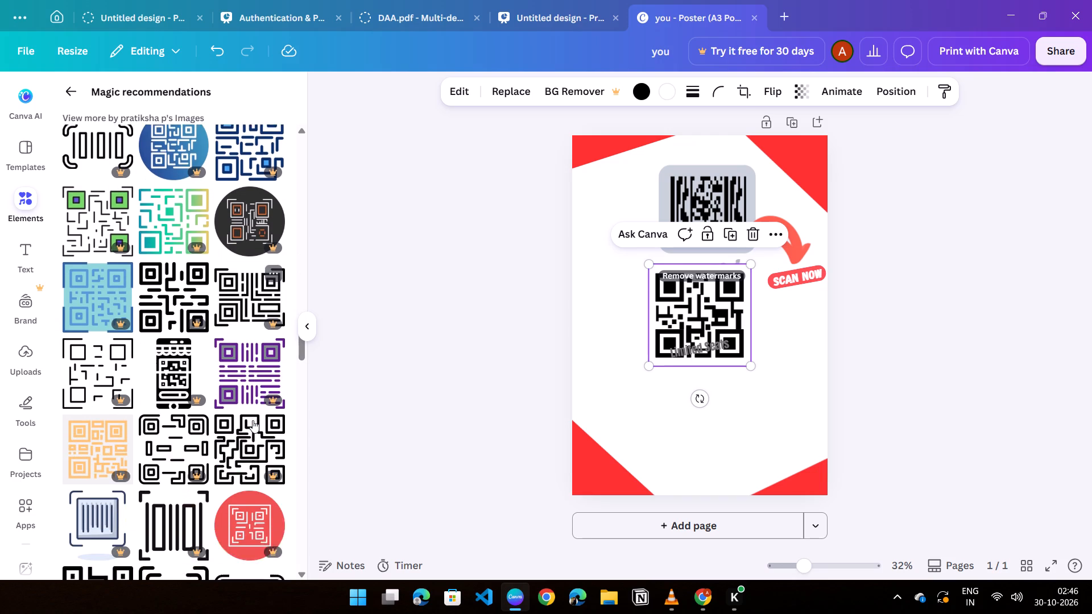
pyautogui.scroll(-3, 253, 420)
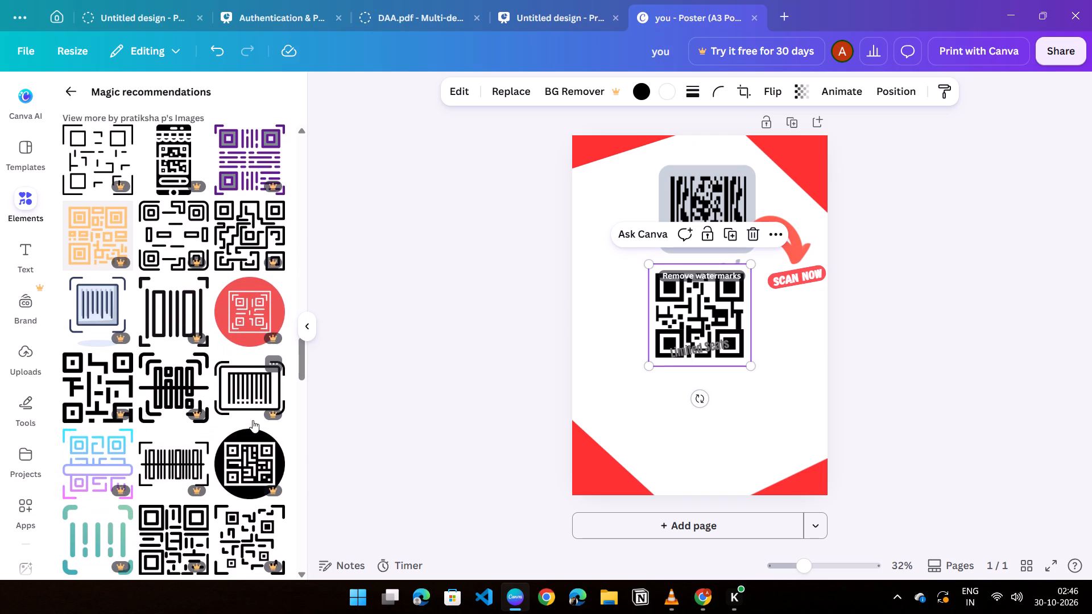
pyautogui.scroll(-3, 252, 420)
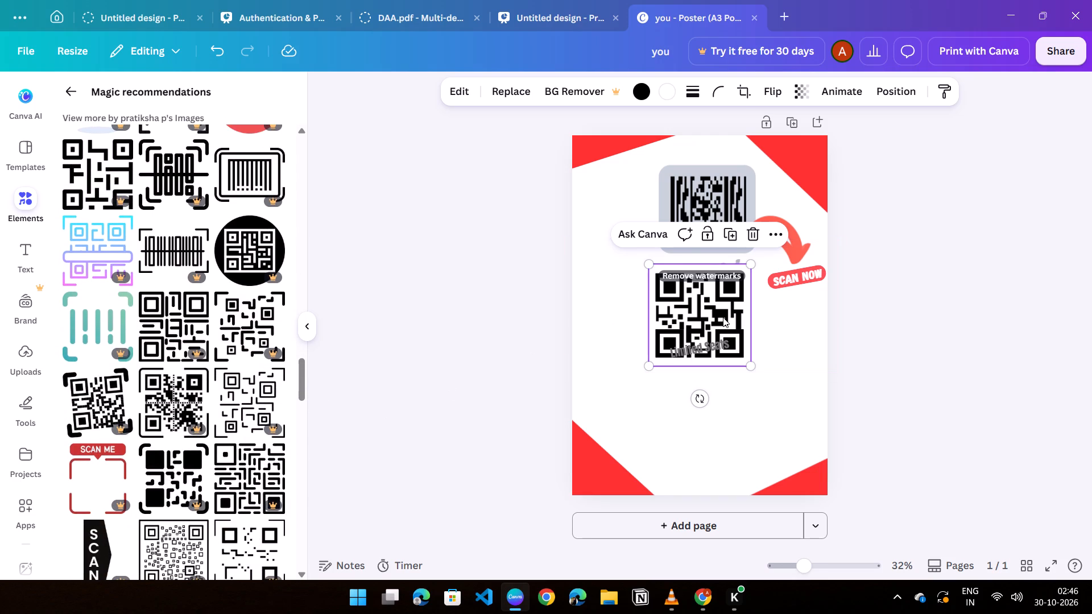
# Move the new QR code below "Limited Seats" and delete the vertically stretched QR code from the grey rounded frame.
pyautogui.moveTo(723, 317); pyautogui.dragTo(739, 422)
pyautogui.click(726, 379)
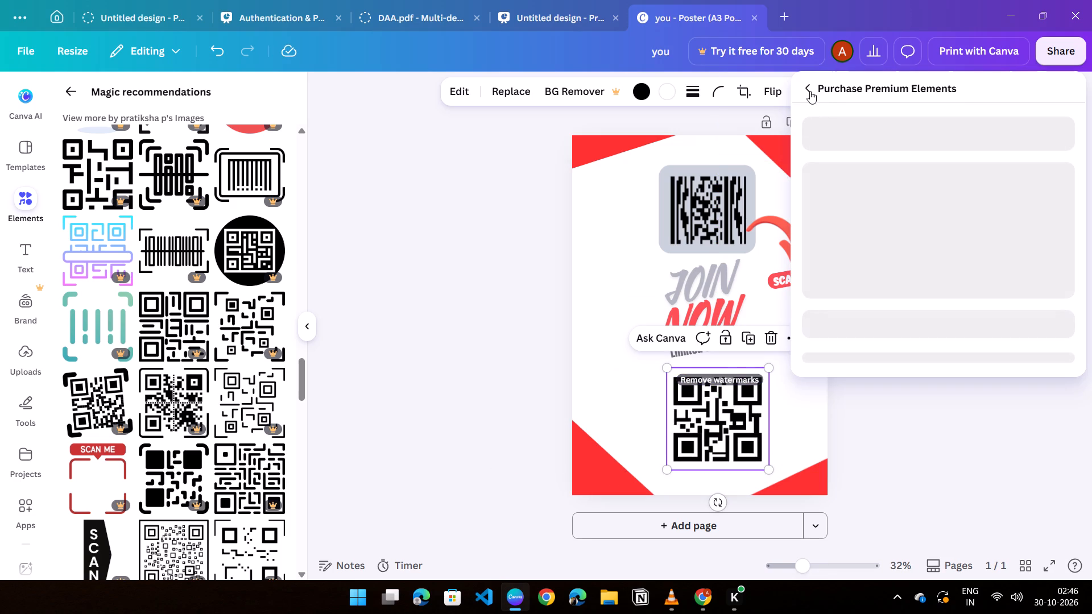
pyautogui.click(810, 91)
pyautogui.click(899, 358)
pyautogui.click(848, 459)
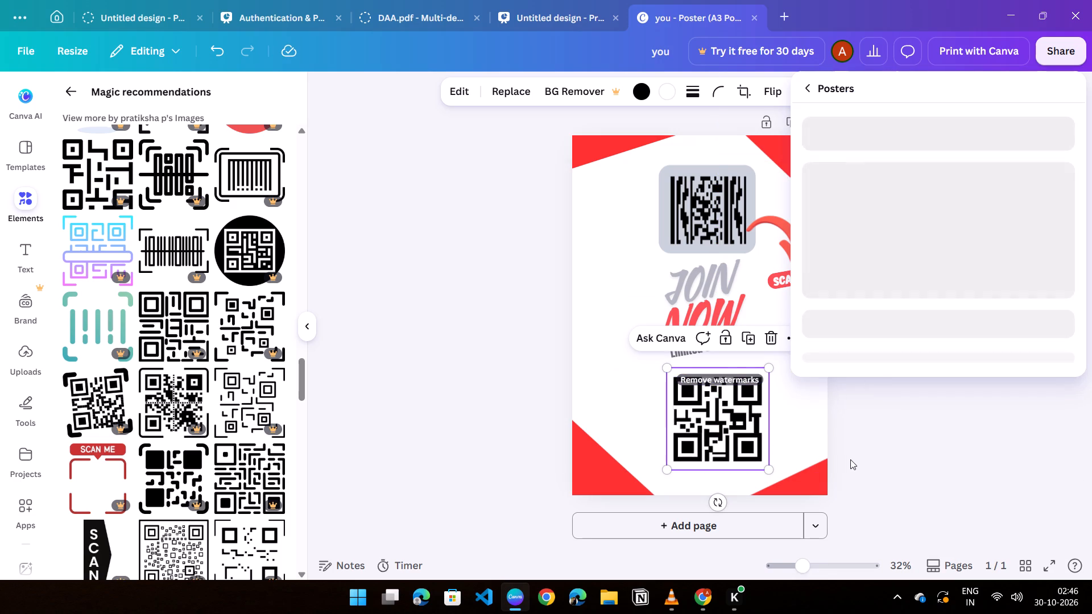
pyautogui.click(705, 210)
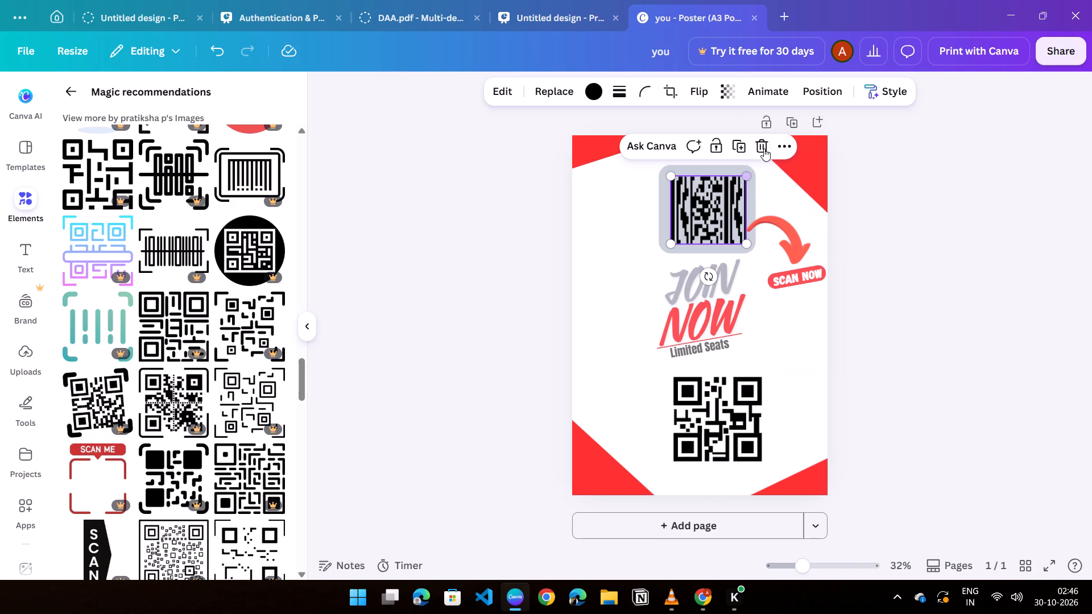
pyautogui.click(764, 145)
# Move the new QR code into the grey rounded frame, shrink it to about 8.6 by 8.6, and centre it there.
pyautogui.moveTo(739, 416); pyautogui.dragTo(736, 230)
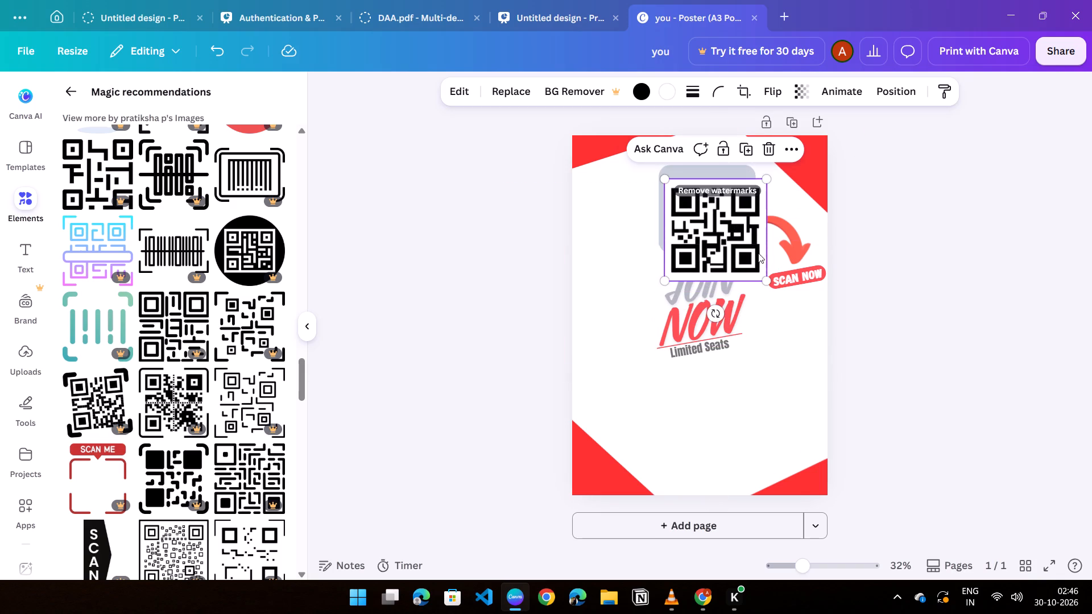
pyautogui.moveTo(765, 277); pyautogui.dragTo(731, 250)
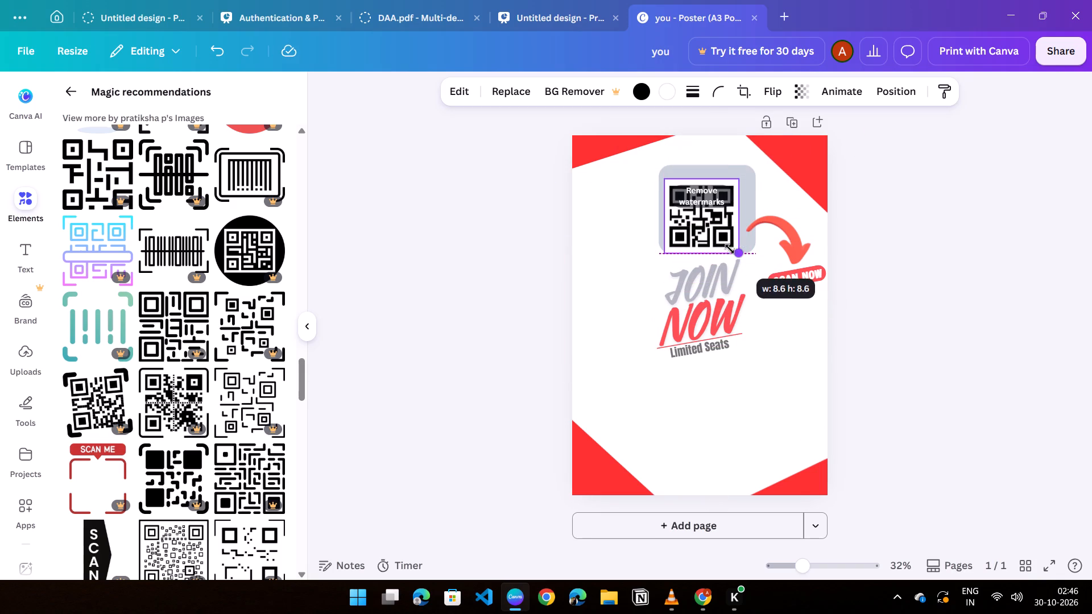
pyautogui.moveTo(712, 229); pyautogui.dragTo(718, 226)
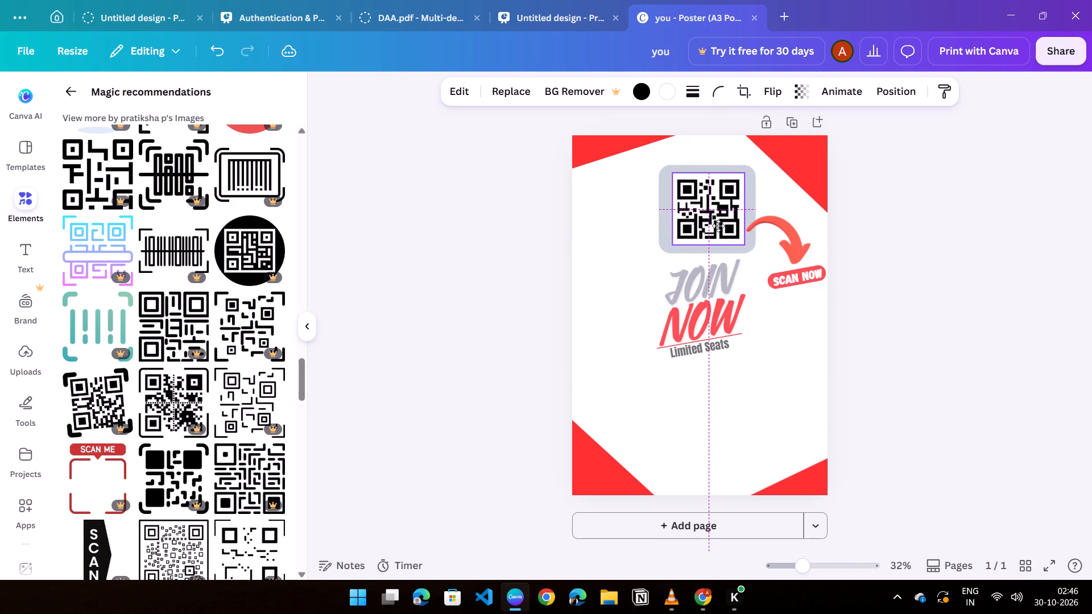
pyautogui.moveTo(718, 226); pyautogui.dragTo(720, 226)
pyautogui.click(958, 266)
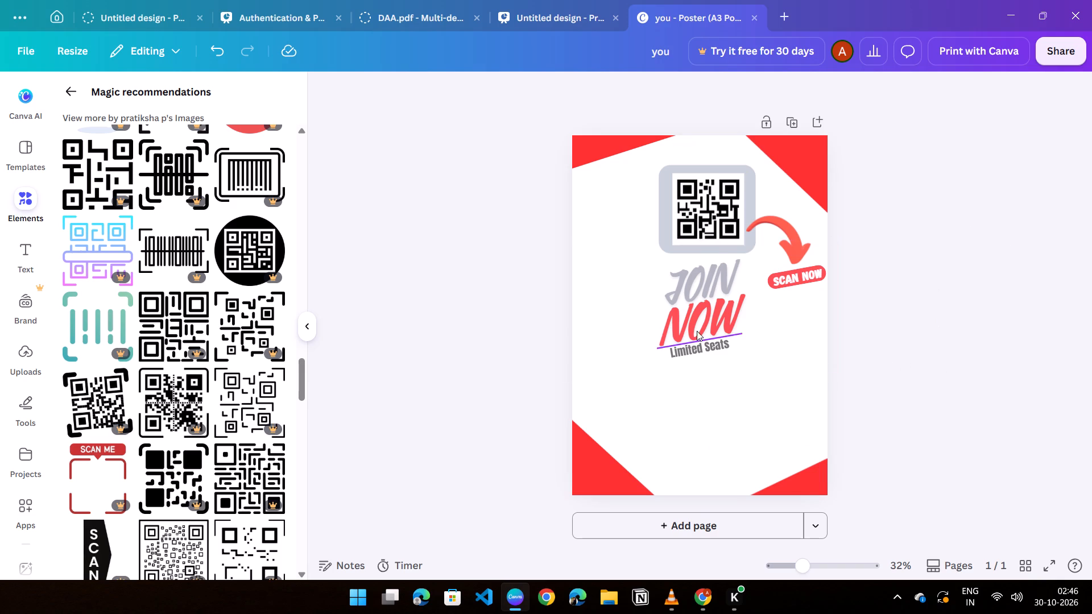
pyautogui.click(981, 388)
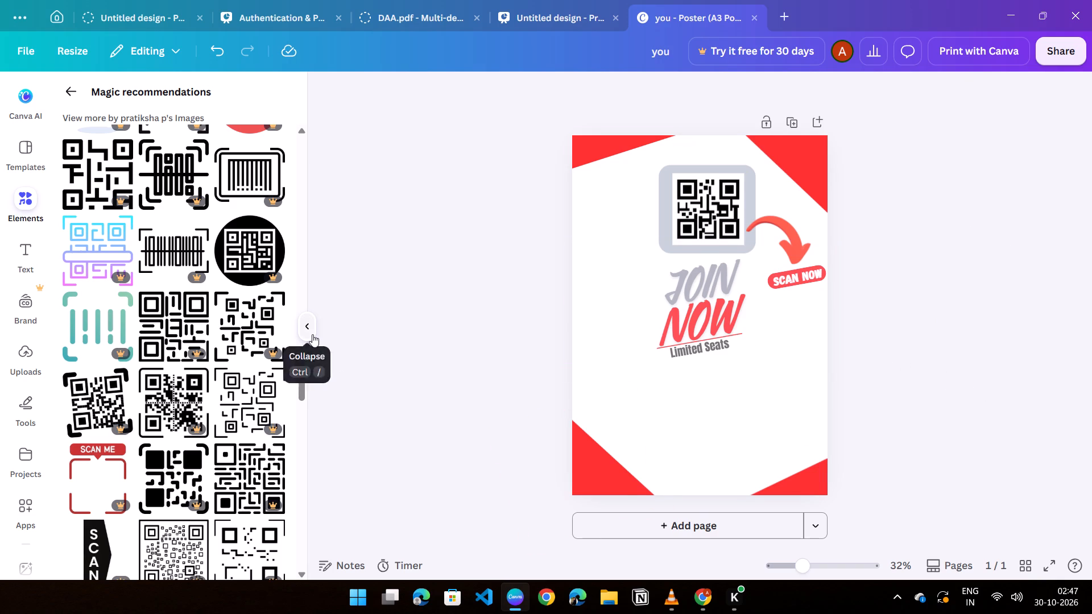
# Browse the ready-made font combinations for further text styles for the poster.
pyautogui.click(312, 334)
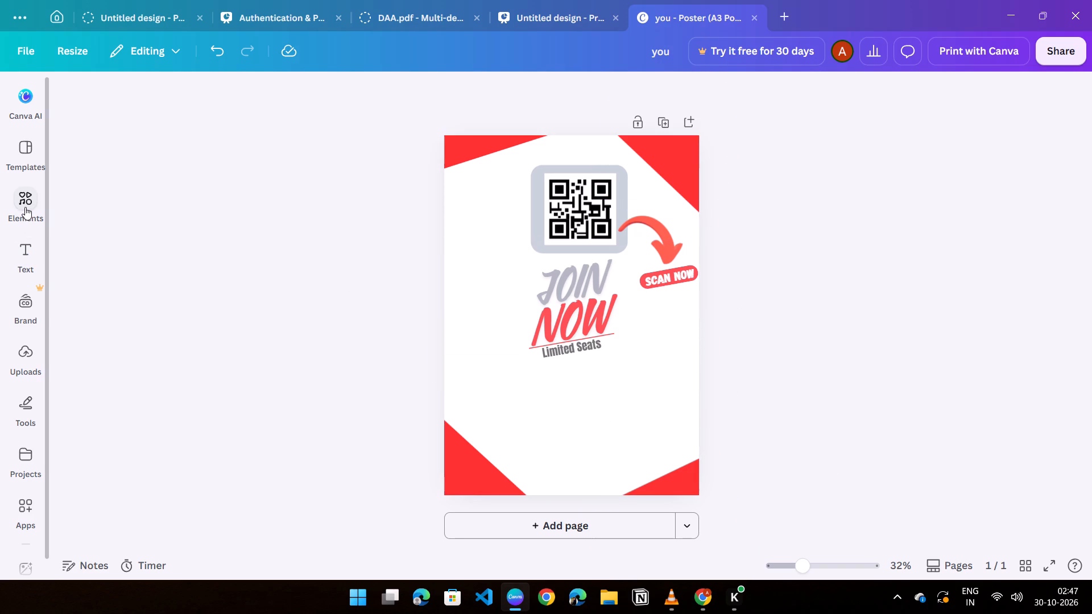
pyautogui.click(27, 262)
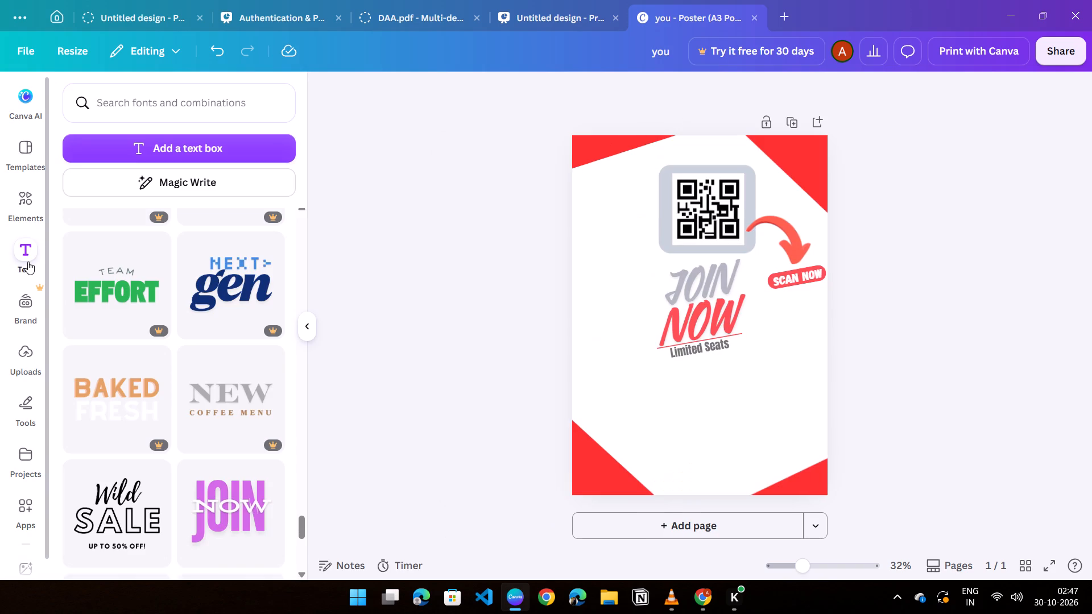
pyautogui.scroll(-3, 222, 416)
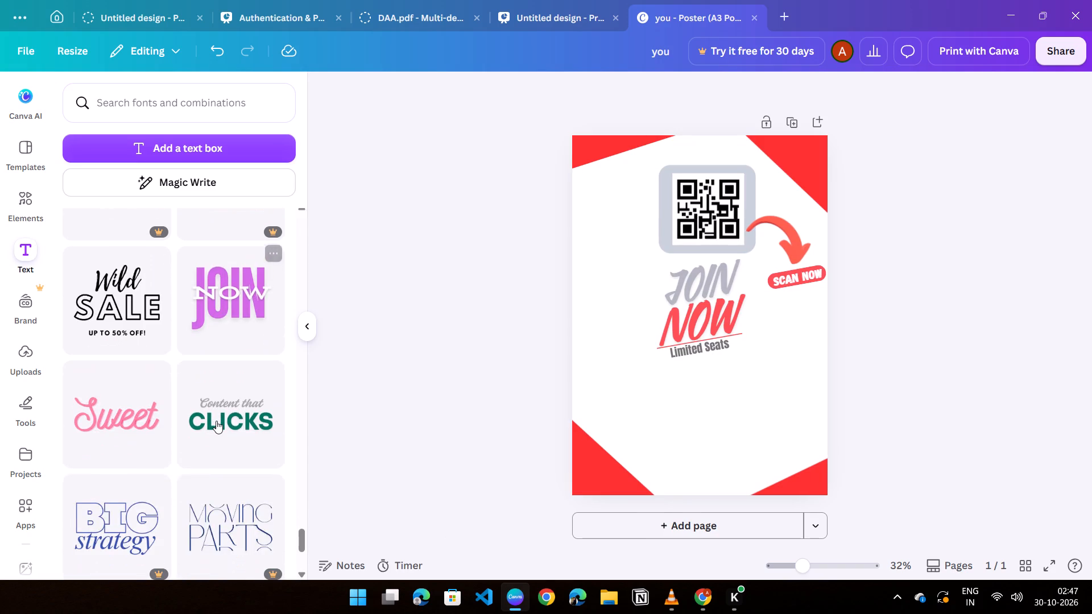
pyautogui.scroll(-20, 216, 421)
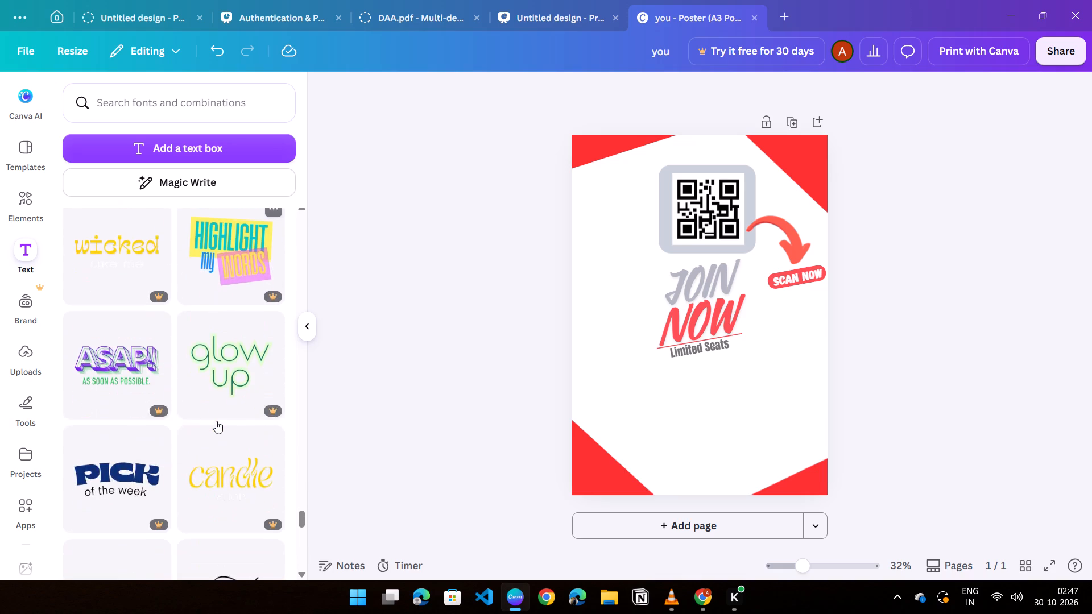
pyautogui.scroll(-14, 216, 421)
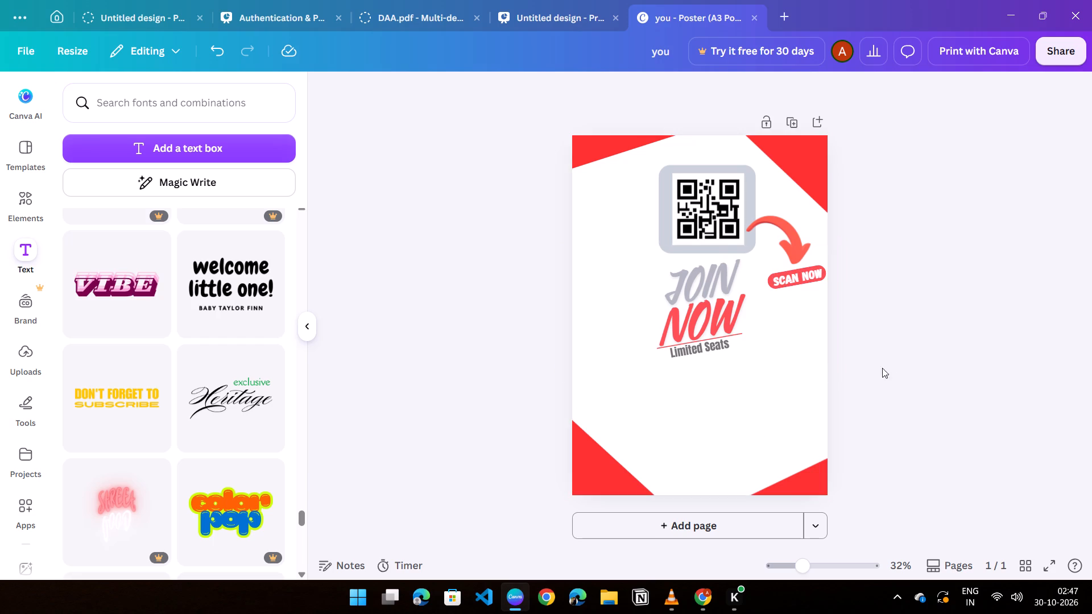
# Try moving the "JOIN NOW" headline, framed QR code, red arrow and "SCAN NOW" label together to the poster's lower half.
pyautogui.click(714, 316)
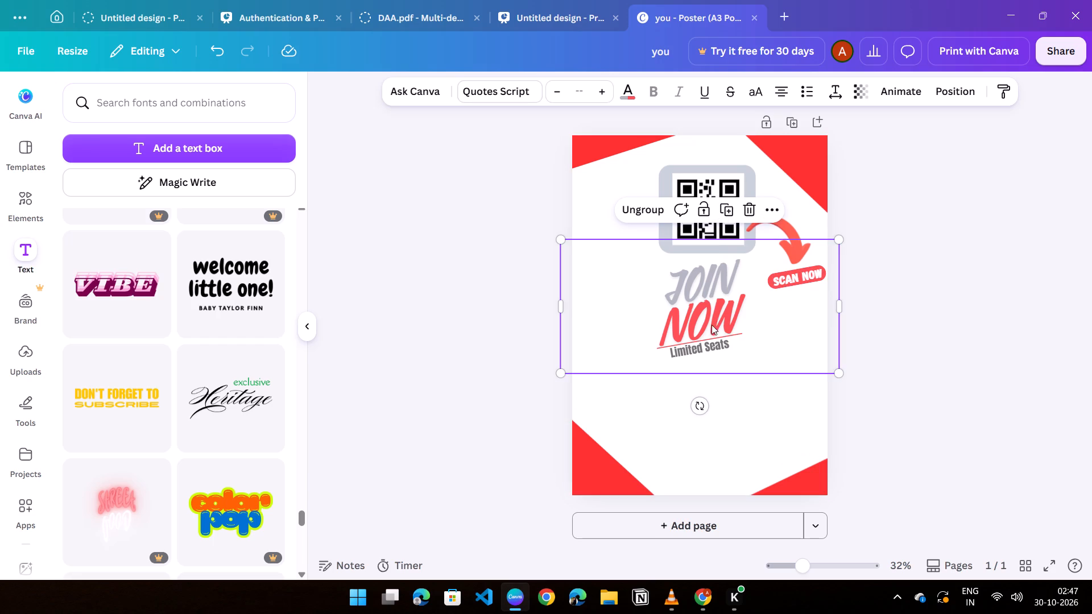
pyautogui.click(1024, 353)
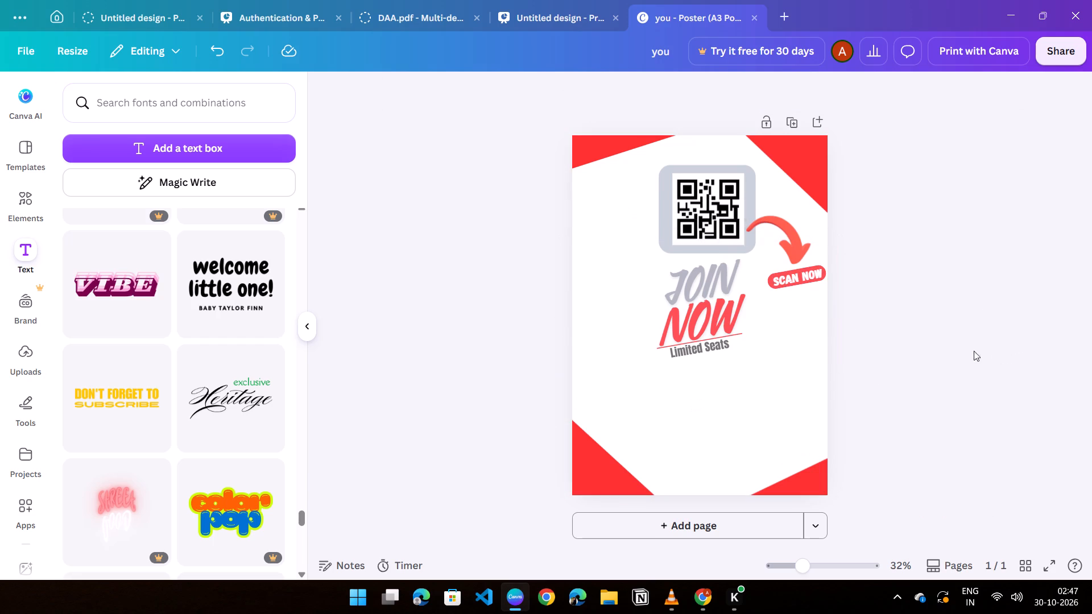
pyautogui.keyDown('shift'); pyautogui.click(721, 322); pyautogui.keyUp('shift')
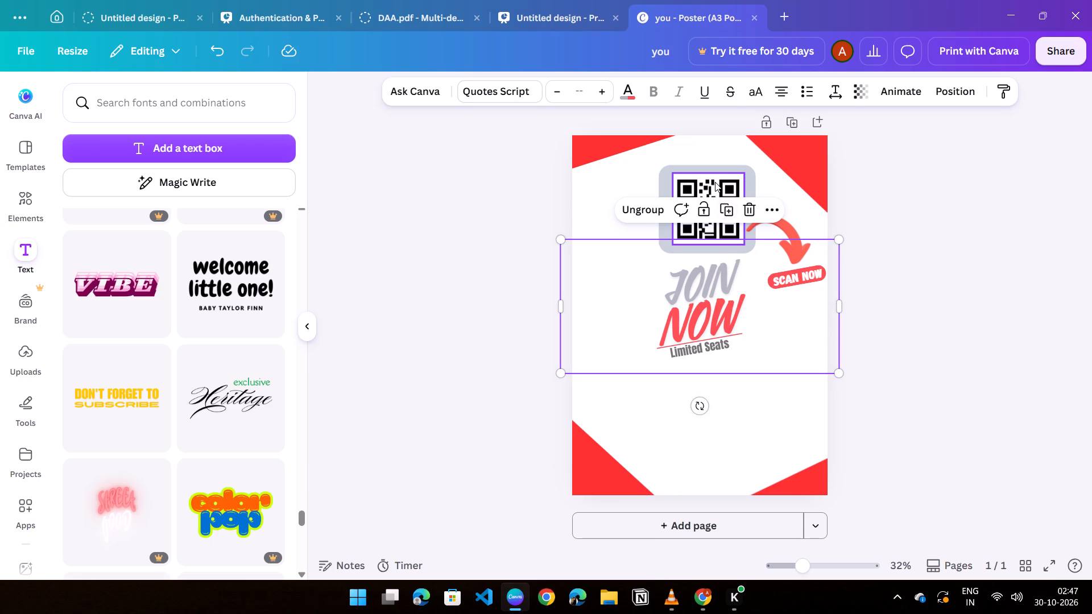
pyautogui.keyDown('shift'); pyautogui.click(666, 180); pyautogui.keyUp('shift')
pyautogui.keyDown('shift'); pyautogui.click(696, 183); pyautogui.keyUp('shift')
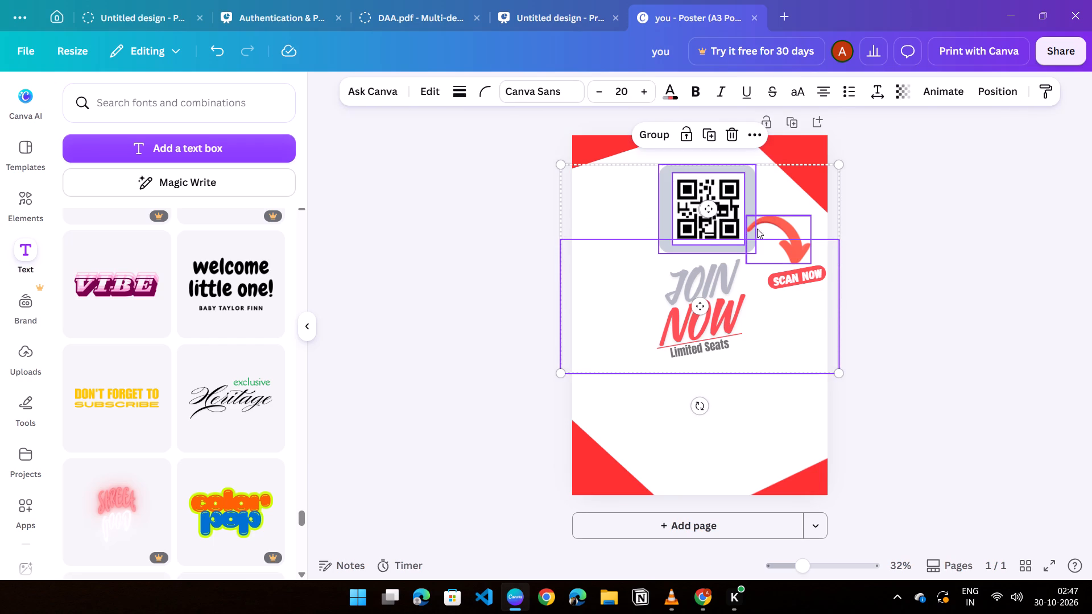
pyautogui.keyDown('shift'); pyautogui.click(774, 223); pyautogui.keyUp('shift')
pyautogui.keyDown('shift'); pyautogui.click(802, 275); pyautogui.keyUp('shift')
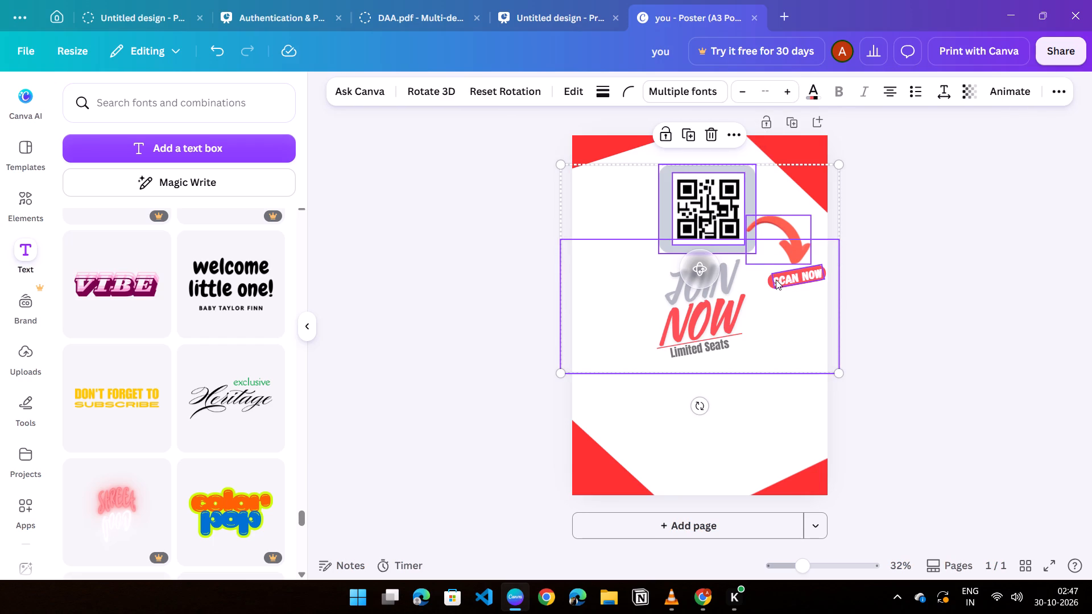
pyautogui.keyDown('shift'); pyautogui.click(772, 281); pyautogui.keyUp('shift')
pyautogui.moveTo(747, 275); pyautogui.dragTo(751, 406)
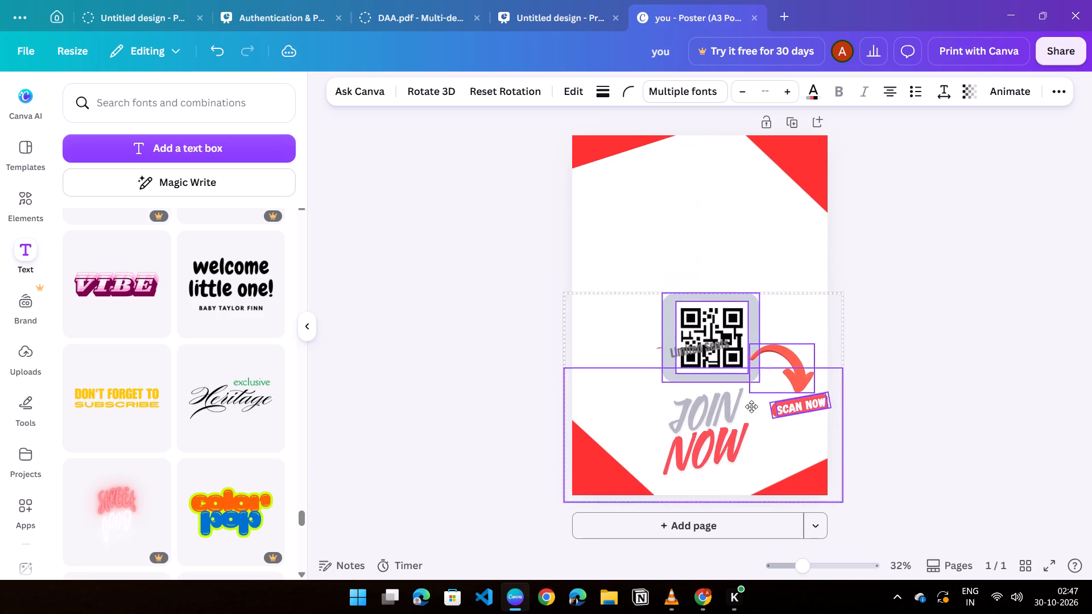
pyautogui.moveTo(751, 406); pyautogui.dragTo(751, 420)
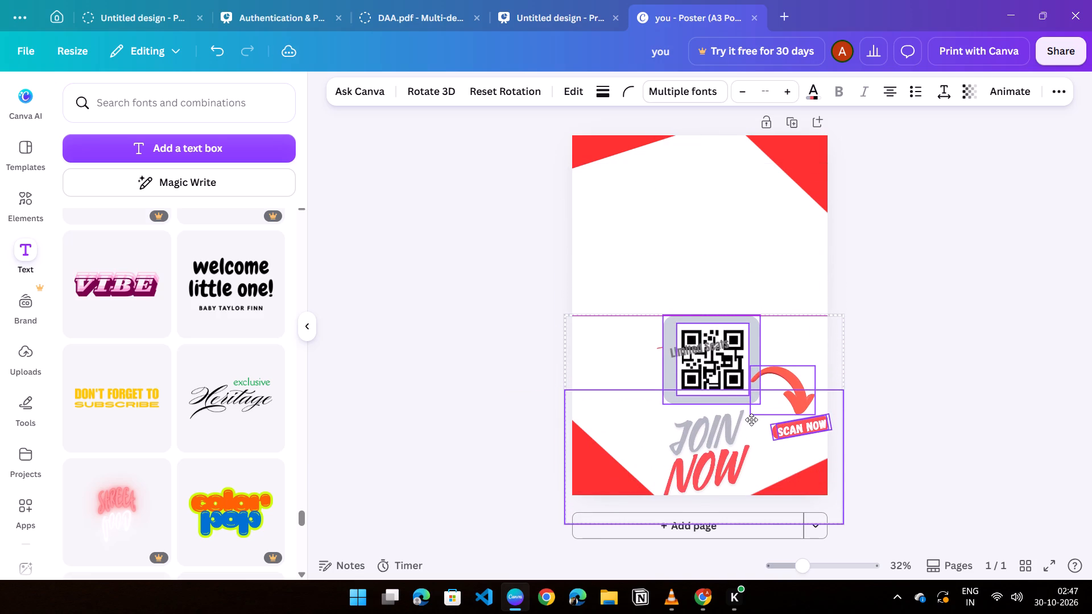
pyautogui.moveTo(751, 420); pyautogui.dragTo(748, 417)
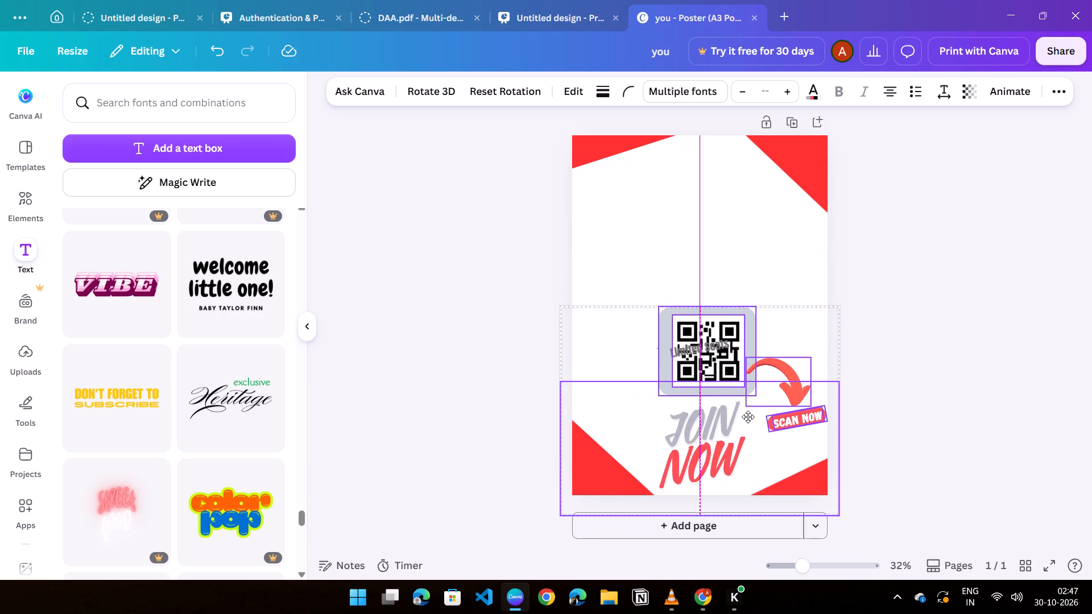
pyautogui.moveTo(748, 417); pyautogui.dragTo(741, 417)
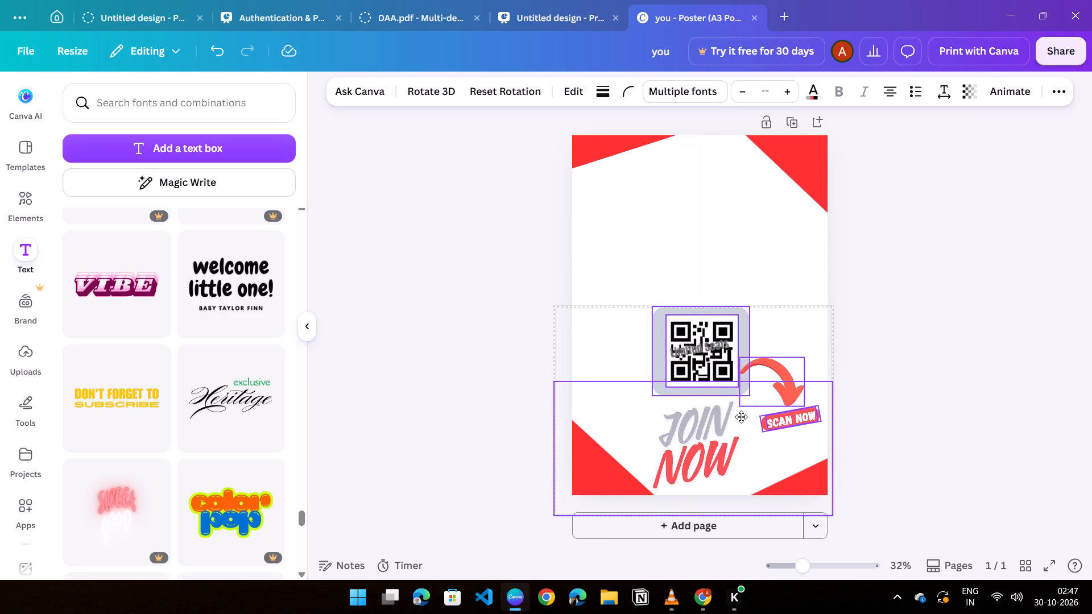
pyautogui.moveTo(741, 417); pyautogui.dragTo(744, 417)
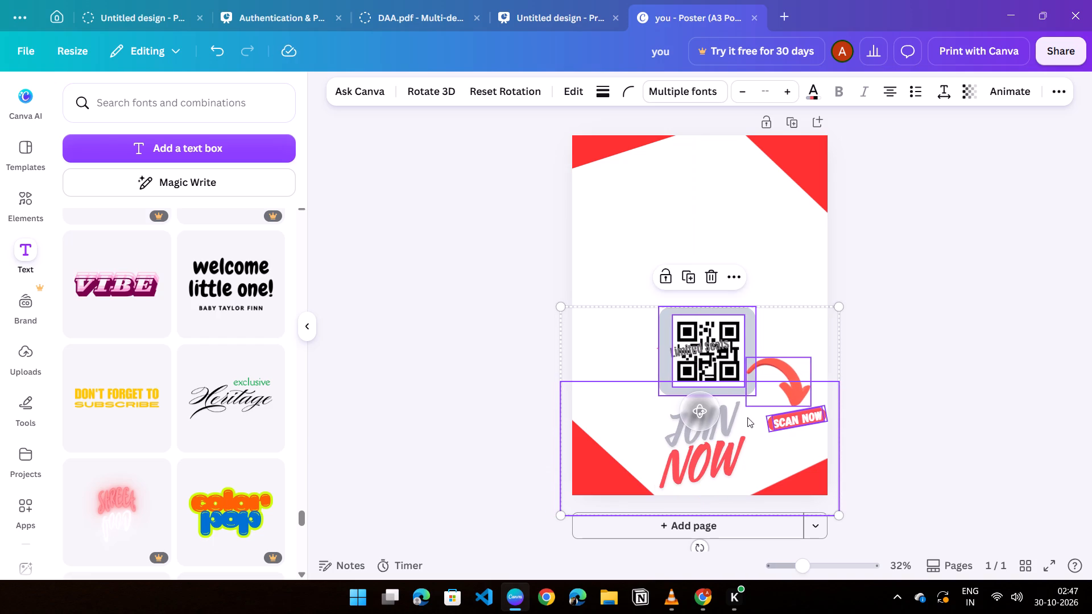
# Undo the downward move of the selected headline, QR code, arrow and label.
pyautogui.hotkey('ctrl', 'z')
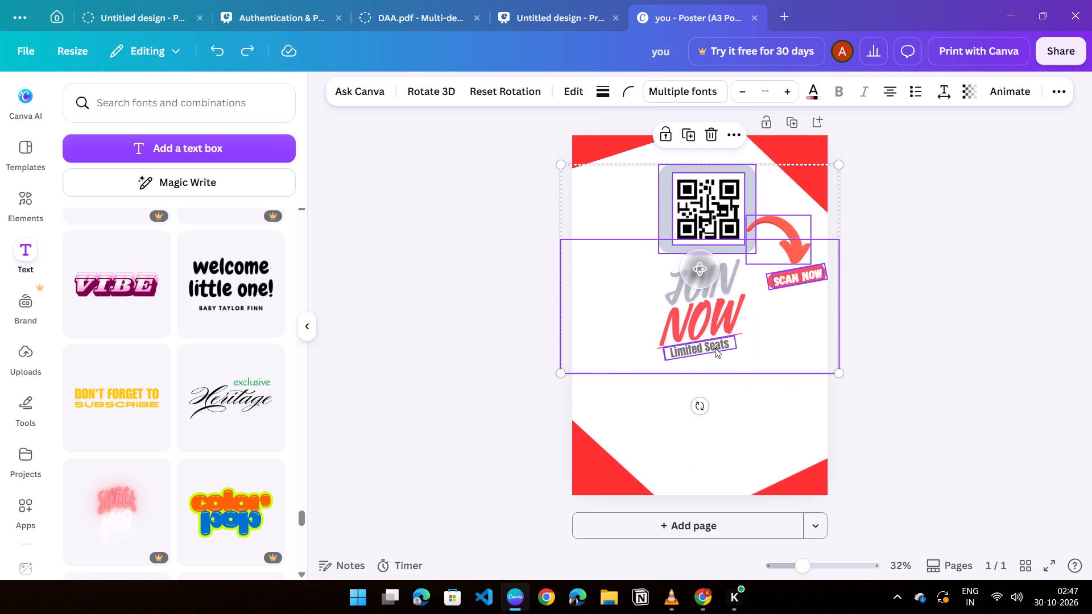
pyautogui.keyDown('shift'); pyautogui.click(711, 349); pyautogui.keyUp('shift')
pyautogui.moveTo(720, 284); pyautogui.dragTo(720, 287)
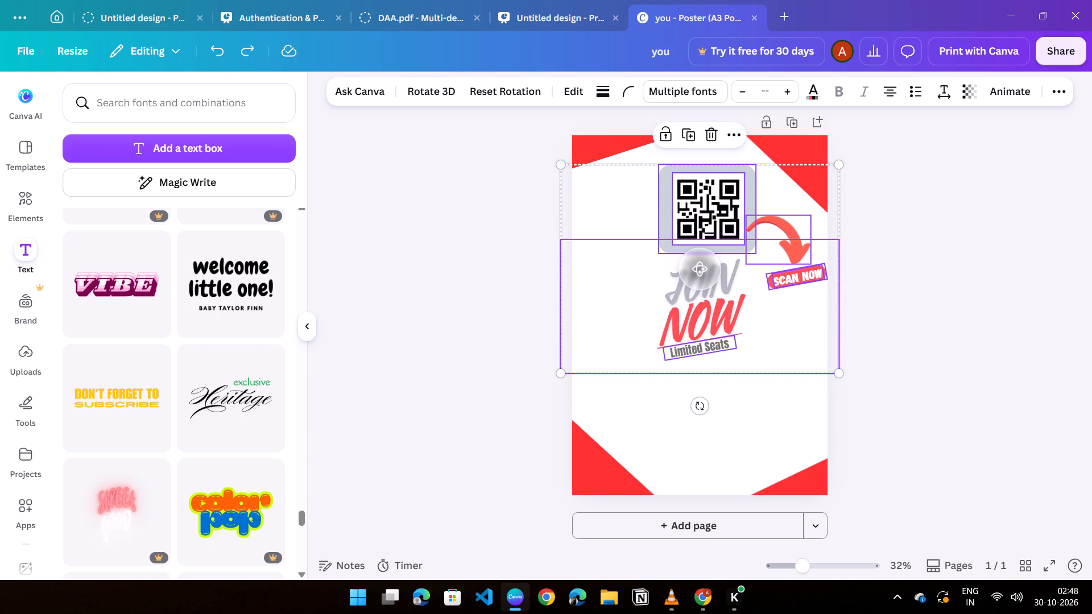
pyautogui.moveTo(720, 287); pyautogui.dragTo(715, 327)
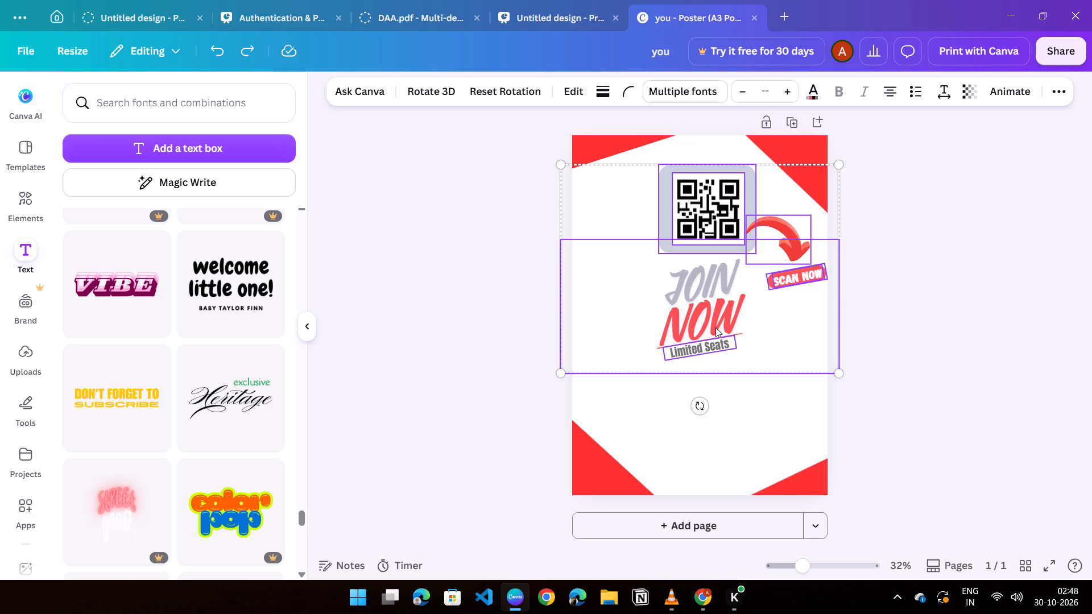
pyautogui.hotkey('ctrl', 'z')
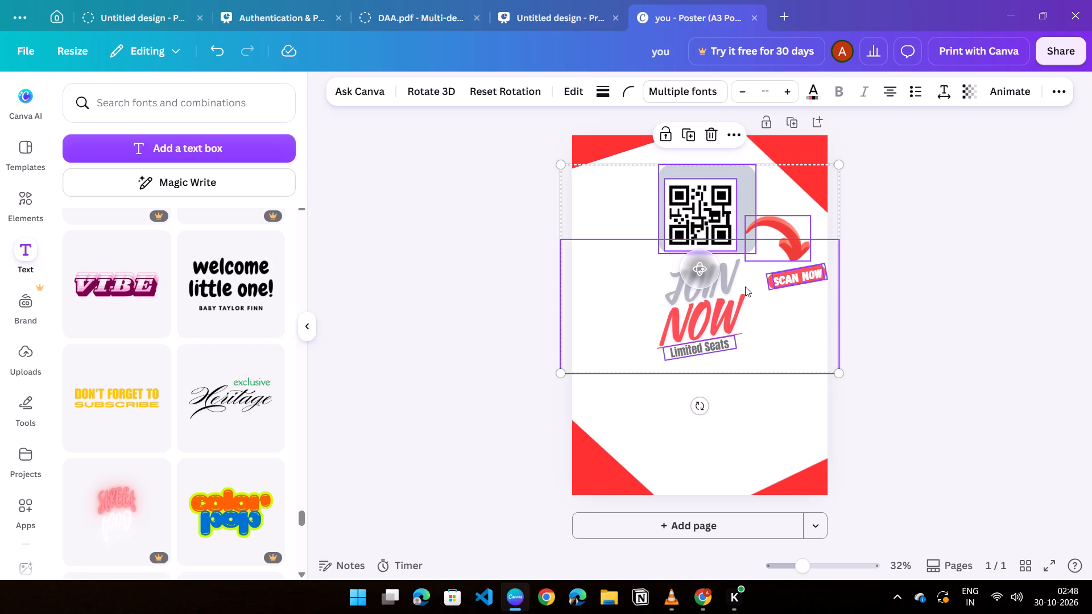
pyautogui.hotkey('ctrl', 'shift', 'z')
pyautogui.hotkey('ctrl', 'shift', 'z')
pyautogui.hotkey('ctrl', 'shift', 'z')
# Centre the QR code inside the grey rounded frame again.
pyautogui.click(959, 262)
pyautogui.moveTo(719, 220); pyautogui.dragTo(719, 218)
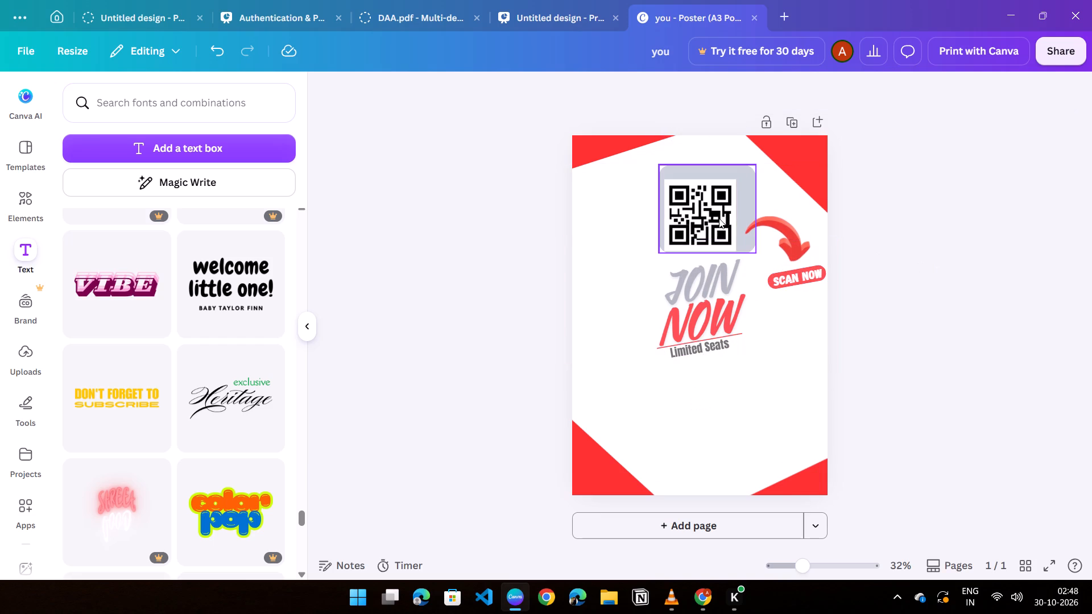
pyautogui.moveTo(719, 218); pyautogui.dragTo(727, 214)
pyautogui.click(780, 233)
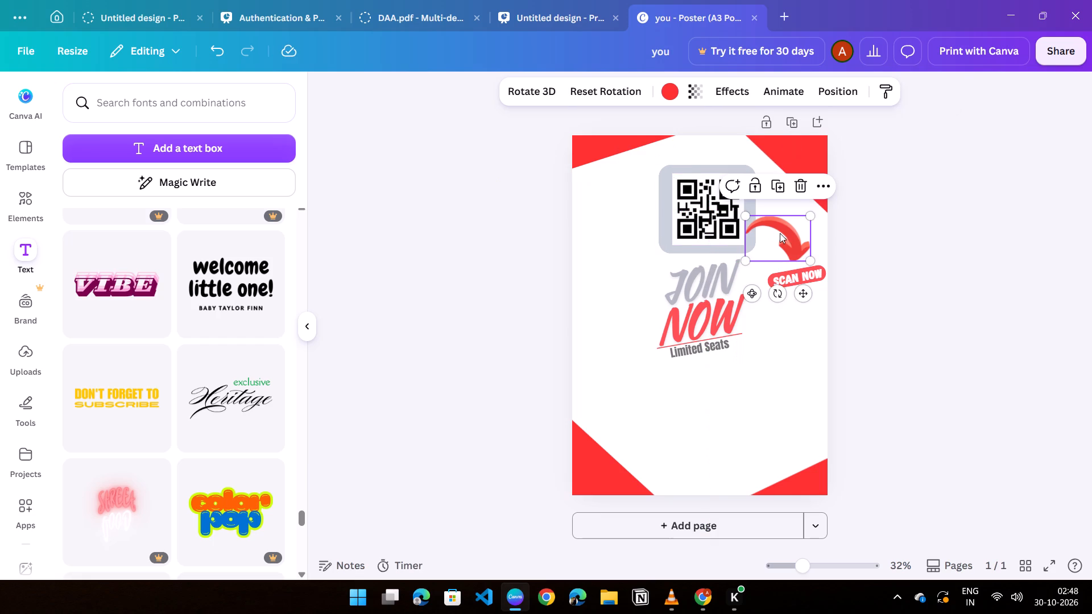
pyautogui.click(719, 277)
pyautogui.click(958, 283)
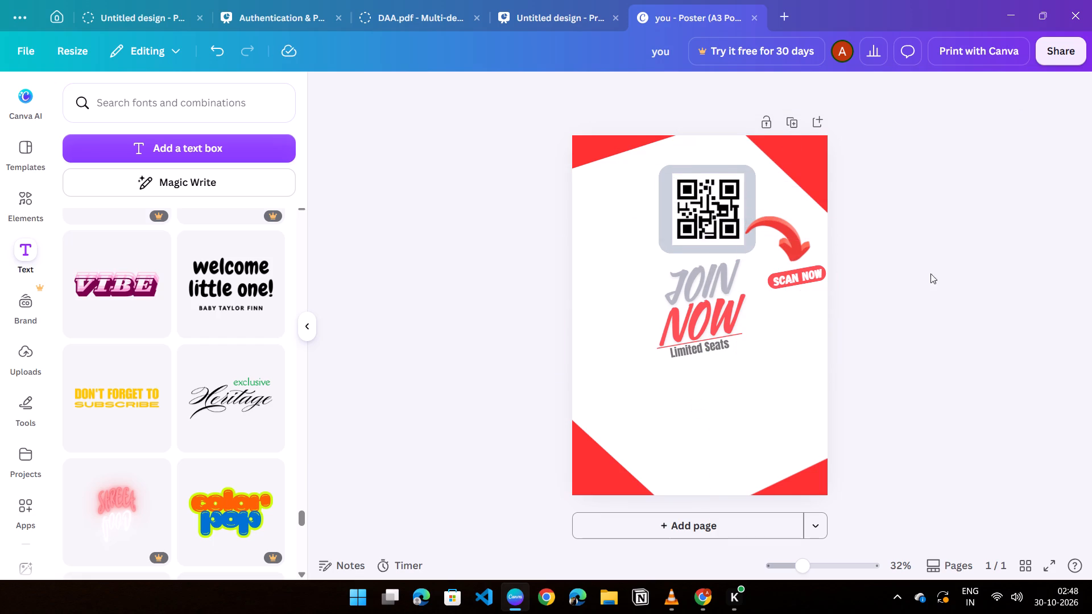
# Move the framed QR code, red arrow, "SCAN NOW" label, "JOIN NOW" headline and "Limited Seats" together down to the poster's bottom, keeping their horizontal position.
pyautogui.click(700, 214)
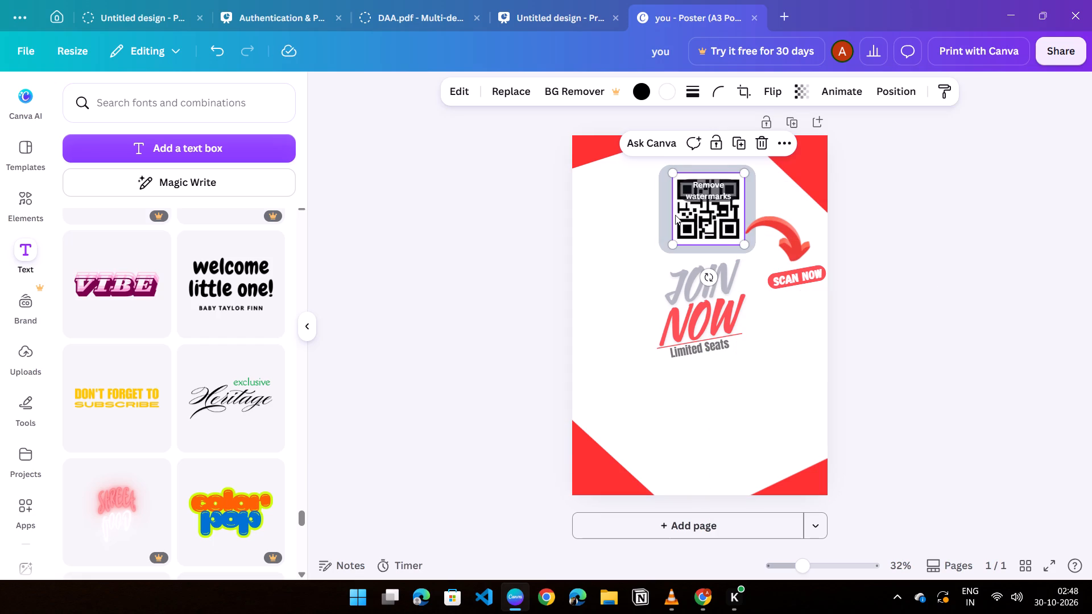
pyautogui.keyDown('shift'); pyautogui.click(667, 214); pyautogui.keyUp('shift')
pyautogui.keyDown('shift'); pyautogui.click(778, 239); pyautogui.keyUp('shift')
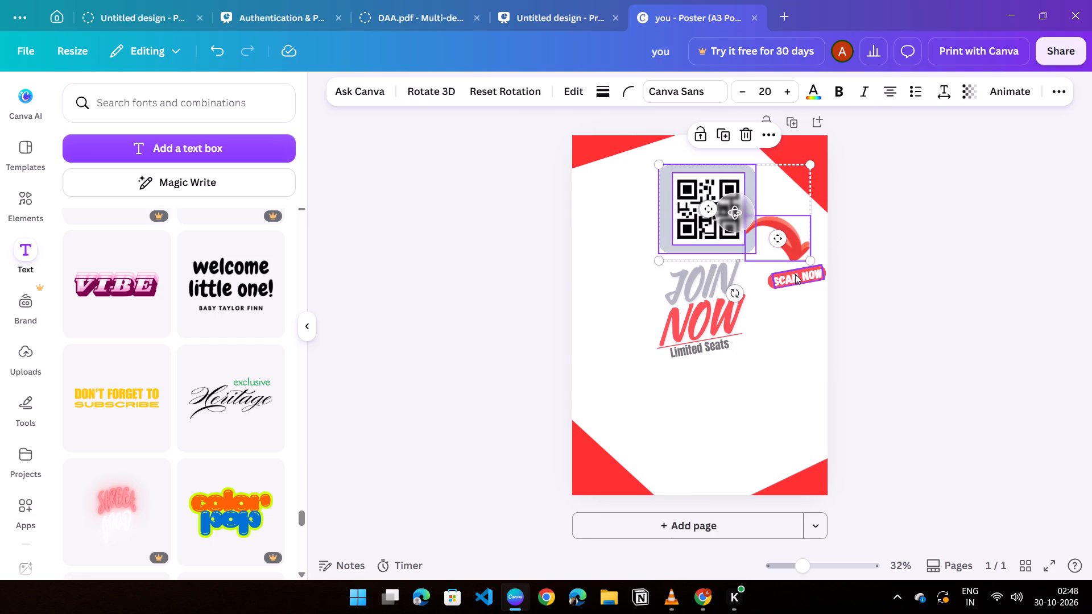
pyautogui.keyDown('shift'); pyautogui.click(795, 276); pyautogui.keyUp('shift')
pyautogui.keyDown('shift'); pyautogui.click(772, 281); pyautogui.keyUp('shift')
pyautogui.keyDown('shift'); pyautogui.click(705, 280); pyautogui.keyUp('shift')
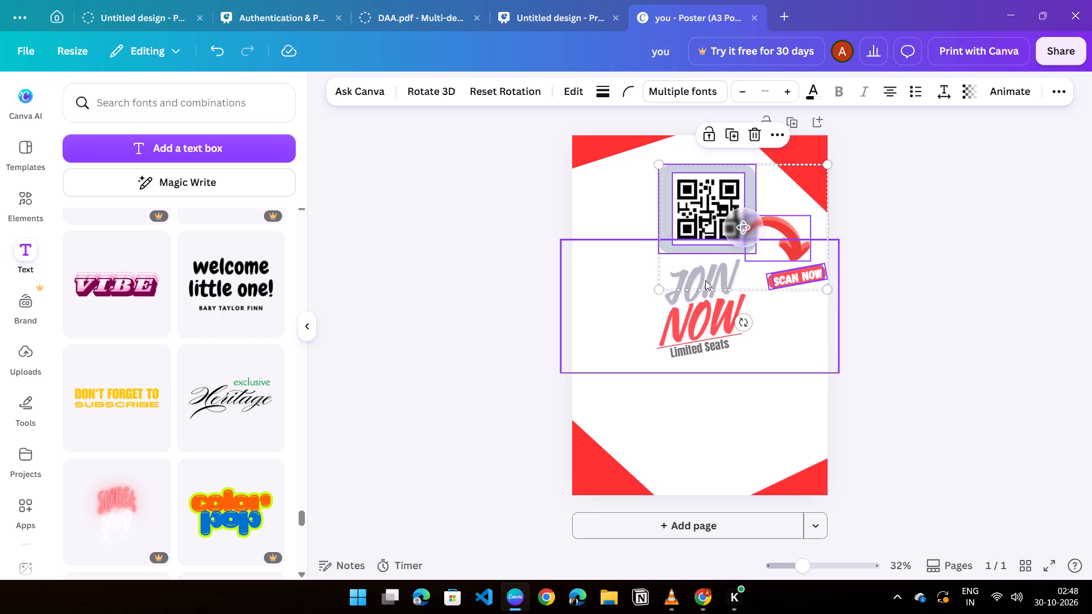
pyautogui.keyDown('shift'); pyautogui.click(713, 342); pyautogui.keyUp('shift')
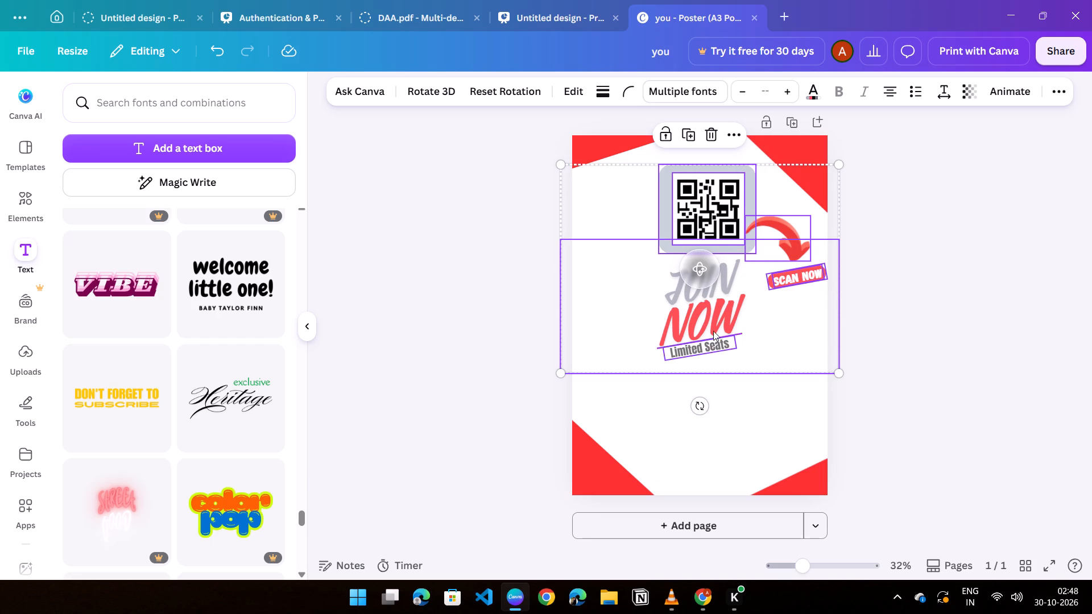
pyautogui.moveTo(717, 312); pyautogui.dragTo(706, 424)
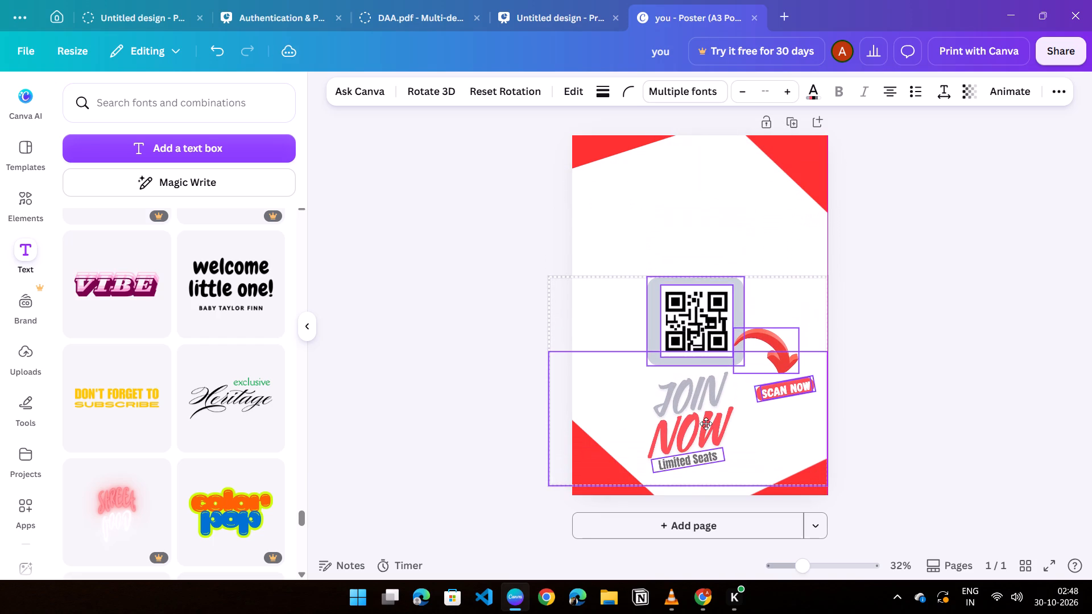
pyautogui.moveTo(706, 424); pyautogui.dragTo(706, 424)
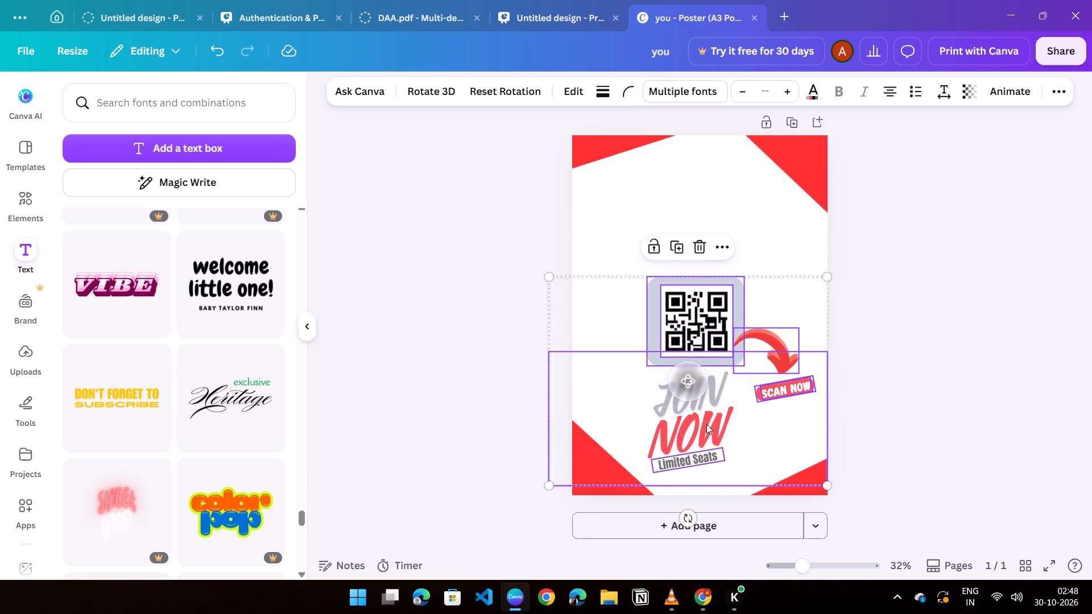
pyautogui.hotkey('ctrl', 'z')
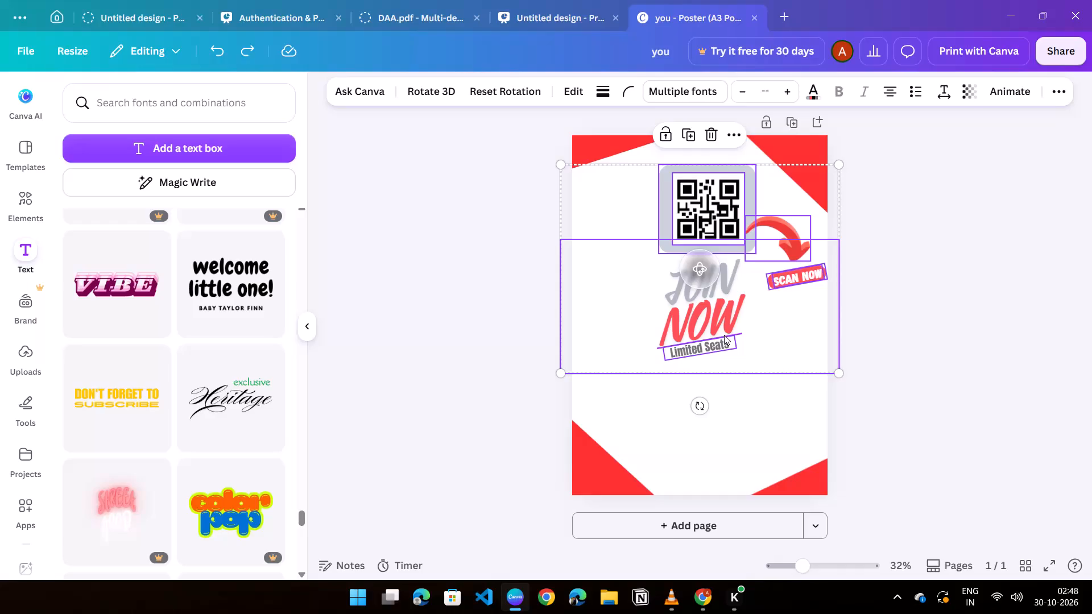
pyautogui.keyDown('shift'); pyautogui.click(726, 334); pyautogui.keyUp('shift')
pyautogui.moveTo(726, 326); pyautogui.dragTo(725, 434)
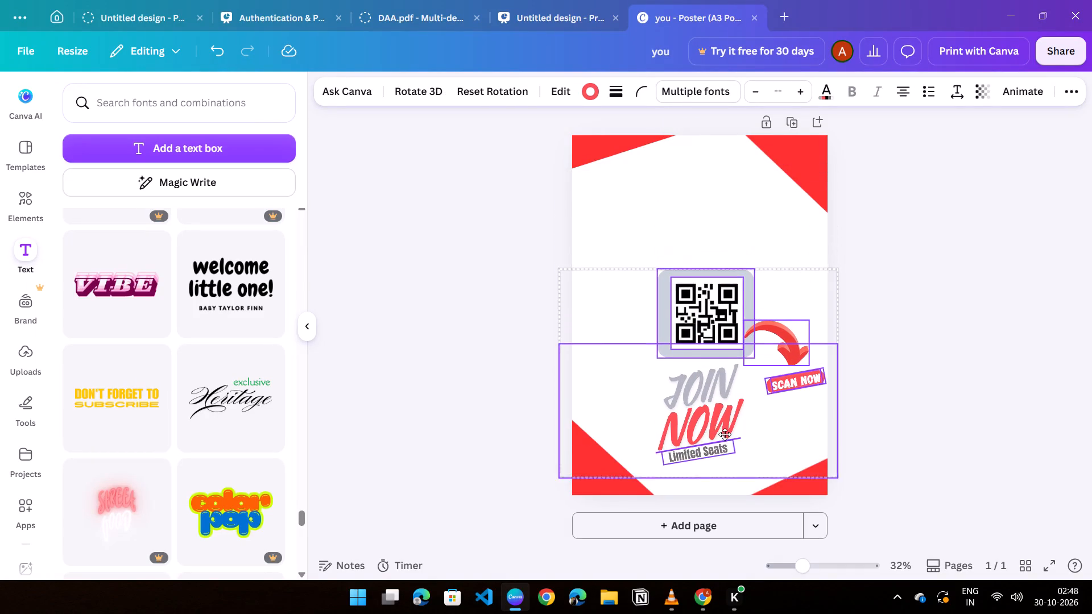
pyautogui.moveTo(725, 434); pyautogui.dragTo(728, 457)
pyautogui.click(961, 362)
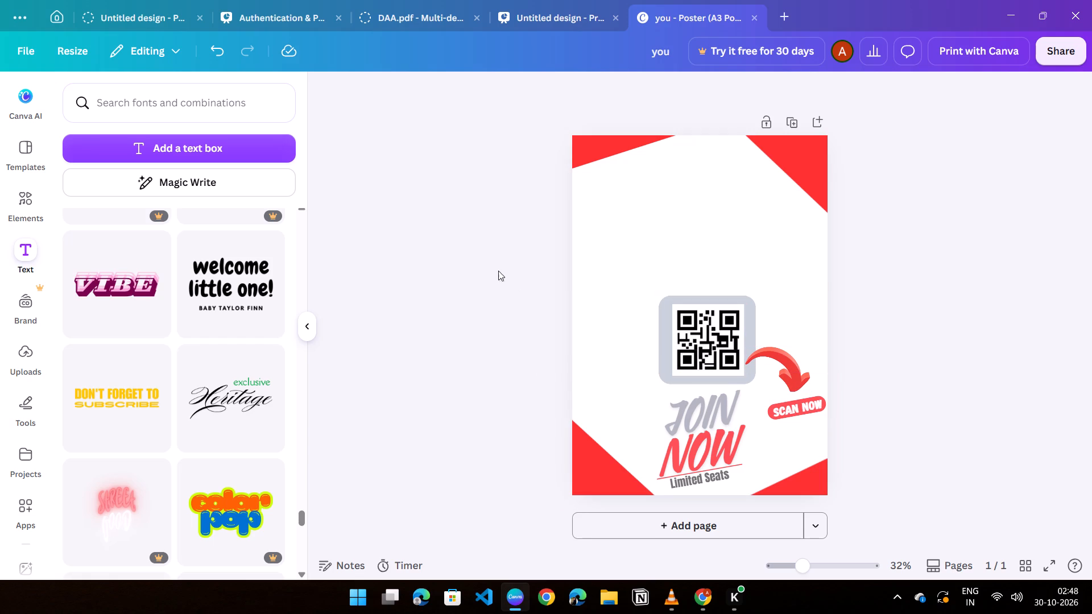
# Add the pink outlined 3D "POV" font combination to the poster.
pyautogui.scroll(-3, 88, 443)
pyautogui.scroll(3, 140, 368)
pyautogui.scroll(-7, 152, 354)
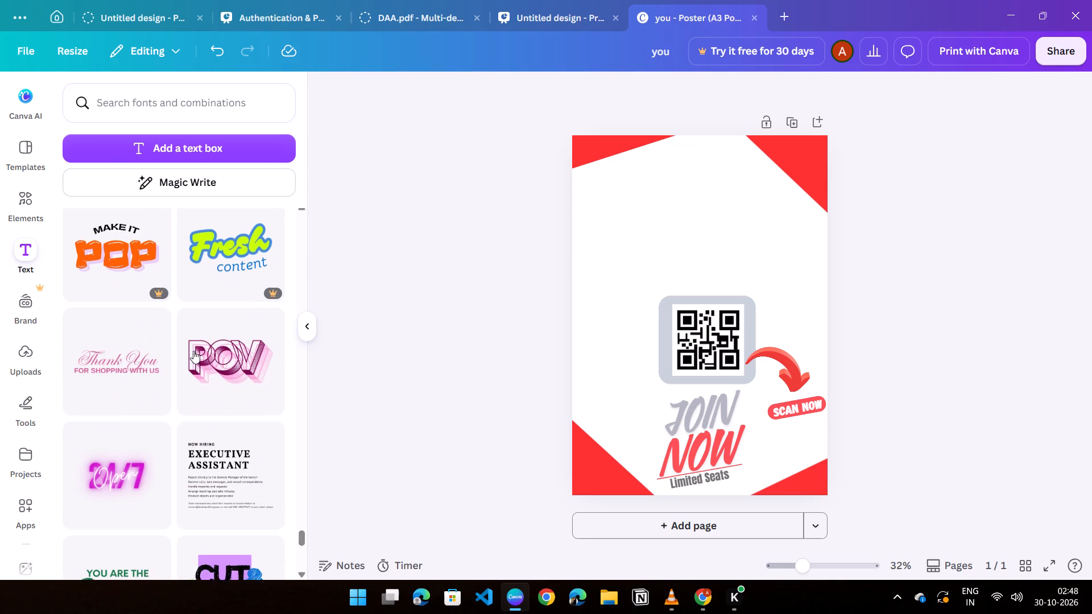
pyautogui.scroll(-1, 194, 351)
pyautogui.click(221, 310)
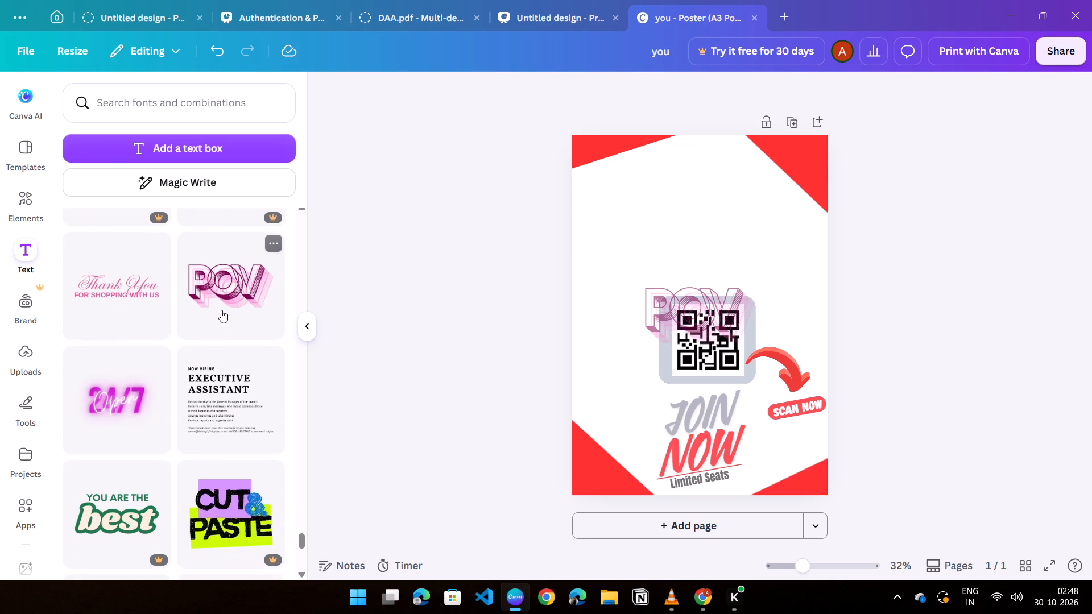
# Move the "POV" text into the empty area above the framed QR code and keep it level.
pyautogui.click(599, 328)
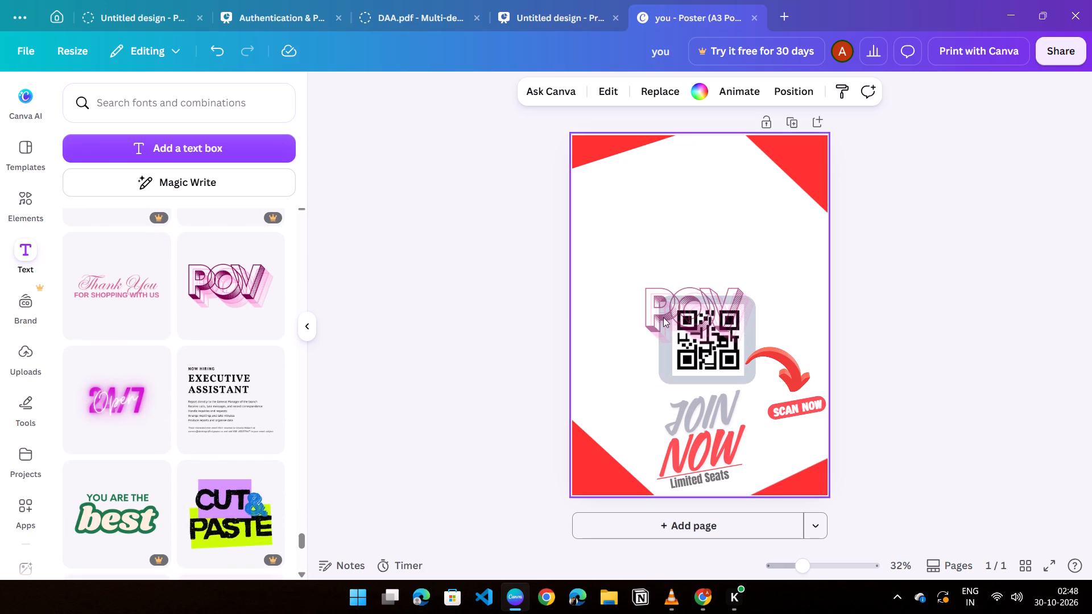
pyautogui.click(650, 288)
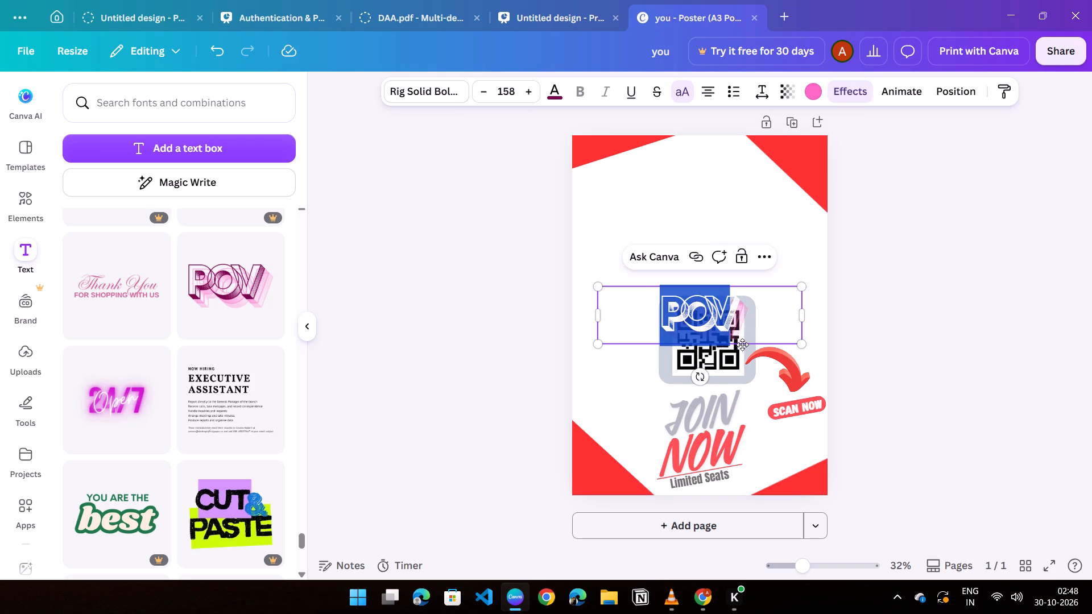
pyautogui.moveTo(739, 334); pyautogui.dragTo(735, 284)
pyautogui.click(764, 317)
pyautogui.click(941, 314)
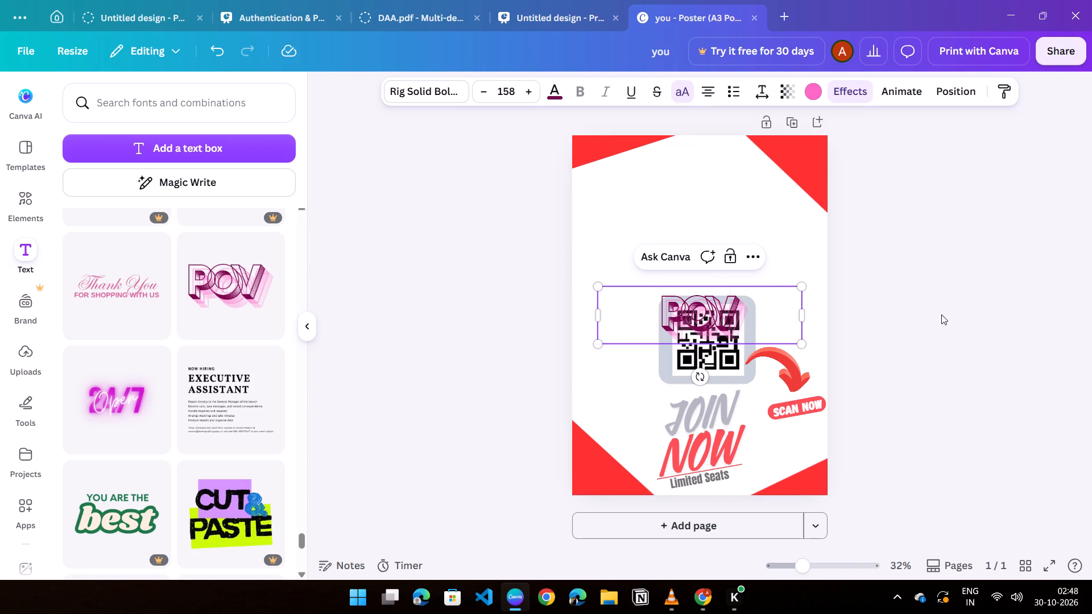
pyautogui.click(768, 321)
pyautogui.moveTo(704, 383); pyautogui.dragTo(704, 378)
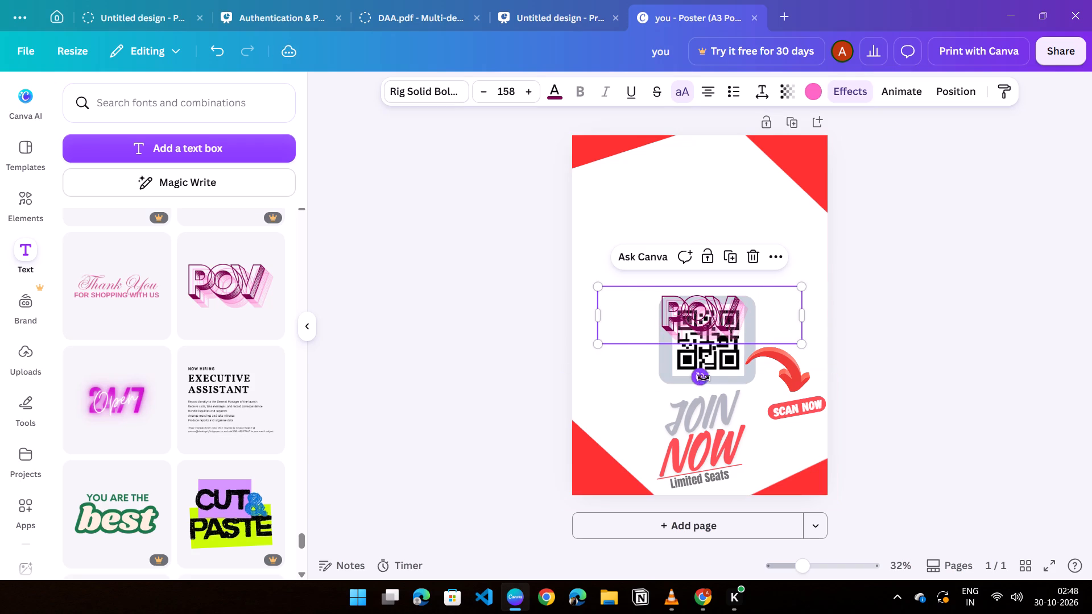
pyautogui.moveTo(704, 378); pyautogui.dragTo(706, 367)
pyautogui.moveTo(741, 323); pyautogui.dragTo(739, 256)
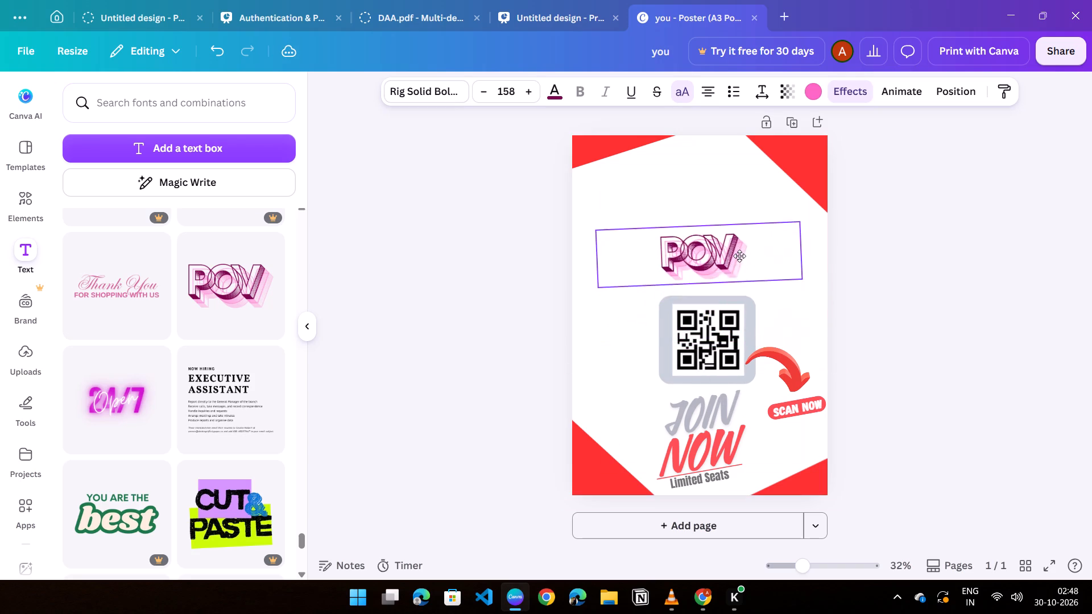
pyautogui.moveTo(739, 256); pyautogui.dragTo(742, 242)
pyautogui.click(706, 291)
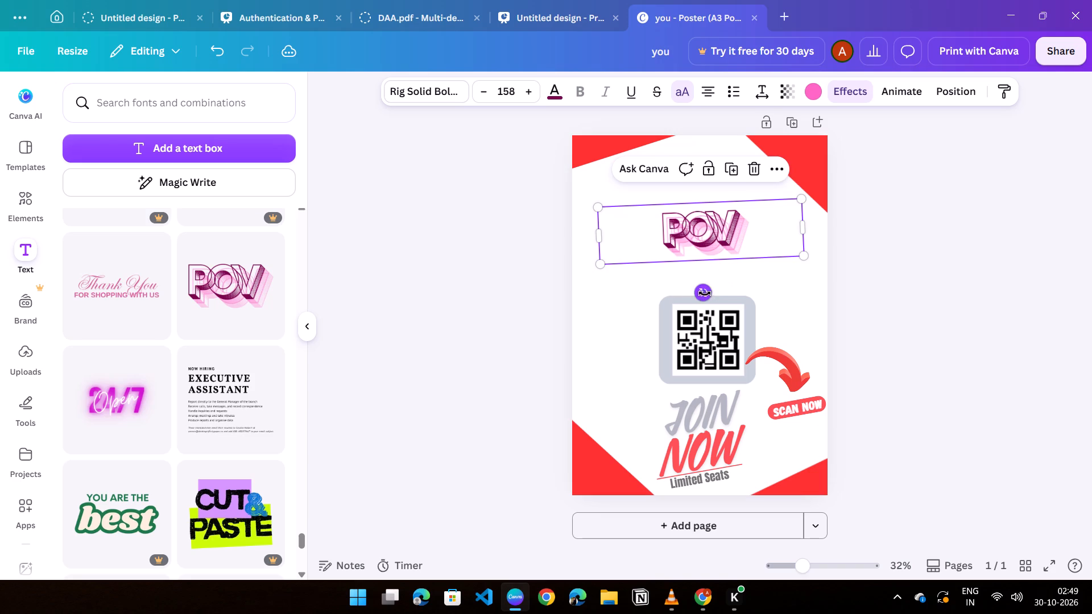
# Replace the "POV" text with "ZENITHH".
pyautogui.doubleClick(737, 228)
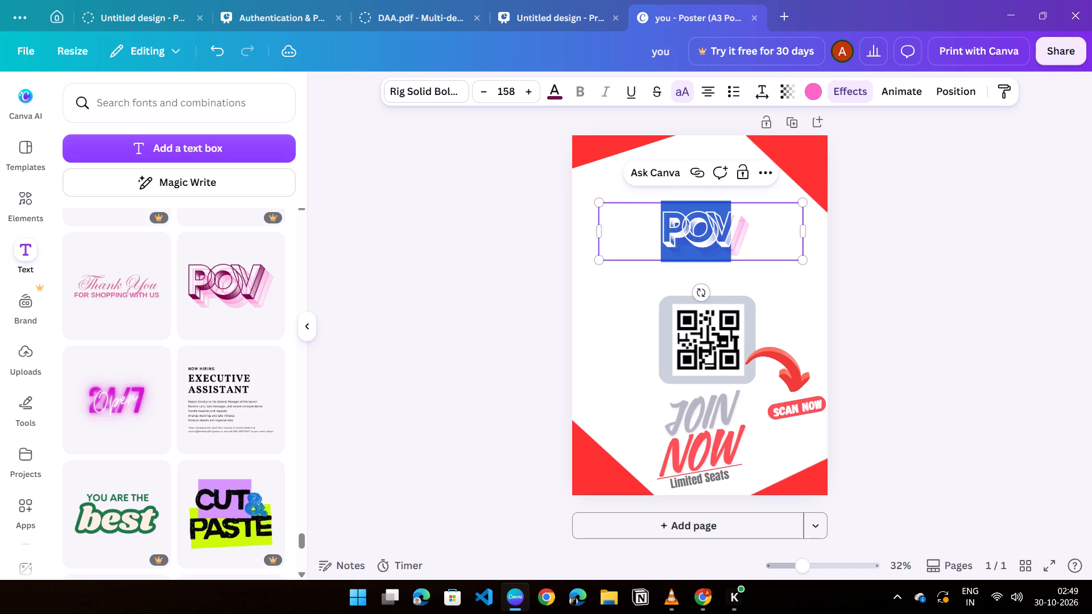
pyautogui.press('BackSpace')
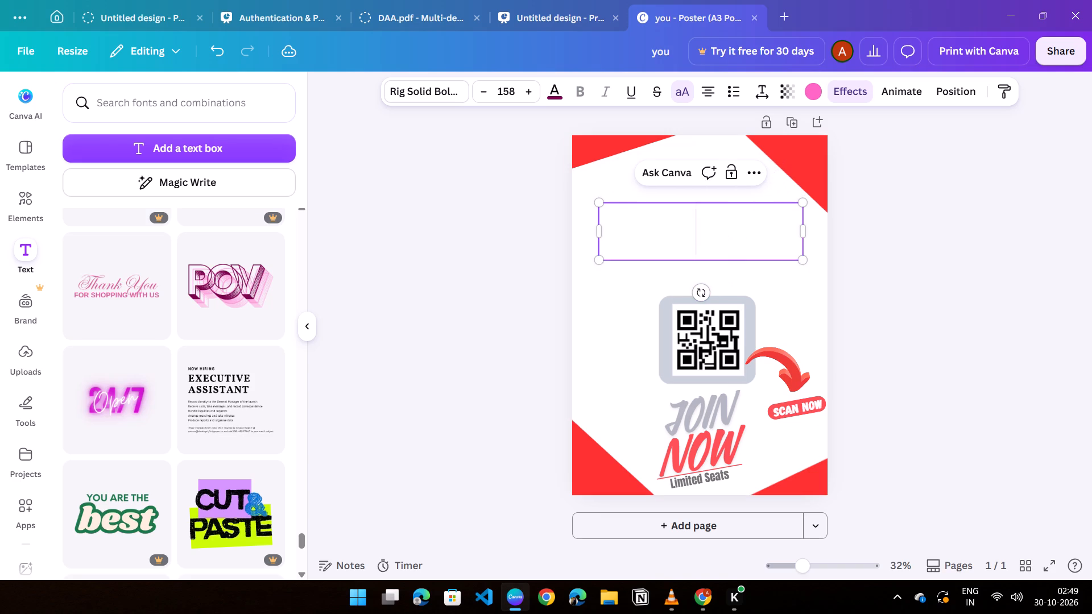
pyautogui.write('ZE')
pyautogui.press('e')
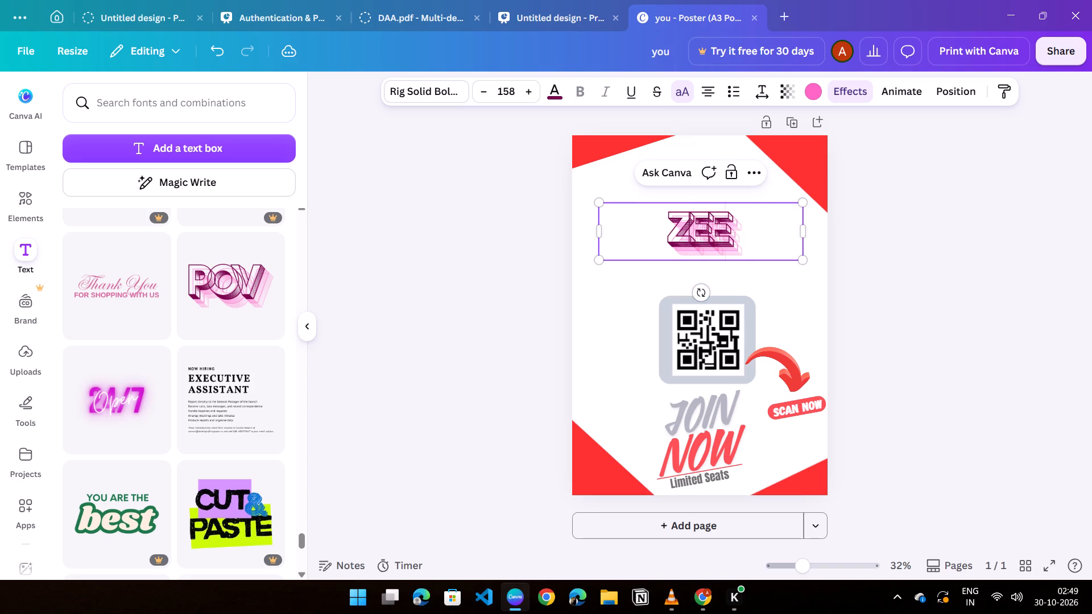
pyautogui.press('BackSpace')
pyautogui.write('nithh')
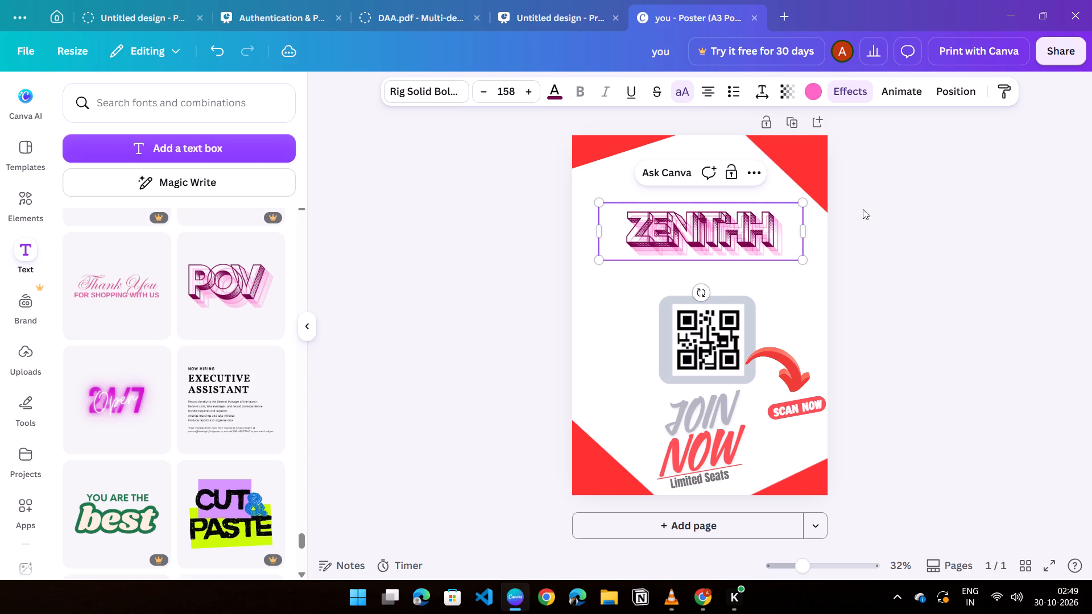
pyautogui.click(1069, 293)
# Change the "ZENITHH" title's effect colour to the coral red already used in the design.
pyautogui.click(676, 236)
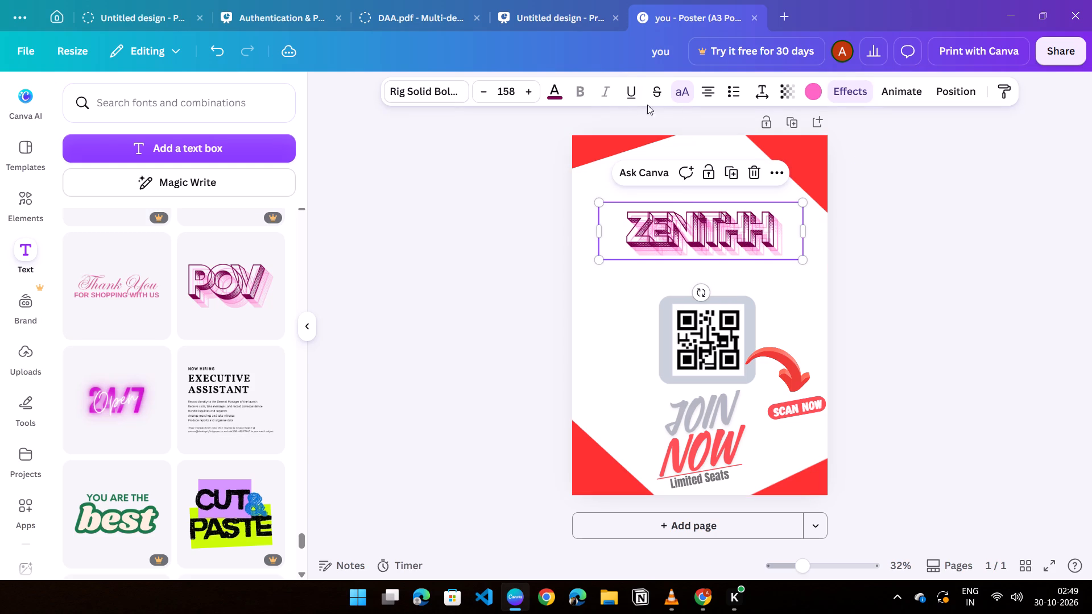
pyautogui.click(814, 91)
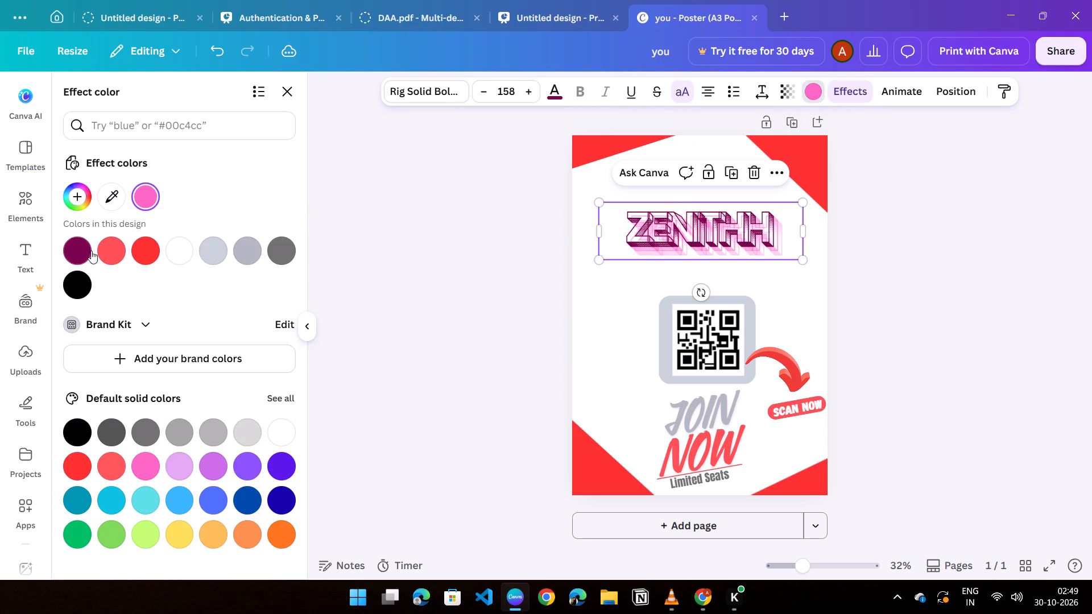
pyautogui.click(111, 248)
pyautogui.click(1016, 246)
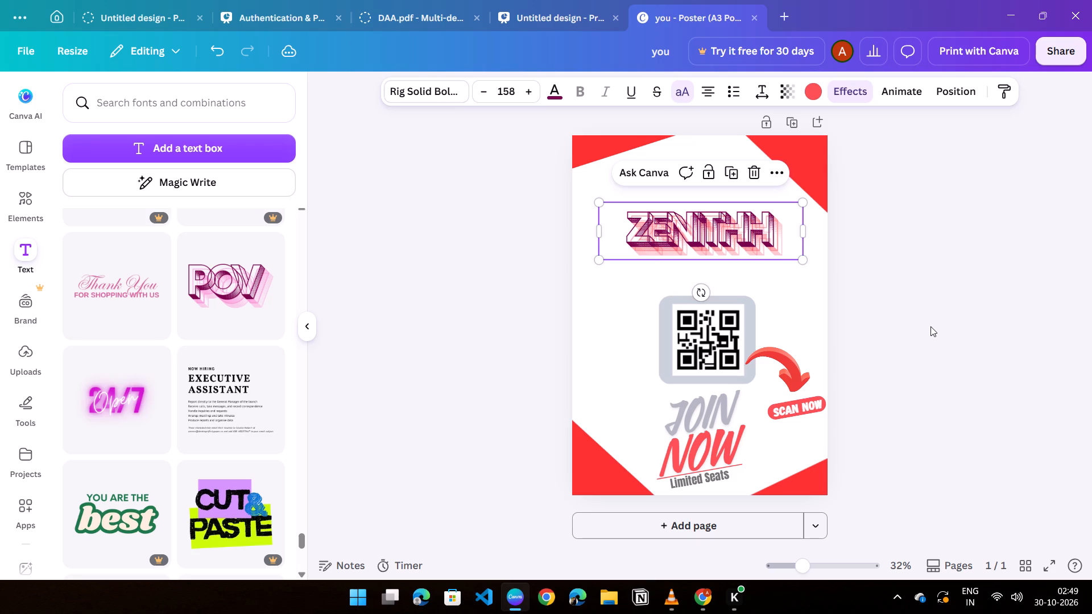
pyautogui.click(930, 326)
# Change the "ZENITHH" title's text colour to the same coral red.
pyautogui.click(756, 194)
pyautogui.click(737, 236)
pyautogui.click(564, 96)
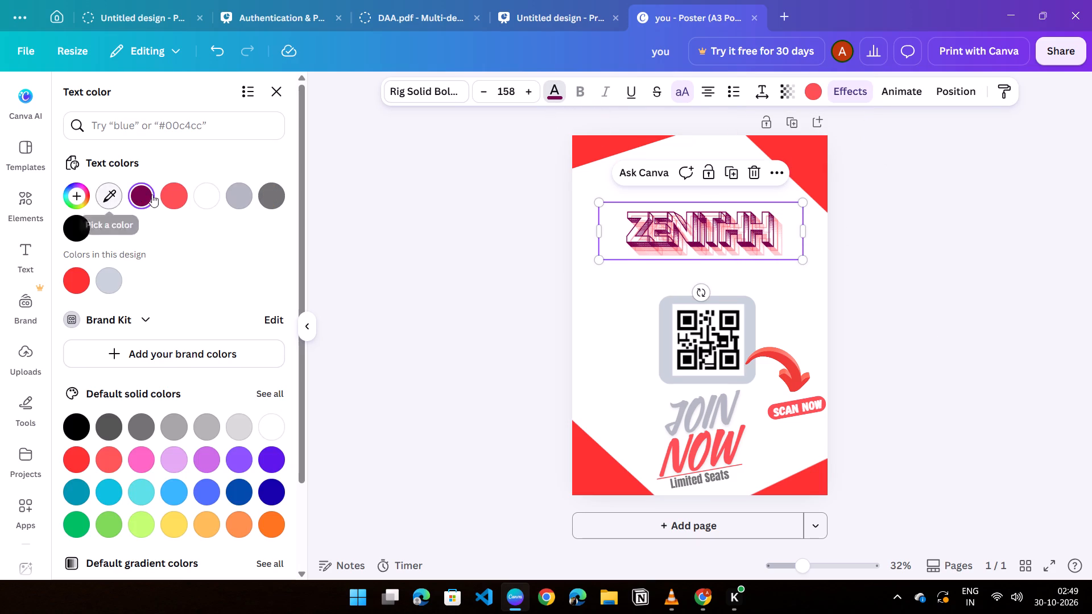
pyautogui.click(165, 190)
pyautogui.click(1060, 273)
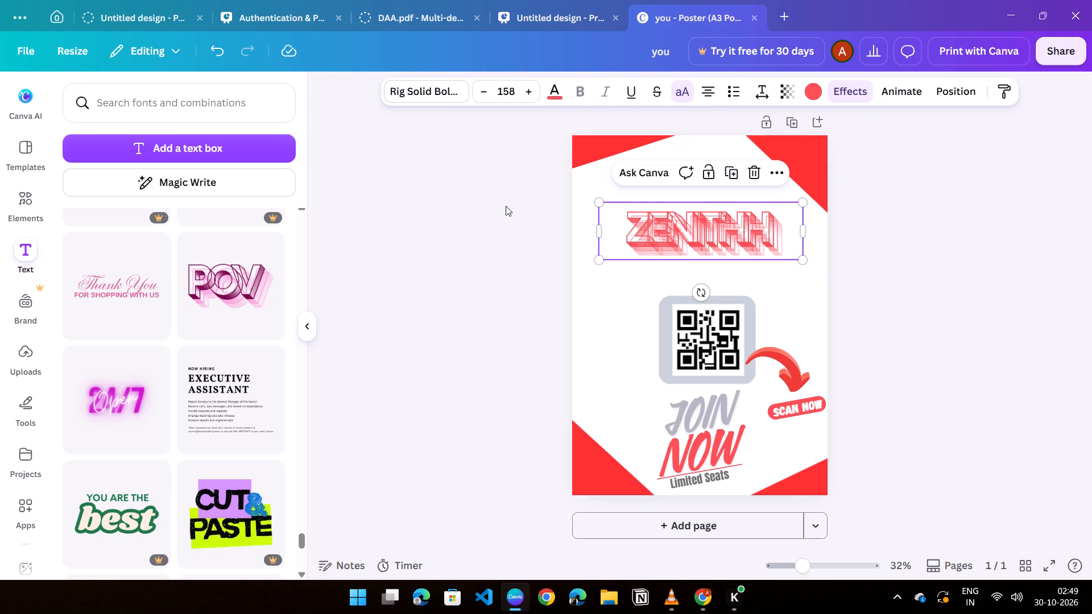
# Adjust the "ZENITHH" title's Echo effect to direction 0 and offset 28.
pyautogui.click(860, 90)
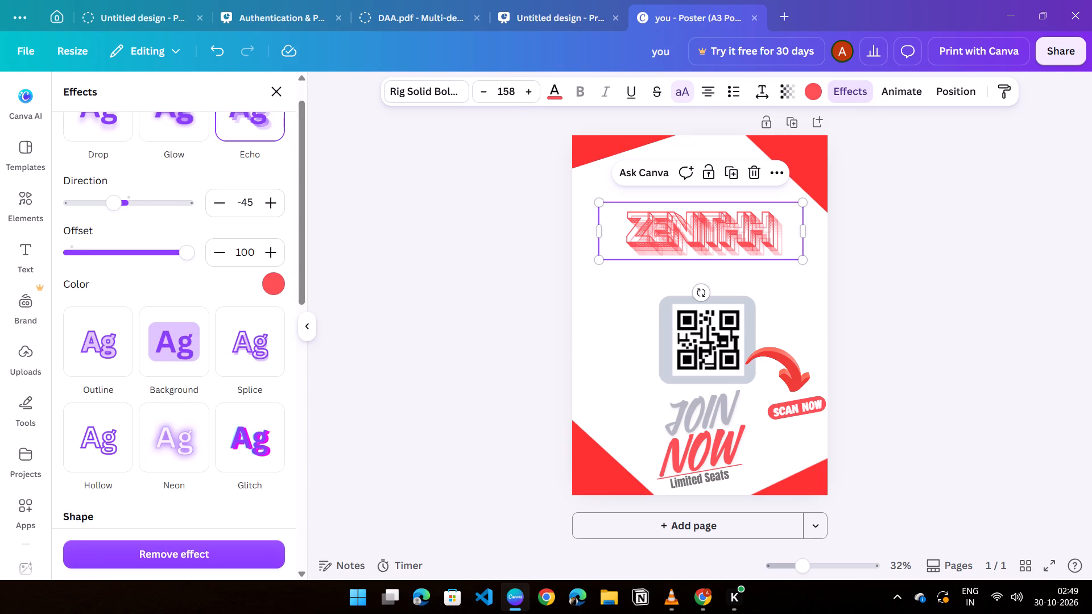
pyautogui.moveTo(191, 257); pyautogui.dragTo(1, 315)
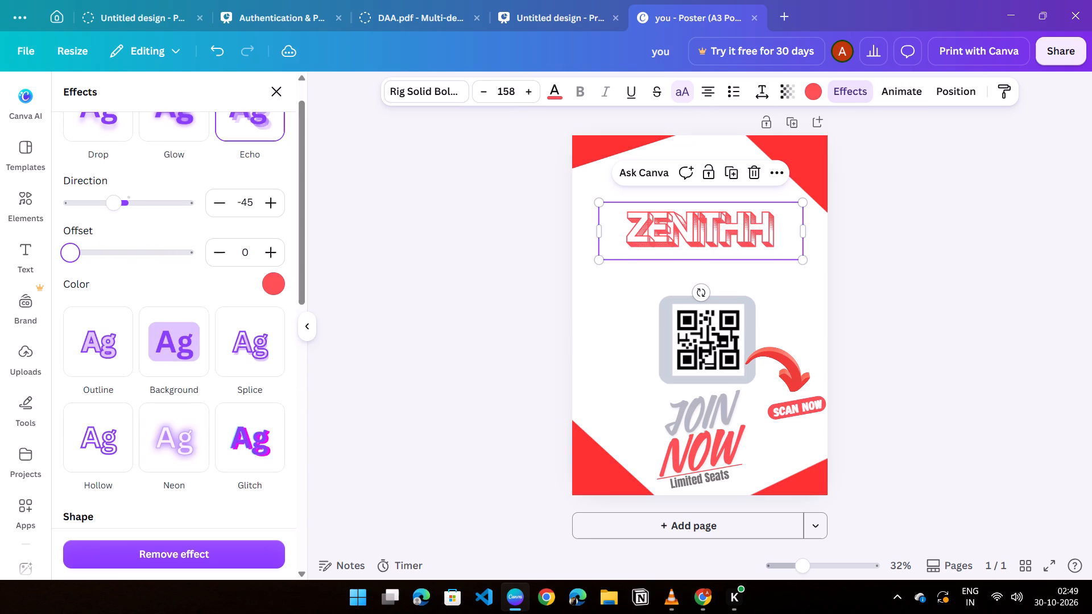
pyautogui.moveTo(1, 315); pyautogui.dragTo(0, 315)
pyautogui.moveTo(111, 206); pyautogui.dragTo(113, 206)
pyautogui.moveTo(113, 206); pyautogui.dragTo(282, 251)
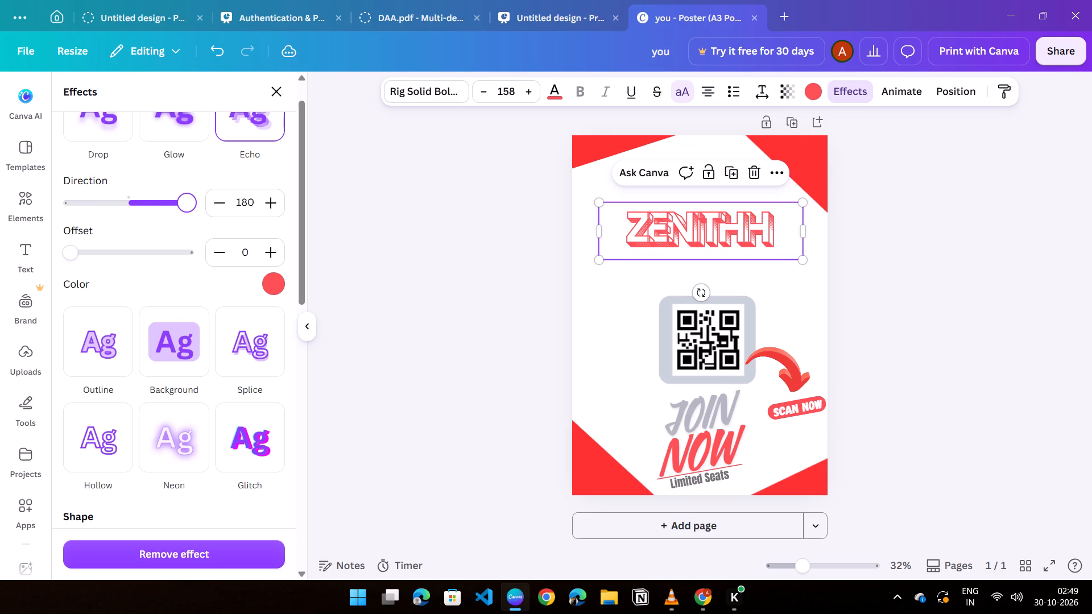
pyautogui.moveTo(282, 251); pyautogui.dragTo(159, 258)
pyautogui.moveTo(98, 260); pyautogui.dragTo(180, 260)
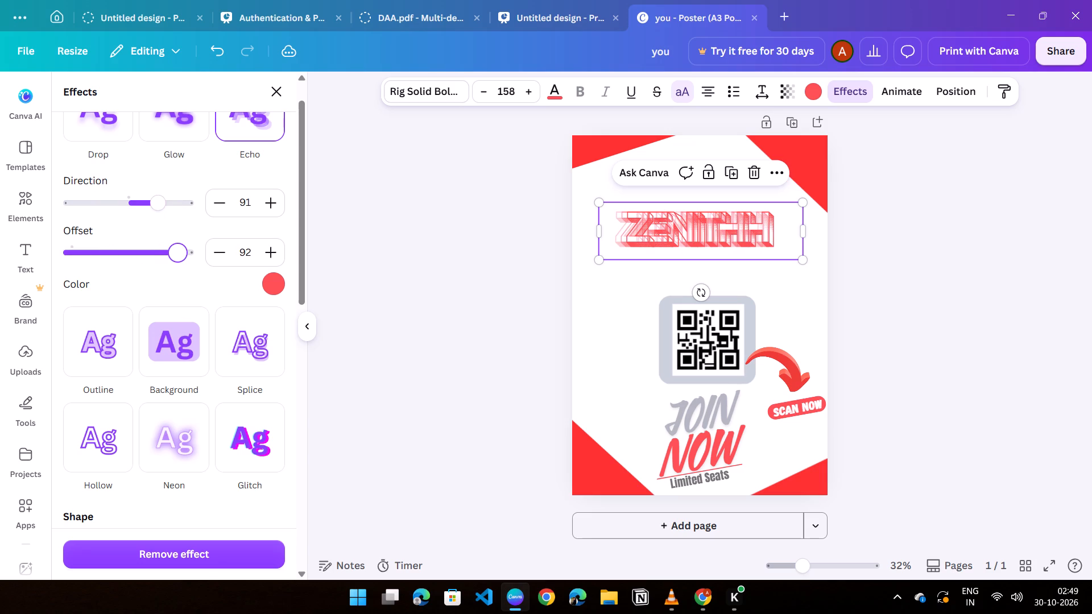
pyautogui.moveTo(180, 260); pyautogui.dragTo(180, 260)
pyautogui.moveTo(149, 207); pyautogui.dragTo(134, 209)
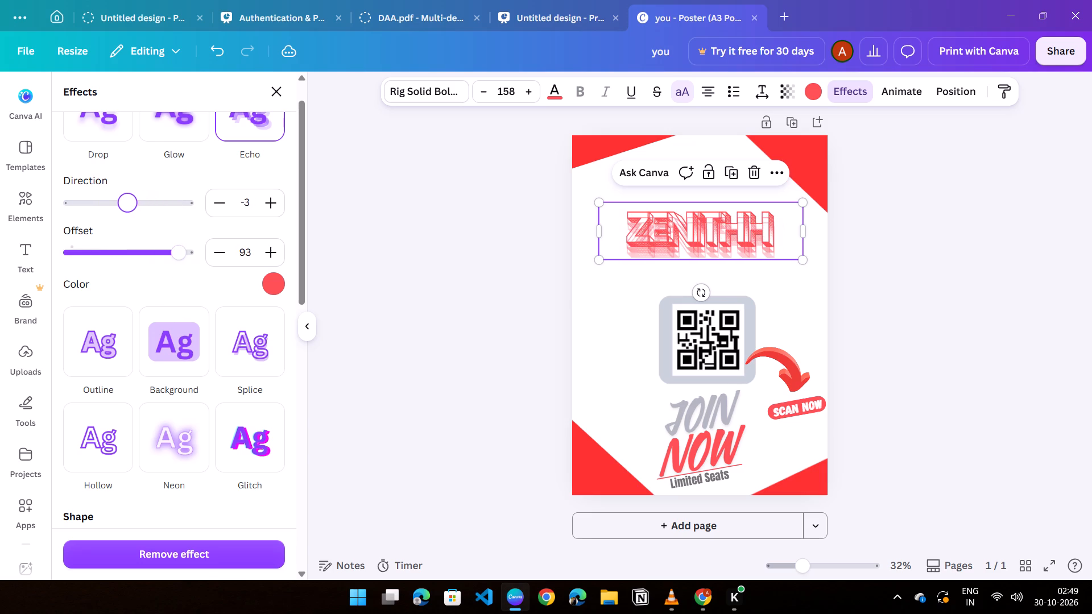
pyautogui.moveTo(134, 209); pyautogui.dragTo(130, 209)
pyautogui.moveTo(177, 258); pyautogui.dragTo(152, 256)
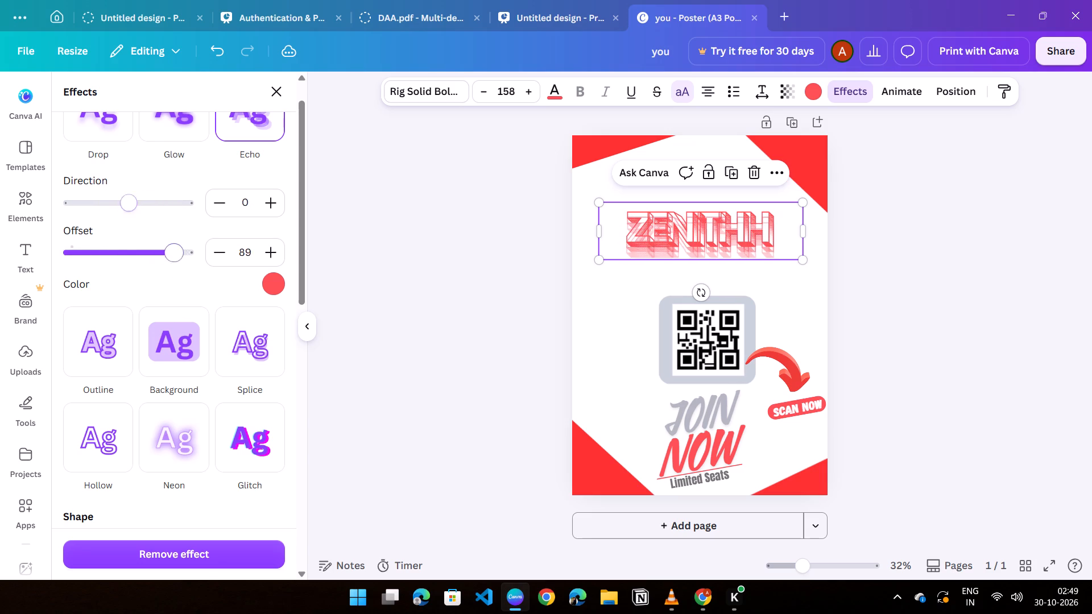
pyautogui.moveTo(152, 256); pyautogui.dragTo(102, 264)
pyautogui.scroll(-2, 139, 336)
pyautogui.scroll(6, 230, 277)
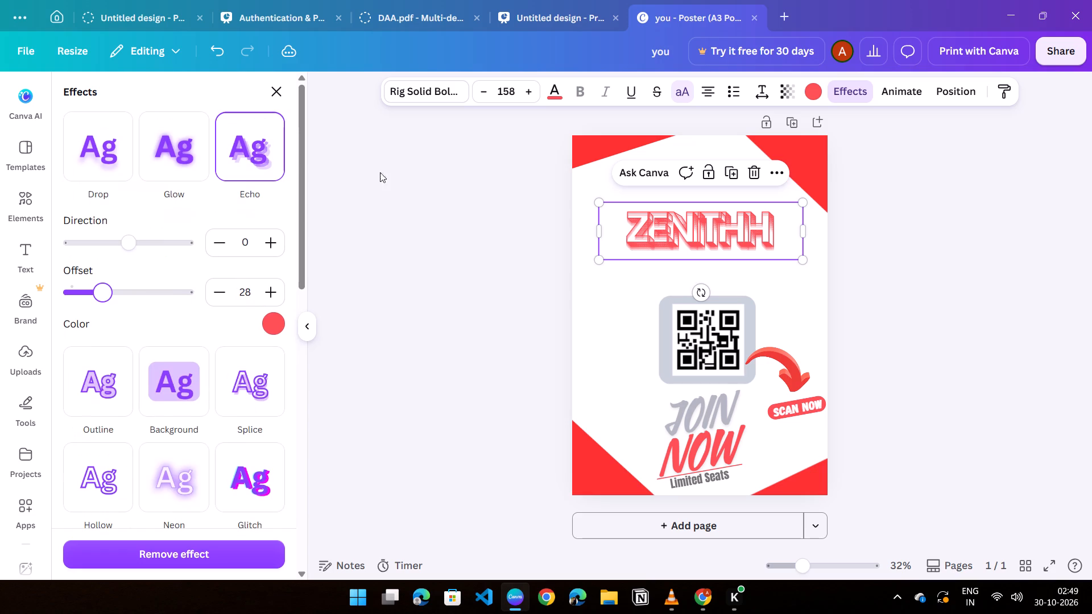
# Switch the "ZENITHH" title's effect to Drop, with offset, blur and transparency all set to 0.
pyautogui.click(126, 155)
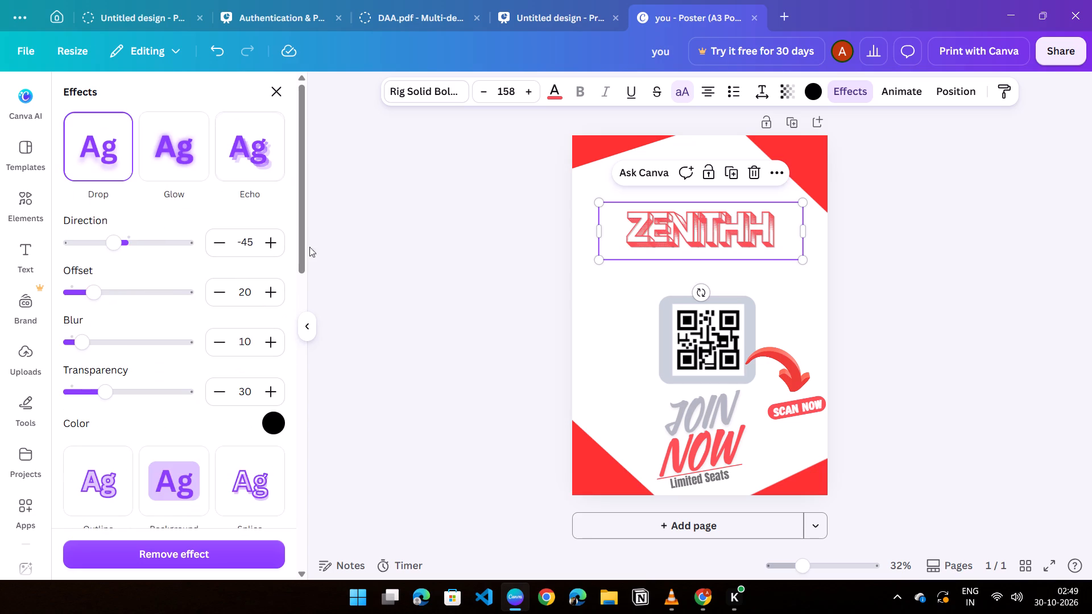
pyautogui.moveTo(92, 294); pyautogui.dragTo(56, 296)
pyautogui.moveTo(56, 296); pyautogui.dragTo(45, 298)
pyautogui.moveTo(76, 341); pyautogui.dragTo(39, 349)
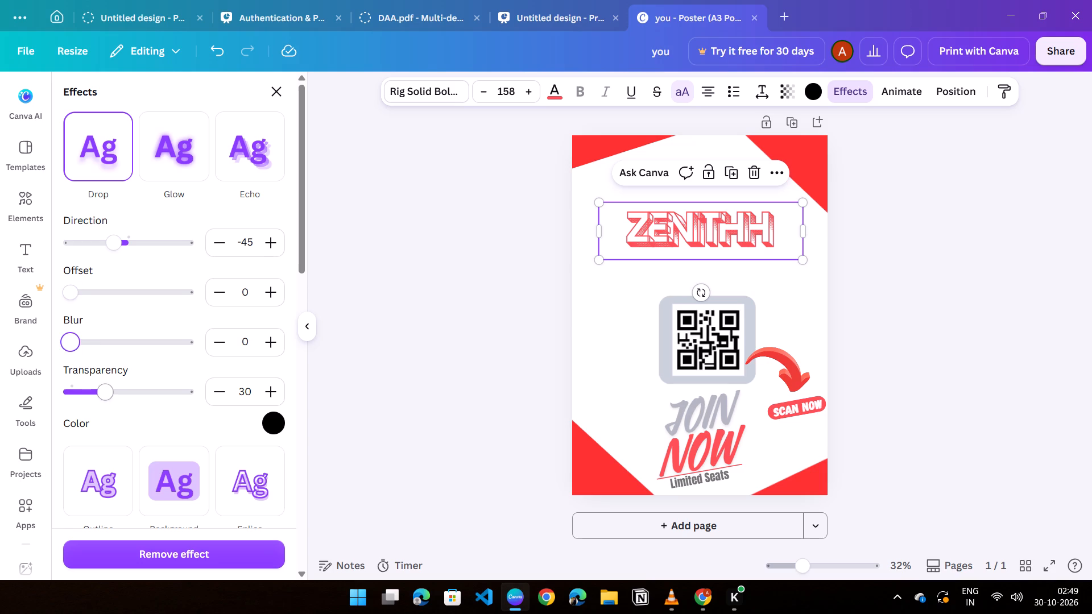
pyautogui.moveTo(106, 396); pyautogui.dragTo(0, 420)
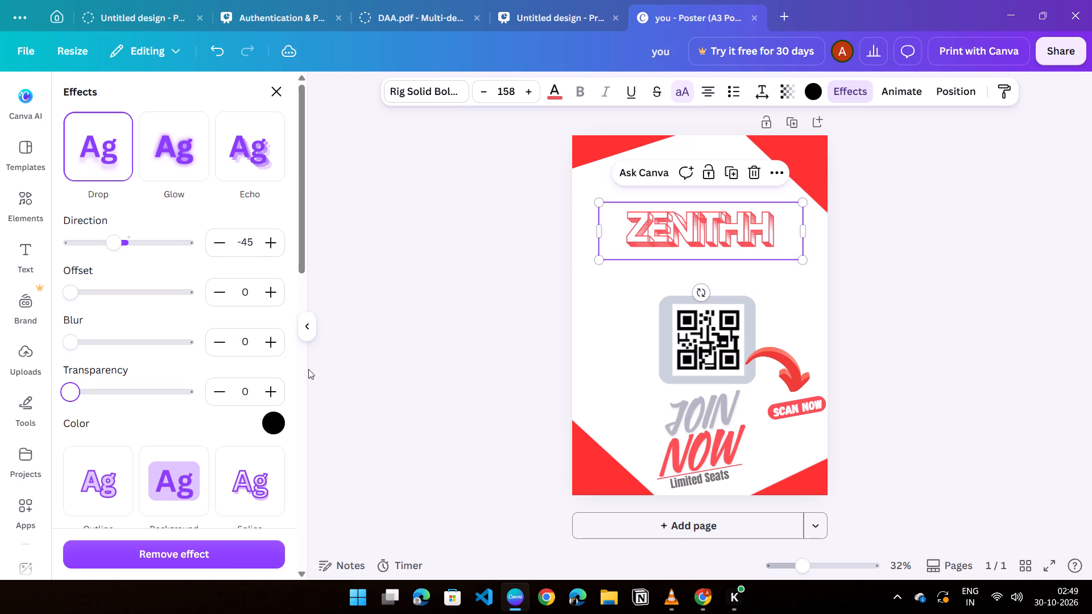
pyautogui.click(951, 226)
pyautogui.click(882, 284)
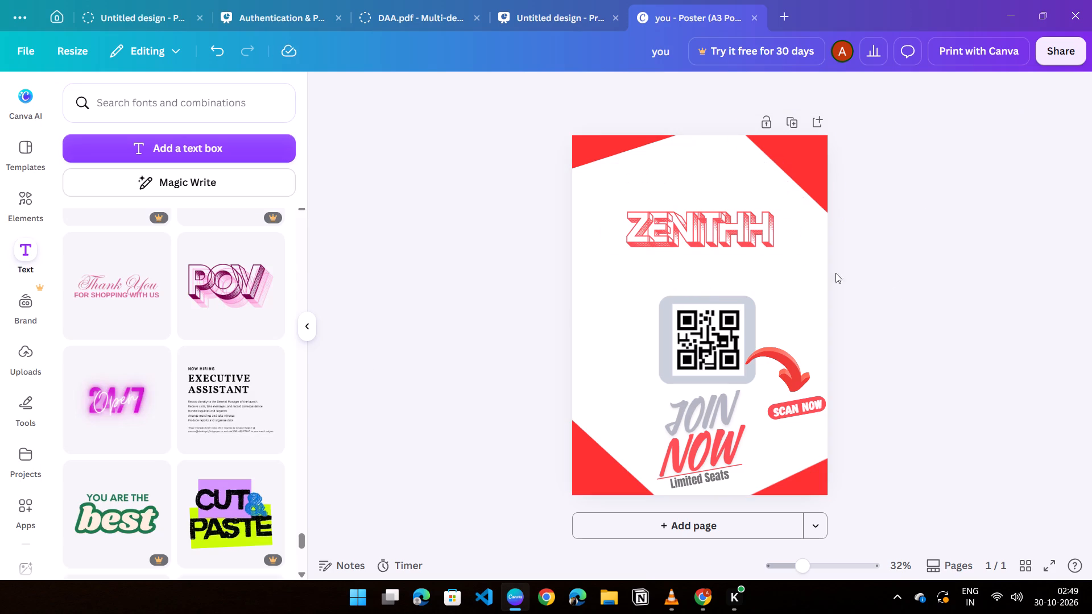
# Delete the "ZENITHH" title from the area above the framed QR code.
pyautogui.click(727, 245)
pyautogui.click(909, 261)
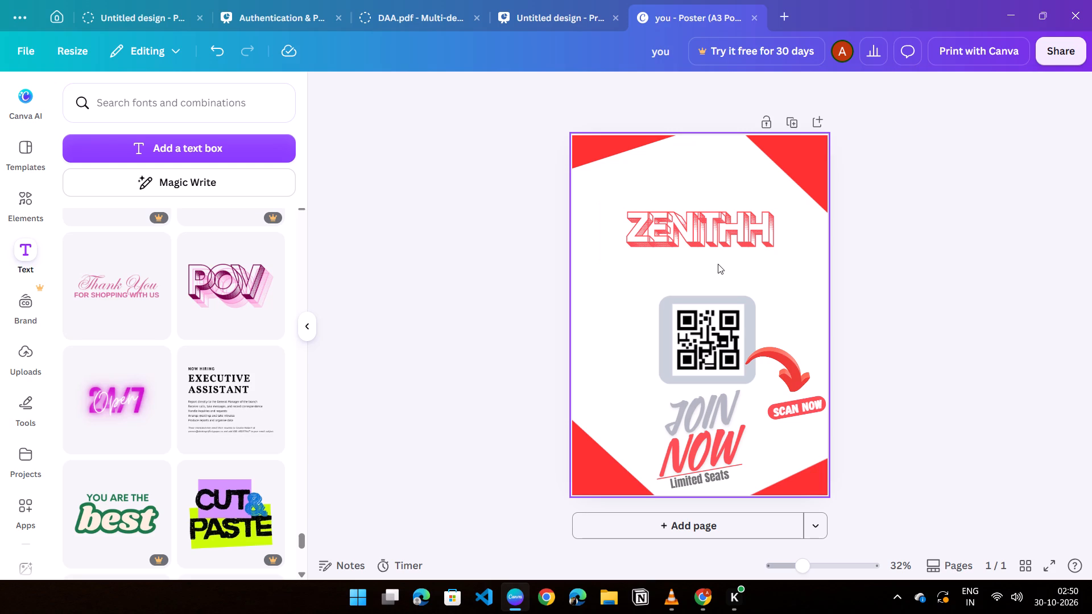
pyautogui.click(718, 264)
pyautogui.click(731, 237)
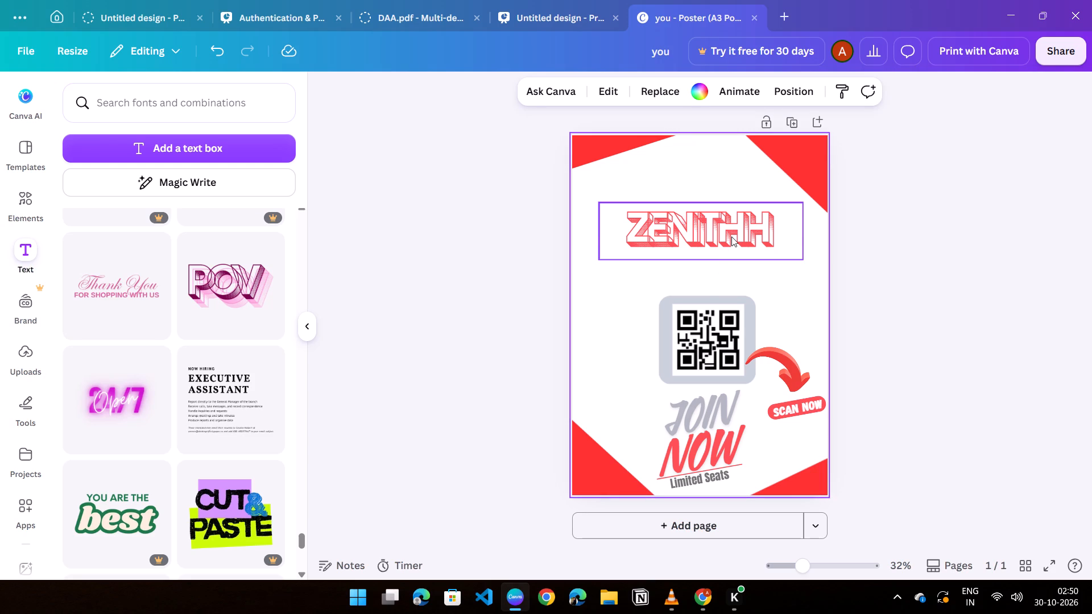
pyautogui.click(900, 262)
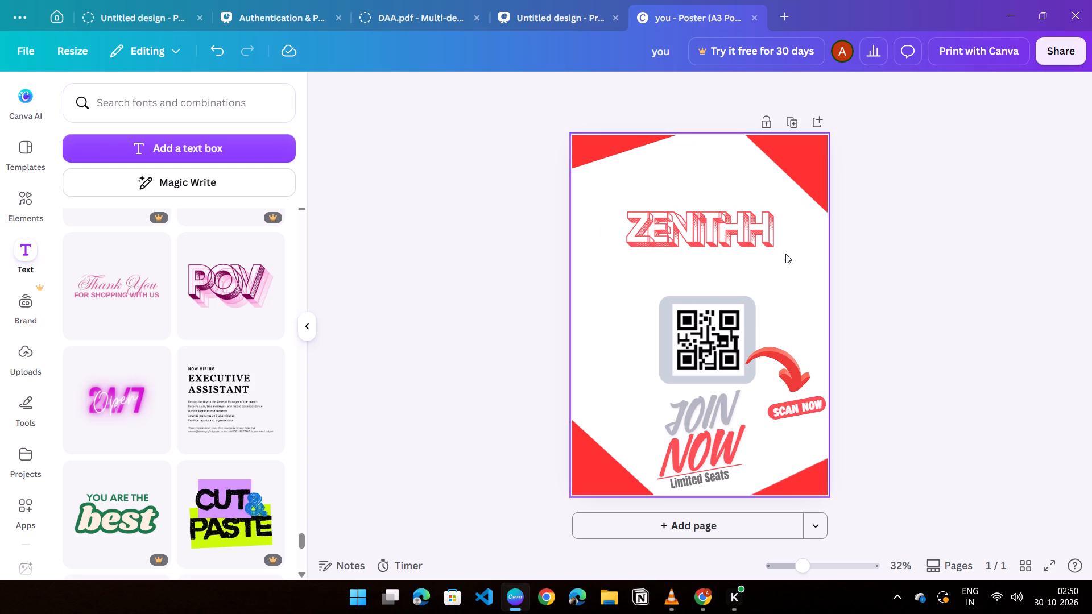
pyautogui.click(785, 244)
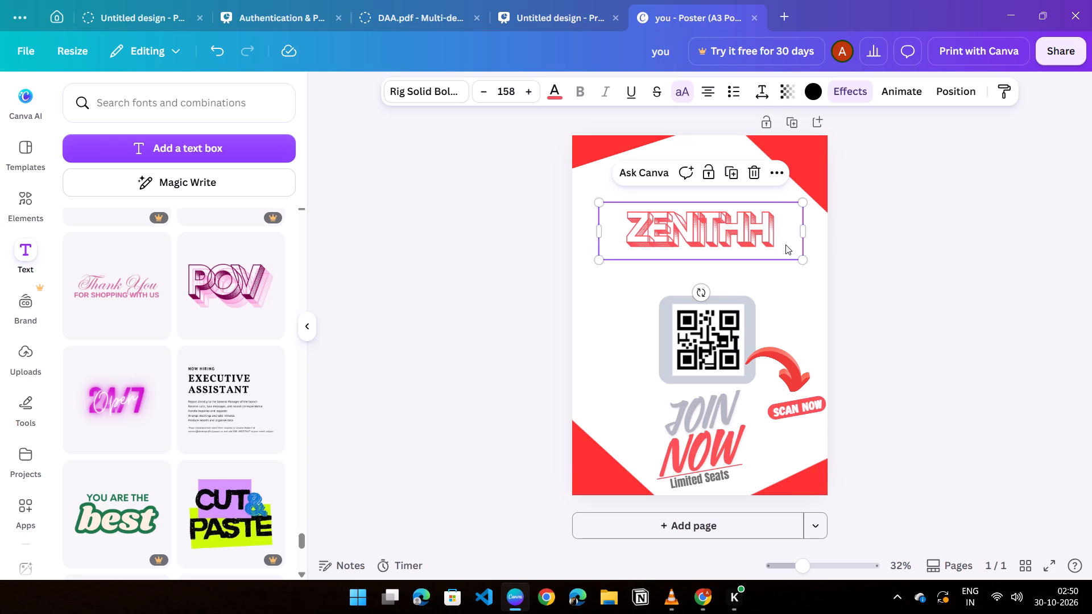
pyautogui.click(722, 240)
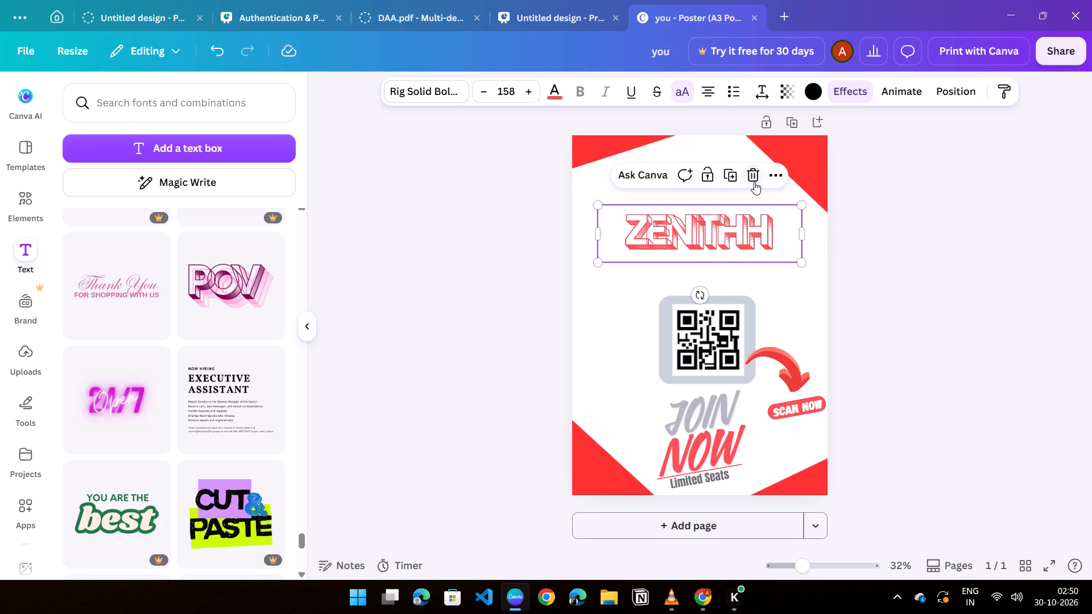
pyautogui.click(754, 182)
# Browse further through the font combinations for a different style for the poster title.
pyautogui.scroll(-3, 185, 418)
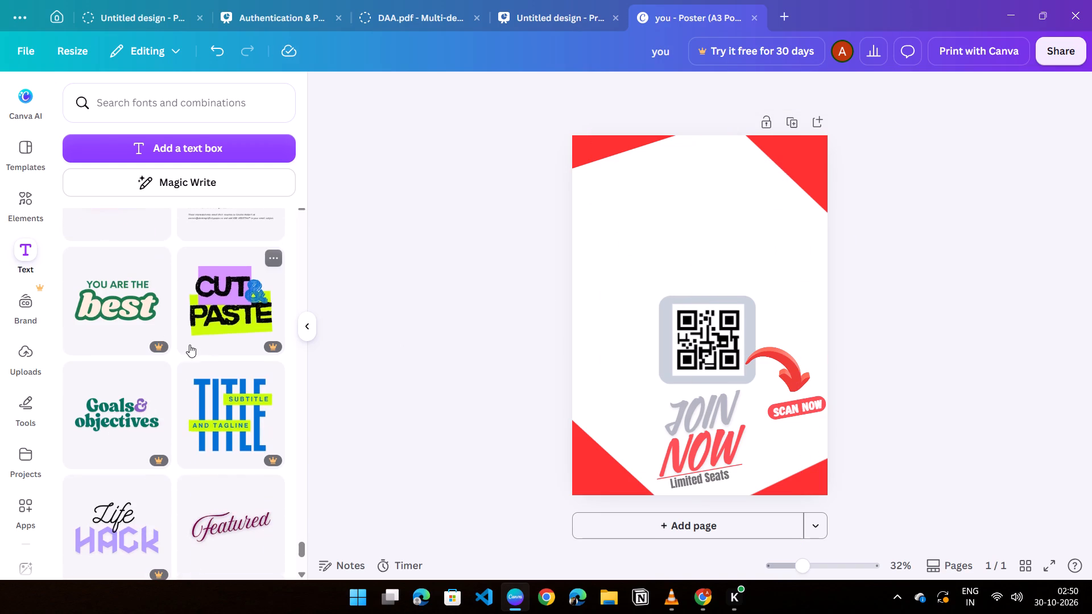
pyautogui.scroll(-5, 189, 345)
pyautogui.scroll(-1, 238, 355)
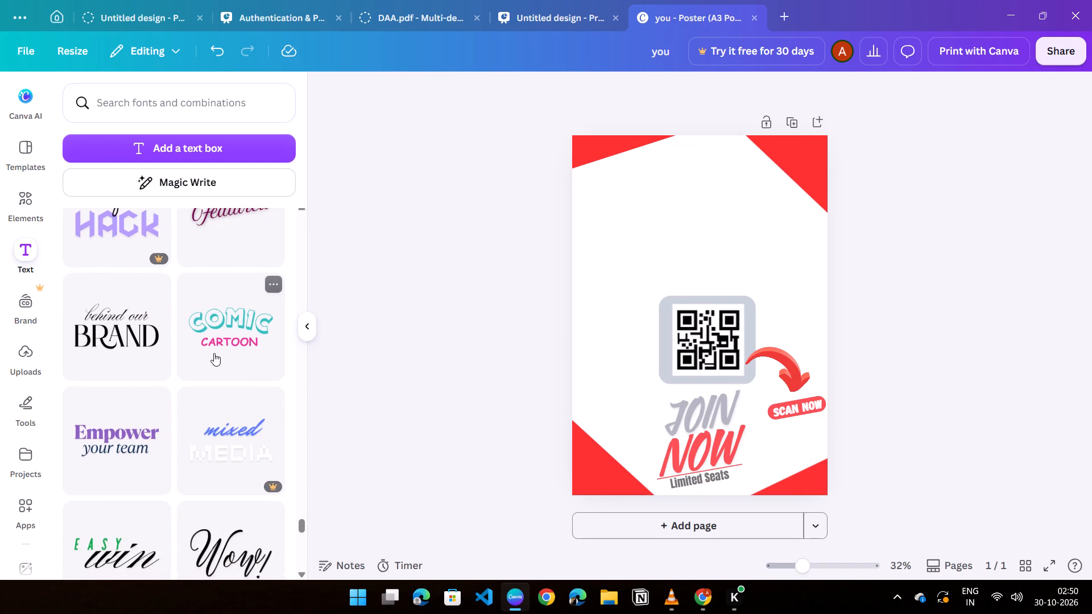
pyautogui.scroll(-11, 210, 354)
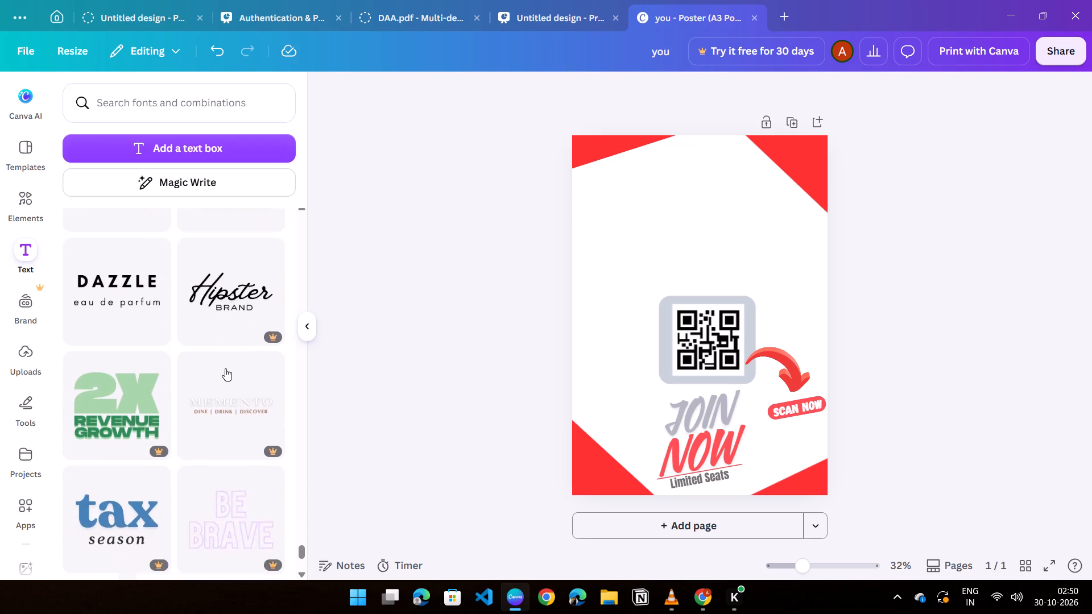
pyautogui.scroll(-1, 225, 368)
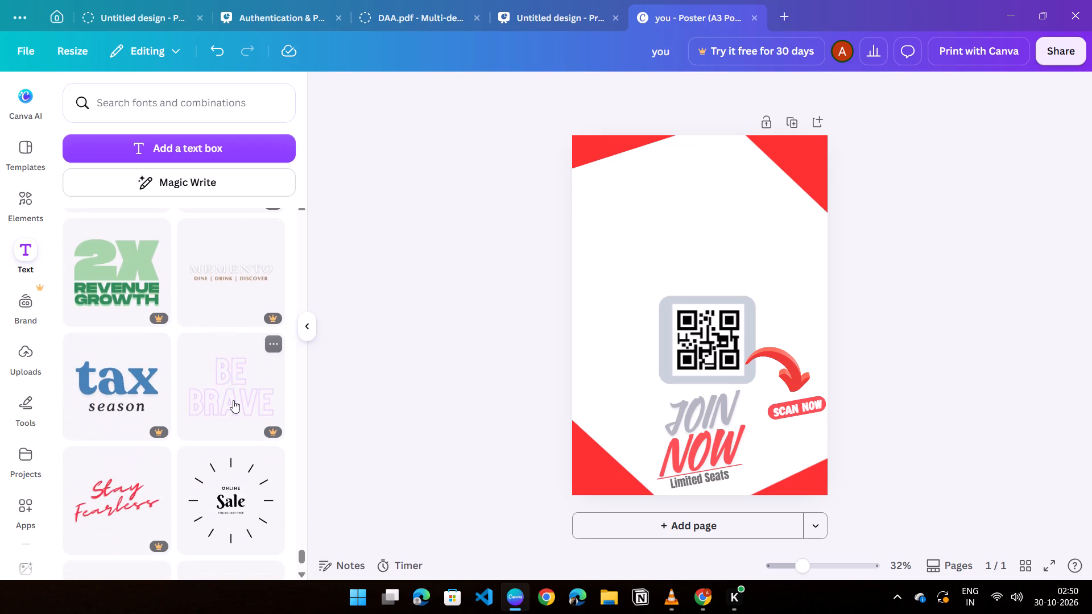
pyautogui.scroll(-2, 233, 400)
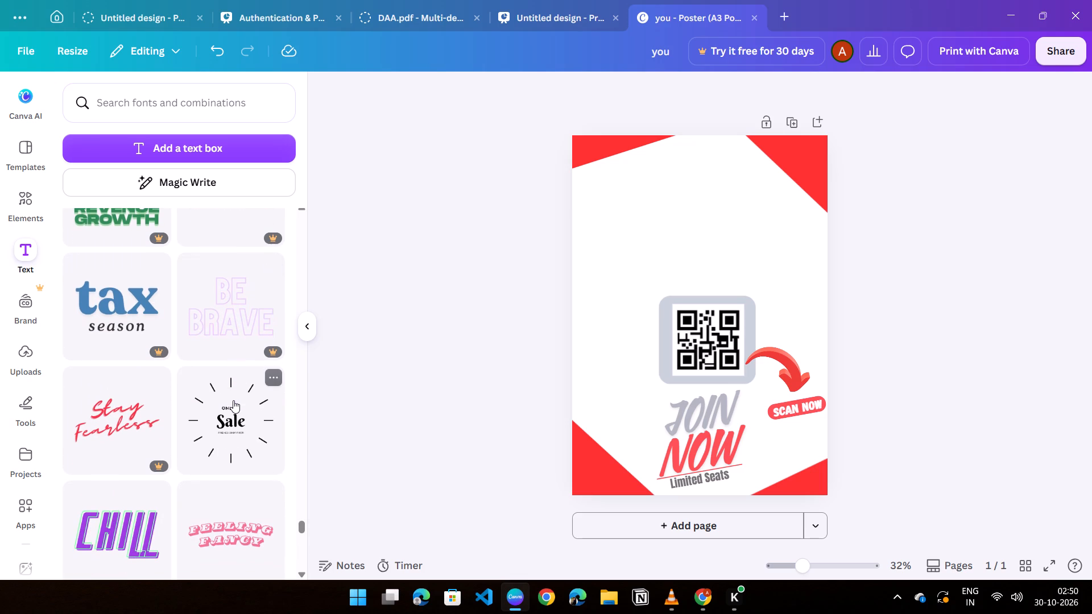
pyautogui.scroll(-2, 233, 400)
pyautogui.scroll(3, 233, 400)
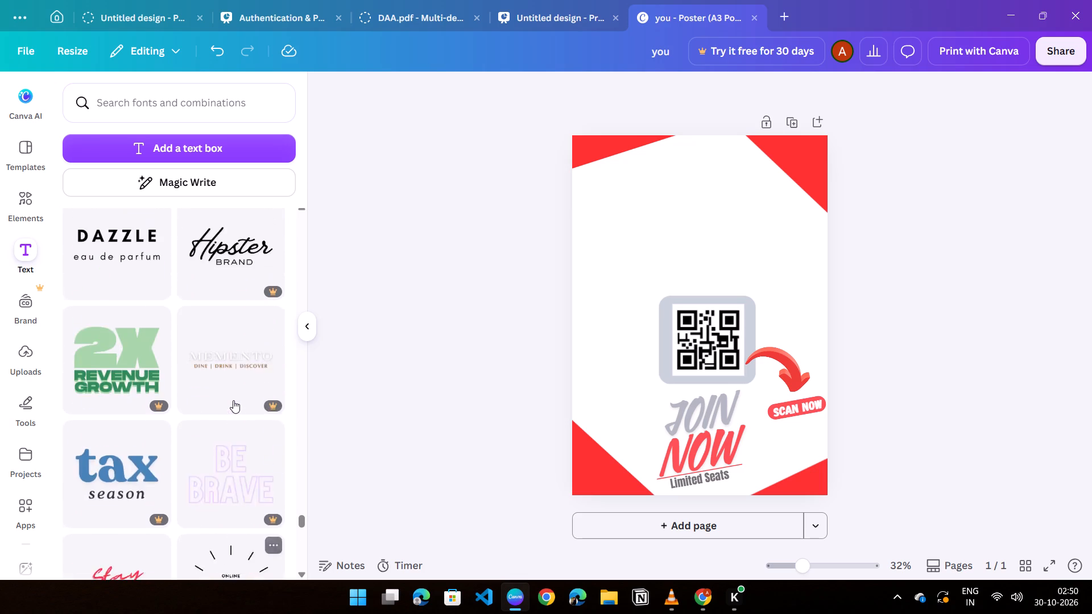
pyautogui.scroll(1, 233, 400)
pyautogui.scroll(-3, 233, 400)
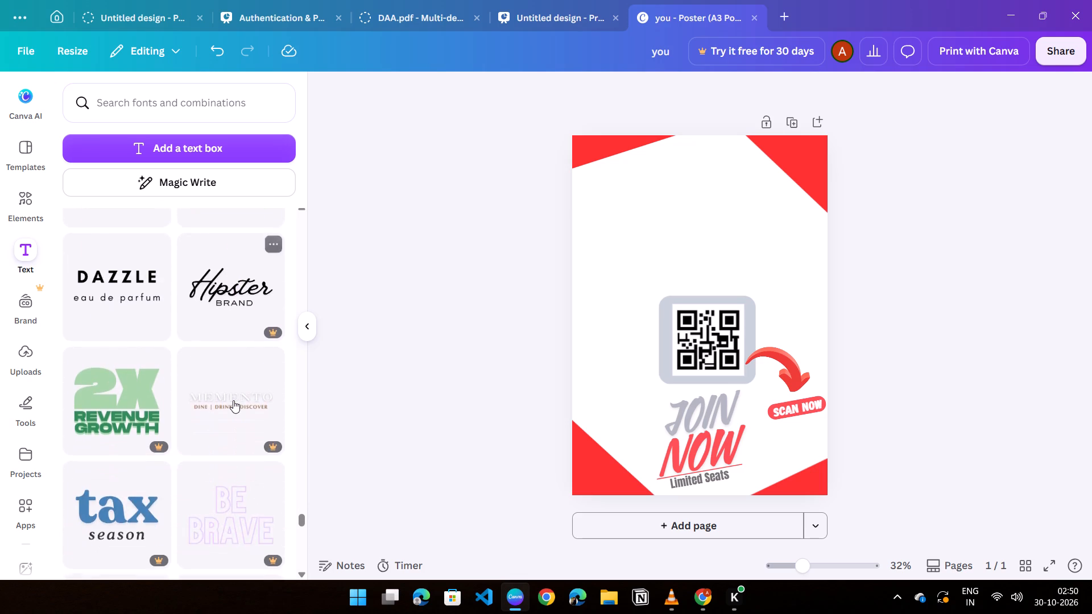
pyautogui.scroll(-1, 233, 400)
pyautogui.scroll(1, 233, 400)
pyautogui.scroll(-2, 102, 343)
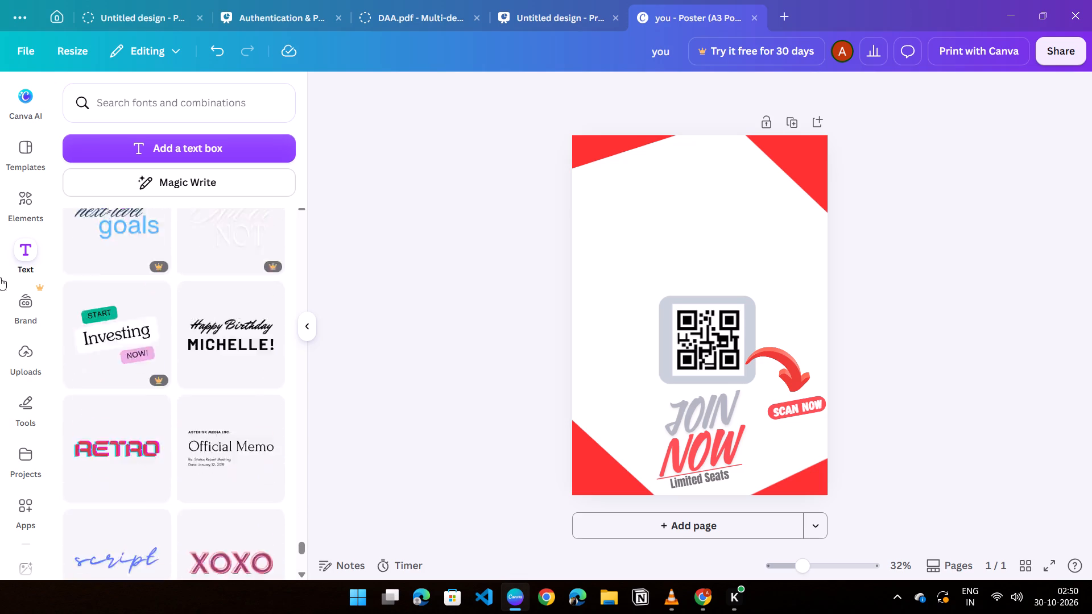
pyautogui.scroll(-3, 68, 0)
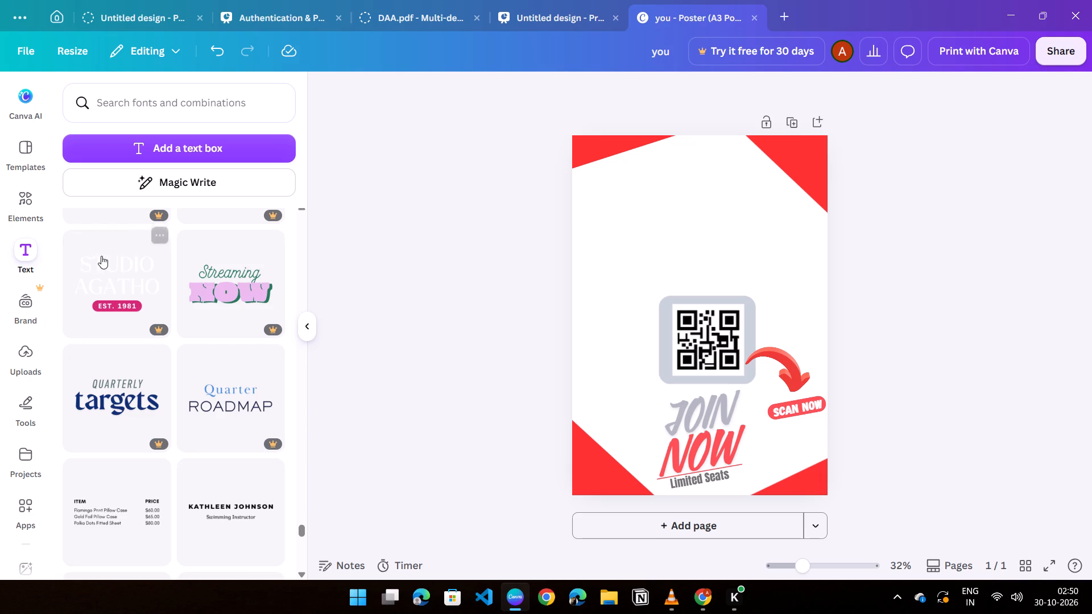
pyautogui.scroll(-4, 132, 414)
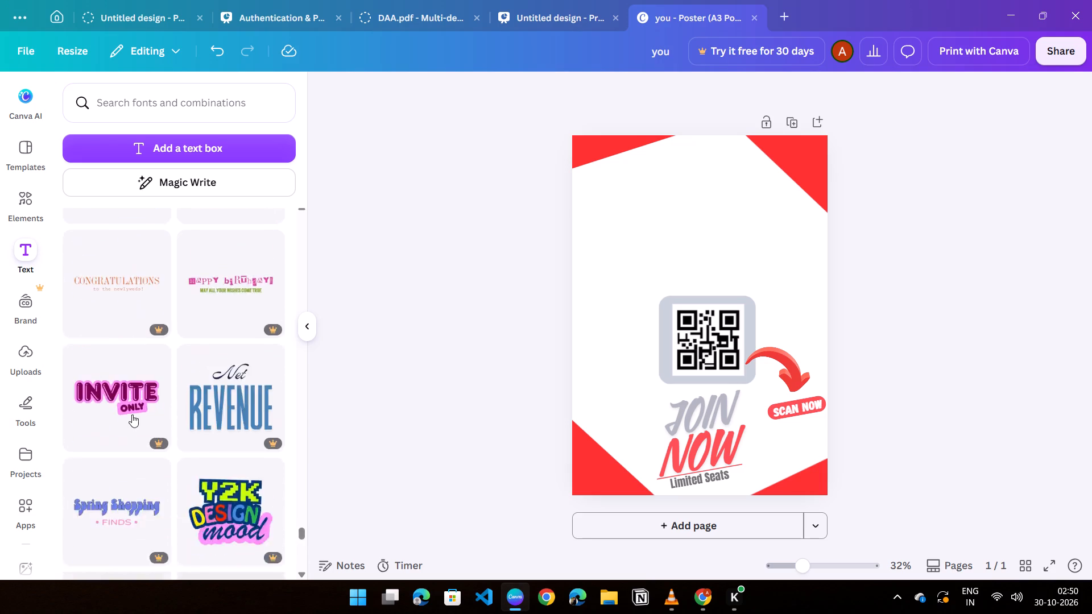
pyautogui.scroll(-2, 132, 414)
pyautogui.scroll(16, 132, 414)
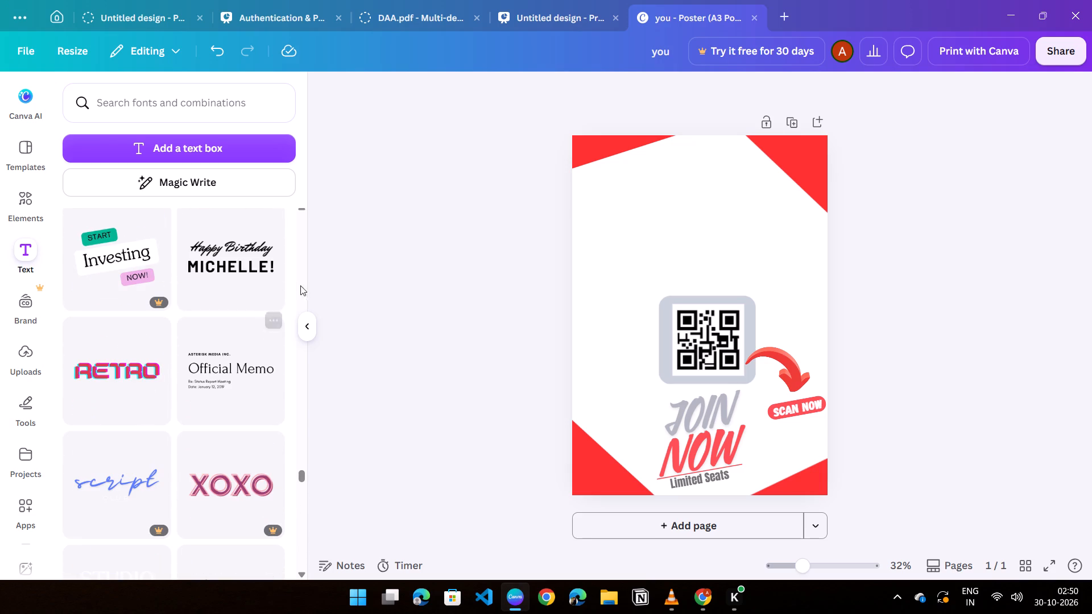
# Return to the start of the text options and look through the recently used styles and first font combinations for a title style.
pyautogui.click(303, 323)
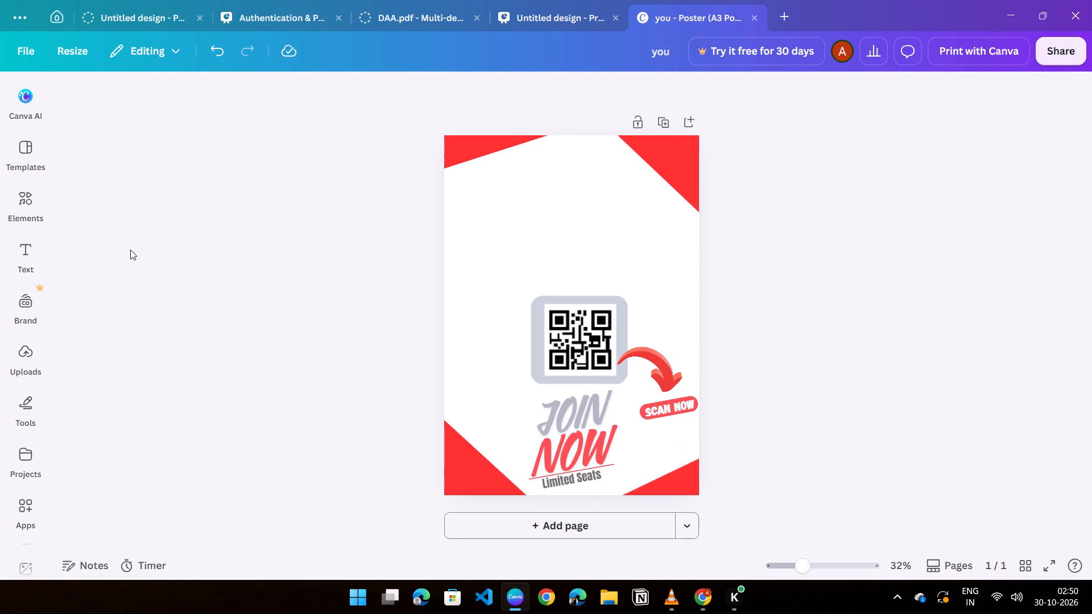
pyautogui.click(11, 273)
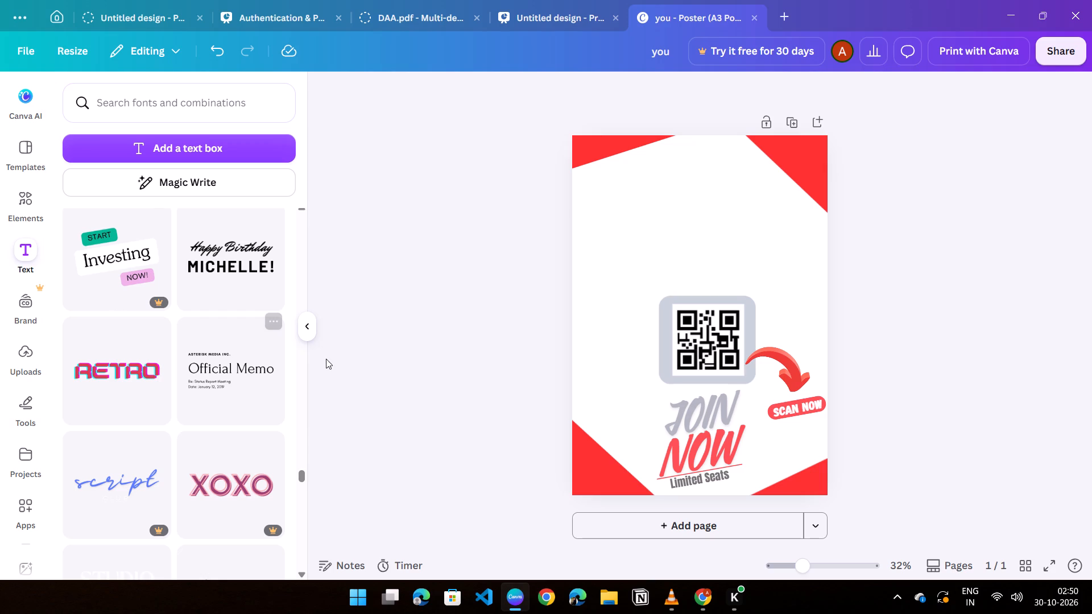
pyautogui.moveTo(301, 476); pyautogui.dragTo(324, 59)
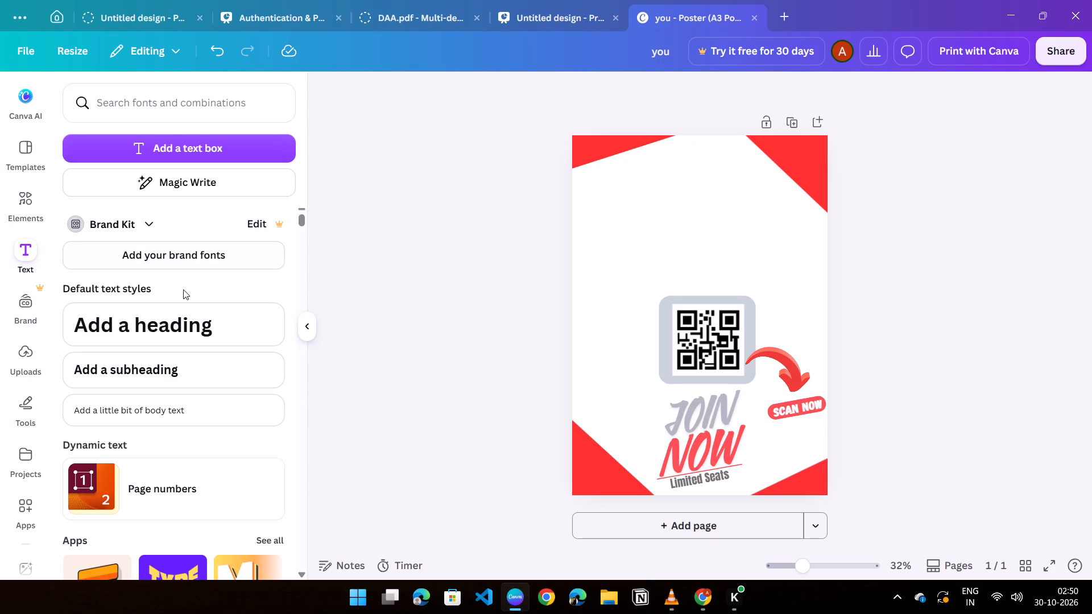
pyautogui.scroll(-1, 140, 439)
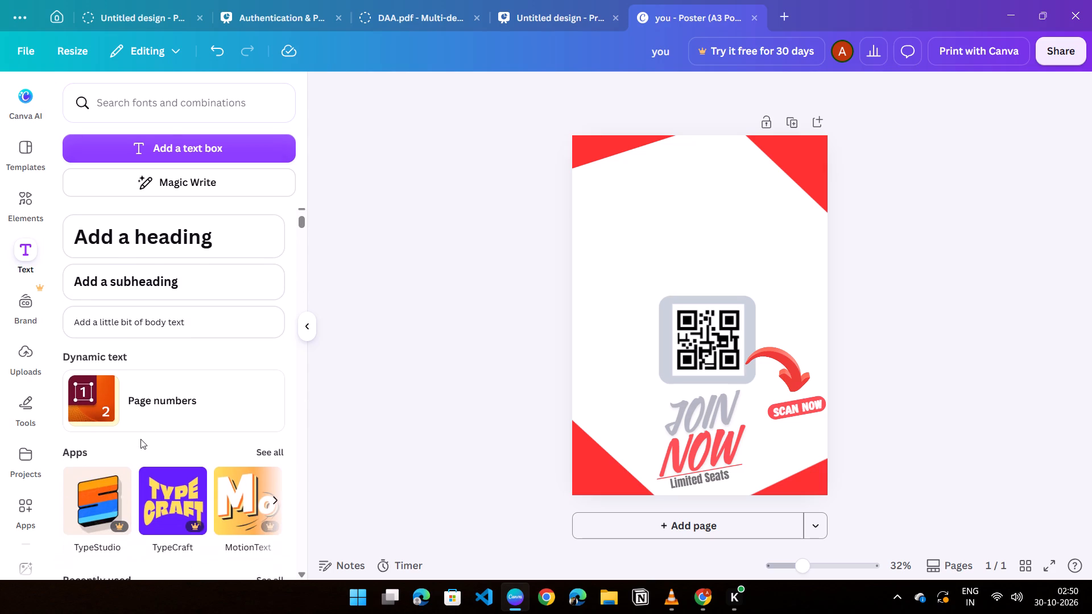
pyautogui.scroll(-3, 140, 439)
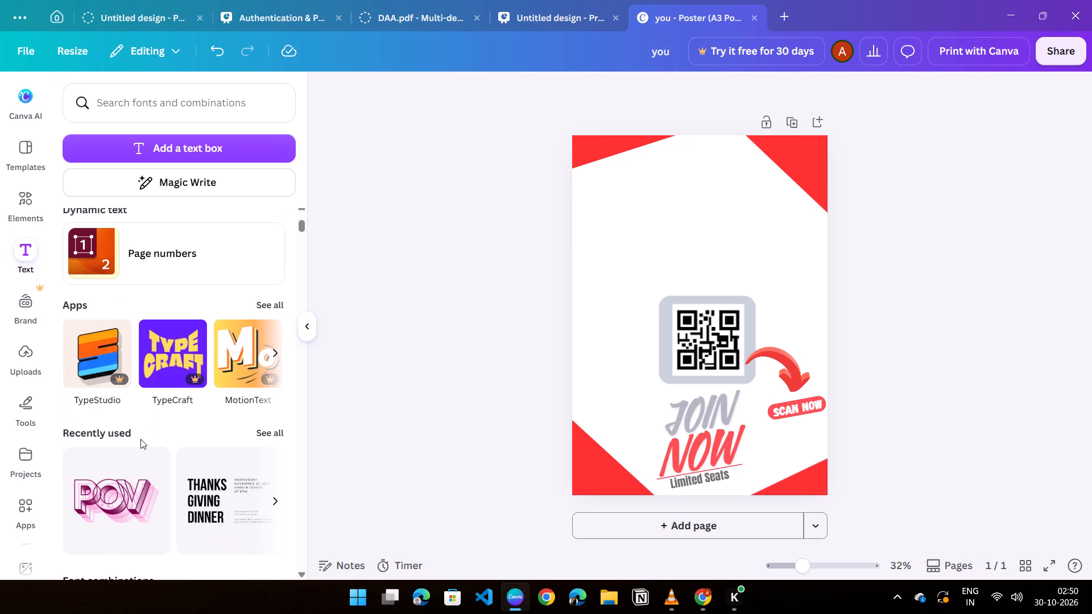
pyautogui.scroll(-1, 140, 439)
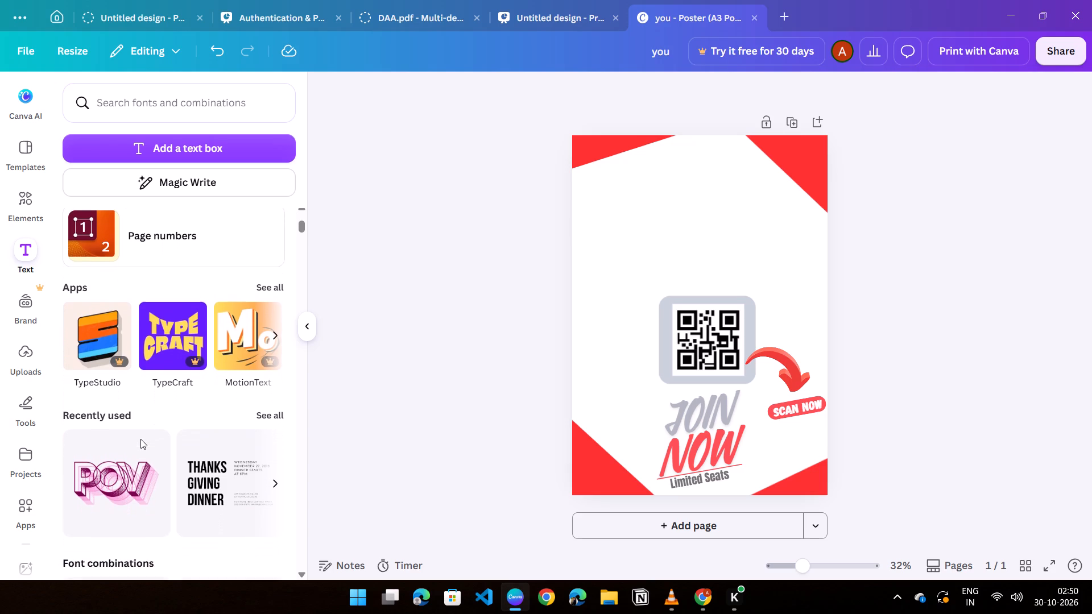
pyautogui.scroll(-1, 140, 439)
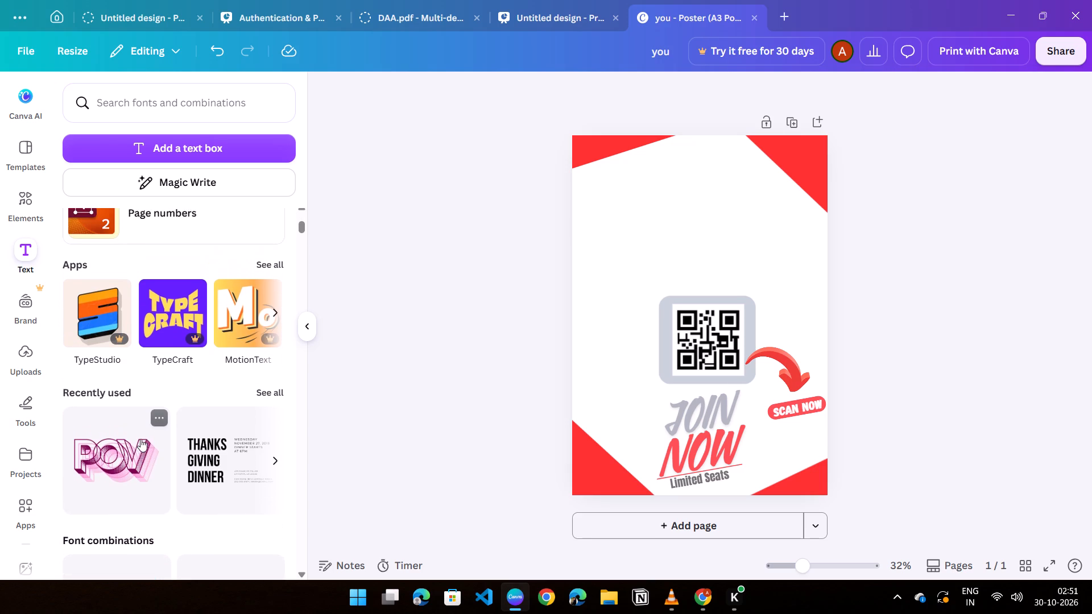
pyautogui.scroll(-1, 140, 439)
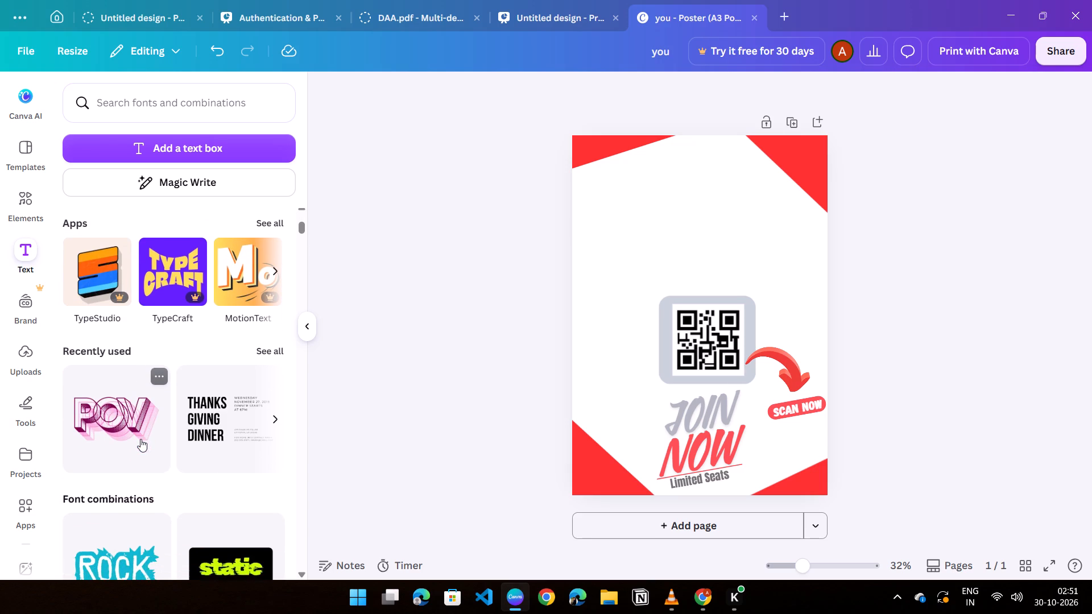
pyautogui.scroll(-2, 140, 439)
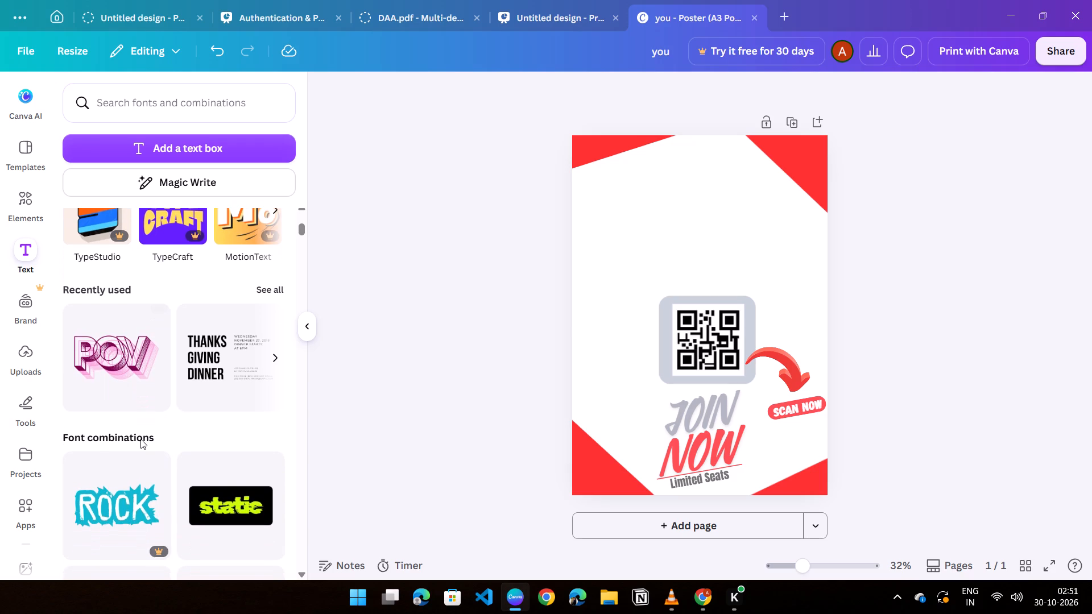
pyautogui.scroll(-2, 140, 439)
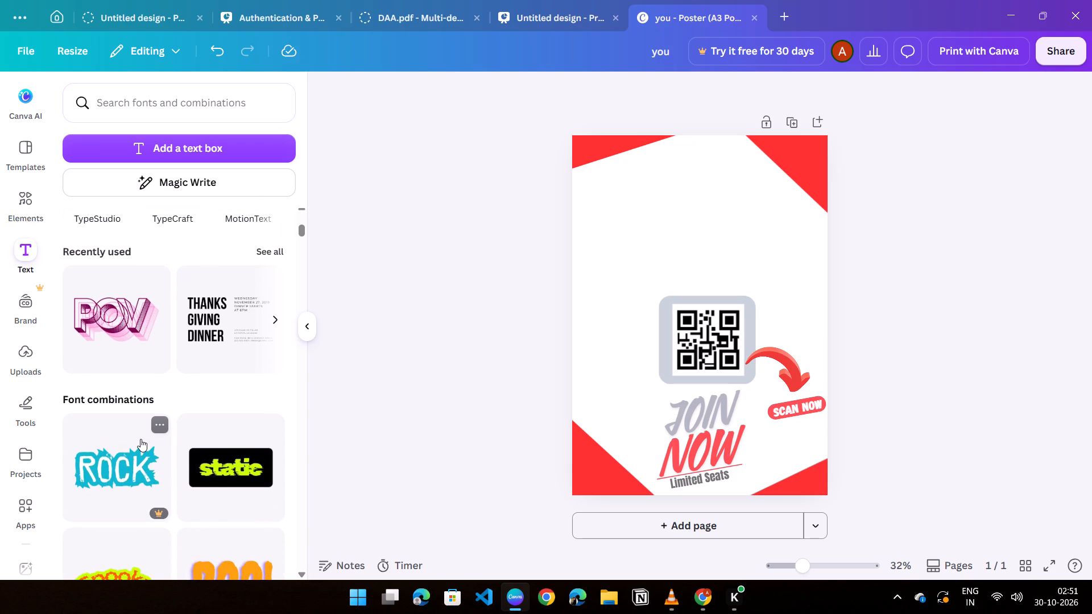
pyautogui.scroll(-4, 140, 439)
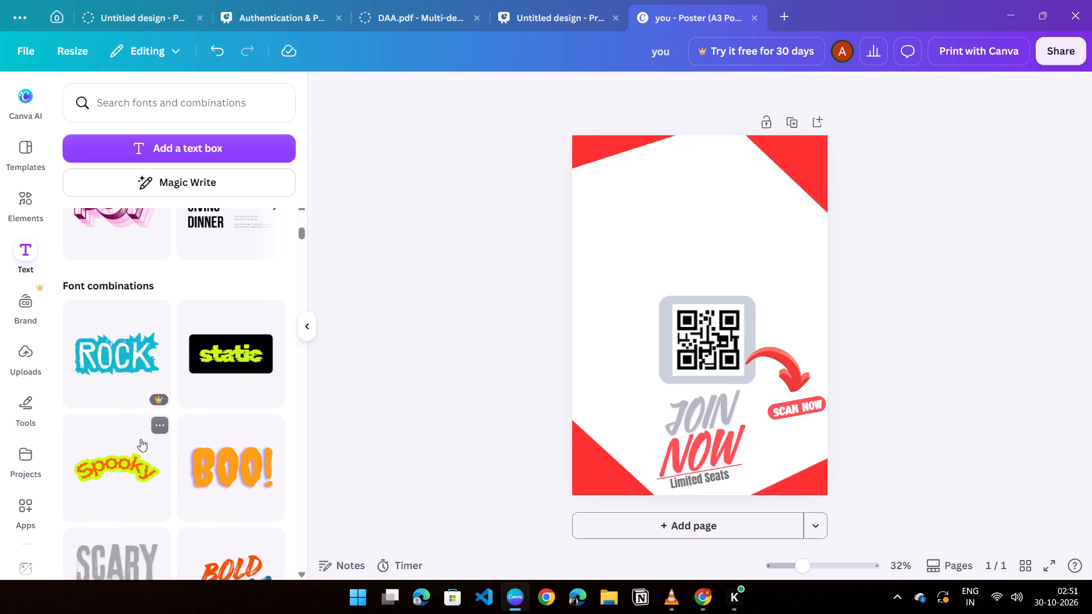
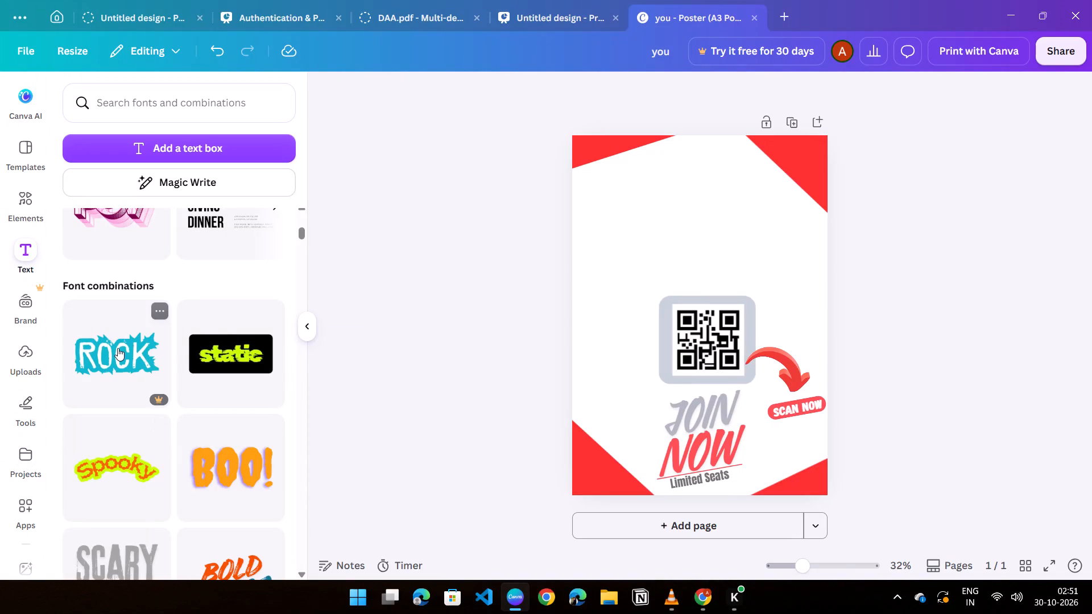
# Browse the font combinations for a text style that suits the empty upper part of the poster.
pyautogui.scroll(-2, 118, 348)
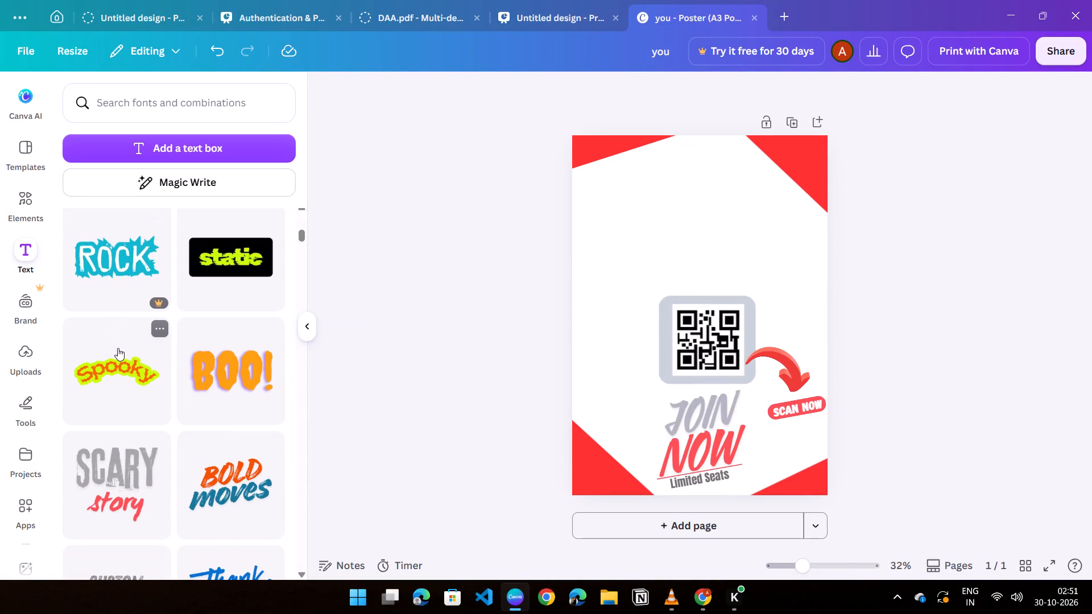
pyautogui.scroll(-2, 118, 348)
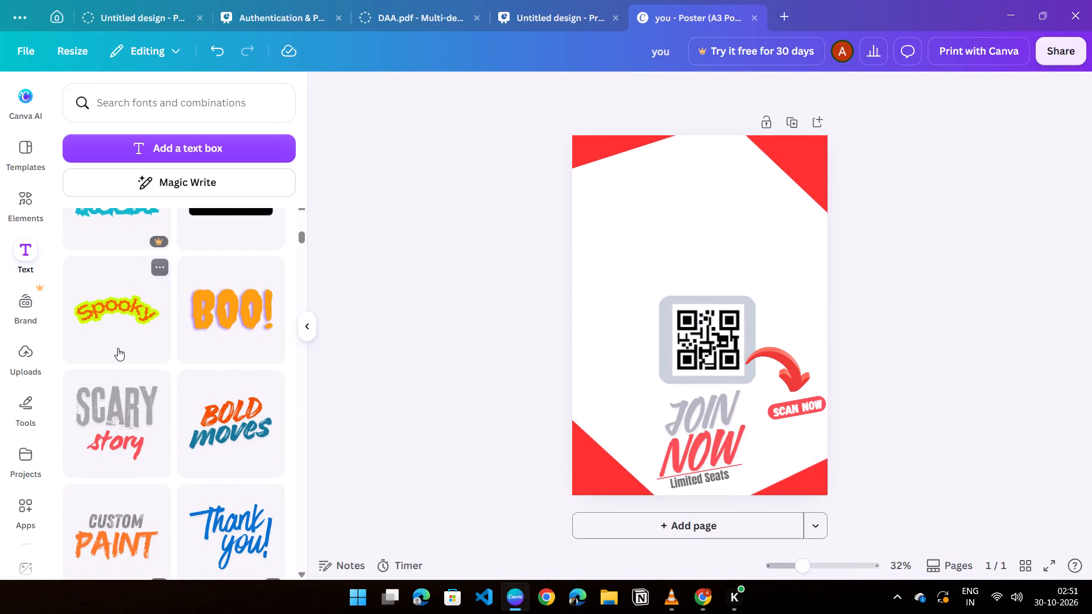
pyautogui.scroll(-1, 118, 348)
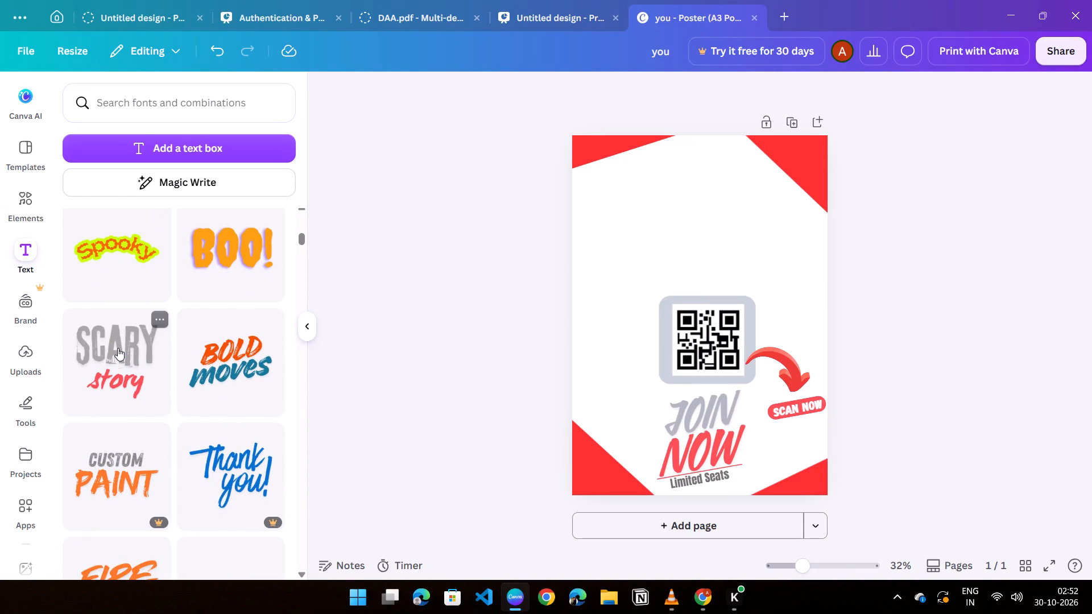
pyautogui.scroll(-2, 118, 348)
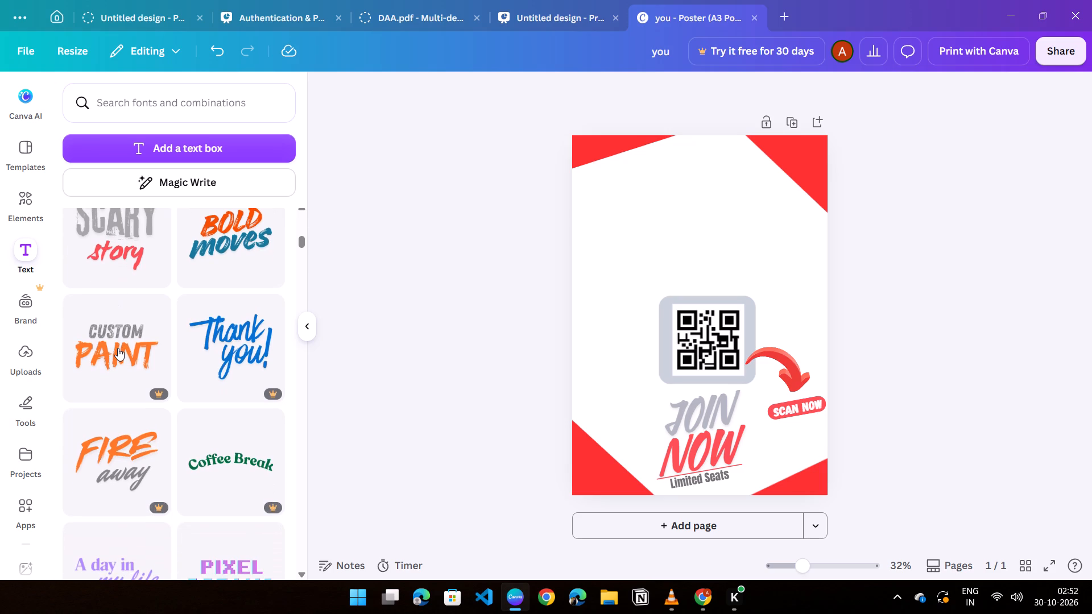
pyautogui.scroll(-3, 118, 348)
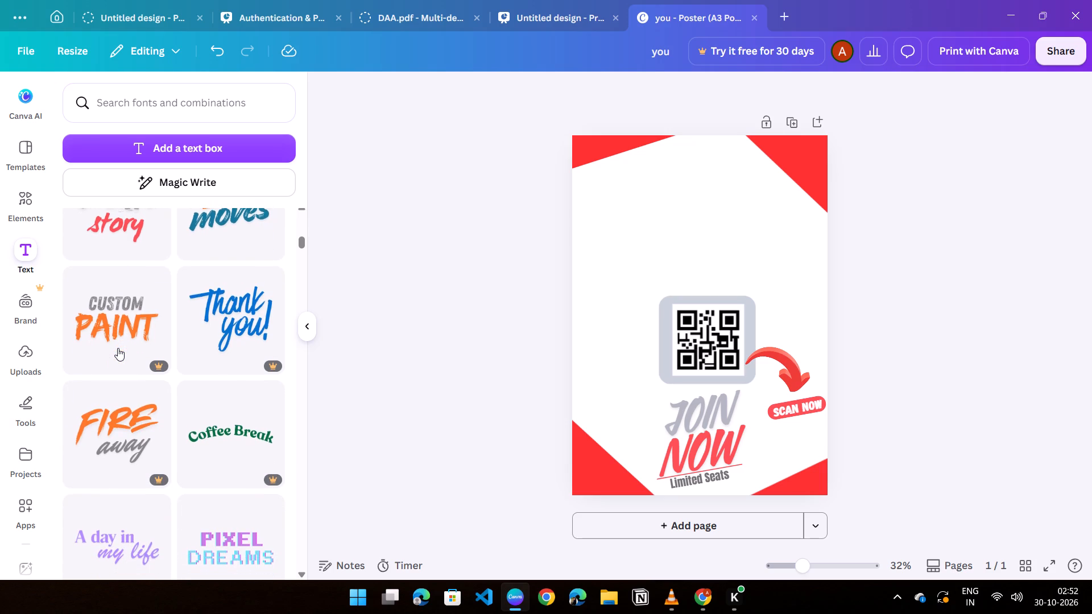
pyautogui.scroll(-2, 118, 348)
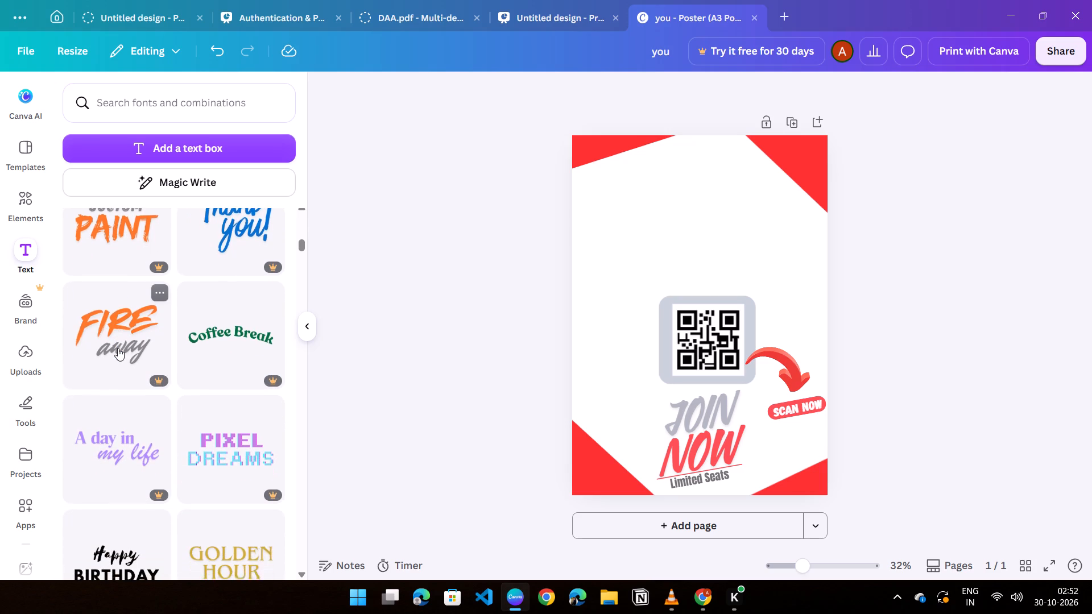
pyautogui.scroll(-2, 118, 348)
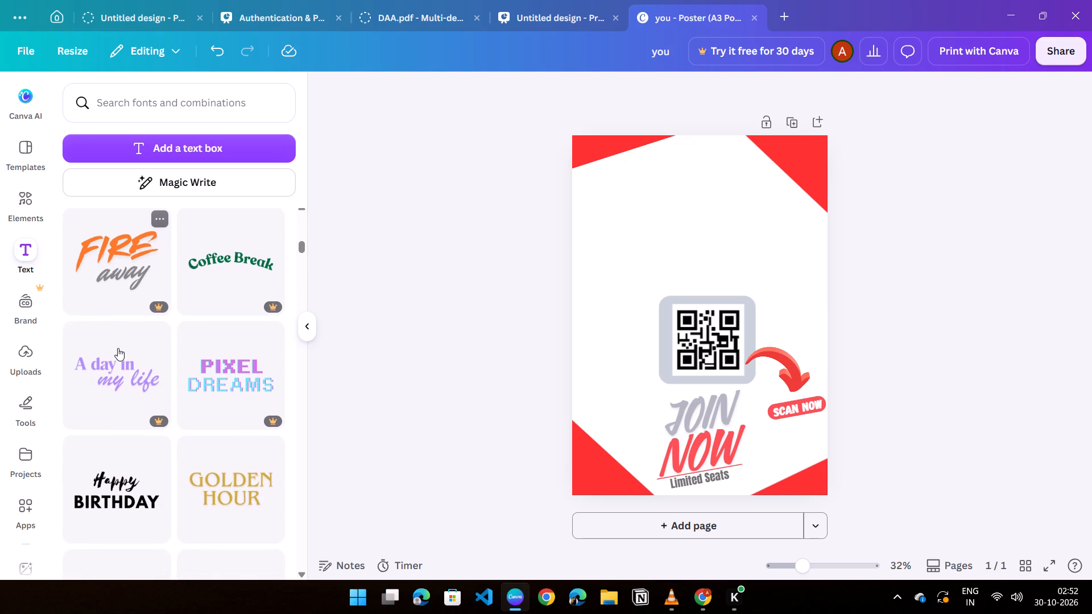
pyautogui.scroll(-2, 118, 348)
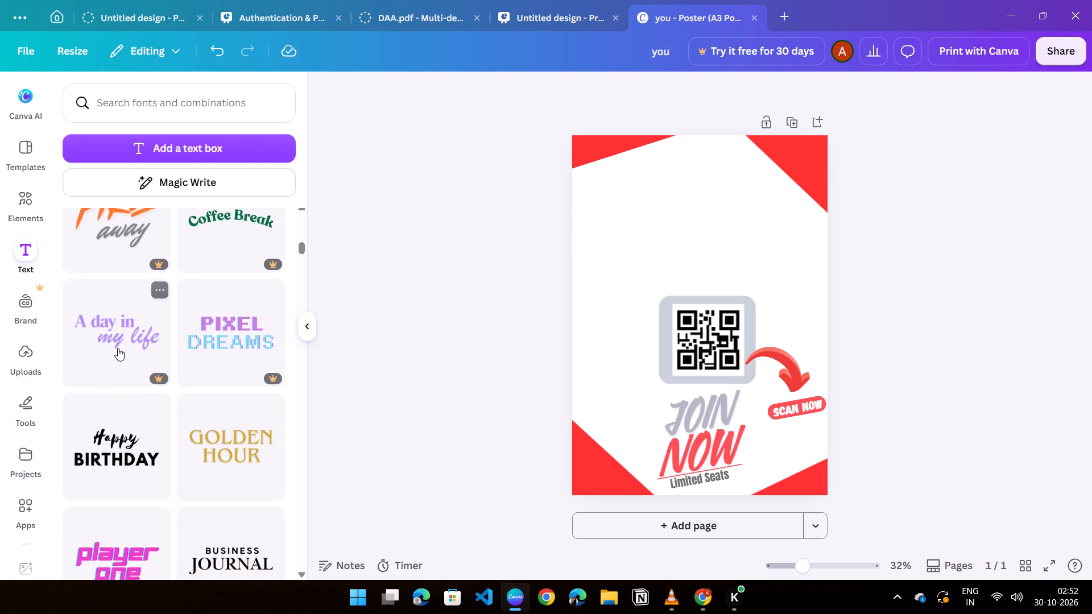
pyautogui.scroll(-2, 118, 348)
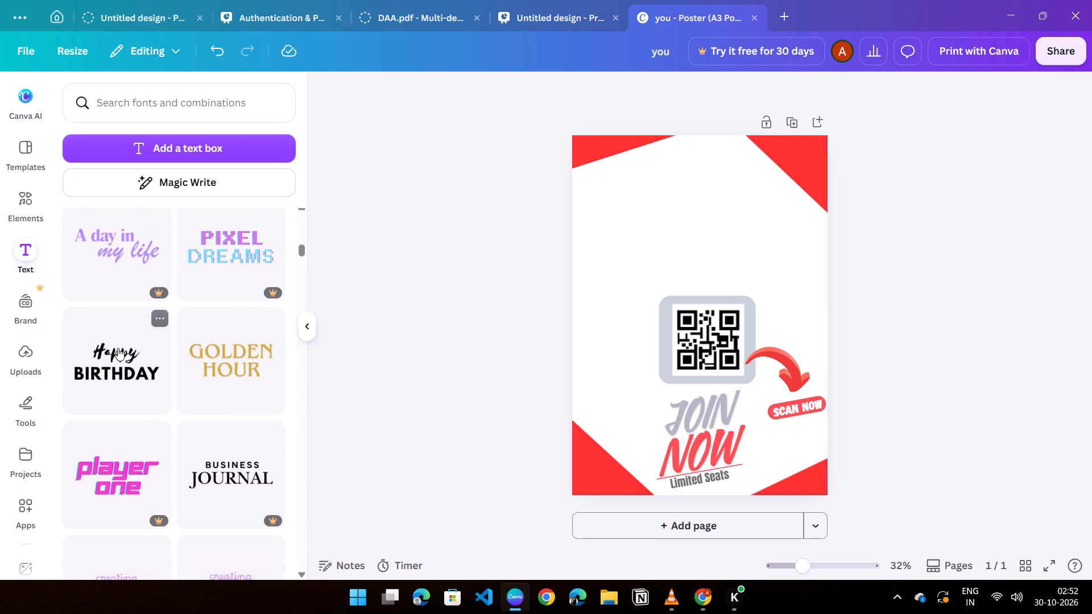
pyautogui.scroll(-3, 118, 348)
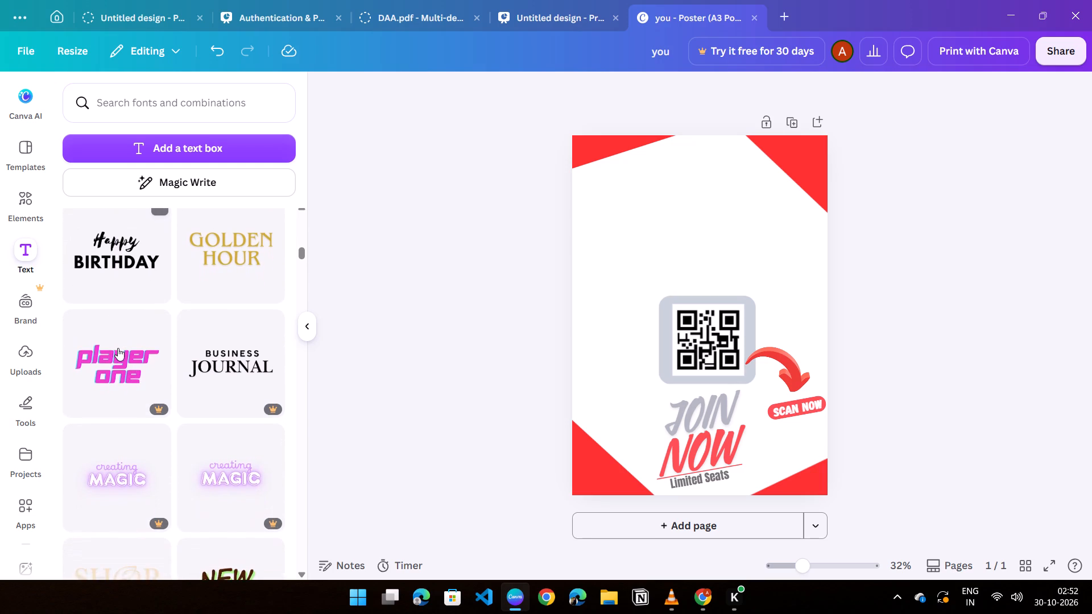
pyautogui.scroll(-2, 118, 348)
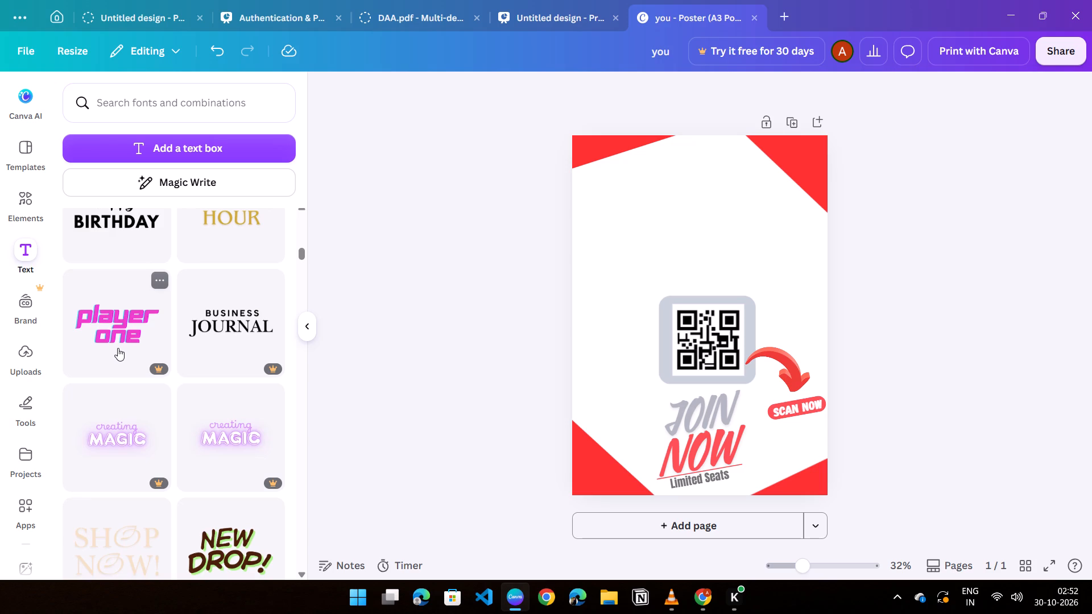
pyautogui.scroll(-2, 118, 348)
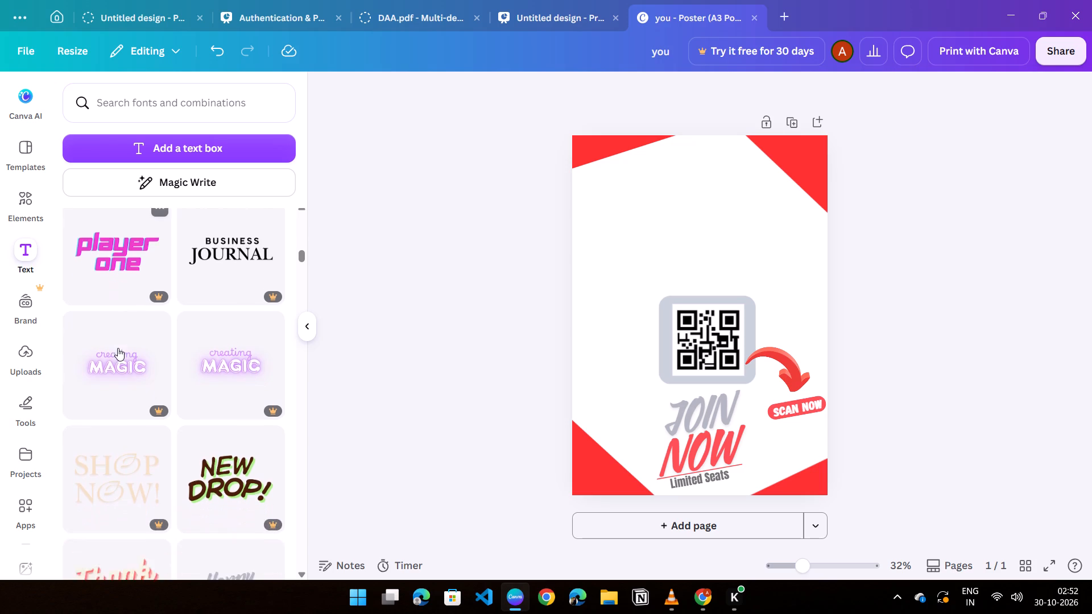
pyautogui.scroll(-2, 118, 348)
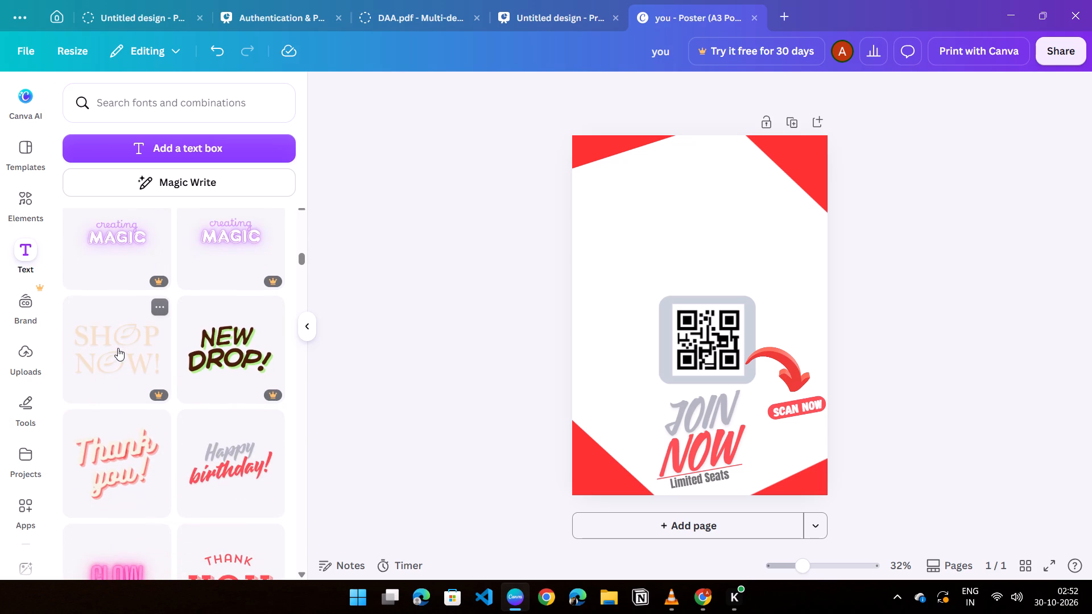
pyautogui.scroll(-2, 118, 348)
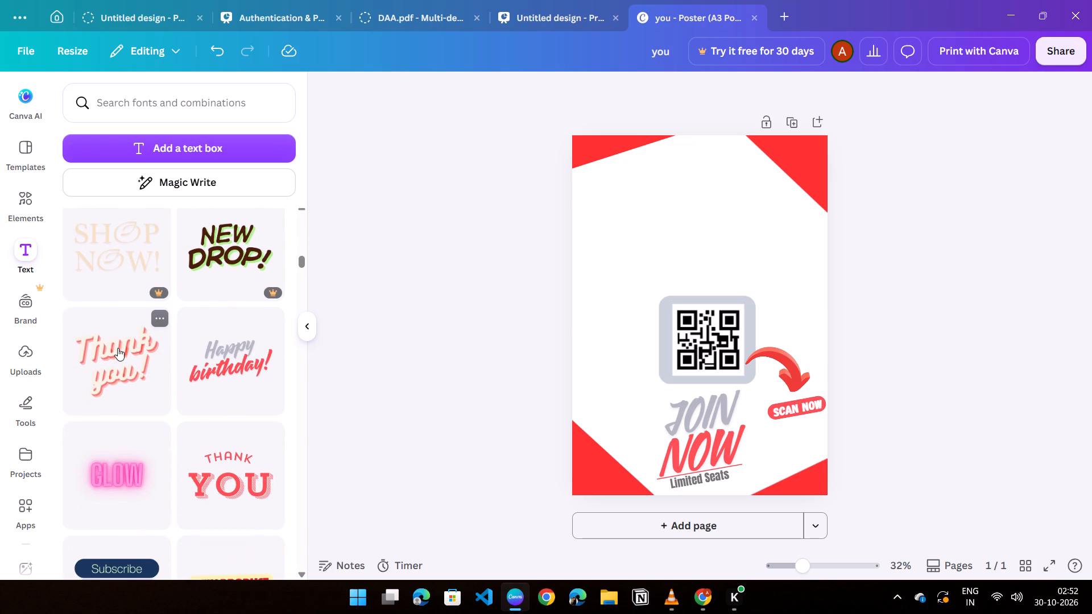
pyautogui.scroll(-2, 118, 348)
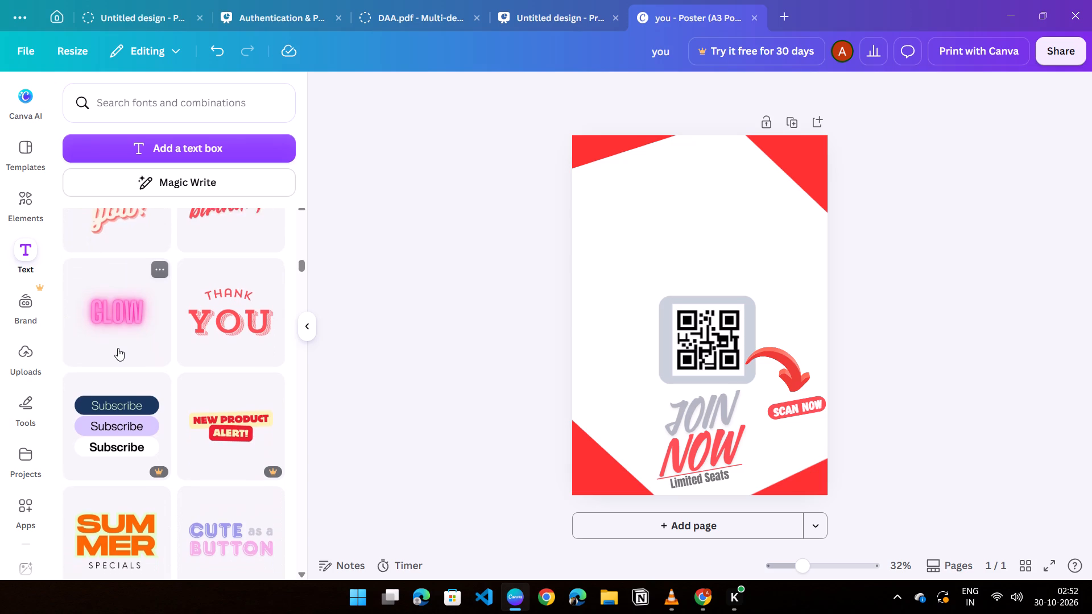
pyautogui.scroll(-3, 118, 348)
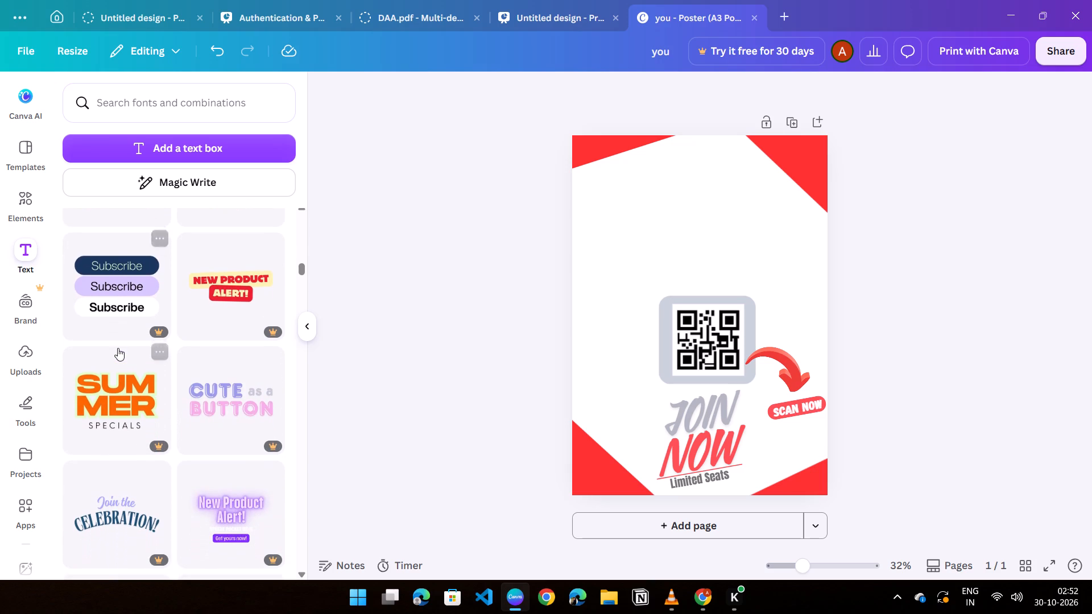
pyautogui.scroll(-1, 118, 348)
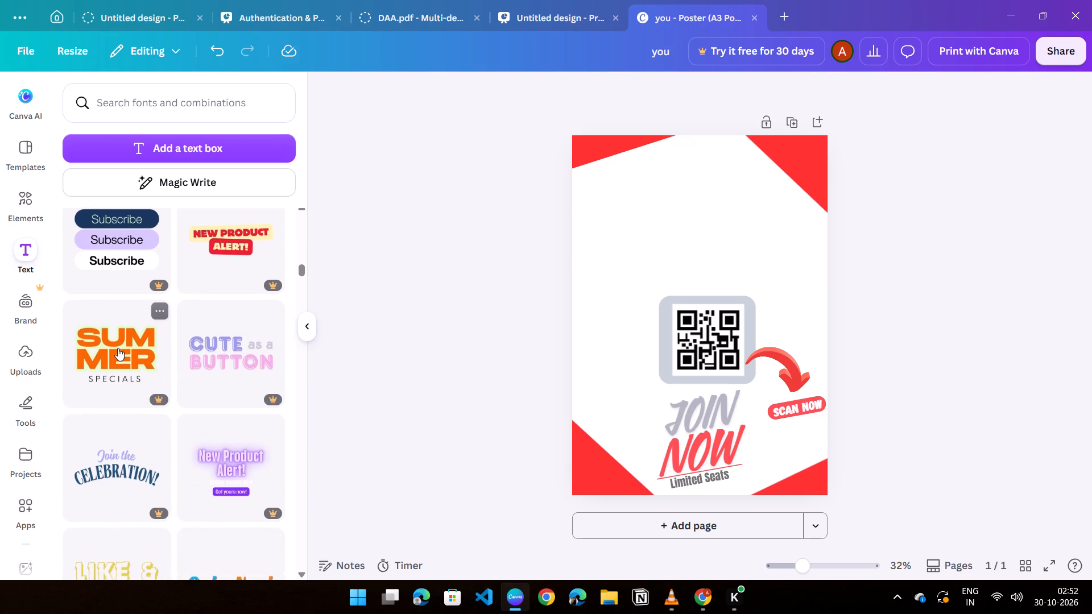
pyautogui.scroll(-1, 118, 348)
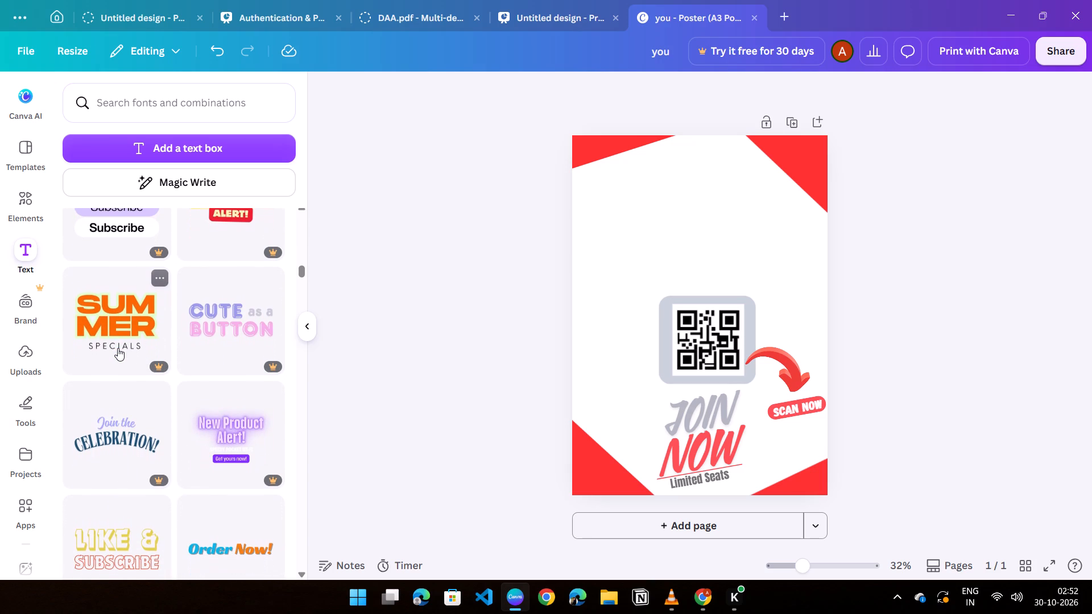
pyautogui.scroll(-2, 118, 348)
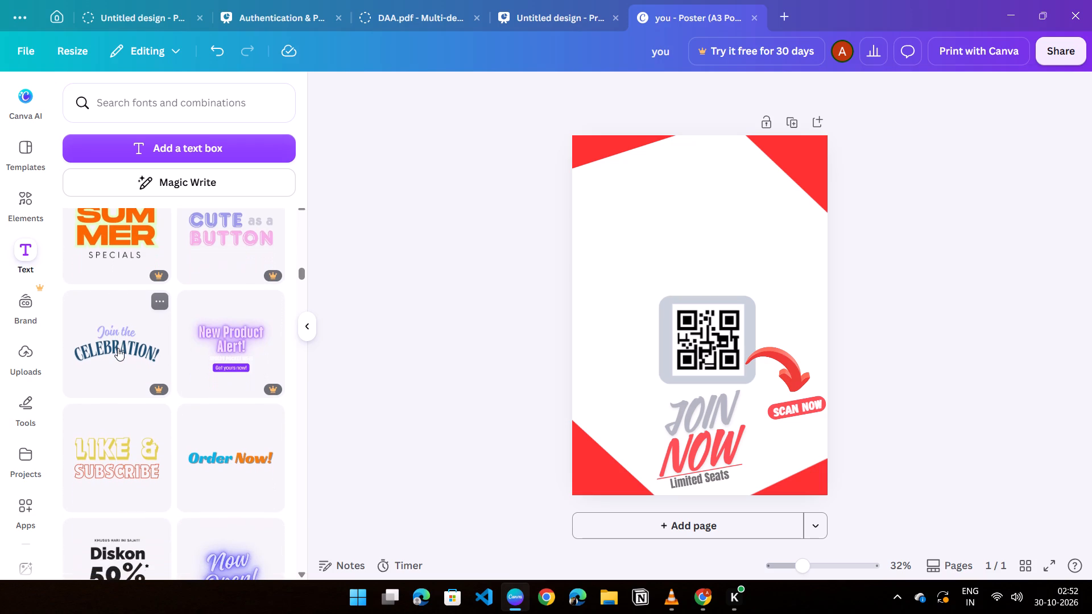
pyautogui.scroll(-2, 118, 348)
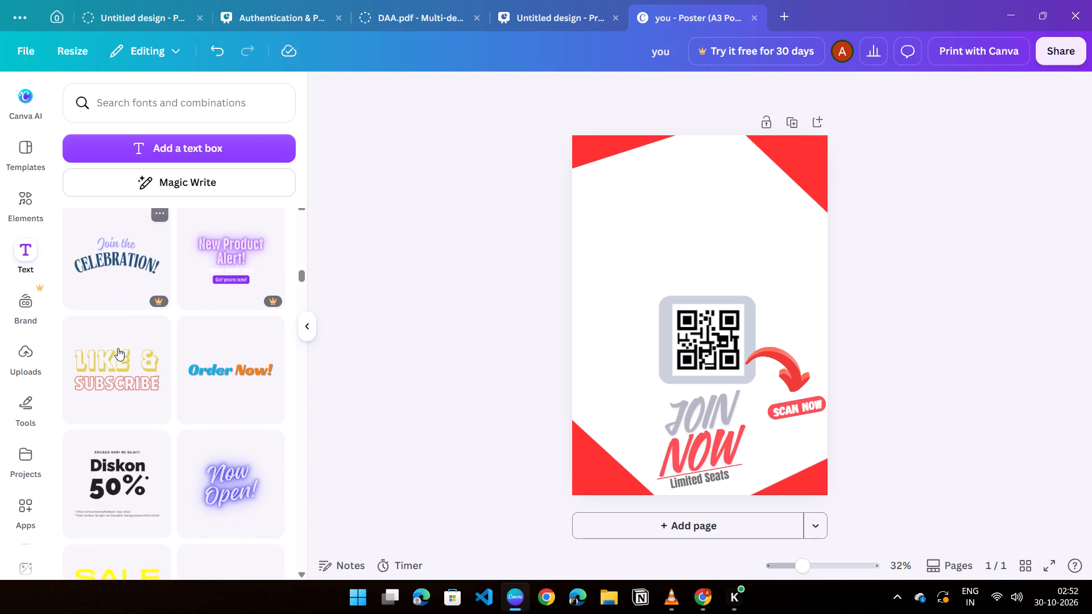
pyautogui.scroll(-1, 118, 348)
pyautogui.scroll(1, 118, 348)
pyautogui.scroll(-1, 118, 348)
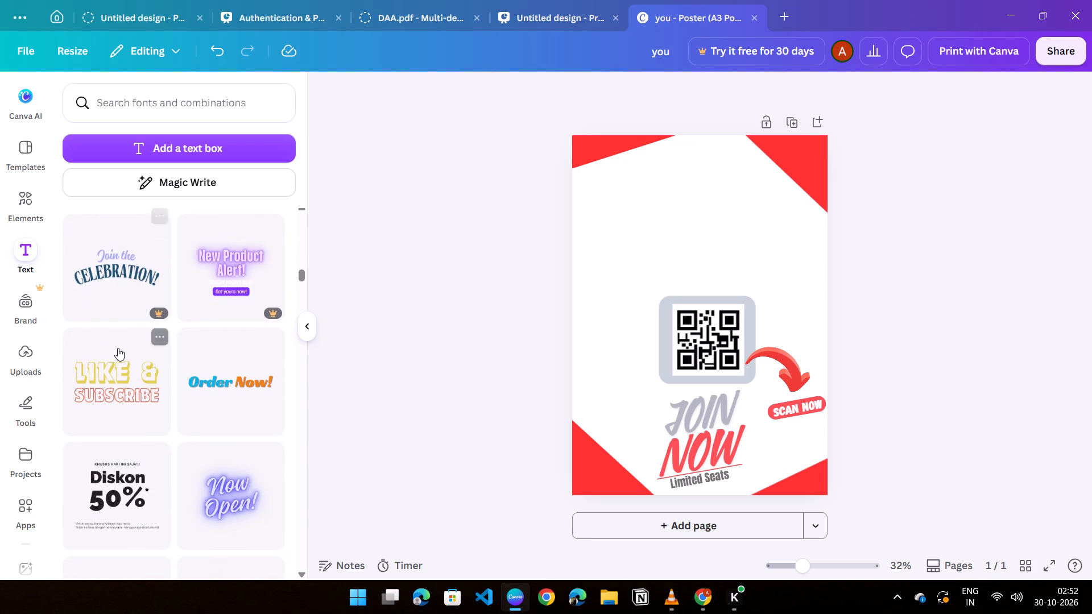
pyautogui.scroll(-2, 118, 348)
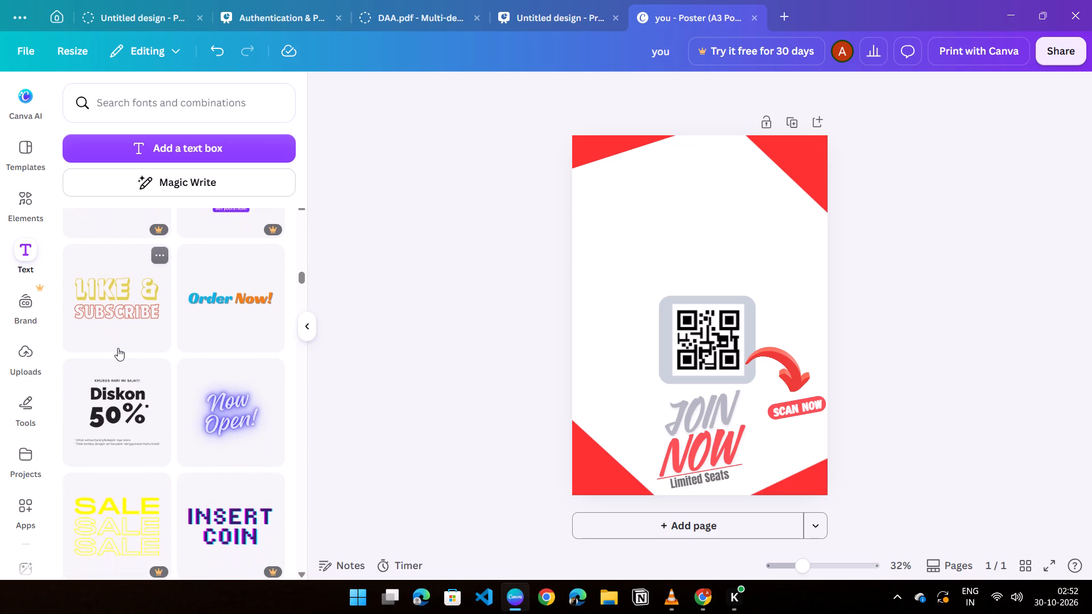
pyautogui.scroll(-4, 118, 348)
pyautogui.scroll(1, 118, 348)
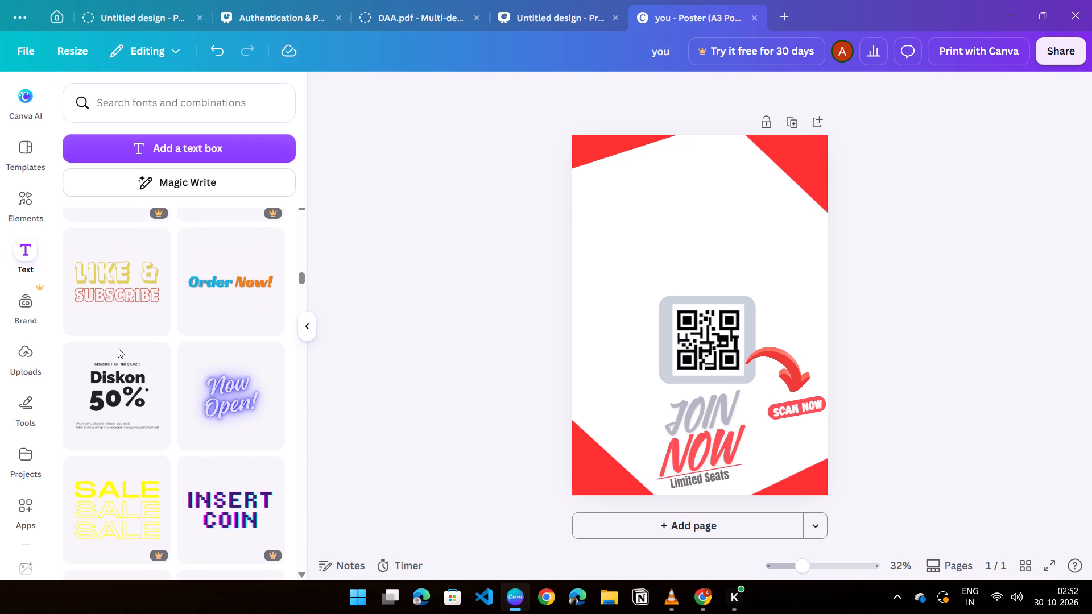
pyautogui.scroll(1, 118, 348)
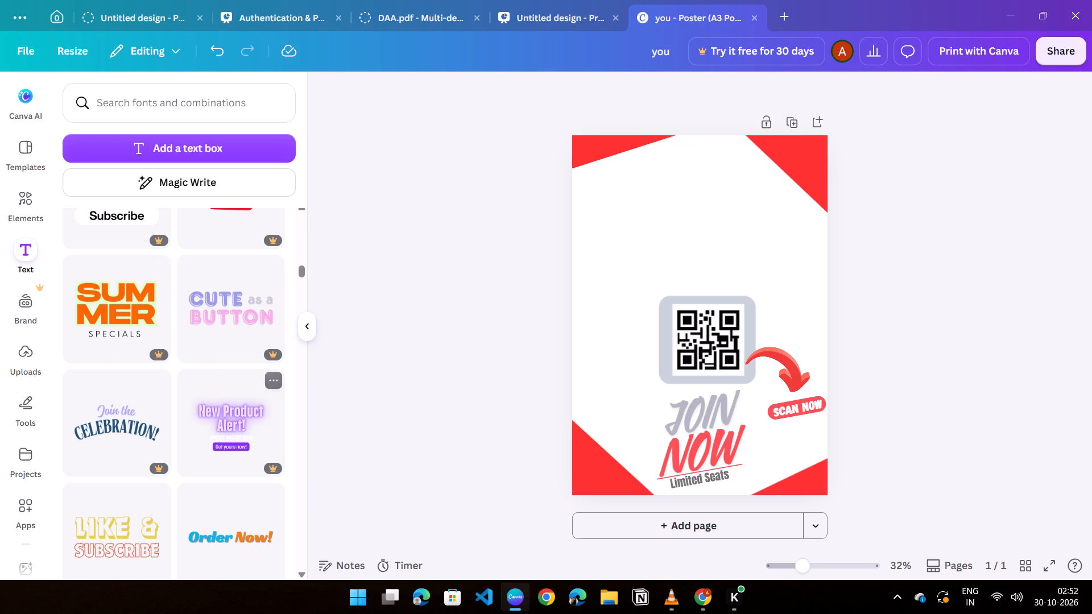
pyautogui.scroll(-3, 243, 474)
pyautogui.scroll(-3, 149, 400)
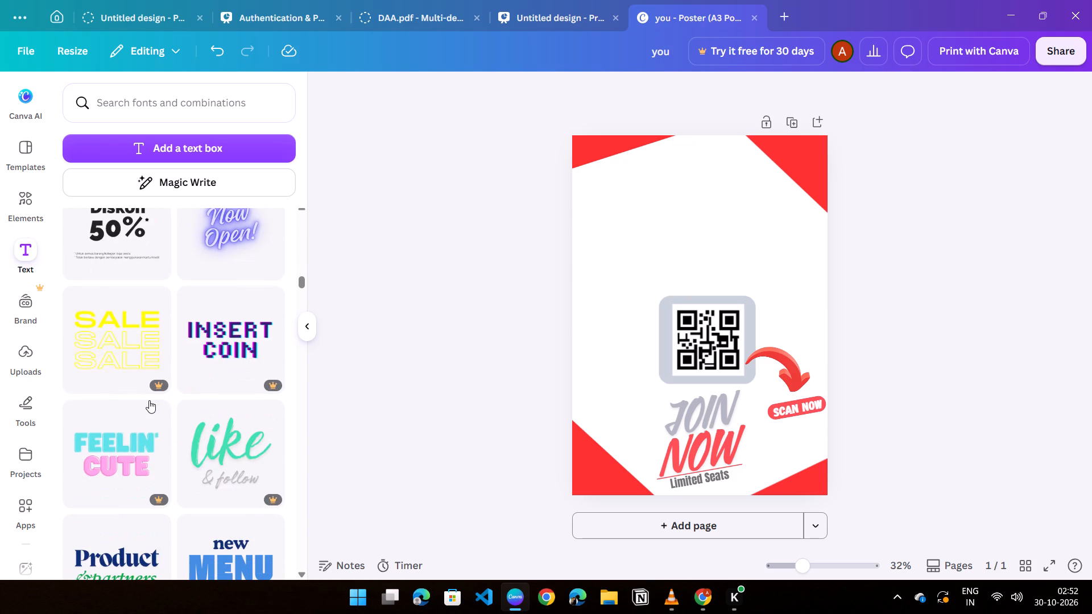
pyautogui.scroll(-3, 200, 338)
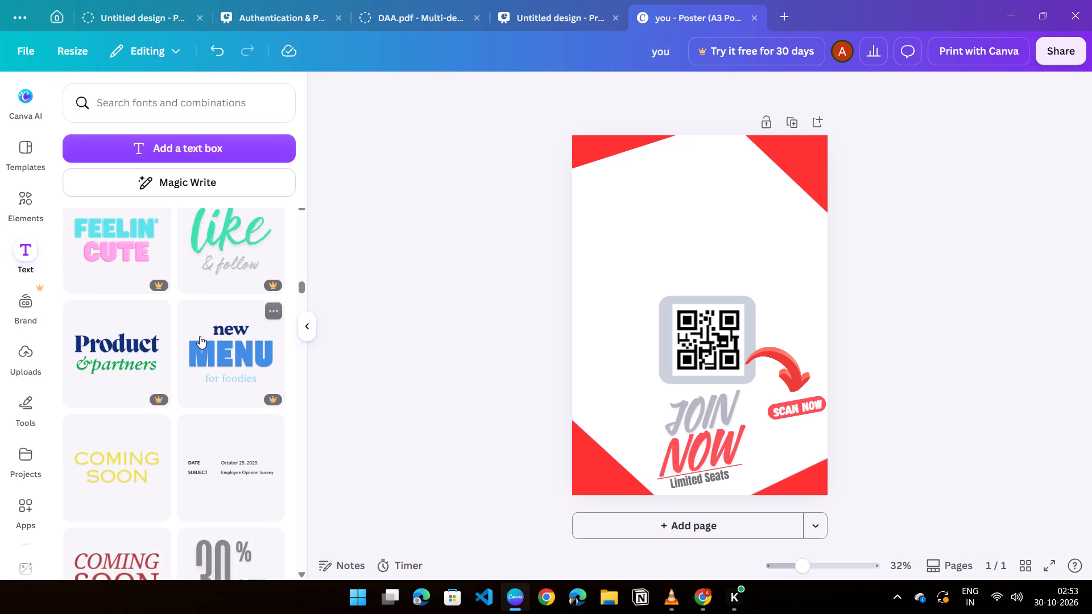
pyautogui.scroll(-3, 200, 336)
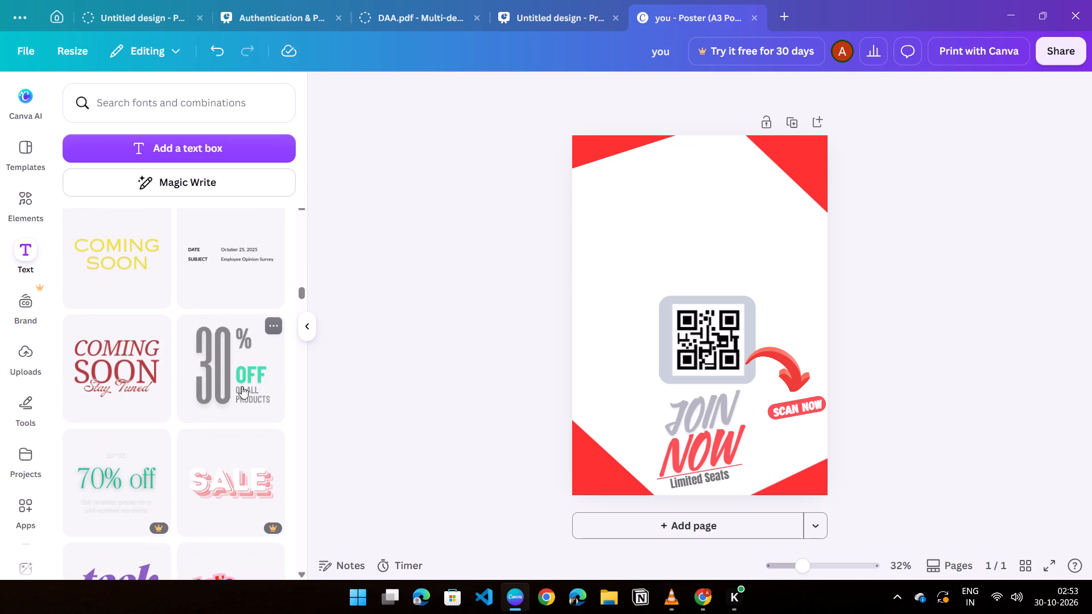
pyautogui.scroll(-2, 238, 374)
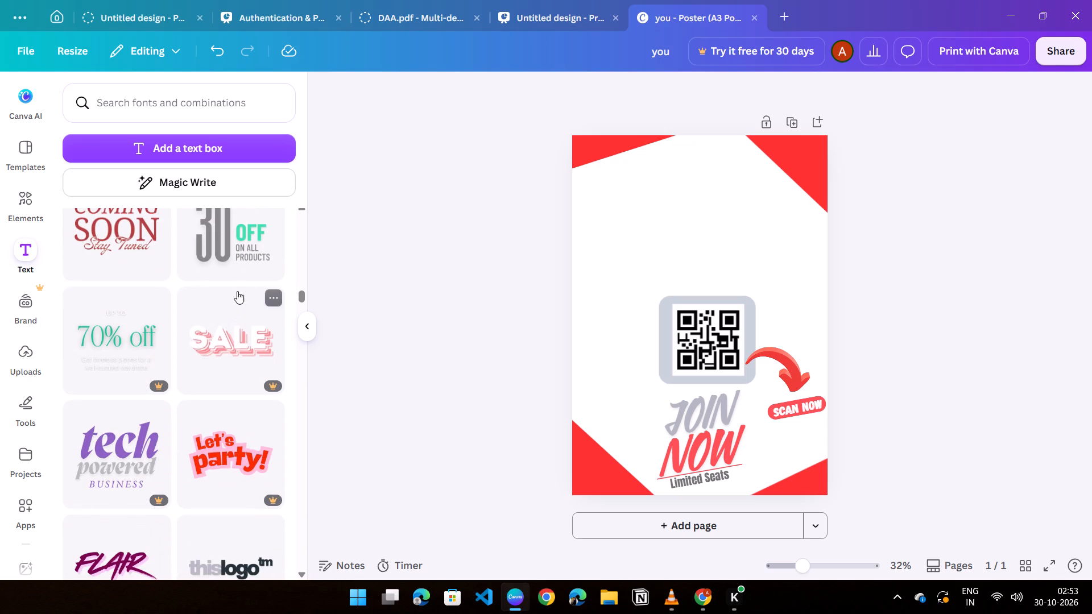
# Add the "30% OFF on all products" font combination to the poster and move it into the blank area above the QR code.
pyautogui.click(239, 248)
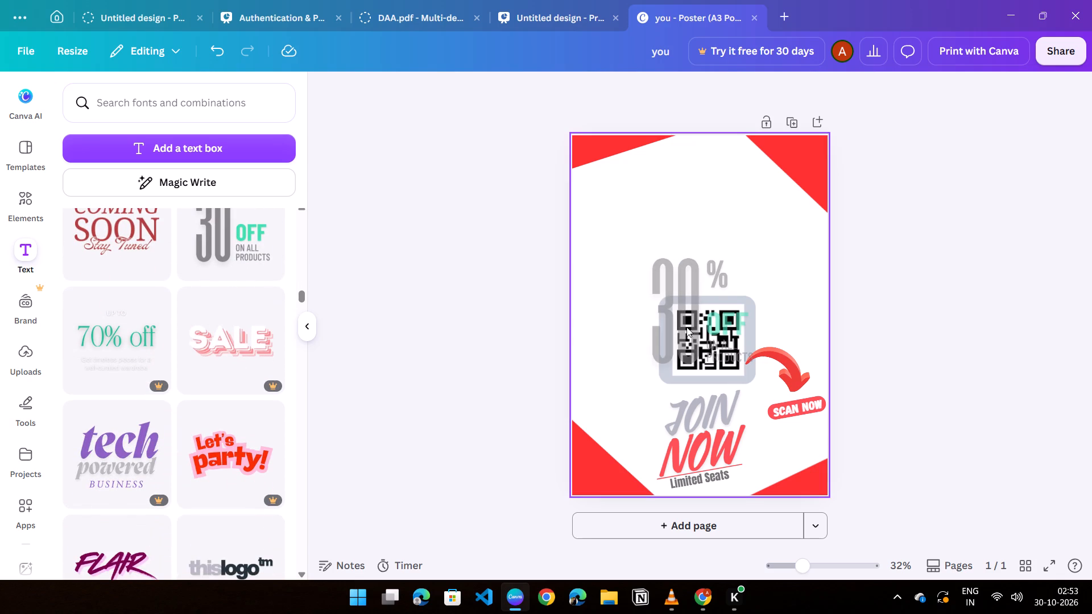
pyautogui.click(696, 314)
pyautogui.click(934, 356)
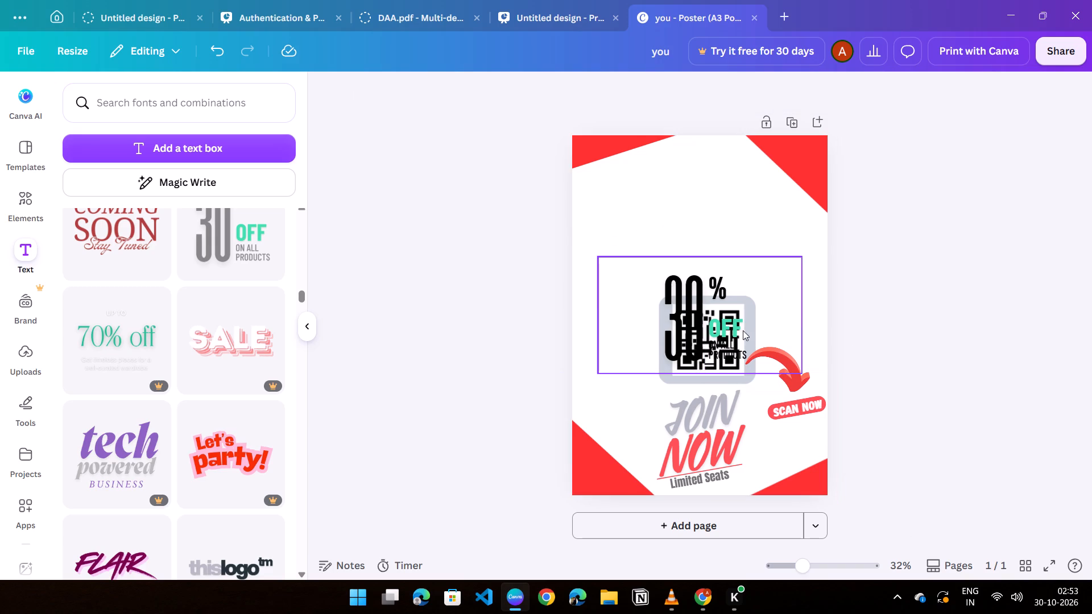
pyautogui.click(741, 329)
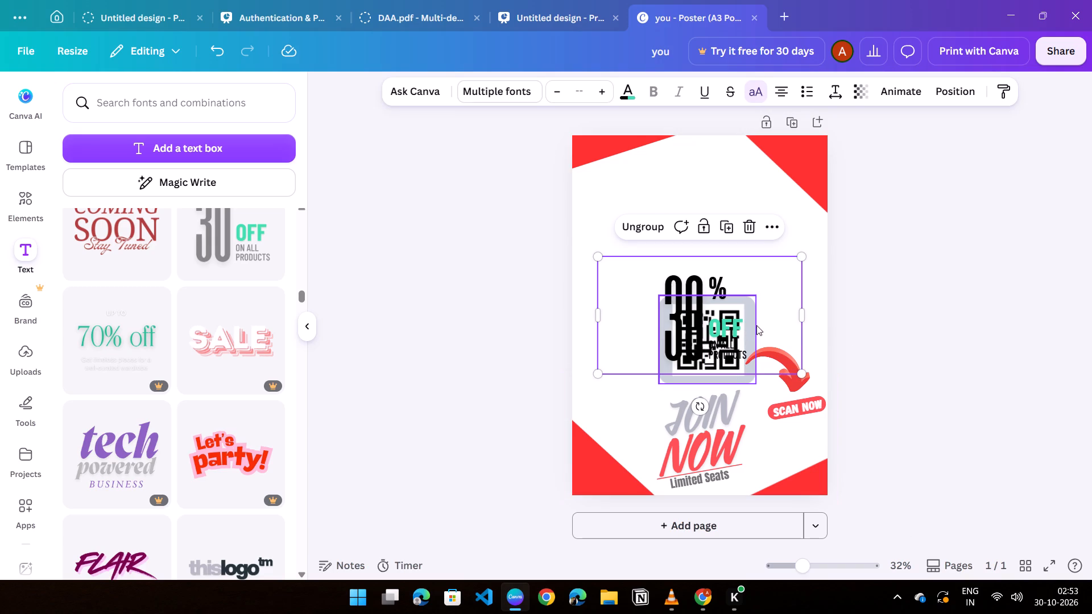
pyautogui.moveTo(757, 323); pyautogui.dragTo(751, 234)
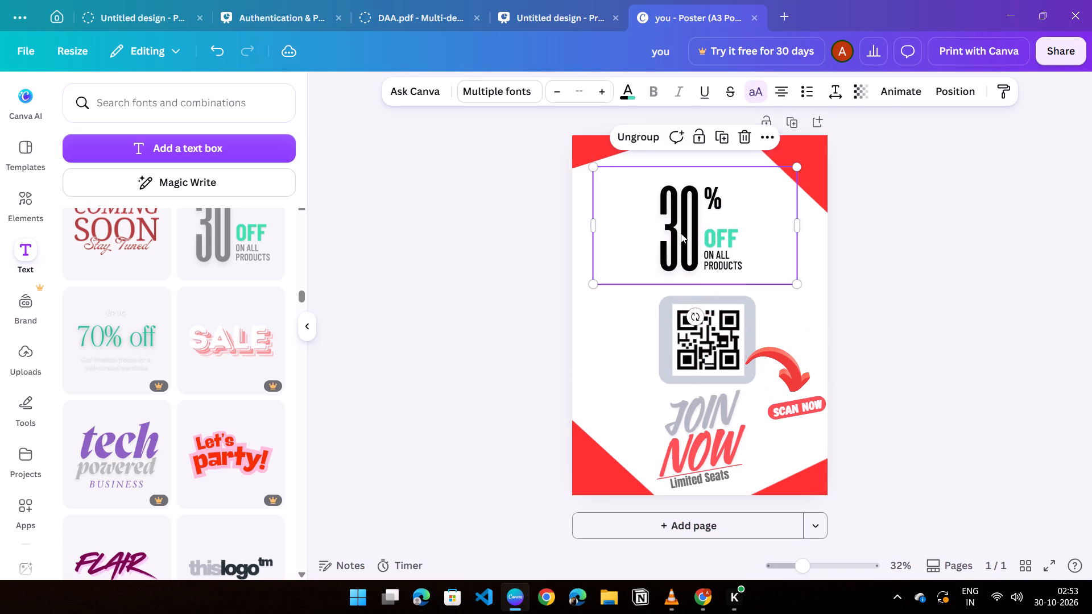
# Delete the large "30" from the discount text group above the QR code.
pyautogui.doubleClick(681, 233)
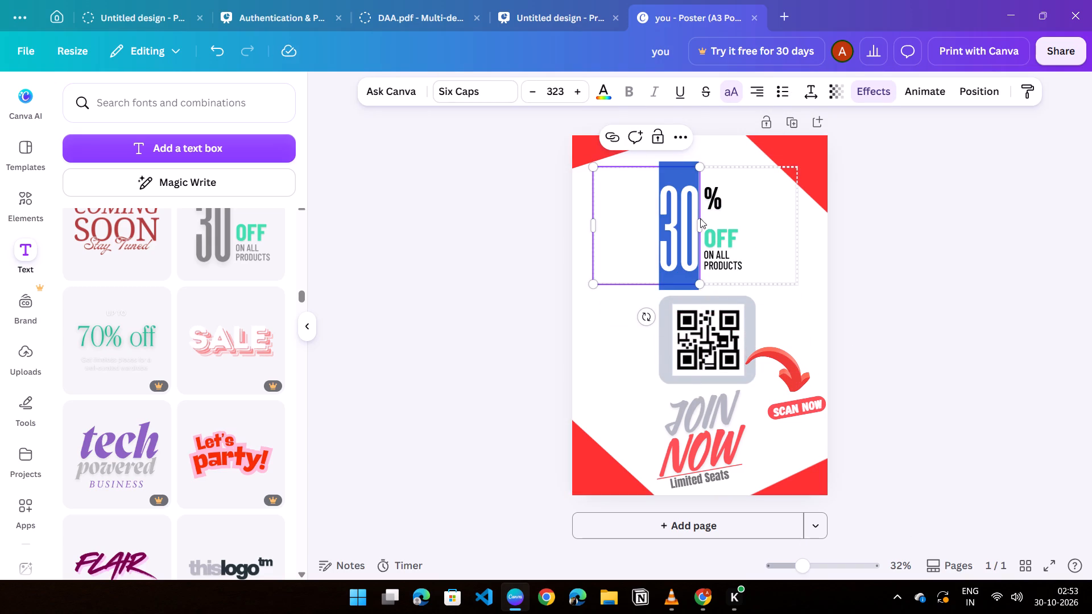
pyautogui.press('BackSpace')
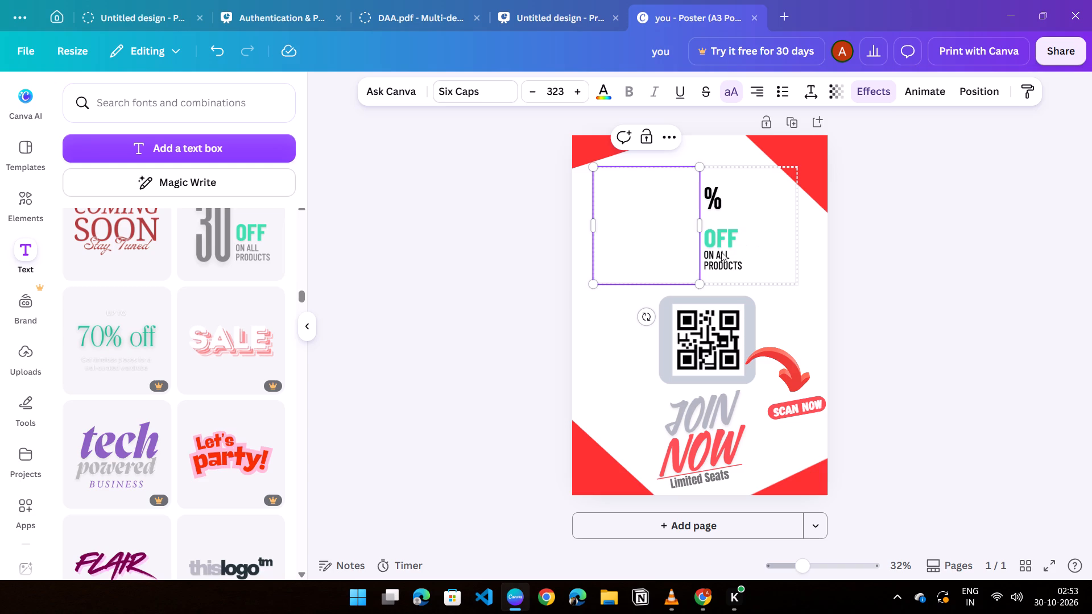
pyautogui.click(902, 238)
# Narrow the remaining discount text group from its left side and shift it slightly left above the QR code.
pyautogui.click(681, 239)
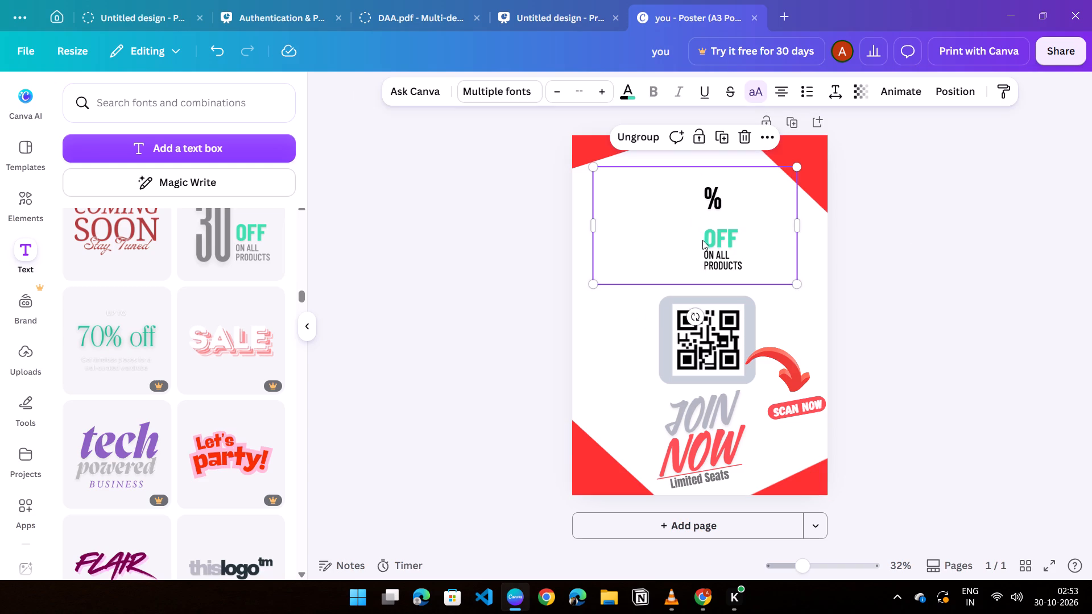
pyautogui.moveTo(590, 226); pyautogui.dragTo(693, 229)
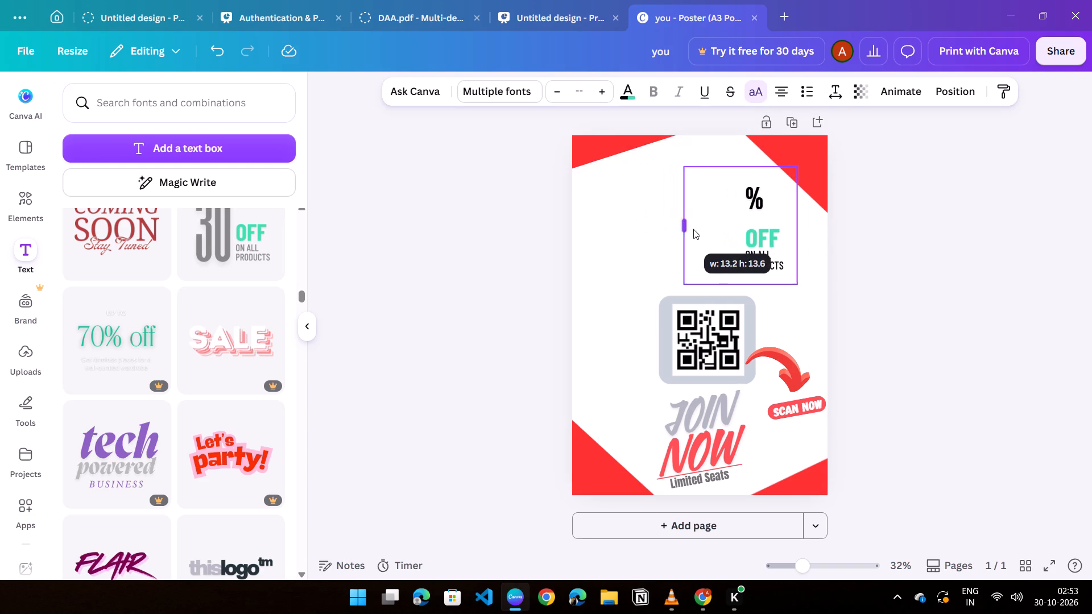
pyautogui.moveTo(693, 229); pyautogui.dragTo(701, 229)
pyautogui.moveTo(717, 221); pyautogui.dragTo(691, 221)
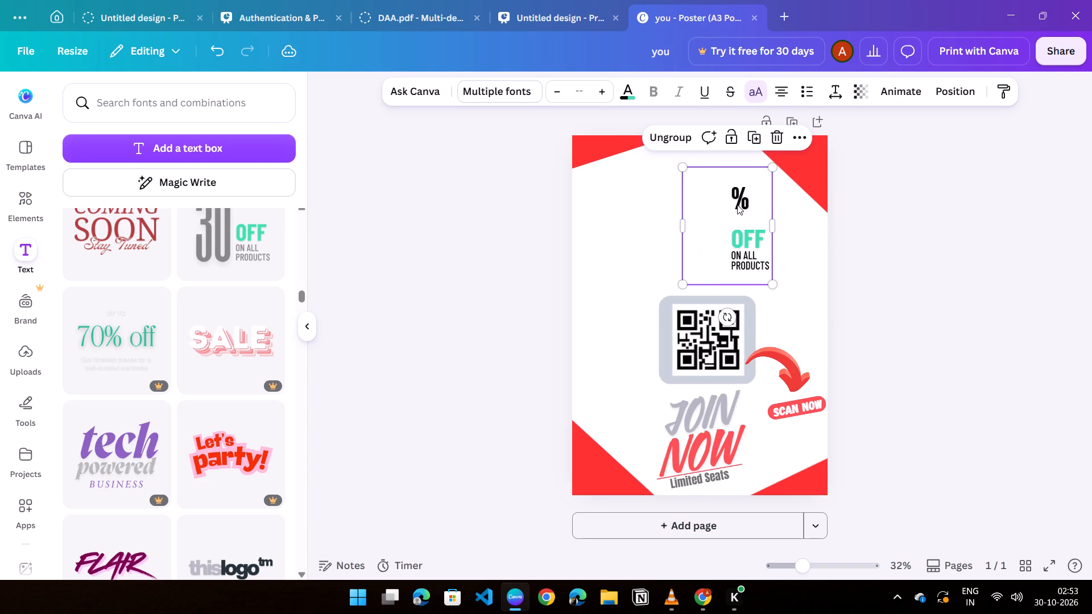
# Remove the "%" sign from the discount text group.
pyautogui.click(738, 203)
pyautogui.click(785, 151)
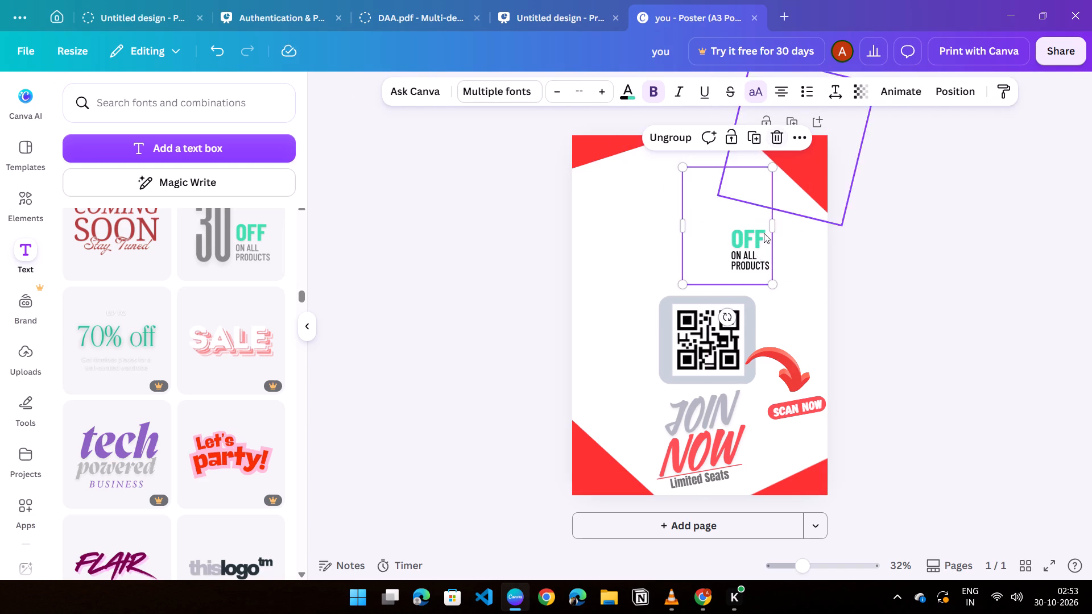
pyautogui.click(749, 258)
pyautogui.click(842, 260)
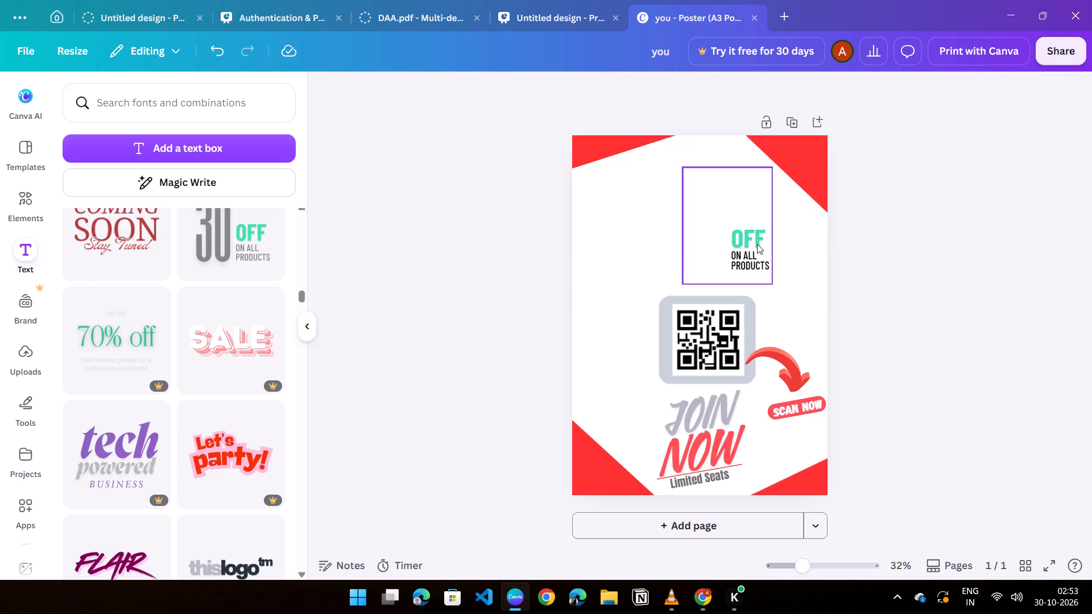
# Move the green "OFF" text left within its group, above the left part of the QR code.
pyautogui.click(755, 239)
pyautogui.click(752, 238)
pyautogui.moveTo(750, 238); pyautogui.dragTo(709, 235)
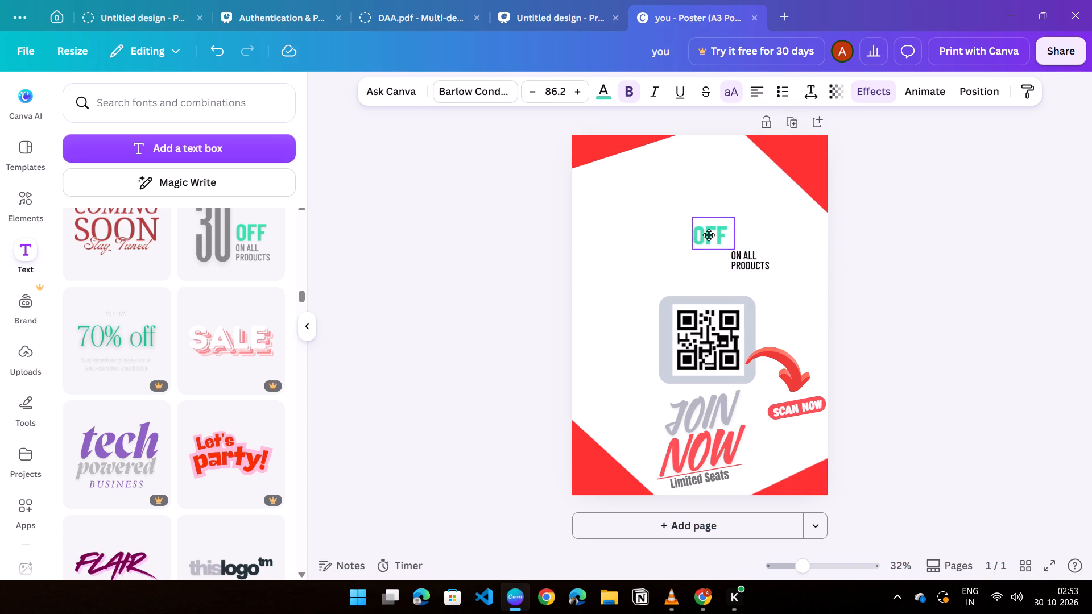
pyautogui.moveTo(709, 235); pyautogui.dragTo(686, 235)
# Replace the green "OFF" text with "ZENITH" and widen its text box so the word fits on one line.
pyautogui.click(689, 237)
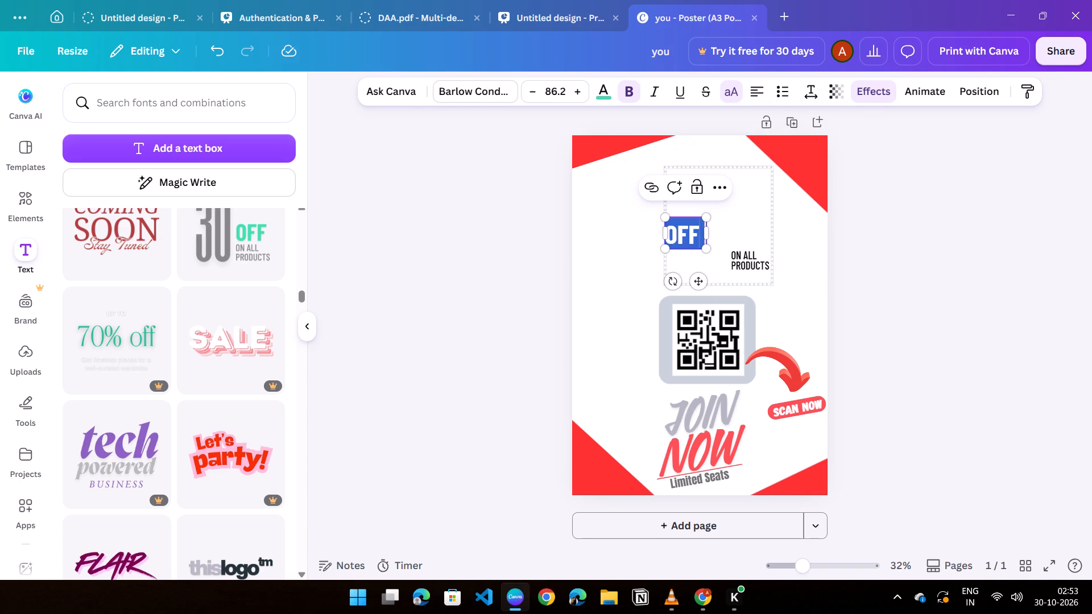
pyautogui.press('BackSpace')
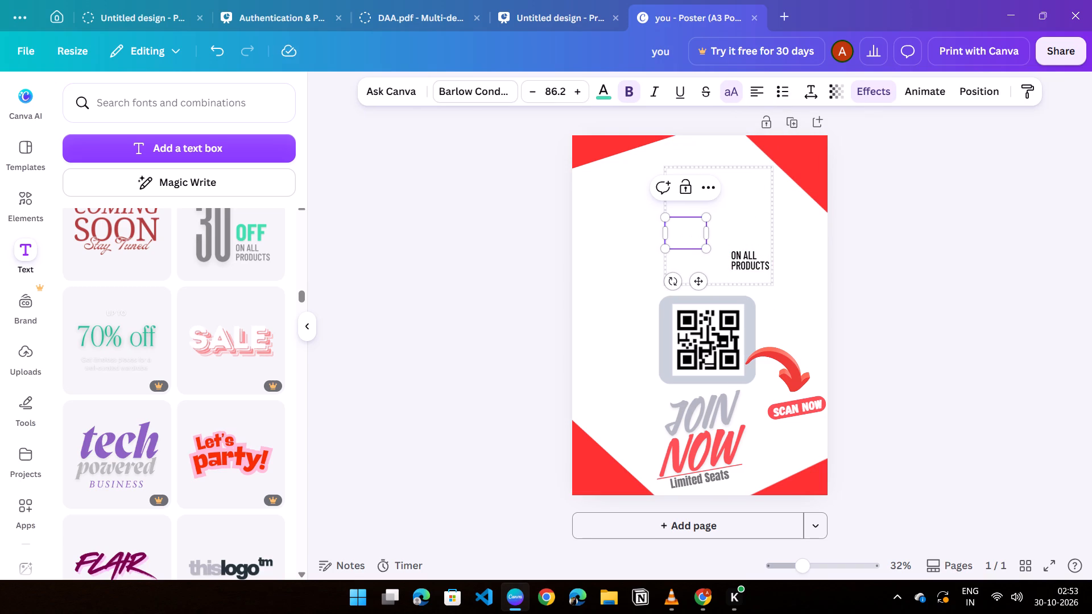
pyautogui.write('Zeni')
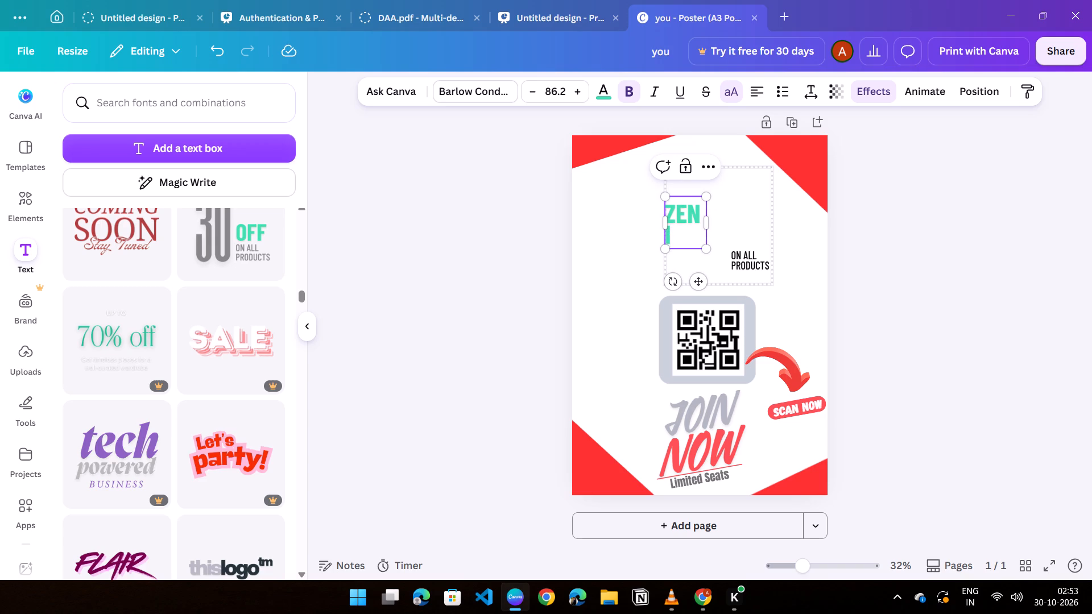
pyautogui.press('BackSpace')
pyautogui.press('space')
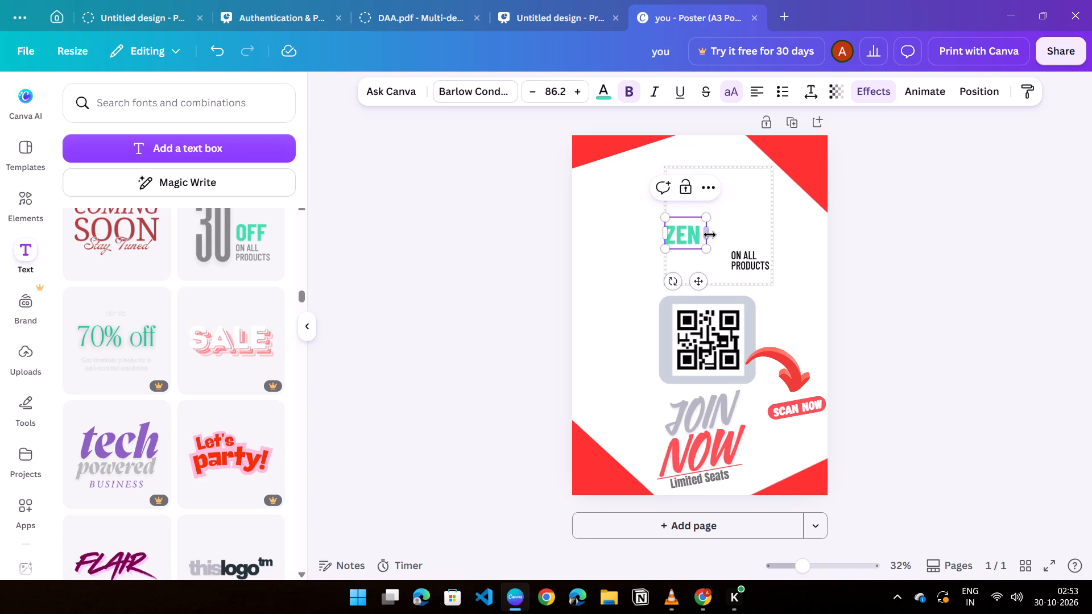
pyautogui.moveTo(710, 235); pyautogui.dragTo(742, 236)
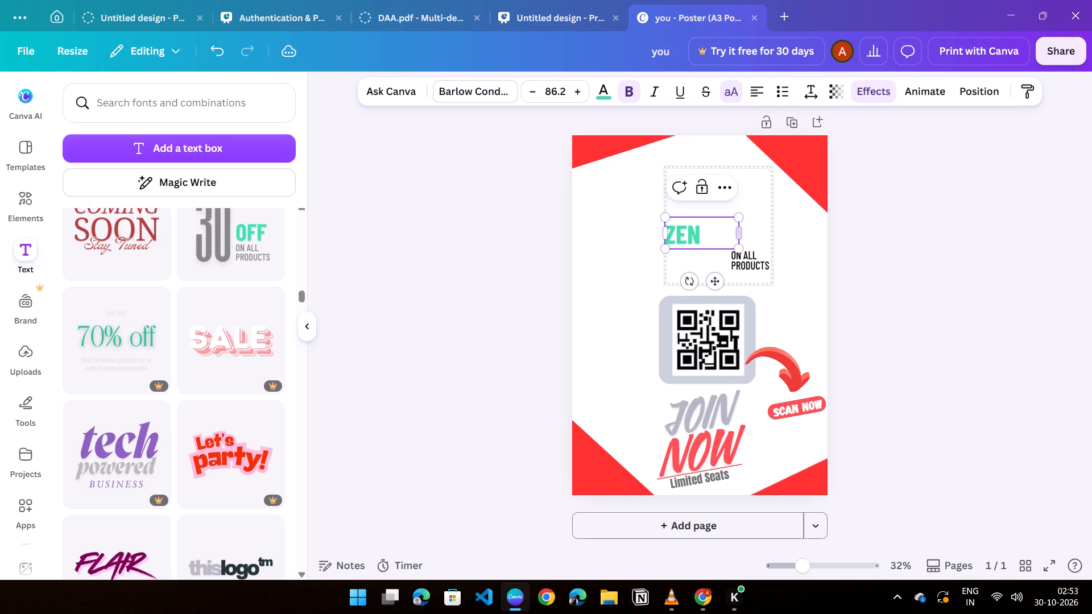
pyautogui.click(715, 236)
pyautogui.press('i')
pyautogui.press('BackSpace')
pyautogui.press('BackSpace')
pyautogui.write('inth')
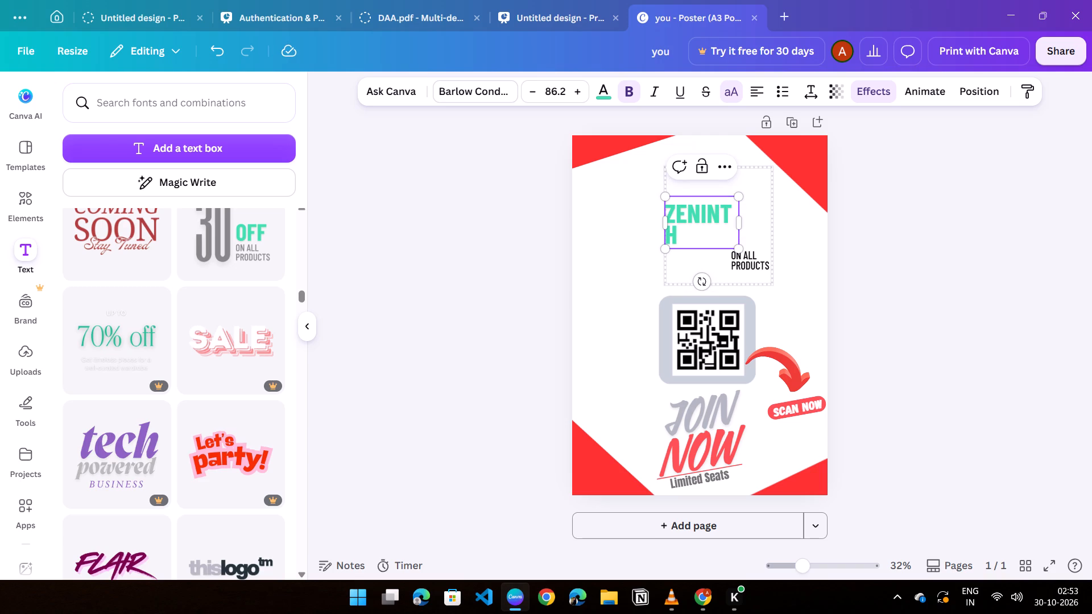
pyautogui.press('BackSpace')
pyautogui.press('BackSpace')
pyautogui.press('BackSpace')
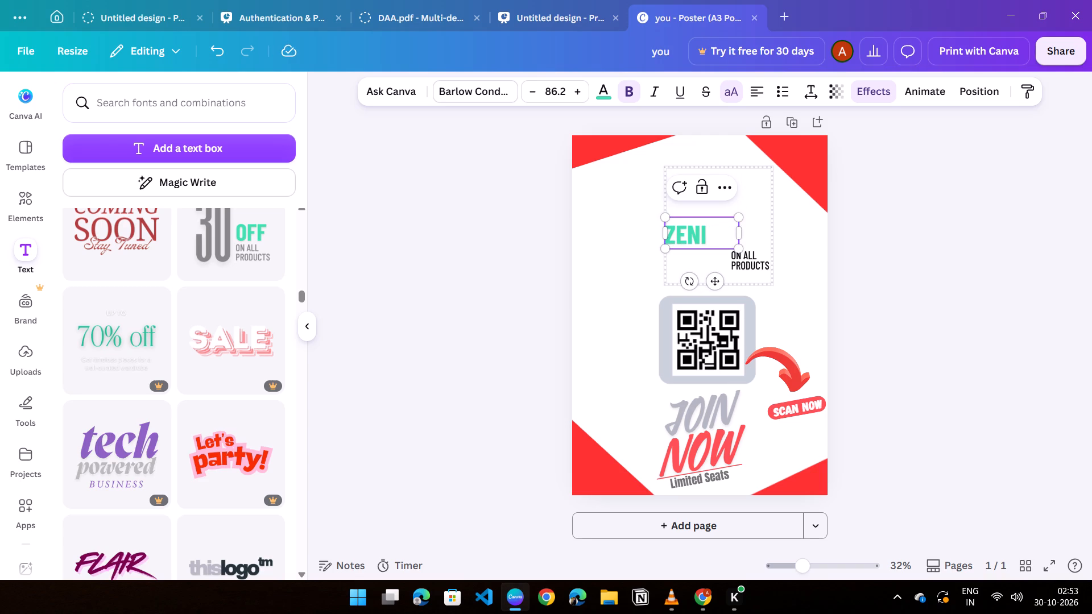
pyautogui.write('th')
pyautogui.click(907, 327)
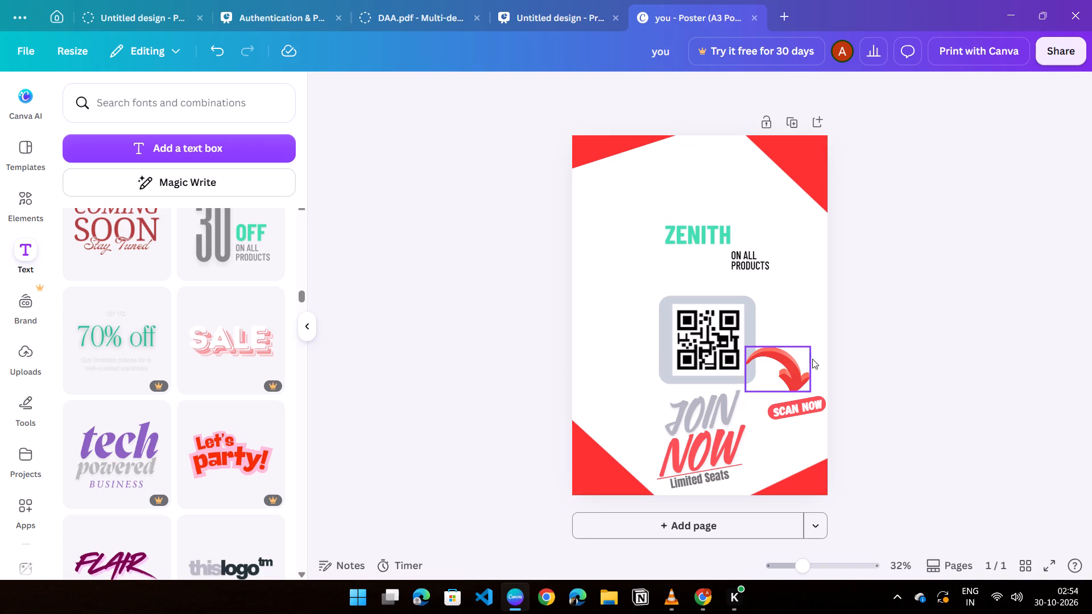
# Move the "ON ALL PRODUCTS" text down and right, beside the upper right corner of the QR code.
pyautogui.click(764, 261)
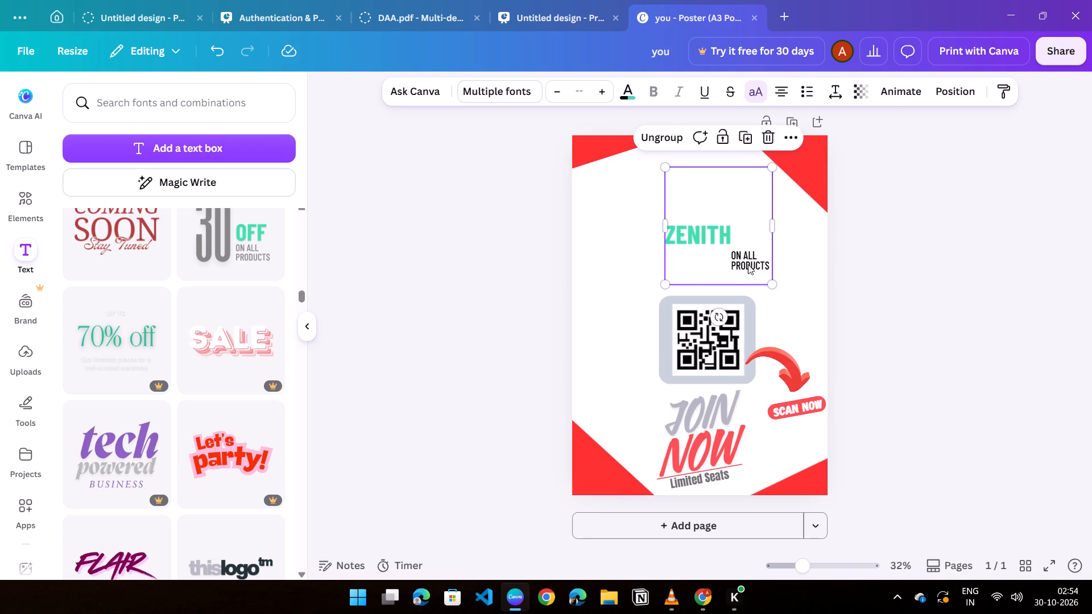
pyautogui.click(748, 264)
pyautogui.moveTo(766, 305); pyautogui.dragTo(803, 340)
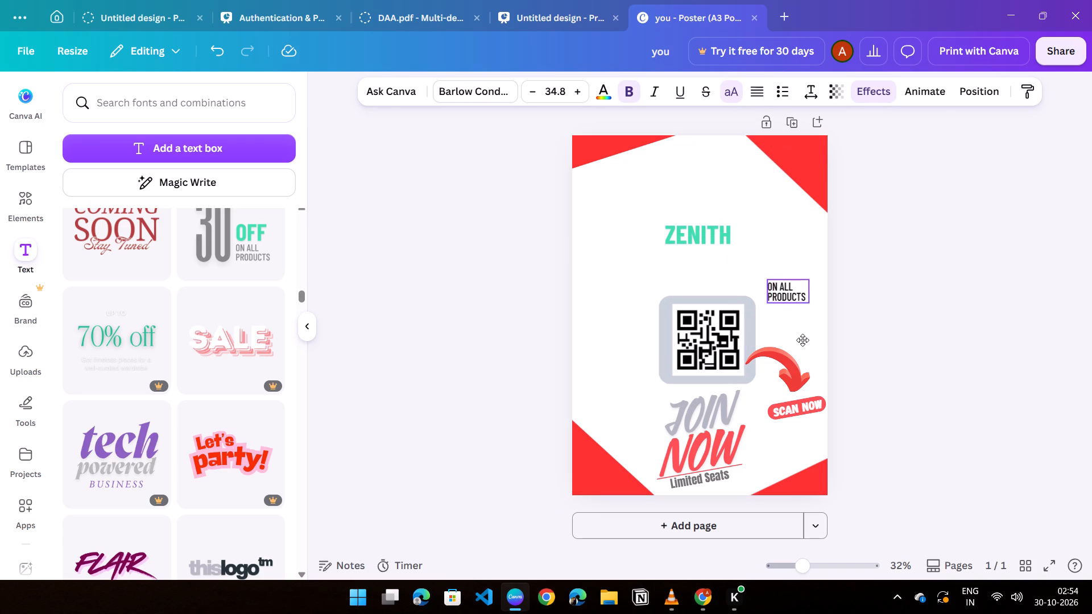
pyautogui.moveTo(803, 340); pyautogui.dragTo(803, 341)
# Enlarge the "ZENITH" text to about size 152 and move it up towards the top of the poster.
pyautogui.click(698, 233)
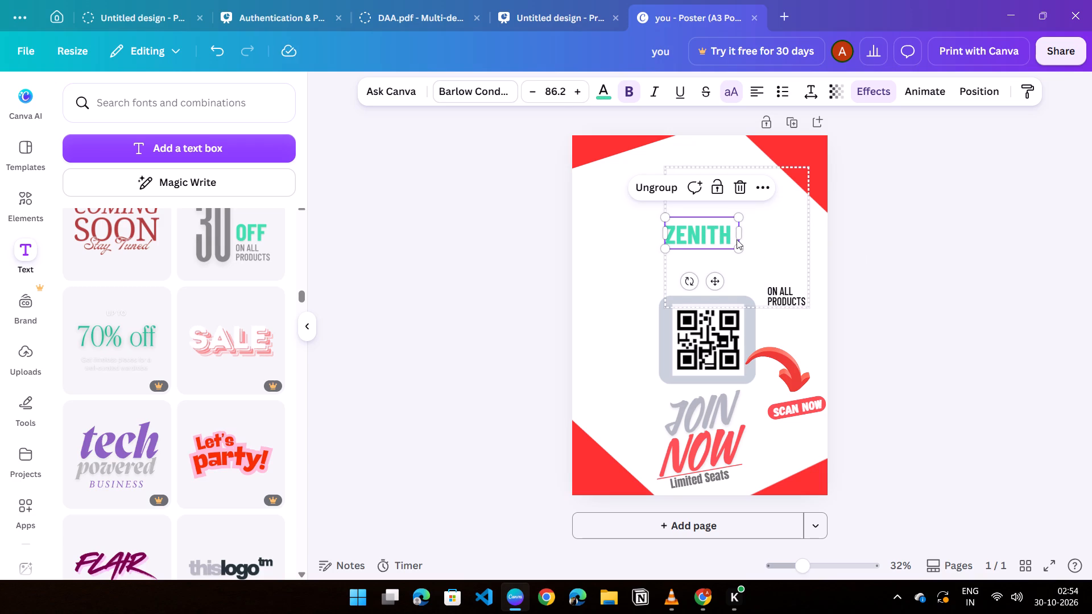
pyautogui.moveTo(737, 246); pyautogui.dragTo(789, 278)
pyautogui.moveTo(737, 252); pyautogui.dragTo(722, 245)
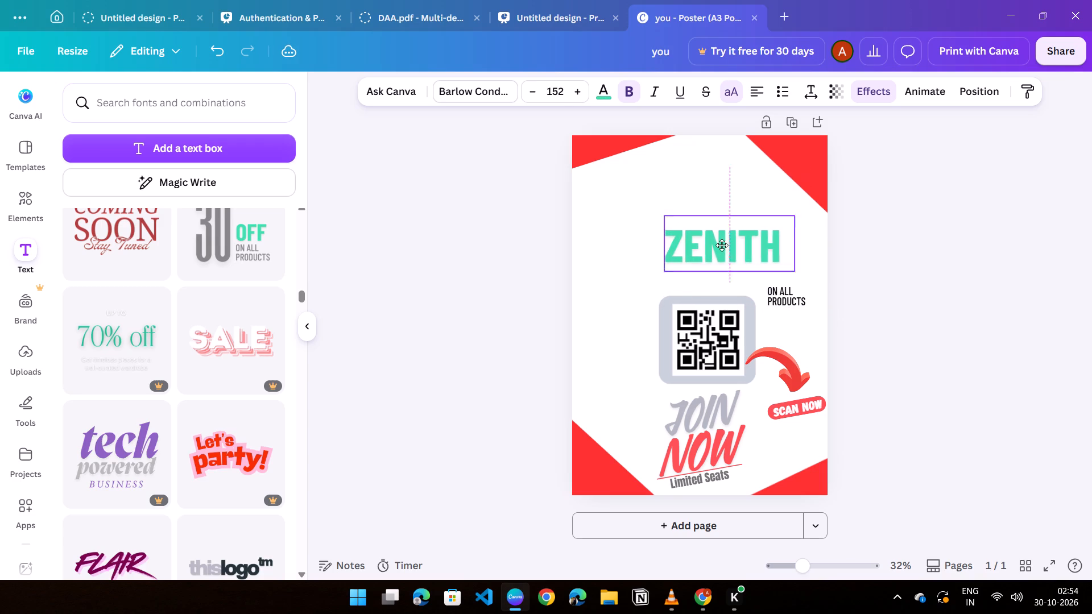
pyautogui.moveTo(722, 245); pyautogui.dragTo(712, 200)
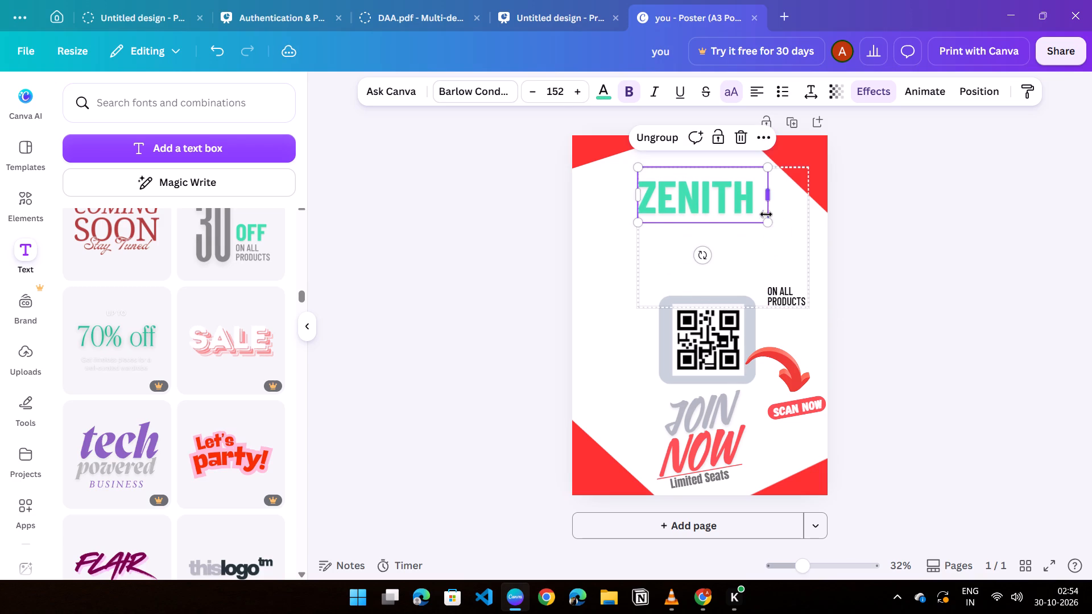
pyautogui.click(1057, 238)
# Move the "ZENITH" heading farther up, between the red corner shapes at the top of the poster.
pyautogui.click(715, 203)
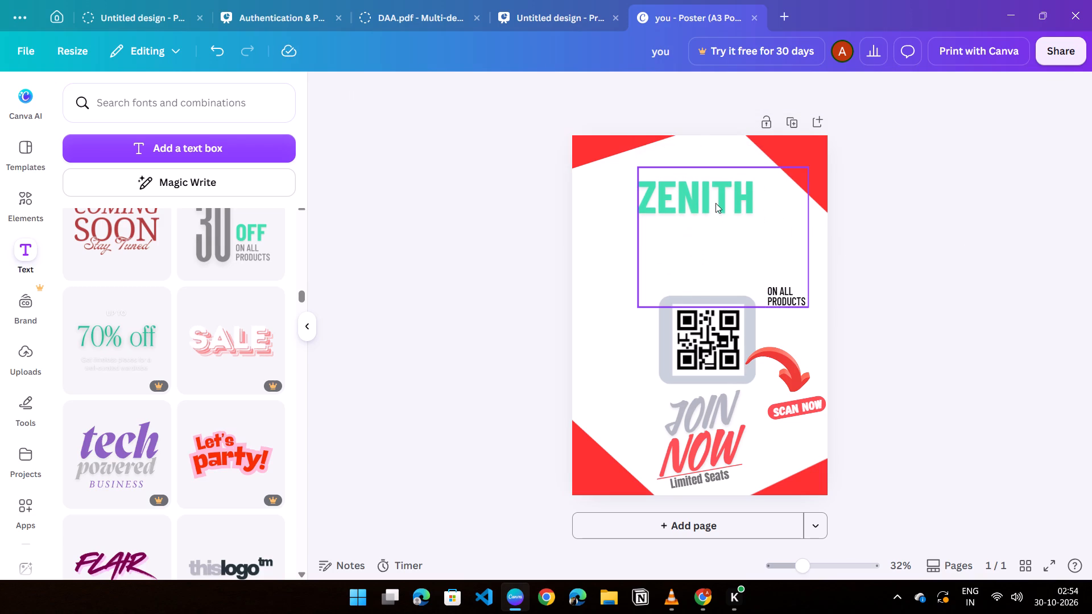
pyautogui.click(710, 202)
pyautogui.click(958, 254)
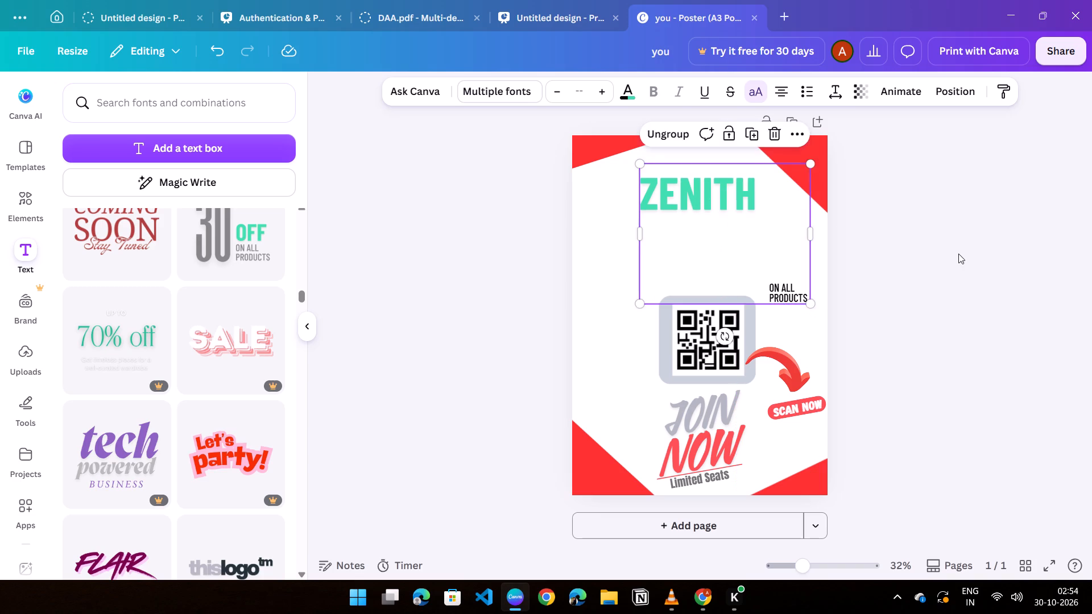
pyautogui.click(690, 193)
pyautogui.click(690, 193)
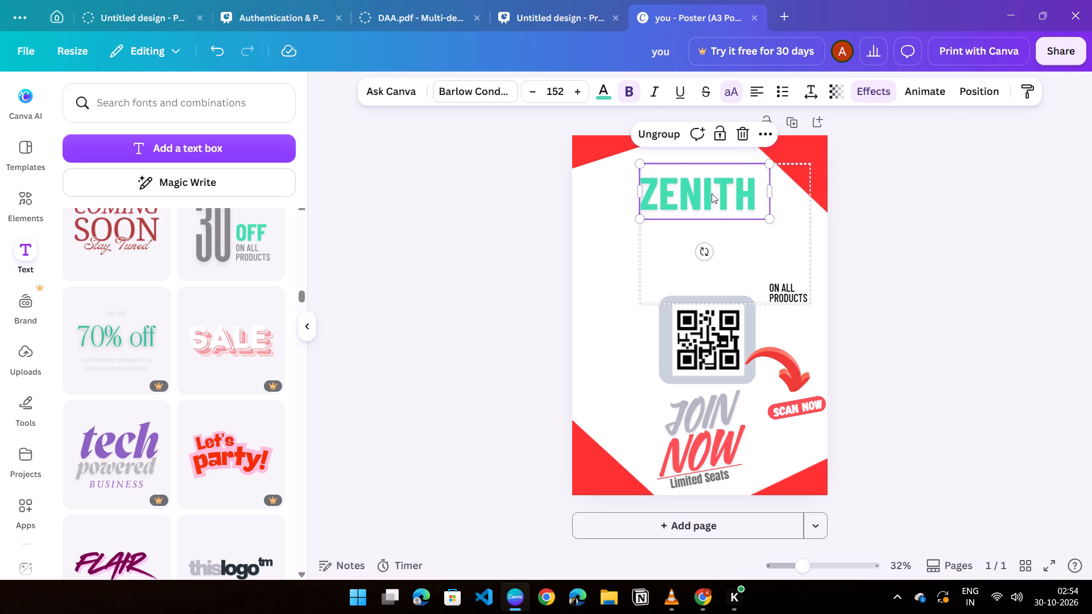
pyautogui.moveTo(712, 193); pyautogui.dragTo(714, 186)
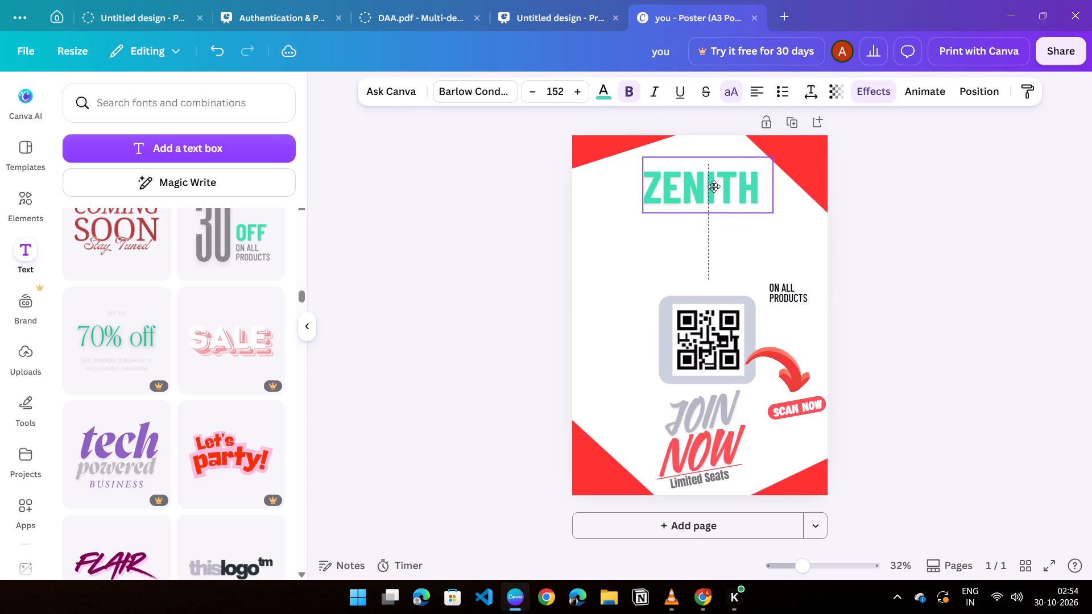
pyautogui.moveTo(714, 186); pyautogui.dragTo(714, 176)
pyautogui.click(959, 200)
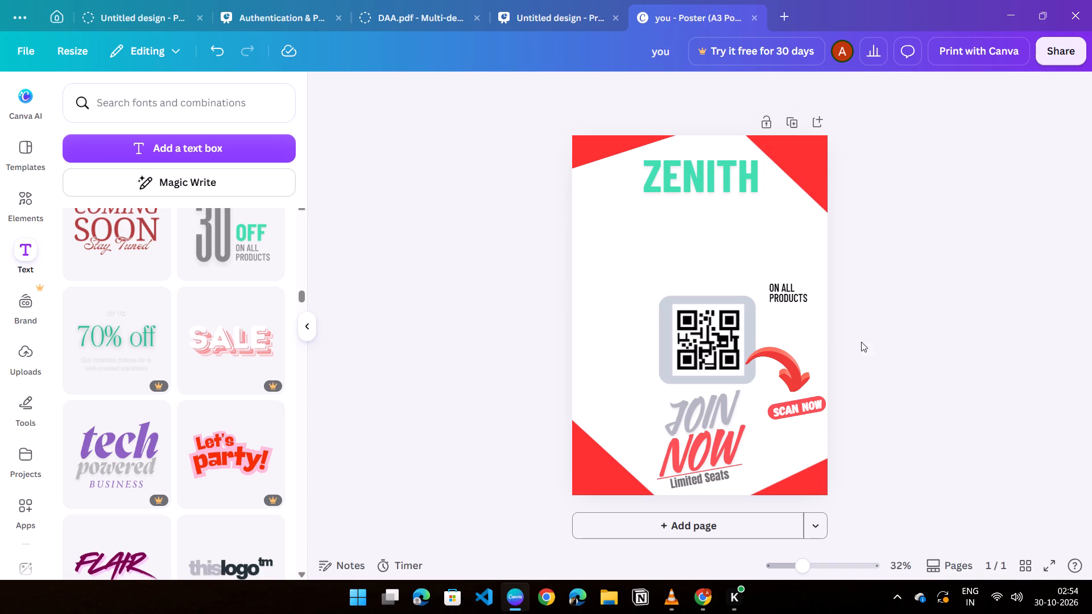
# Change the "ZENITH" heading's text colour to the coral red already used in the design.
pyautogui.click(694, 178)
pyautogui.click(721, 161)
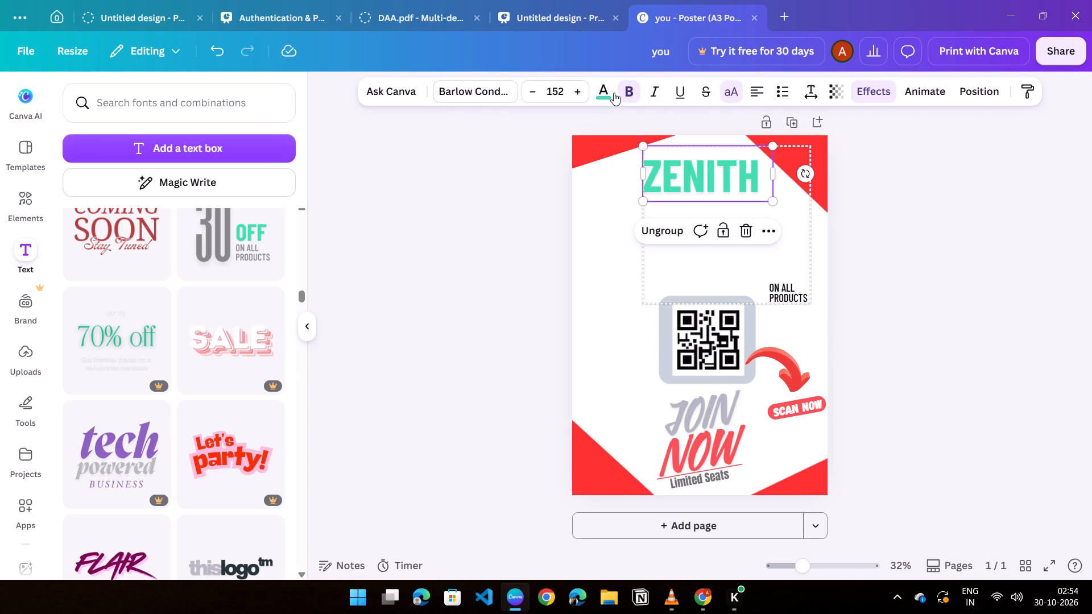
pyautogui.click(612, 93)
pyautogui.click(179, 184)
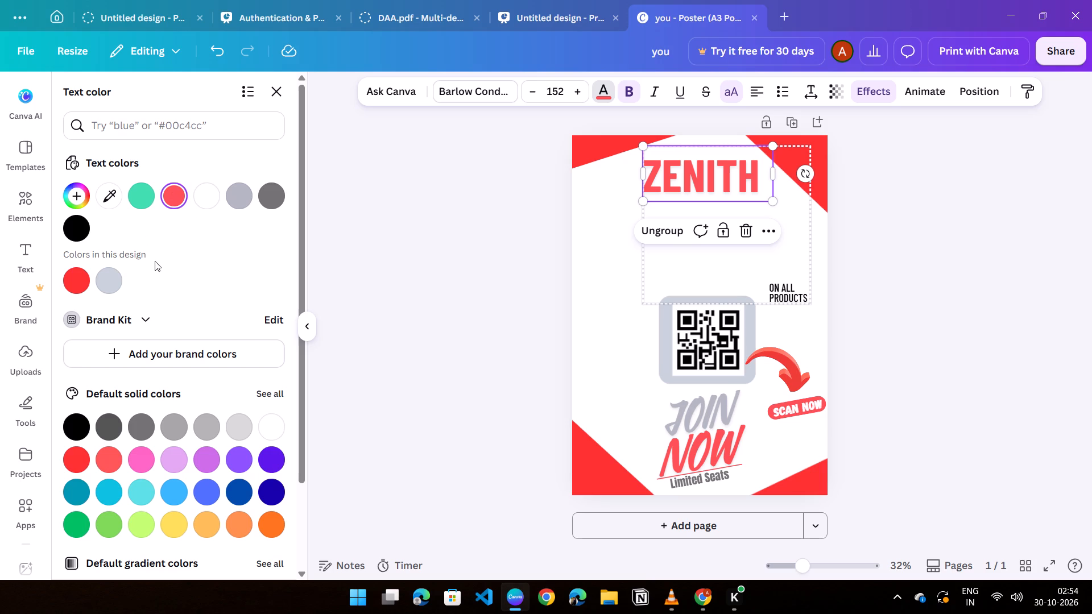
pyautogui.scroll(-3, 109, 342)
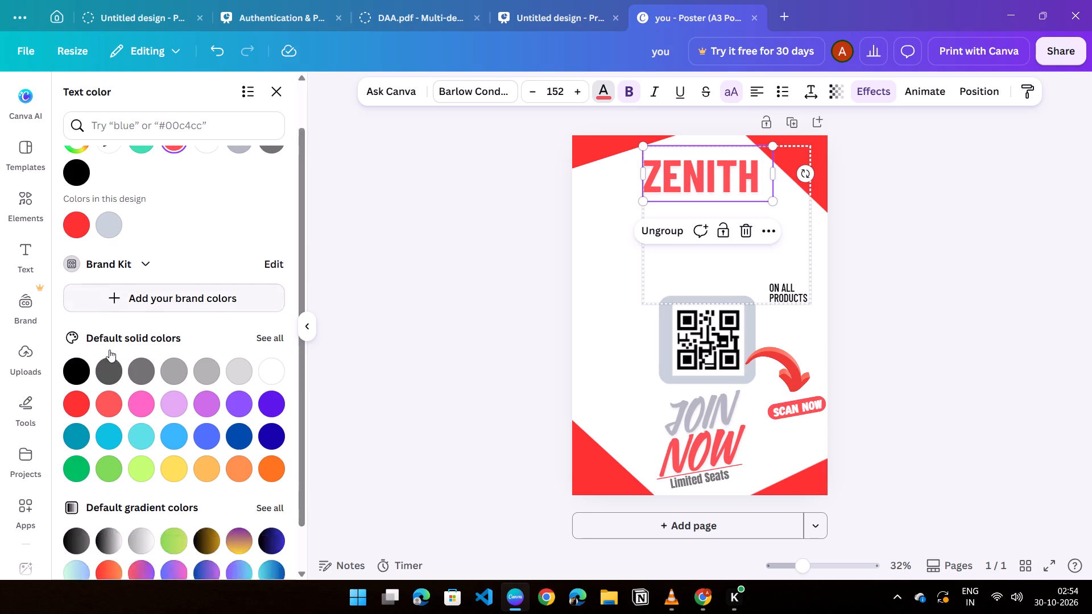
pyautogui.scroll(6, 147, 296)
pyautogui.click(277, 103)
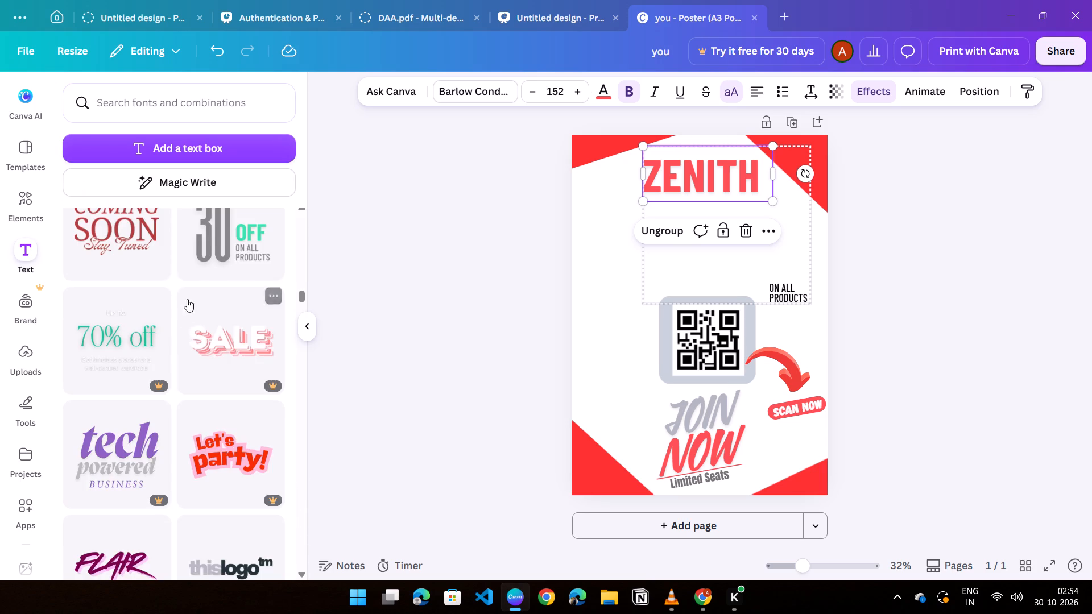
# Browse the text styles and text-effect apps, and read the details of Text Studio Maker.
pyautogui.scroll(20, 183, 327)
pyautogui.scroll(15, 183, 327)
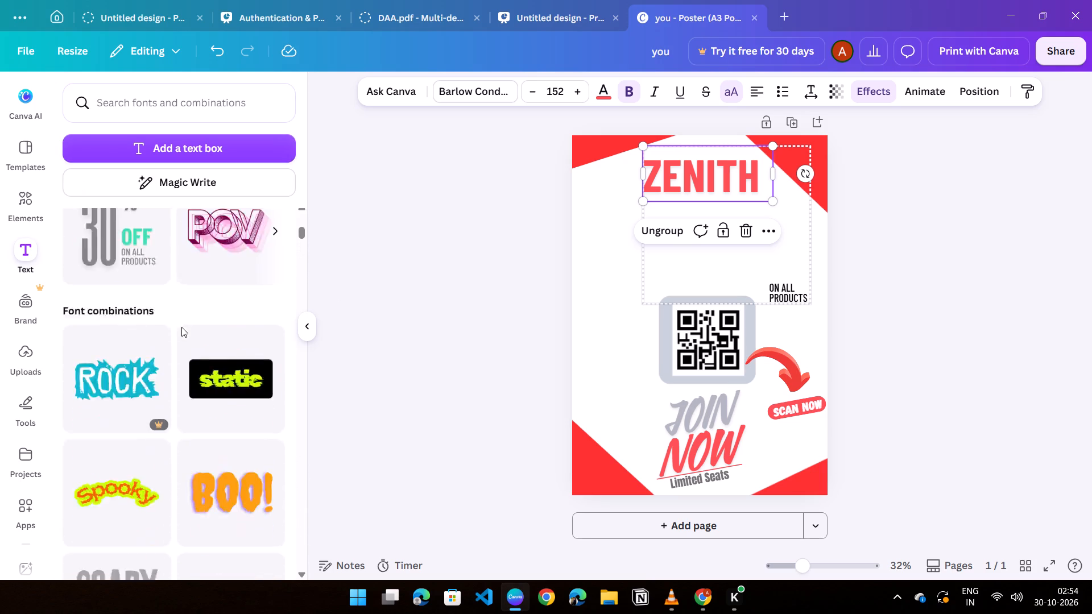
pyautogui.scroll(12, 181, 327)
pyautogui.scroll(-1, 181, 327)
pyautogui.scroll(-1, 179, 401)
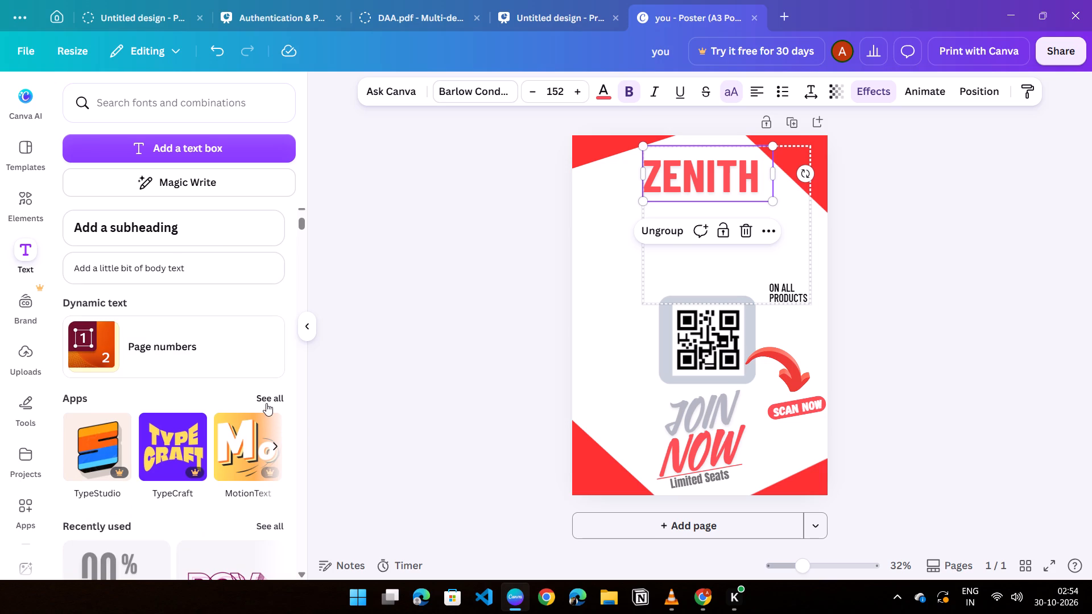
pyautogui.click(266, 402)
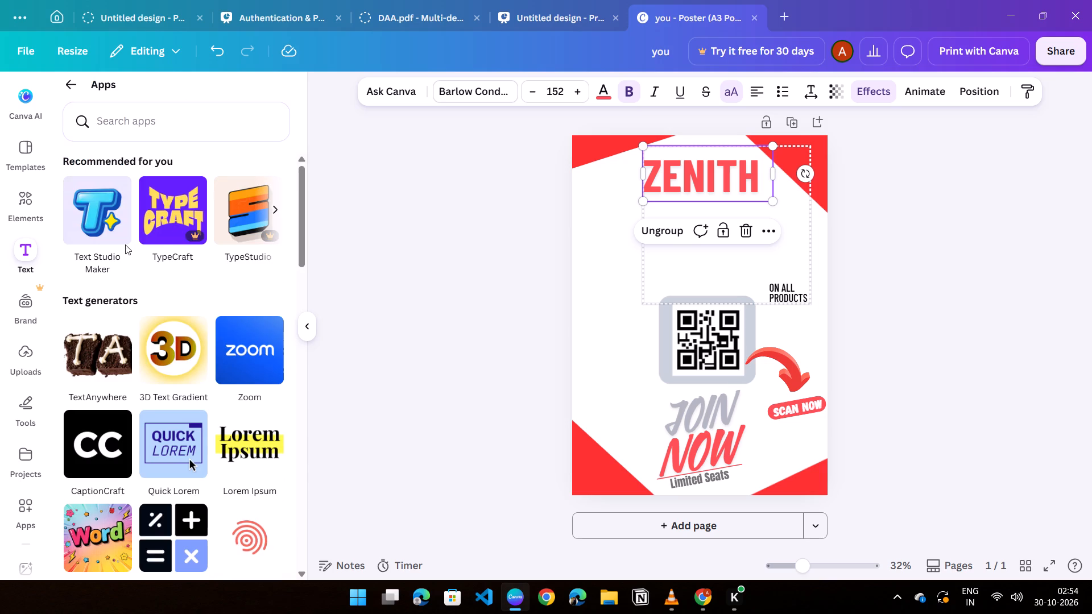
pyautogui.click(83, 218)
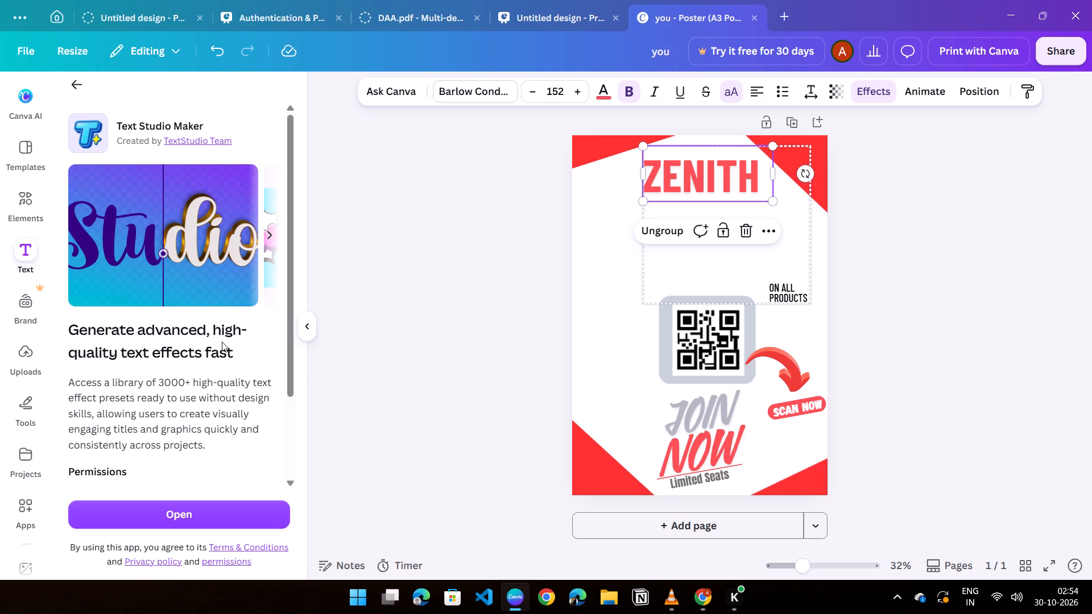
pyautogui.scroll(-5, 191, 370)
pyautogui.scroll(1, 183, 377)
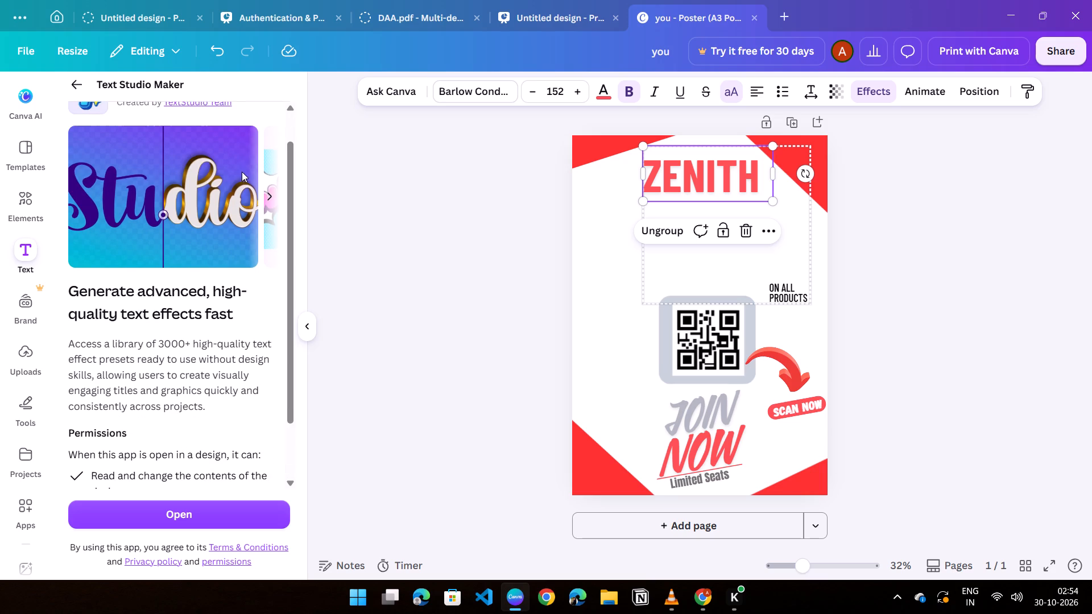
pyautogui.click(69, 77)
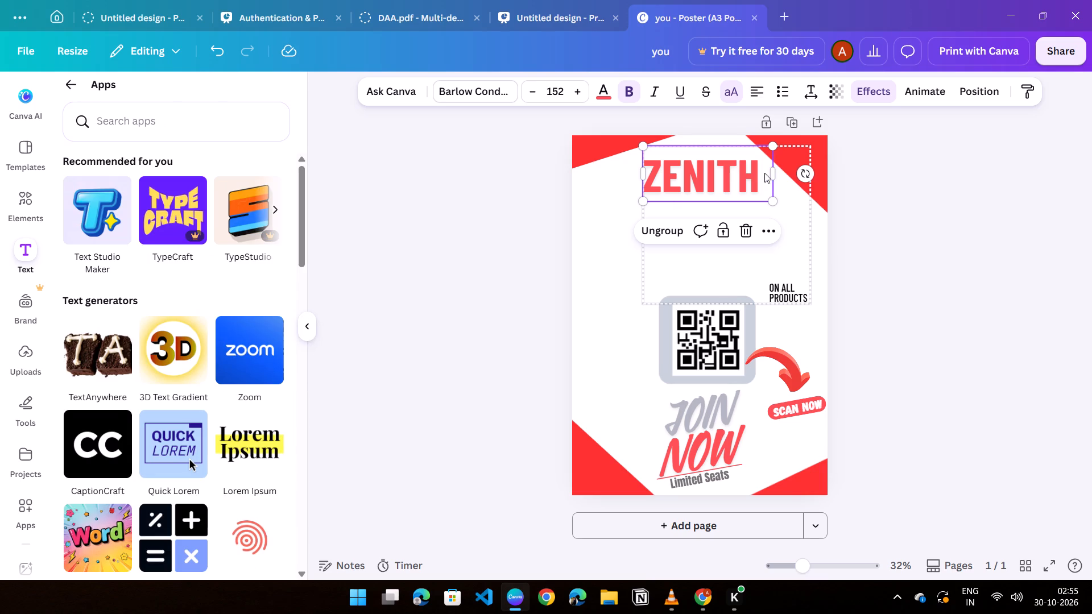
# Enlarge the "ZENITH" heading to about size 188 and shift it between the red corner shapes at the top of the poster.
pyautogui.moveTo(772, 198); pyautogui.dragTo(816, 223)
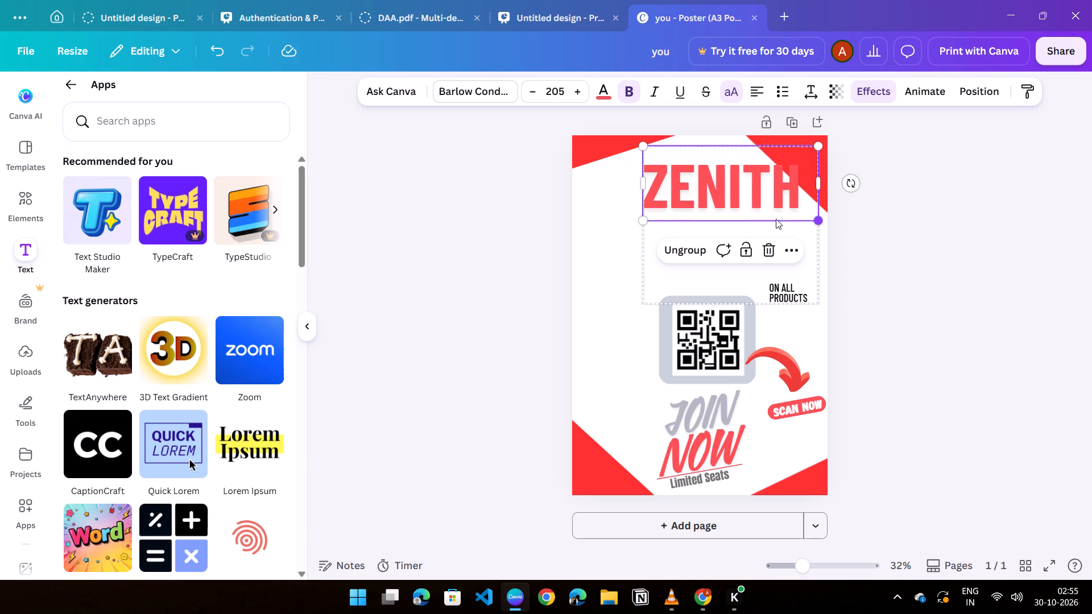
pyautogui.moveTo(734, 196); pyautogui.dragTo(712, 197)
pyautogui.moveTo(793, 223); pyautogui.dragTo(781, 222)
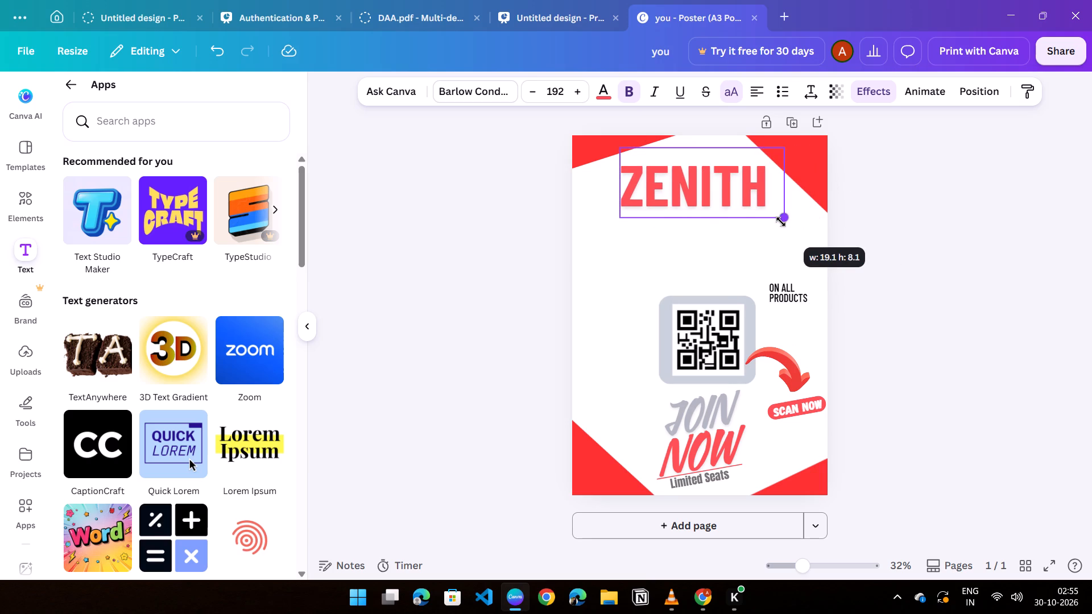
pyautogui.moveTo(781, 222); pyautogui.dragTo(778, 220)
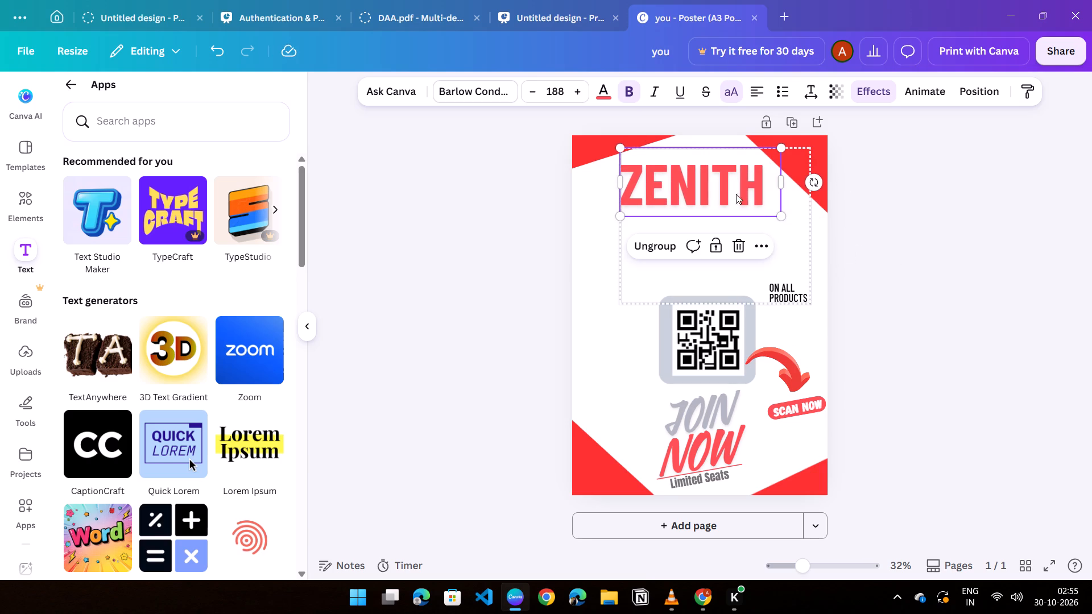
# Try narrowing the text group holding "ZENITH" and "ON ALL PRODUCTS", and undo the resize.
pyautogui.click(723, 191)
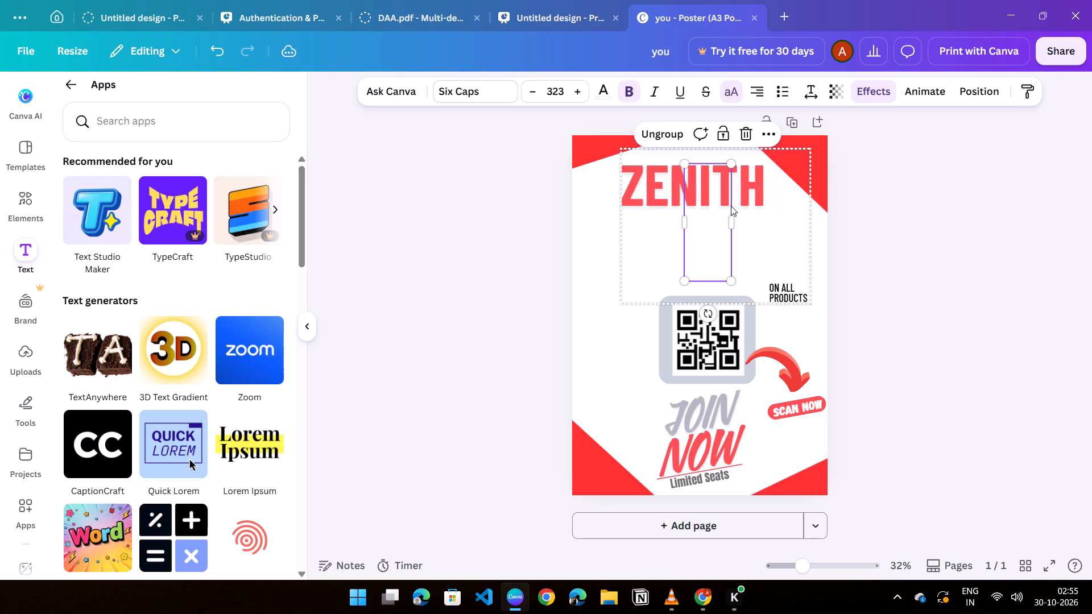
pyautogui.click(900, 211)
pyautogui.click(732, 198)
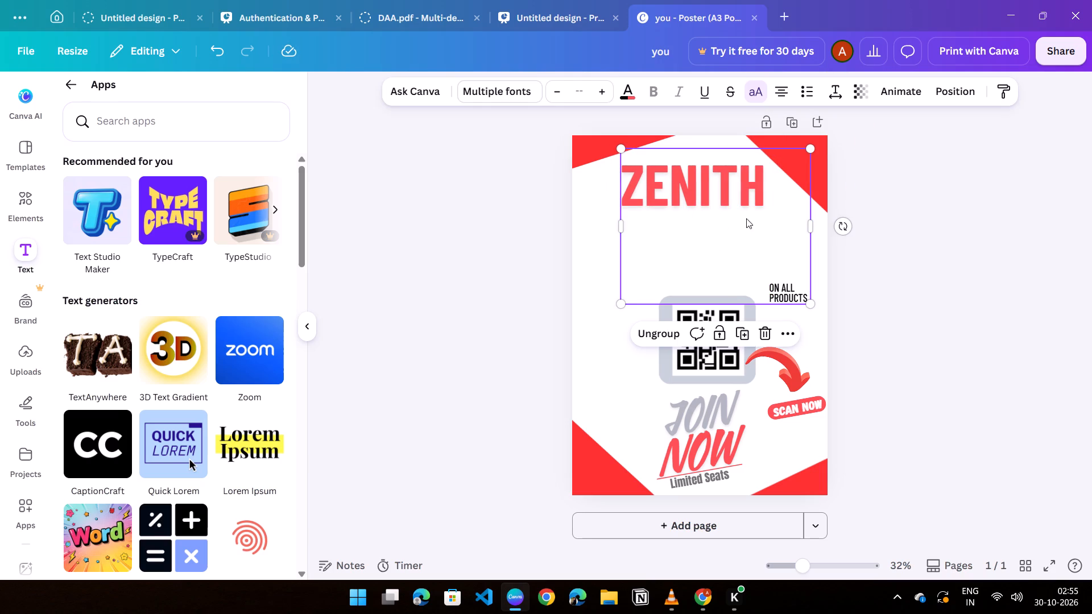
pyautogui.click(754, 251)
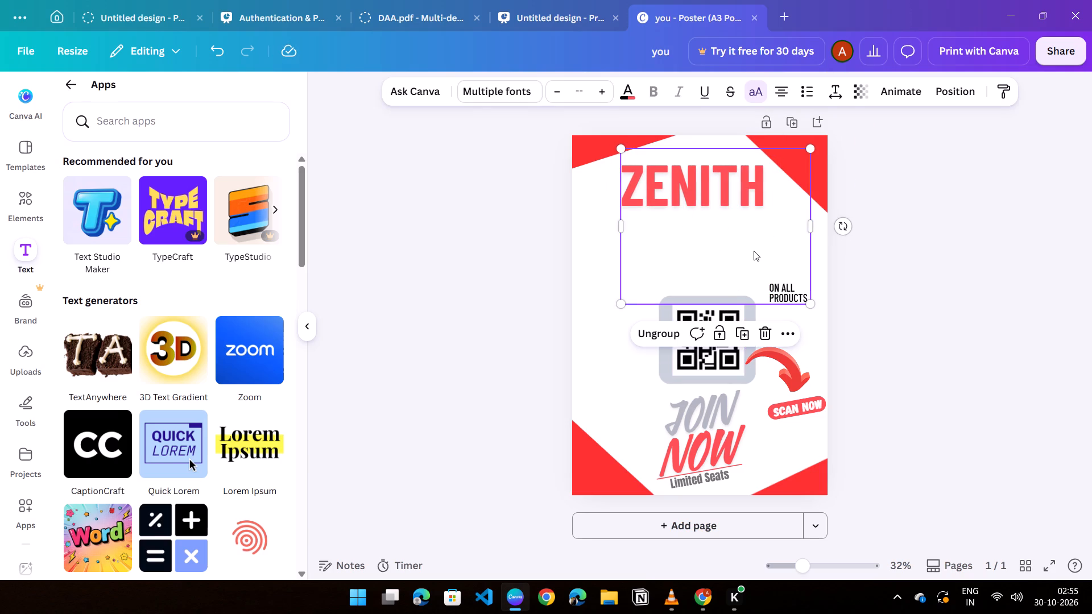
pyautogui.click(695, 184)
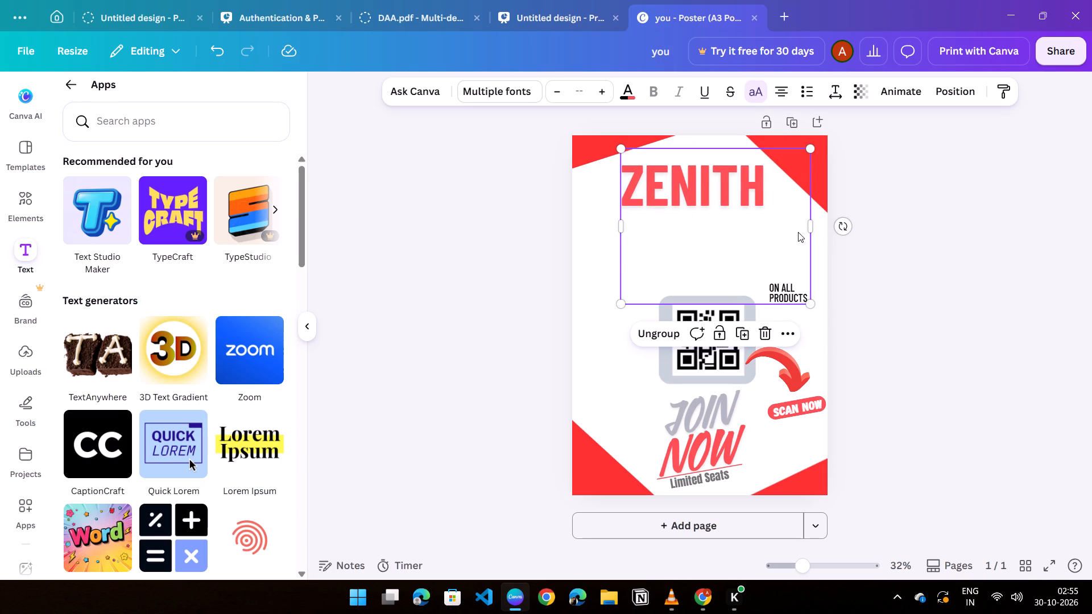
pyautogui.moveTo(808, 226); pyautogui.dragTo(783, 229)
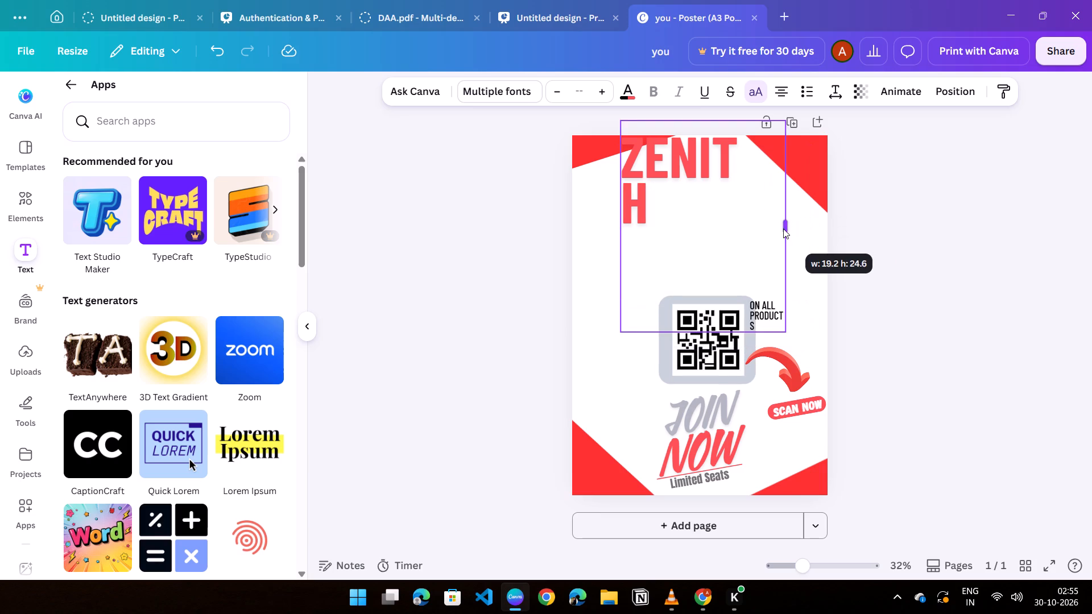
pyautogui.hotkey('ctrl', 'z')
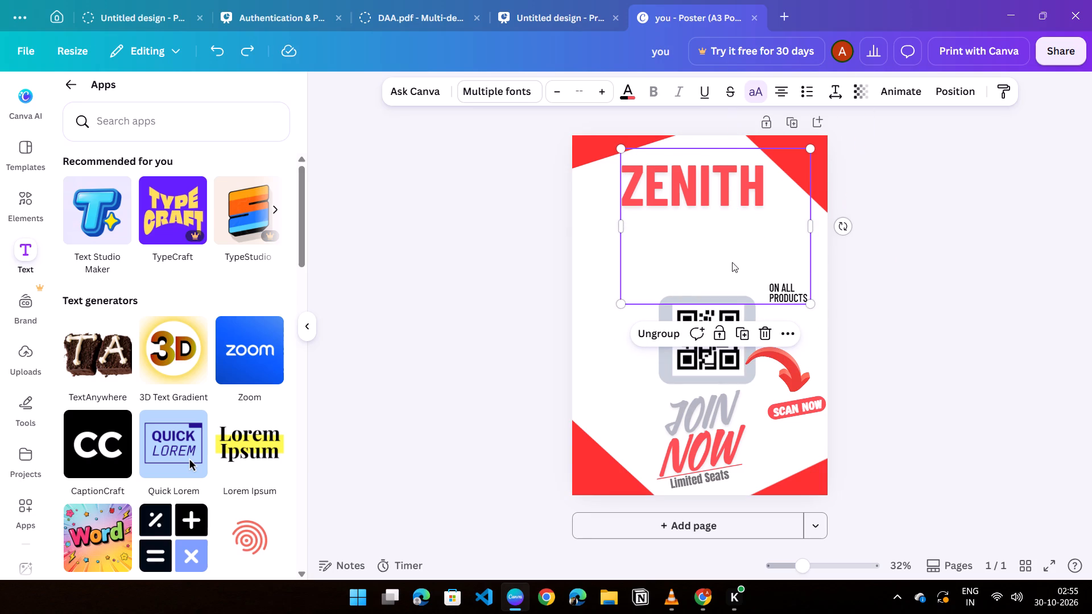
# Duplicate the "ZENITH" text group and move the copy down over the lower part of the poster.
pyautogui.click(746, 335)
pyautogui.moveTo(758, 239); pyautogui.dragTo(762, 323)
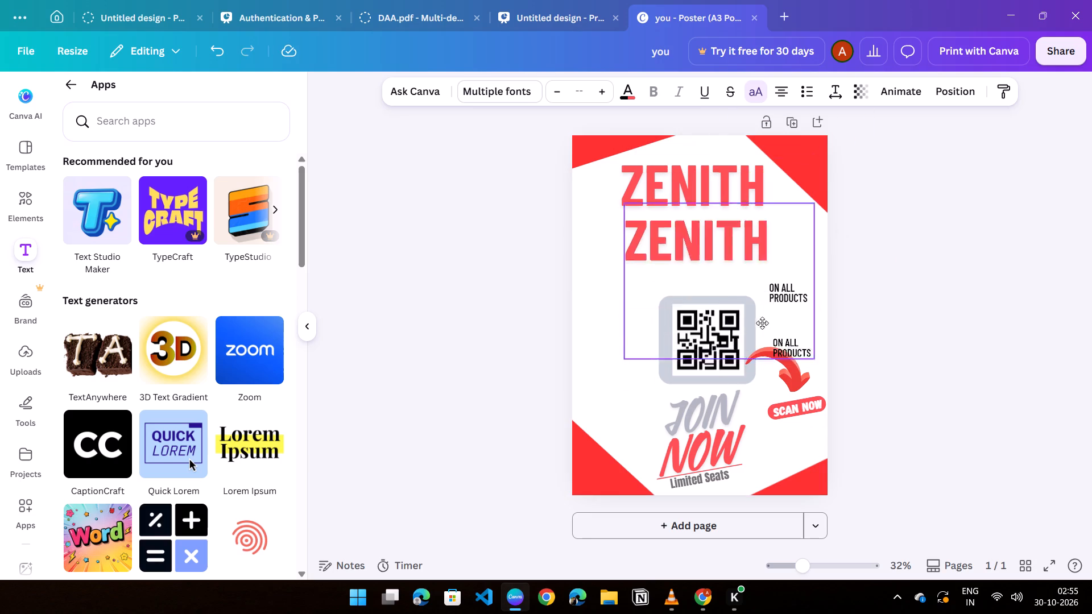
pyautogui.moveTo(762, 323); pyautogui.dragTo(764, 423)
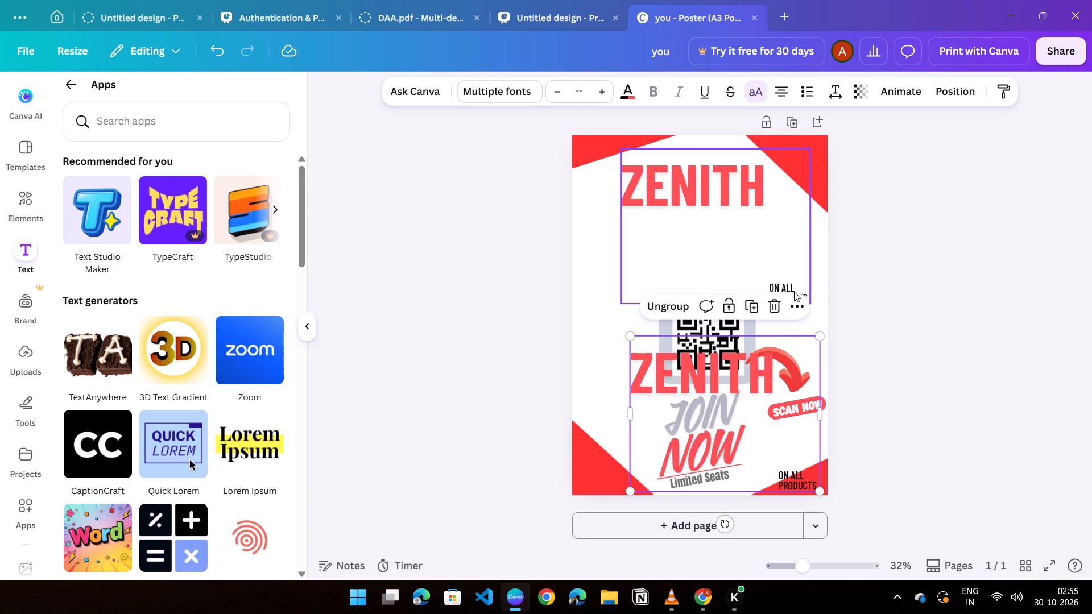
# Delete the "ON ALL PRODUCTS" text from the original "ZENITH" group.
pyautogui.click(794, 292)
pyautogui.click(794, 290)
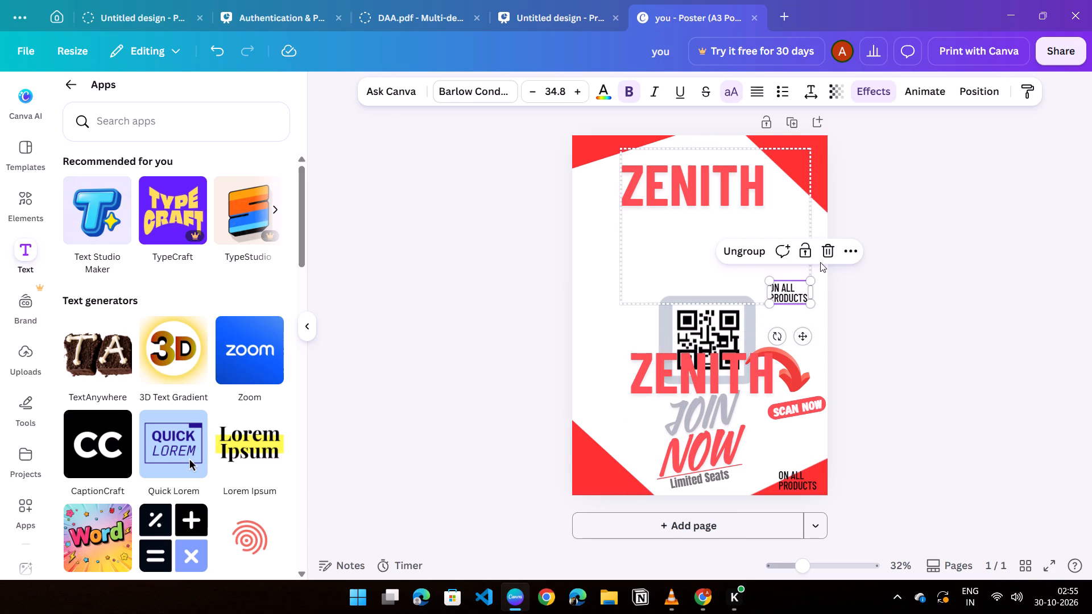
pyautogui.click(828, 253)
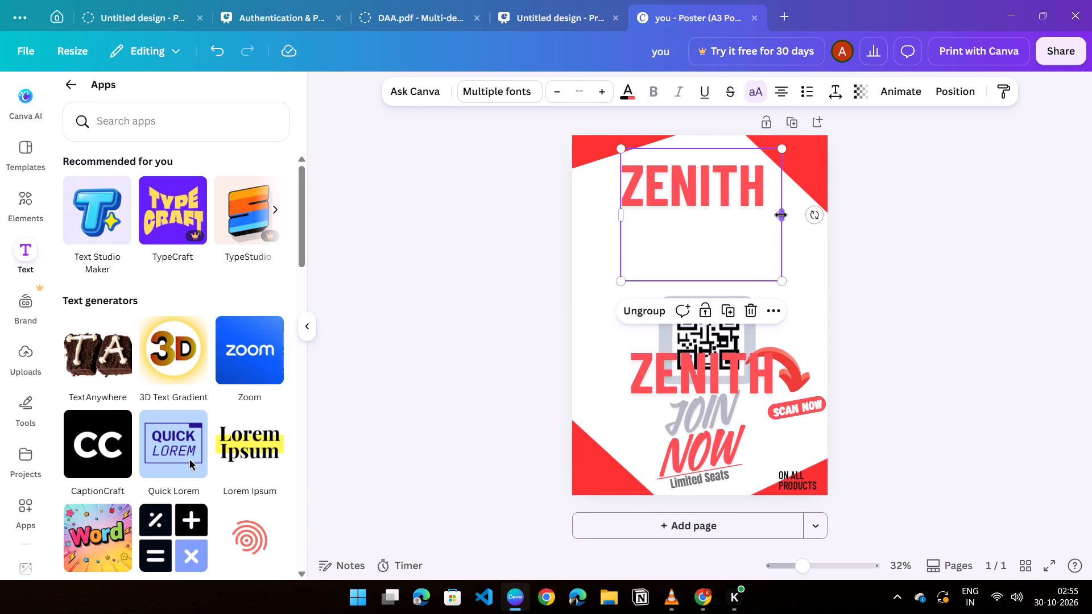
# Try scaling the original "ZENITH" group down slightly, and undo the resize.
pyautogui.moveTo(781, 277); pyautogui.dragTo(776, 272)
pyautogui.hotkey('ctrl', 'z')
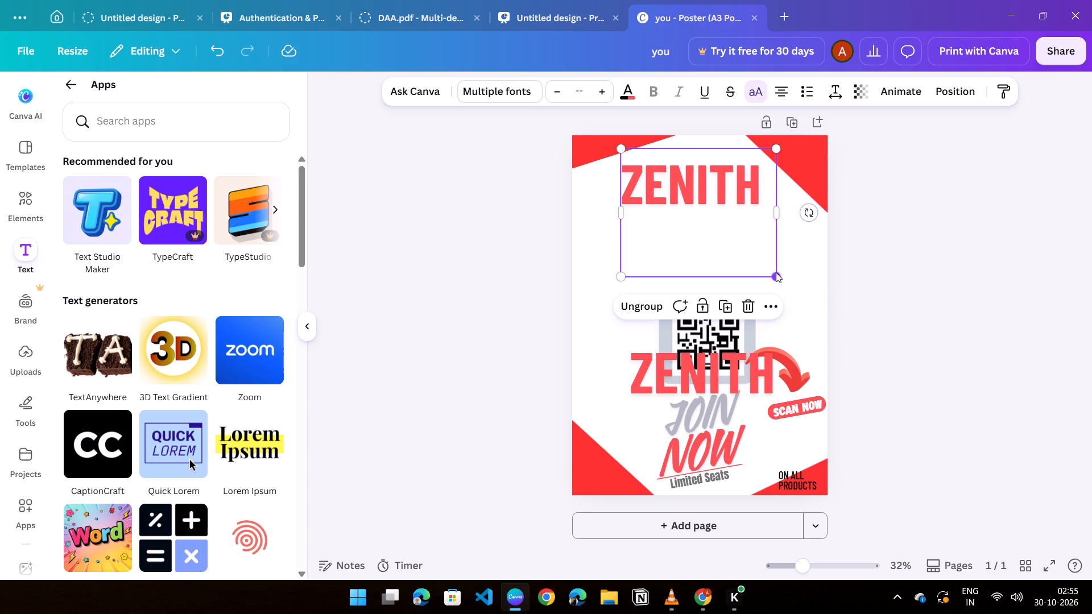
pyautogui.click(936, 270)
# Move the duplicated group up below the heading and delete the "ZENITH" text from that copy.
pyautogui.click(757, 409)
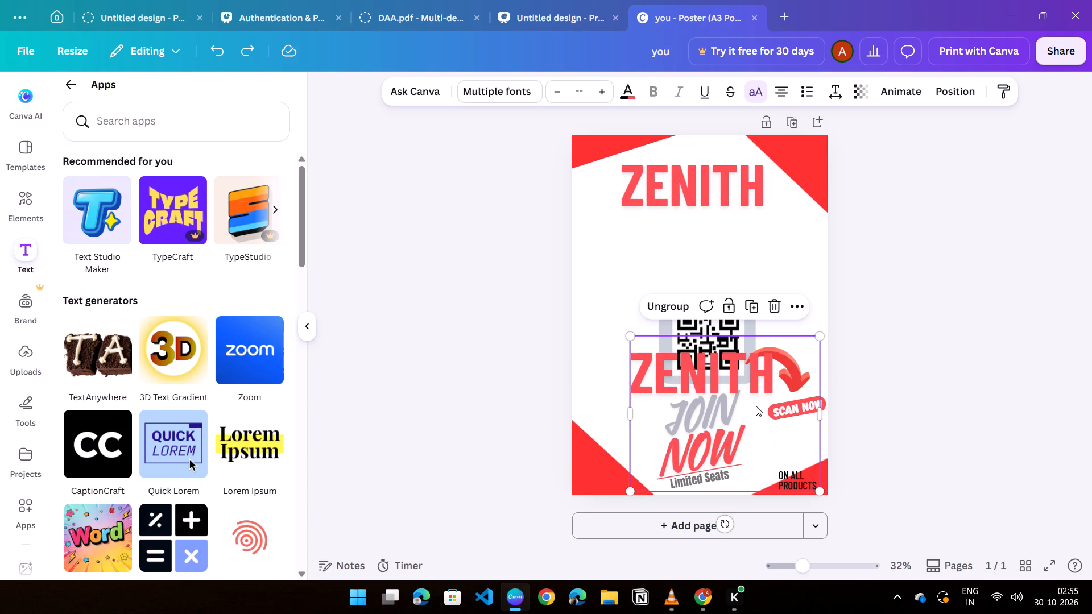
pyautogui.moveTo(755, 404); pyautogui.dragTo(749, 268)
pyautogui.click(779, 252)
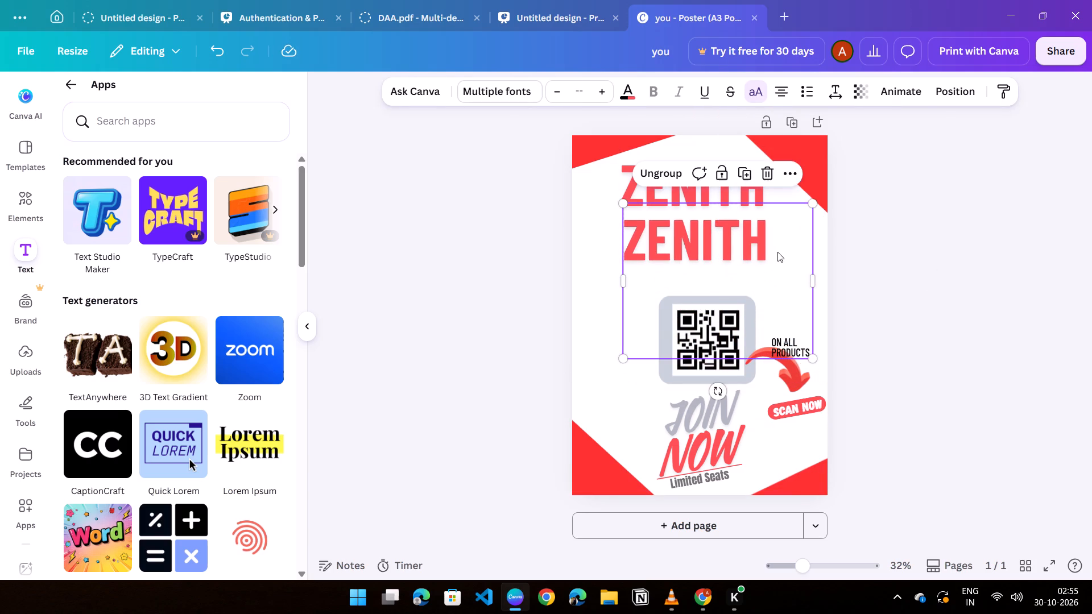
pyautogui.click(743, 176)
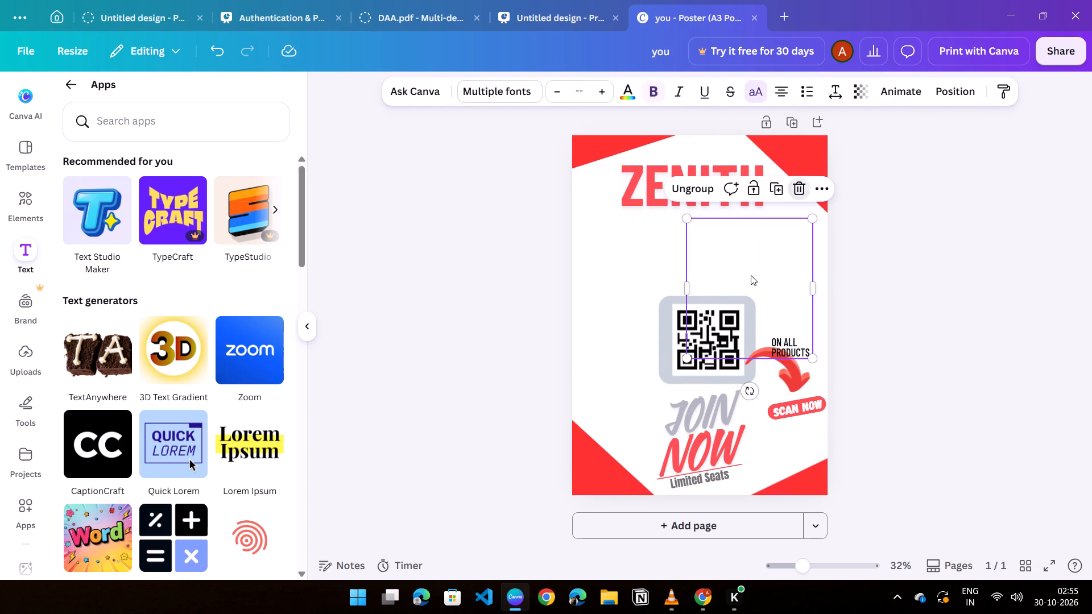
# Widen the remaining "ON ALL PRODUCTS" group and move it across the space between the heading and the QR code.
pyautogui.click(770, 313)
pyautogui.click(781, 258)
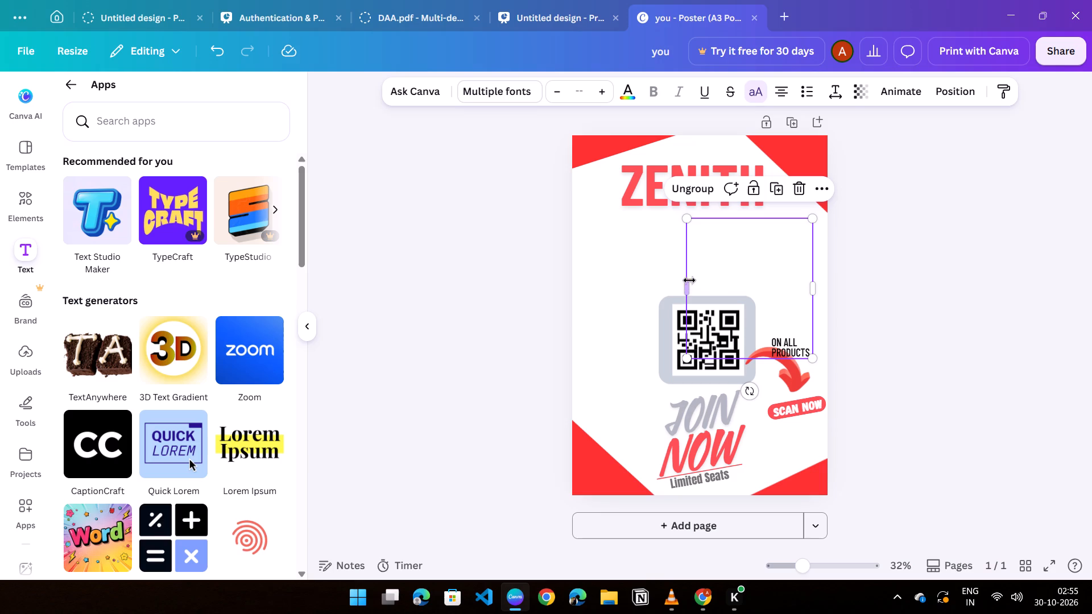
pyautogui.moveTo(686, 284); pyautogui.dragTo(767, 289)
pyautogui.moveTo(812, 301); pyautogui.dragTo(921, 302)
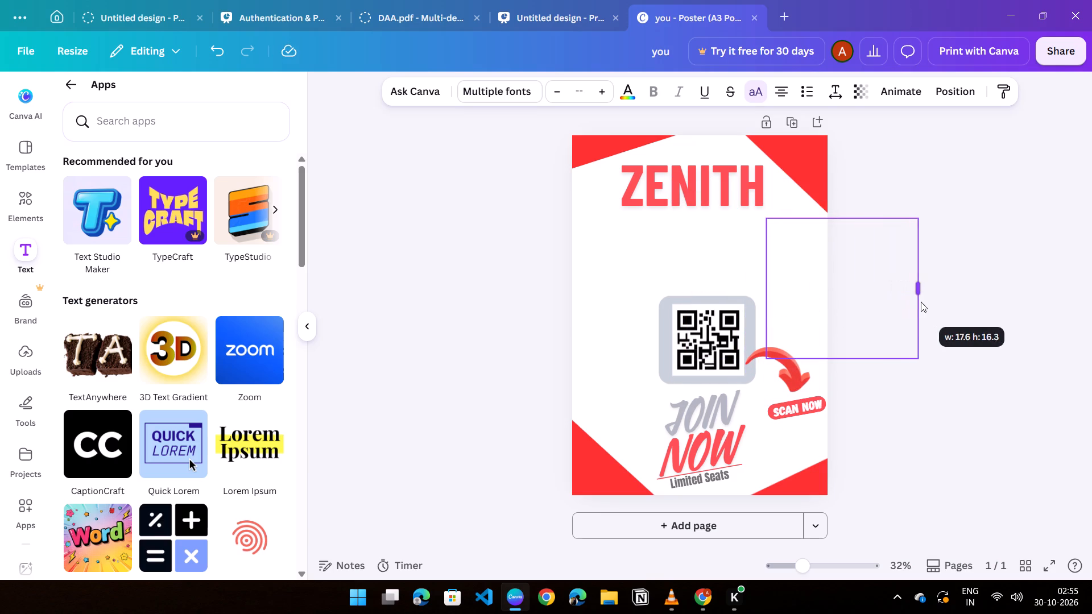
pyautogui.moveTo(921, 302); pyautogui.dragTo(924, 301)
pyautogui.moveTo(855, 300); pyautogui.dragTo(694, 273)
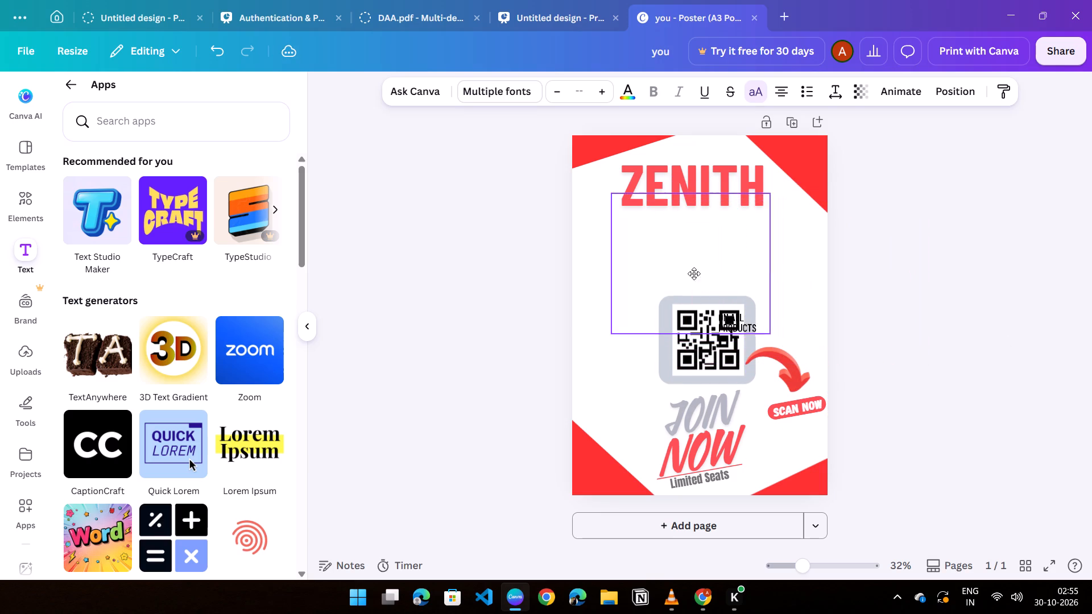
pyautogui.moveTo(694, 273); pyautogui.dragTo(690, 273)
# Scale up the "ON ALL PRODUCTS" group until its text is about size 43.6.
pyautogui.moveTo(759, 334); pyautogui.dragTo(652, 260)
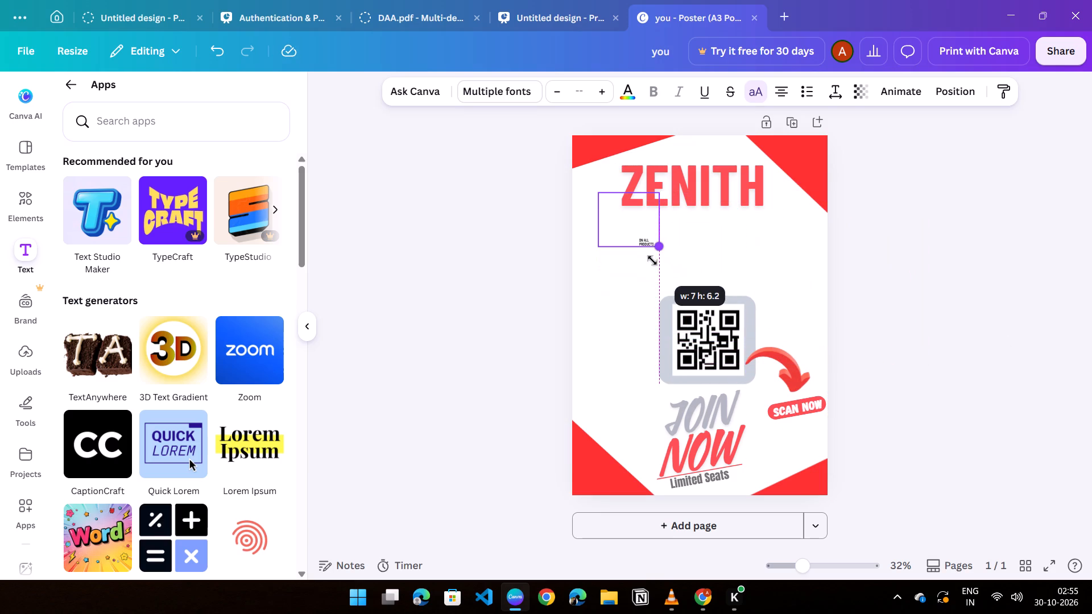
pyautogui.moveTo(652, 260); pyautogui.dragTo(818, 344)
# Move the "ON ALL PRODUCTS" text within its group off the QR code to the space beside it, above the red arrow.
pyautogui.click(706, 316)
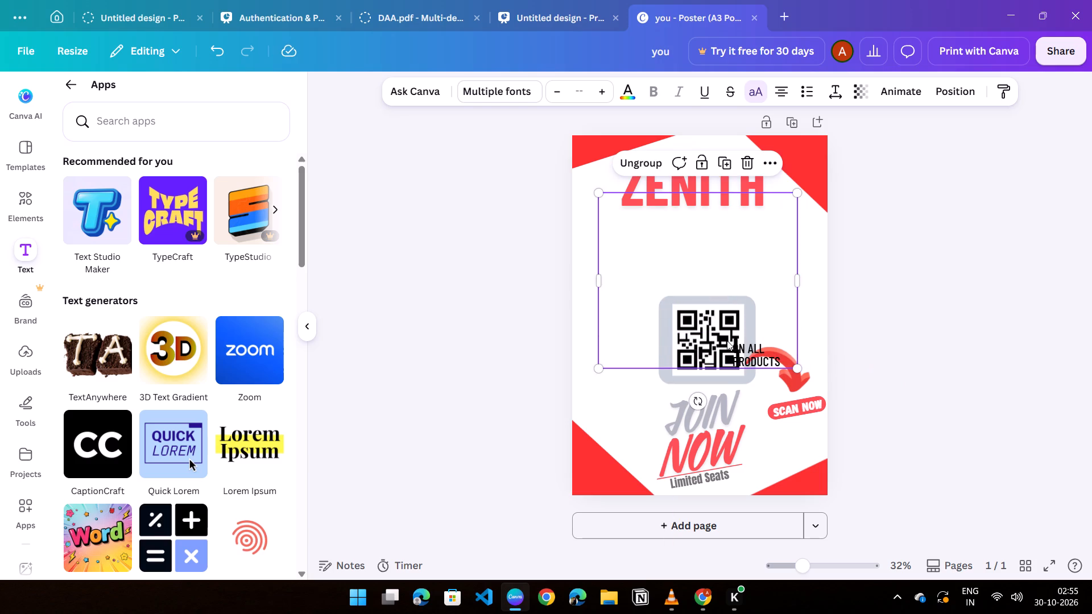
pyautogui.click(727, 346)
pyautogui.click(728, 354)
pyautogui.click(729, 344)
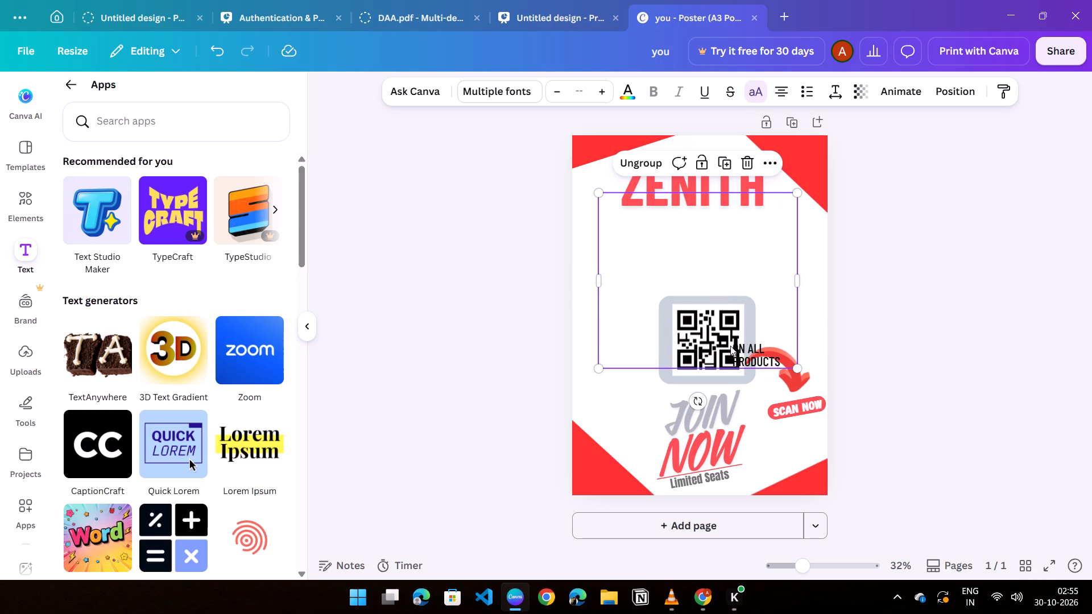
pyautogui.click(731, 346)
pyautogui.doubleClick(731, 346)
pyautogui.click(735, 347)
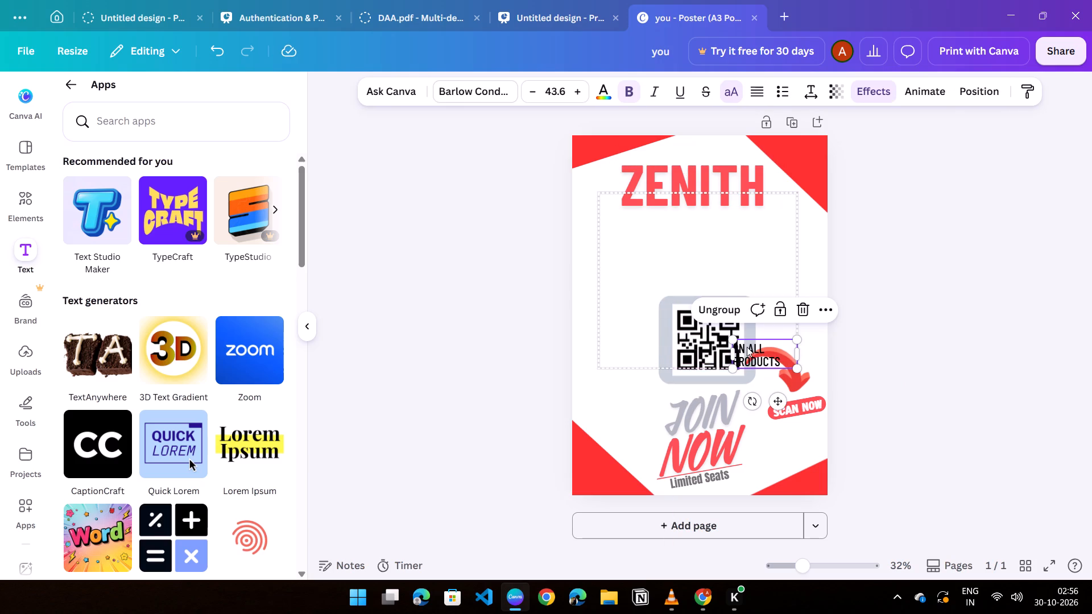
pyautogui.click(747, 347)
pyautogui.click(870, 372)
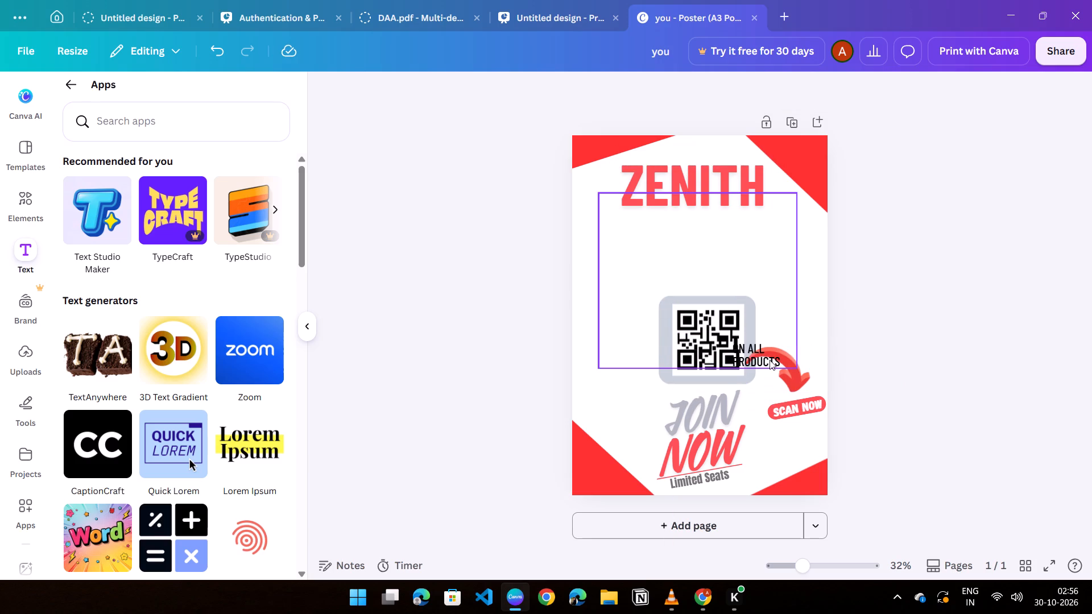
pyautogui.doubleClick(749, 352)
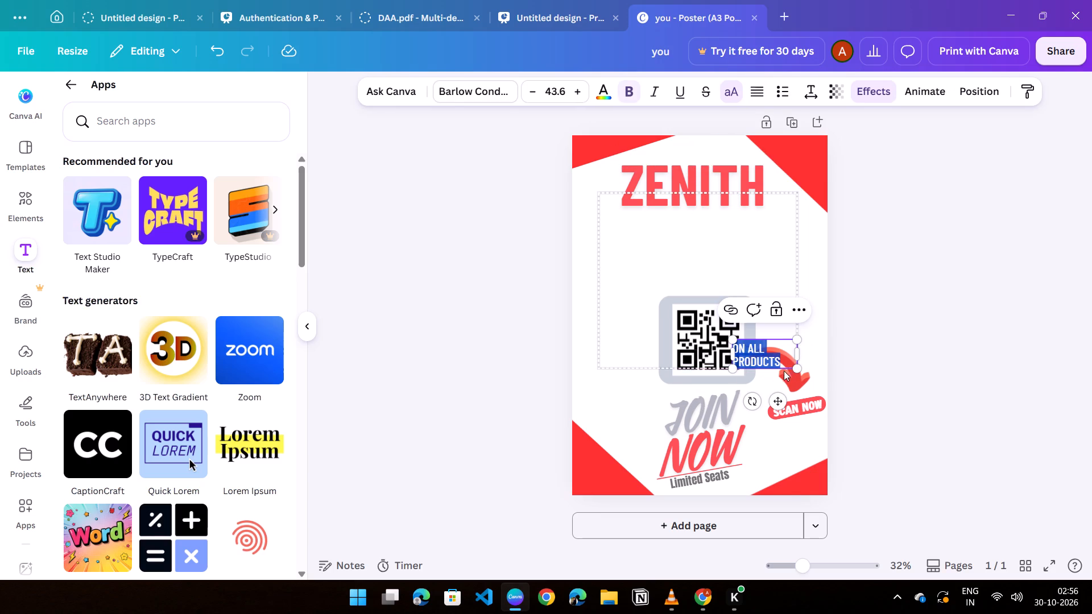
pyautogui.click(903, 372)
pyautogui.click(767, 350)
pyautogui.click(766, 350)
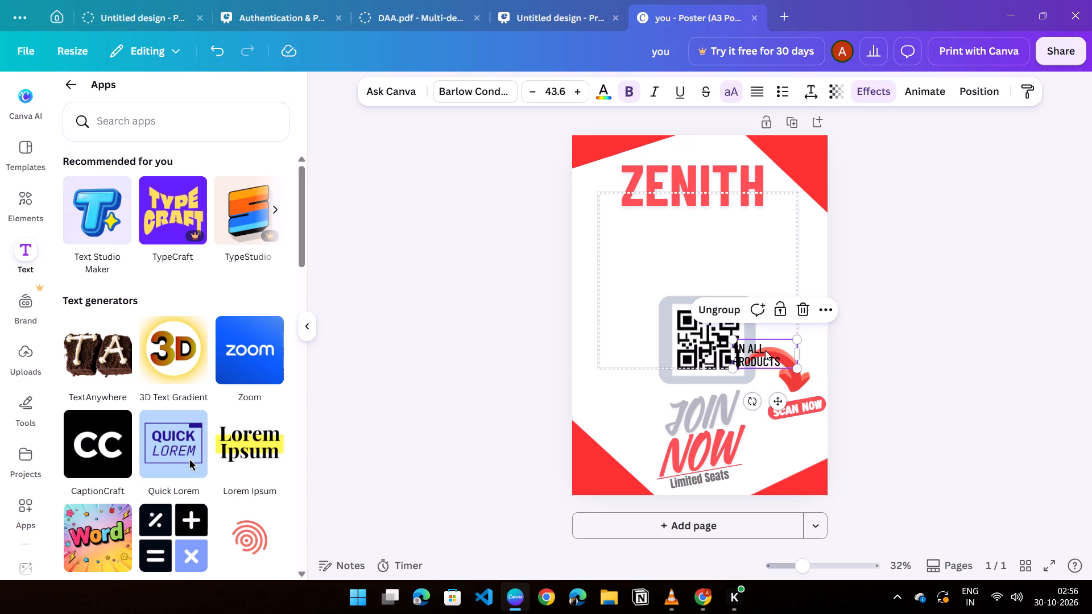
pyautogui.moveTo(765, 349); pyautogui.dragTo(748, 354)
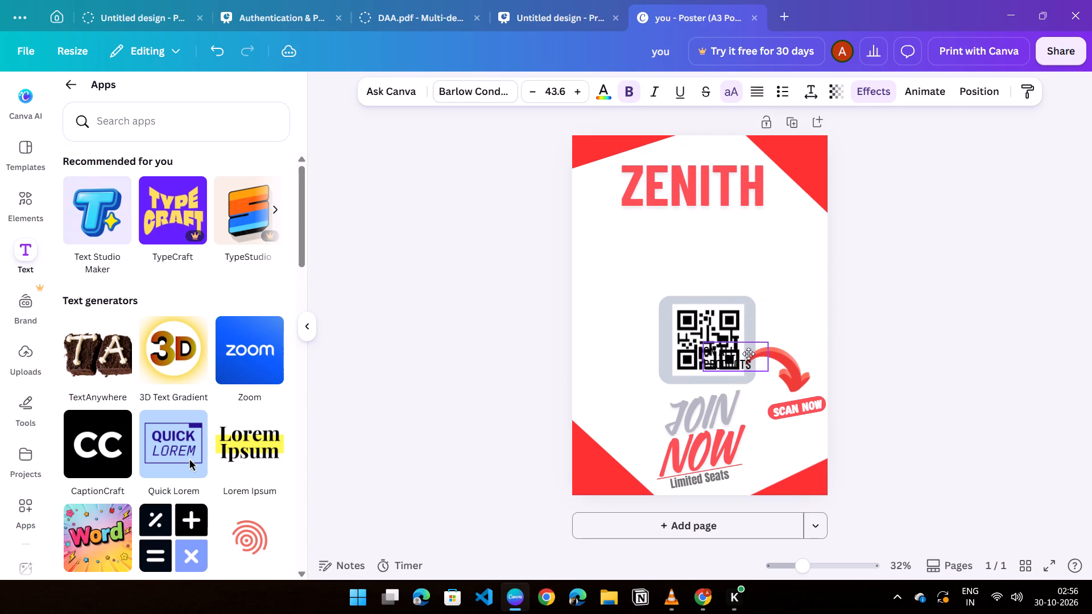
pyautogui.moveTo(748, 354); pyautogui.dragTo(797, 318)
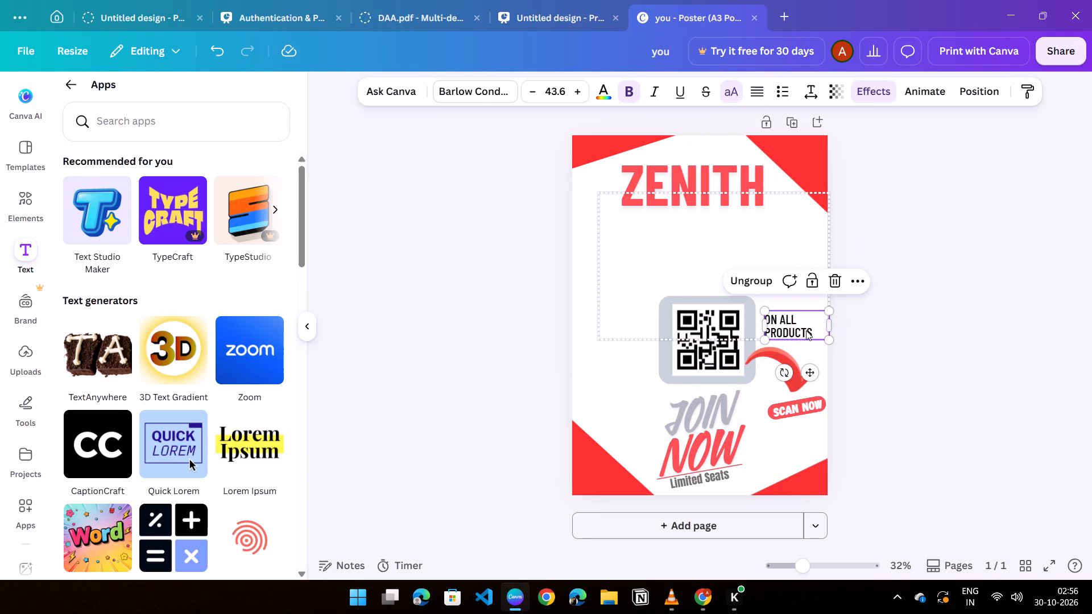
# Move the "ON ALL PRODUCTS" text from beside the QR code to the blank space between the "ZENITH" heading and the QR code.
pyautogui.moveTo(806, 330); pyautogui.dragTo(759, 308)
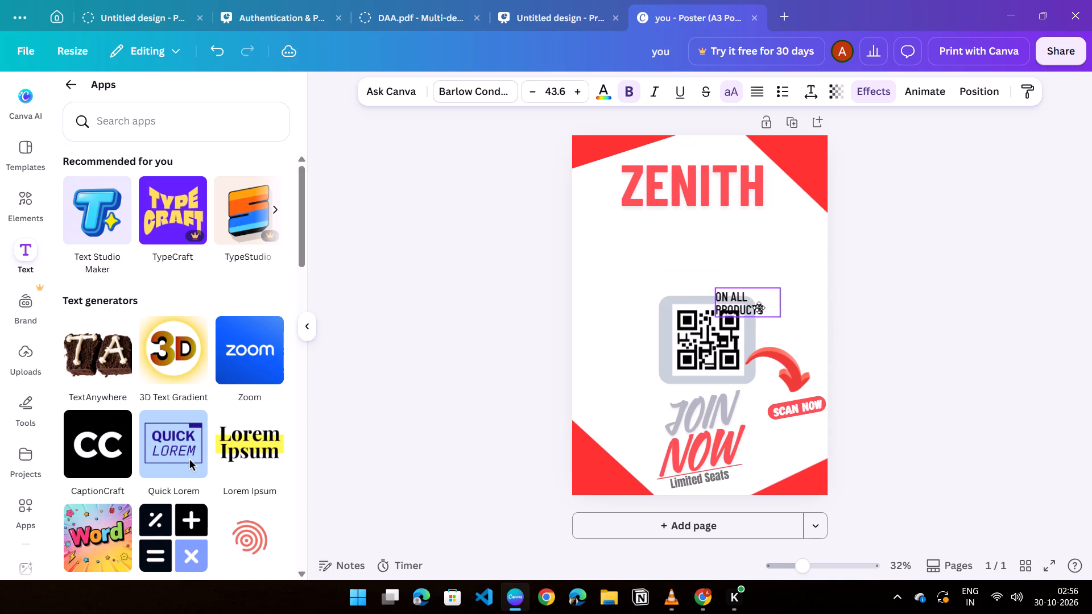
pyautogui.moveTo(759, 308); pyautogui.dragTo(737, 322)
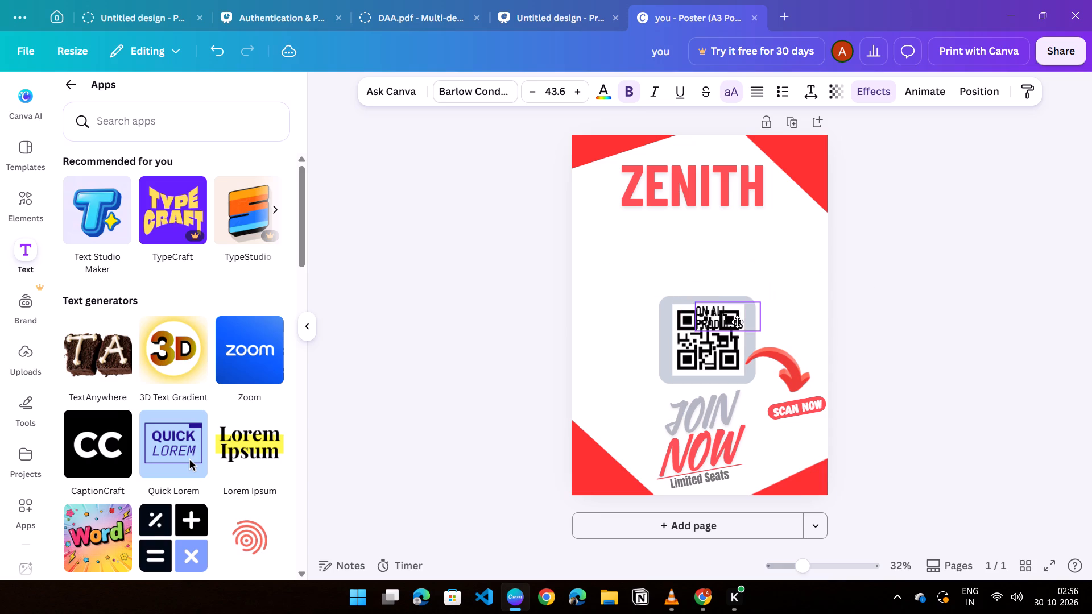
pyautogui.moveTo(737, 322); pyautogui.dragTo(736, 320)
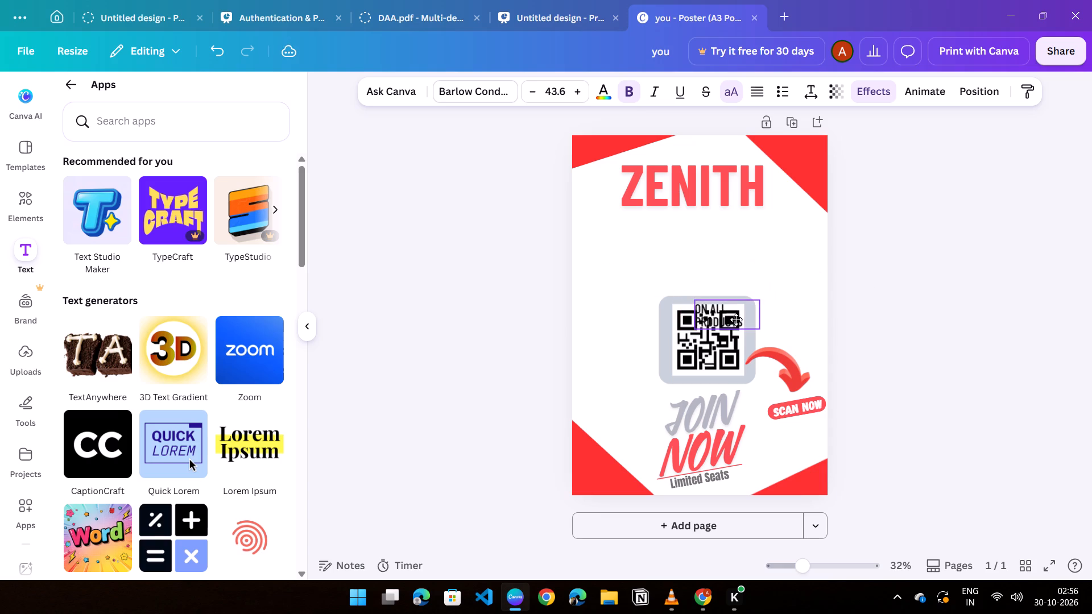
pyautogui.moveTo(736, 320); pyautogui.dragTo(737, 320)
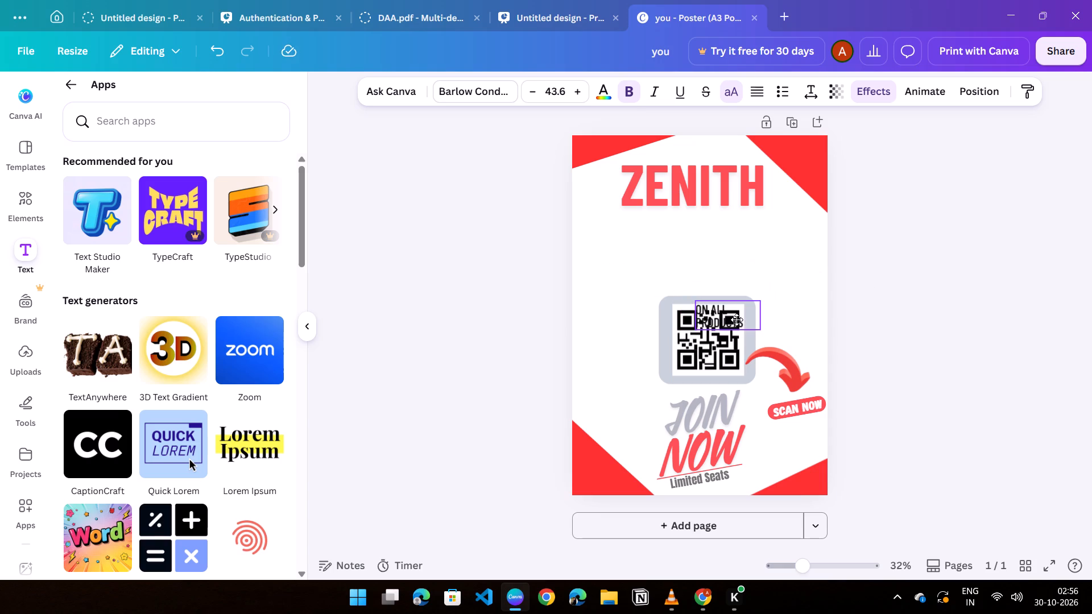
pyautogui.moveTo(737, 320); pyautogui.dragTo(746, 303)
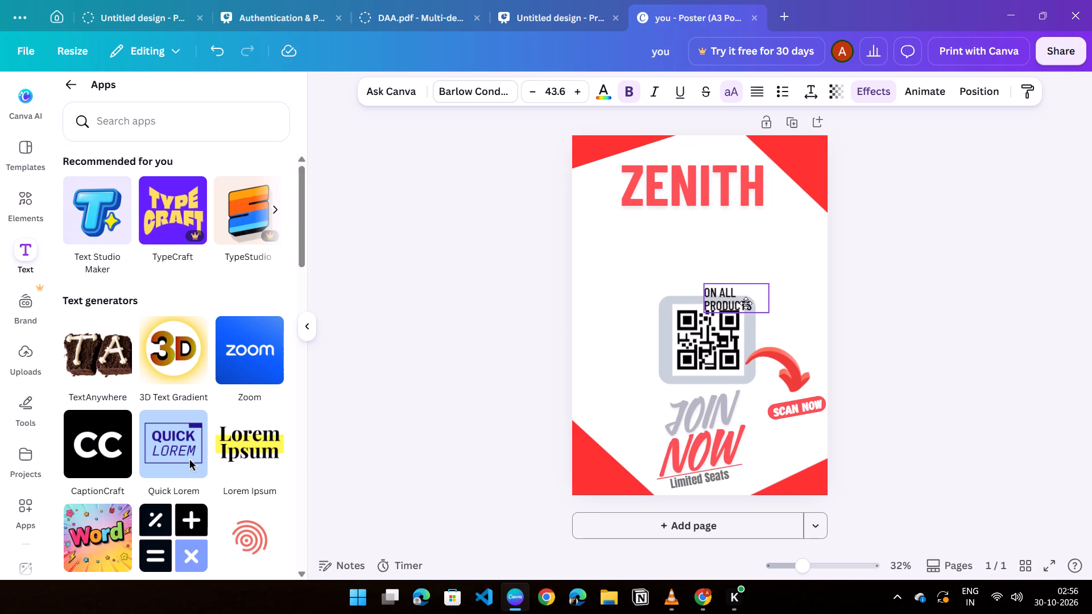
pyautogui.moveTo(746, 303); pyautogui.dragTo(738, 274)
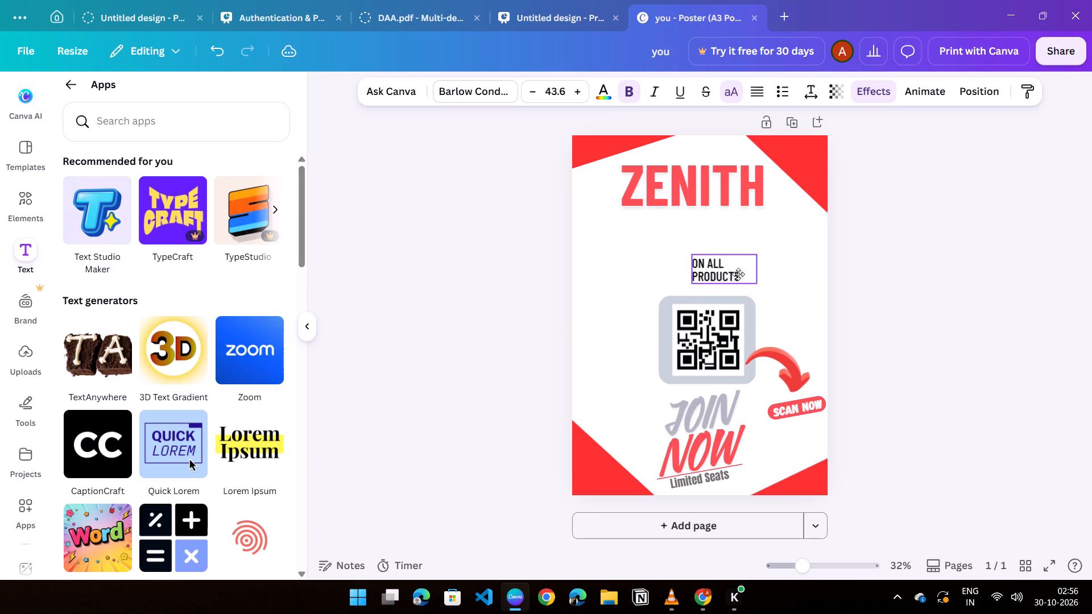
pyautogui.moveTo(738, 274); pyautogui.dragTo(789, 273)
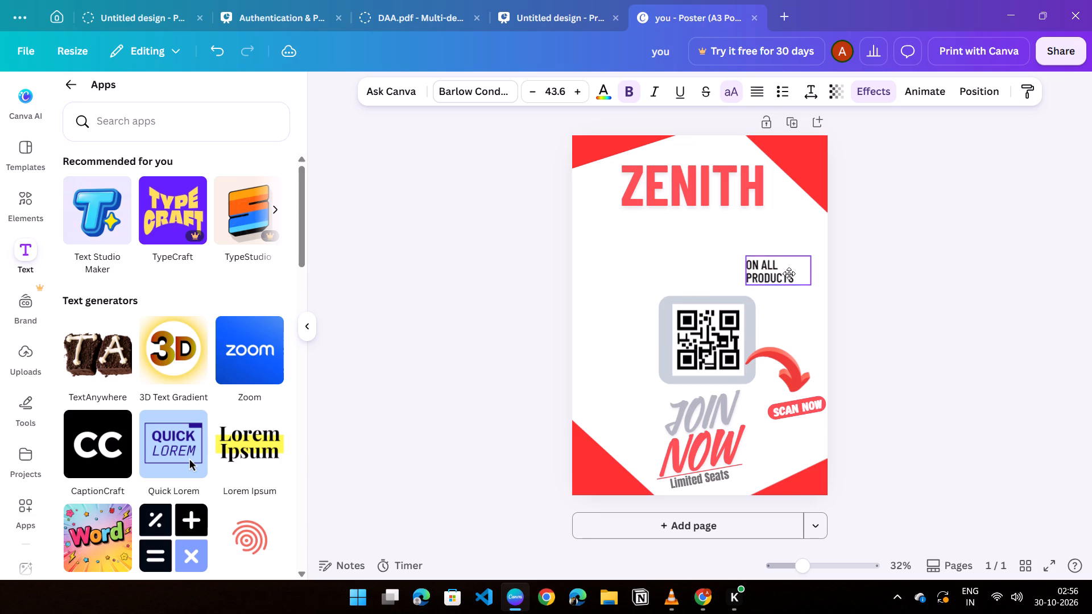
pyautogui.moveTo(789, 273); pyautogui.dragTo(686, 273)
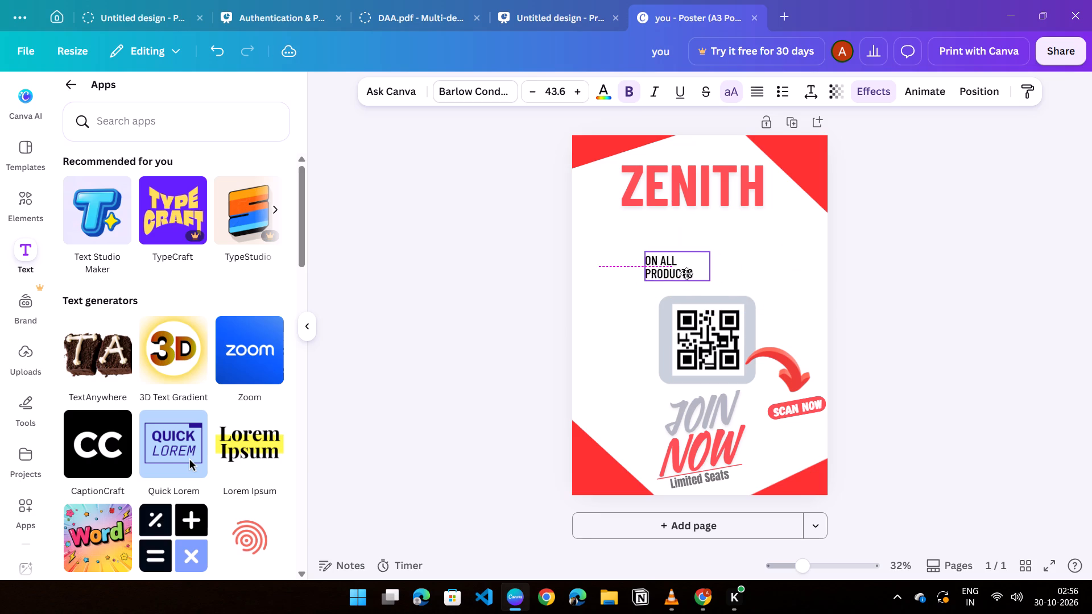
pyautogui.moveTo(686, 273); pyautogui.dragTo(717, 260)
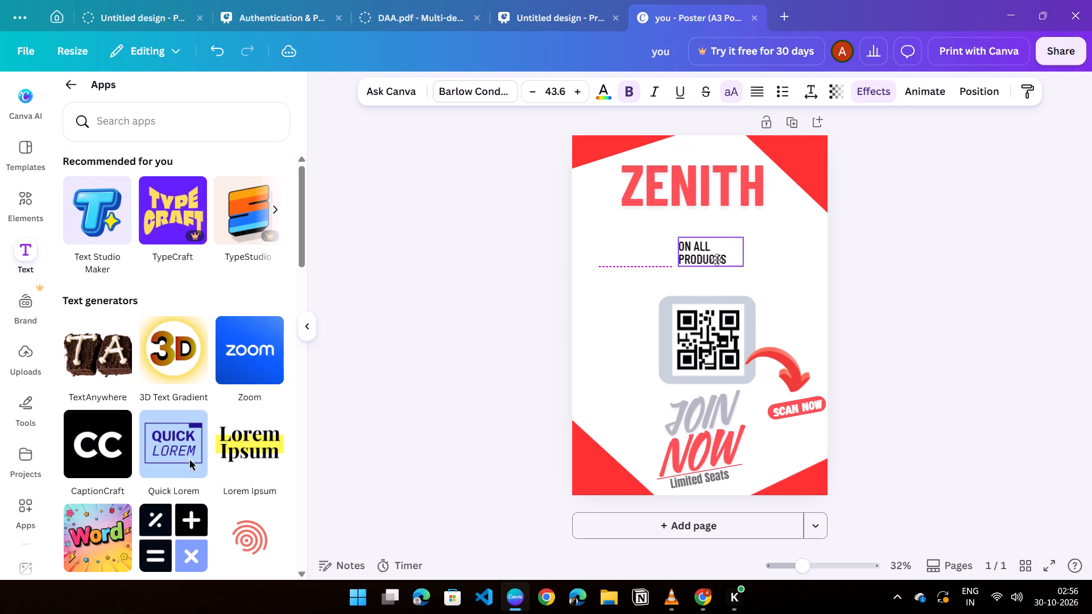
pyautogui.moveTo(717, 260); pyautogui.dragTo(795, 302)
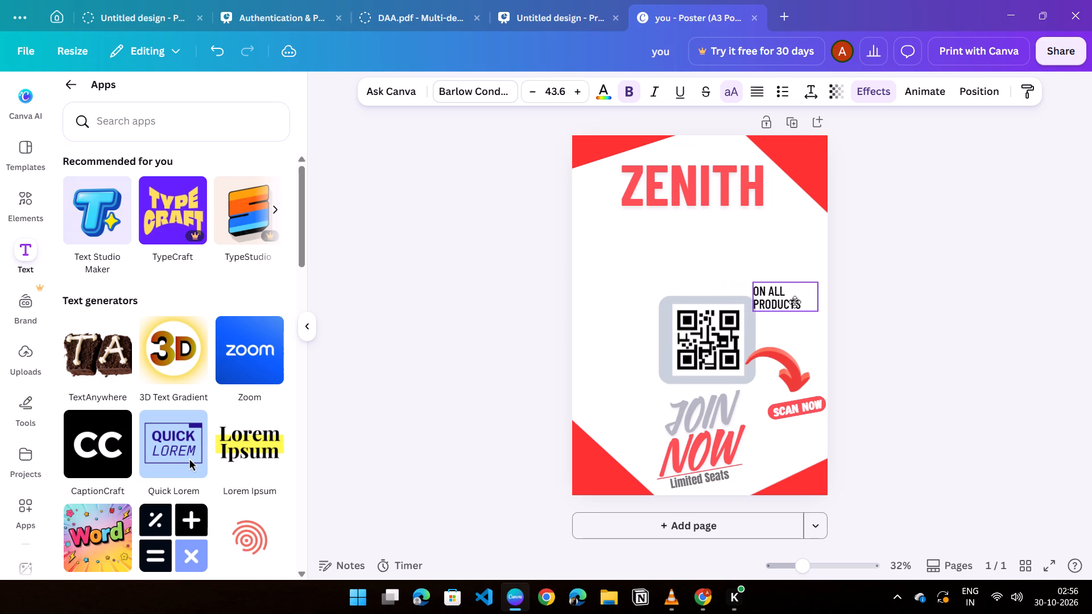
pyautogui.moveTo(795, 302); pyautogui.dragTo(795, 302)
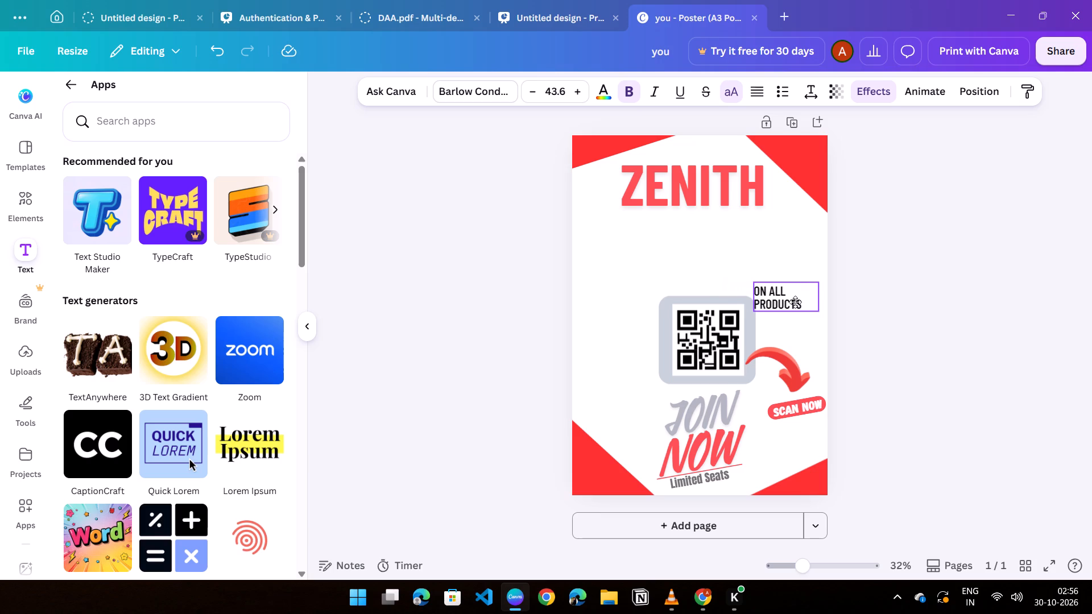
pyautogui.moveTo(795, 302); pyautogui.dragTo(834, 277)
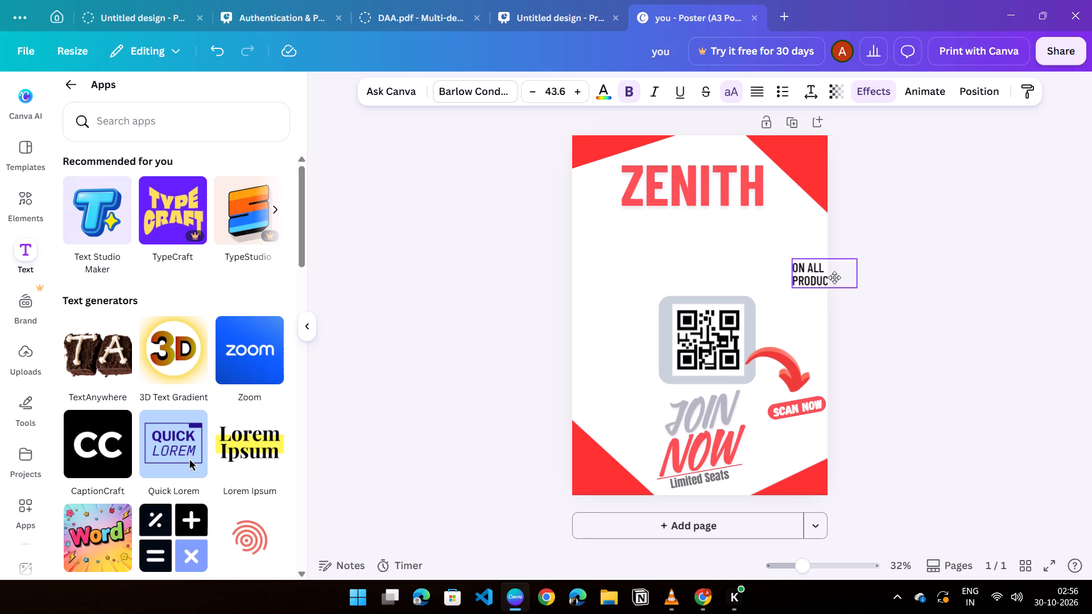
pyautogui.moveTo(834, 277); pyautogui.dragTo(744, 258)
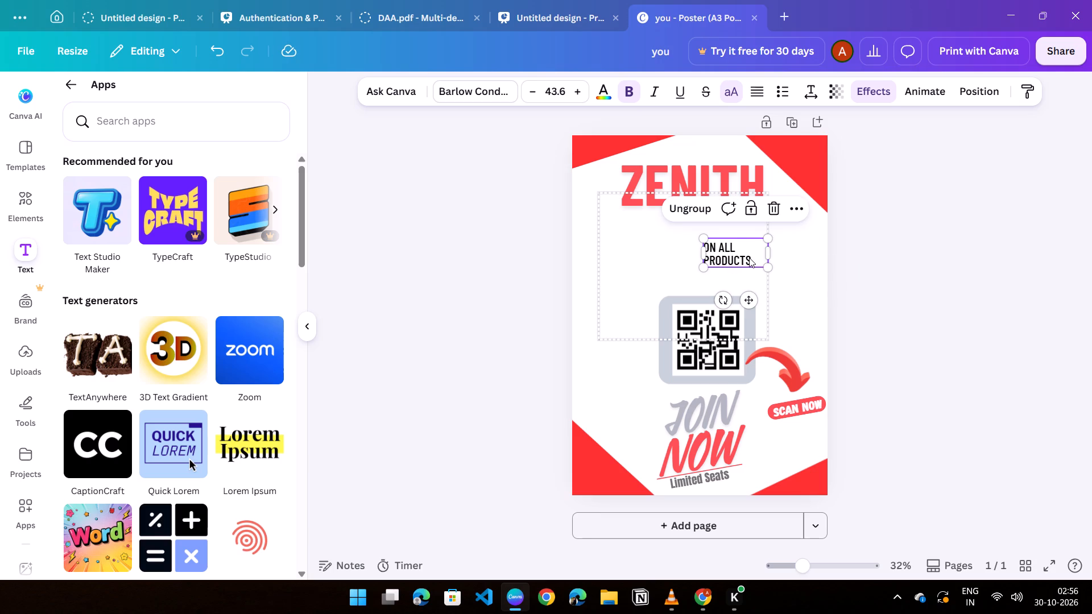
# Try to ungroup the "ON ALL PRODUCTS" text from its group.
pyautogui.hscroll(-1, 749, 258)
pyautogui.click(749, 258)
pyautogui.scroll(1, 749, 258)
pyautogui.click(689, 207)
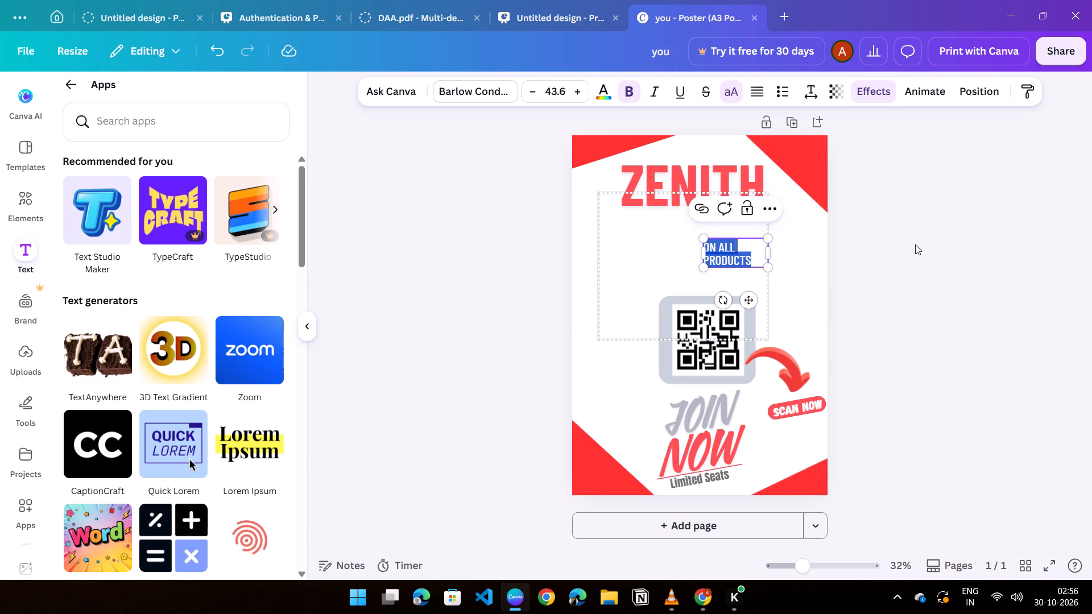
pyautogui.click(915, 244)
# Reposition the "ON ALL PRODUCTS" text within its group, nearer the poster's centre between the "ZENITH" heading and the QR code.
pyautogui.click(740, 252)
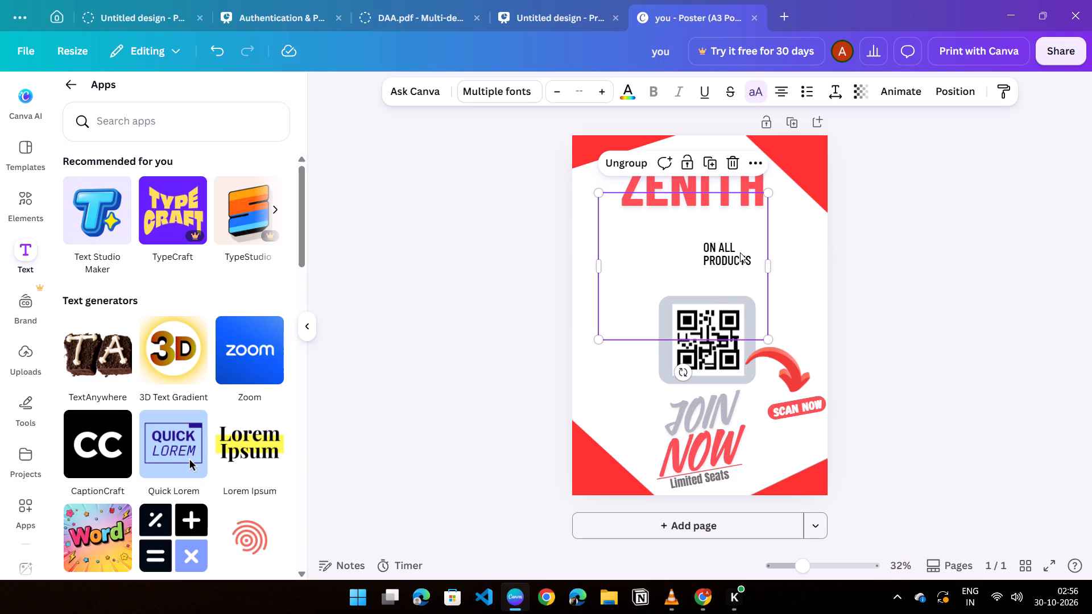
pyautogui.click(732, 250)
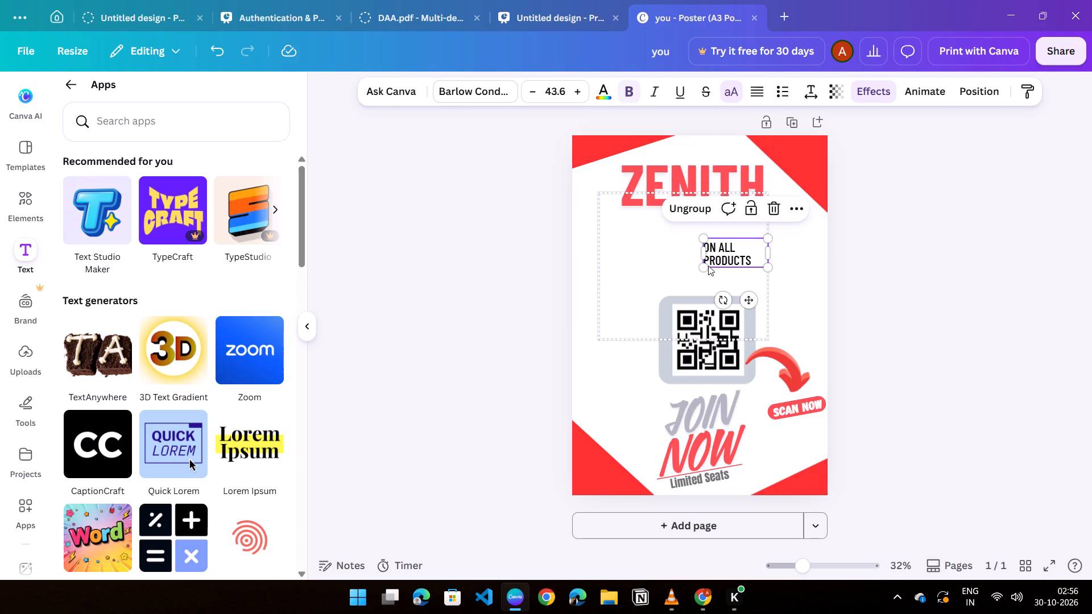
pyautogui.moveTo(752, 297); pyautogui.dragTo(739, 296)
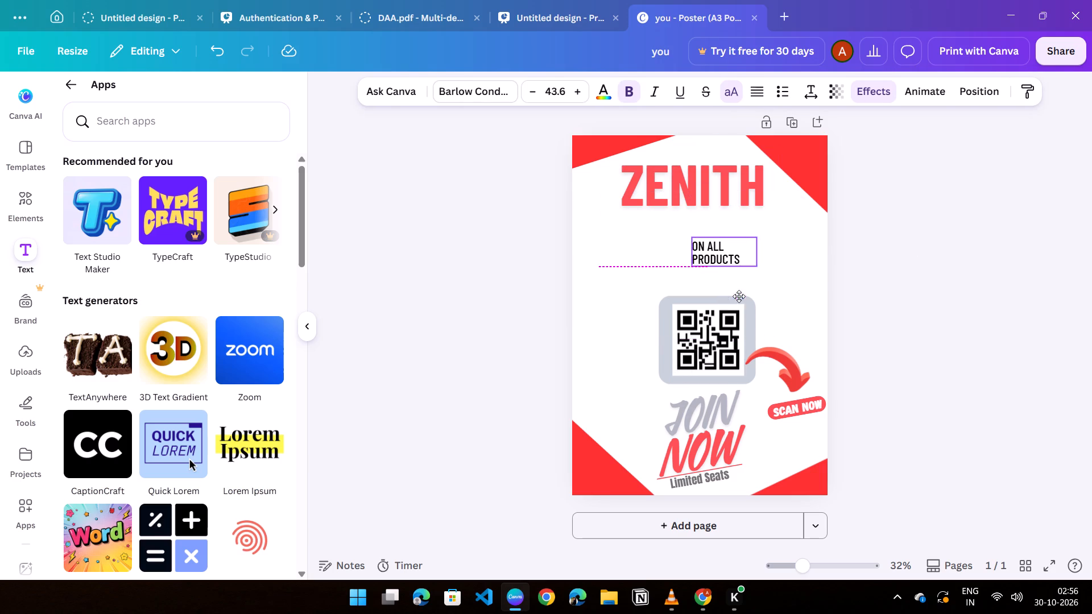
pyautogui.moveTo(739, 296); pyautogui.dragTo(725, 250)
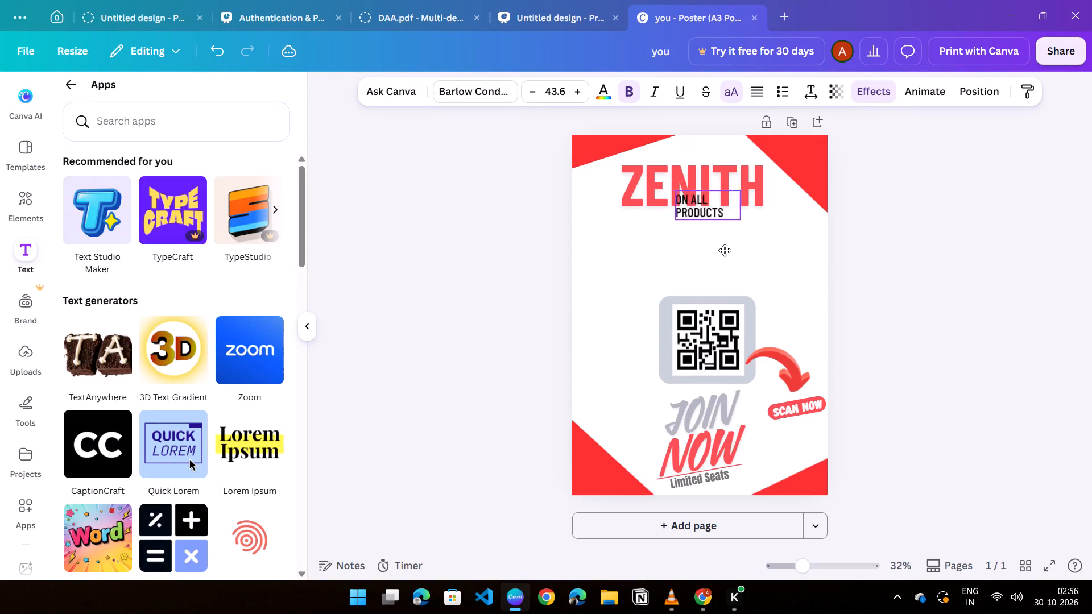
pyautogui.moveTo(725, 250); pyautogui.dragTo(623, 242)
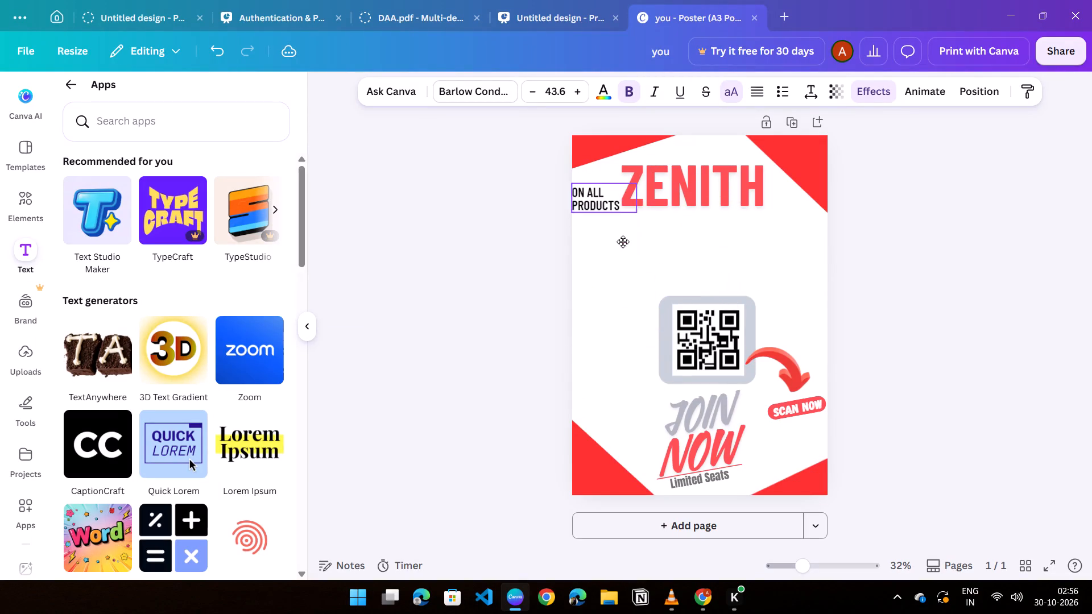
pyautogui.moveTo(623, 242); pyautogui.dragTo(680, 291)
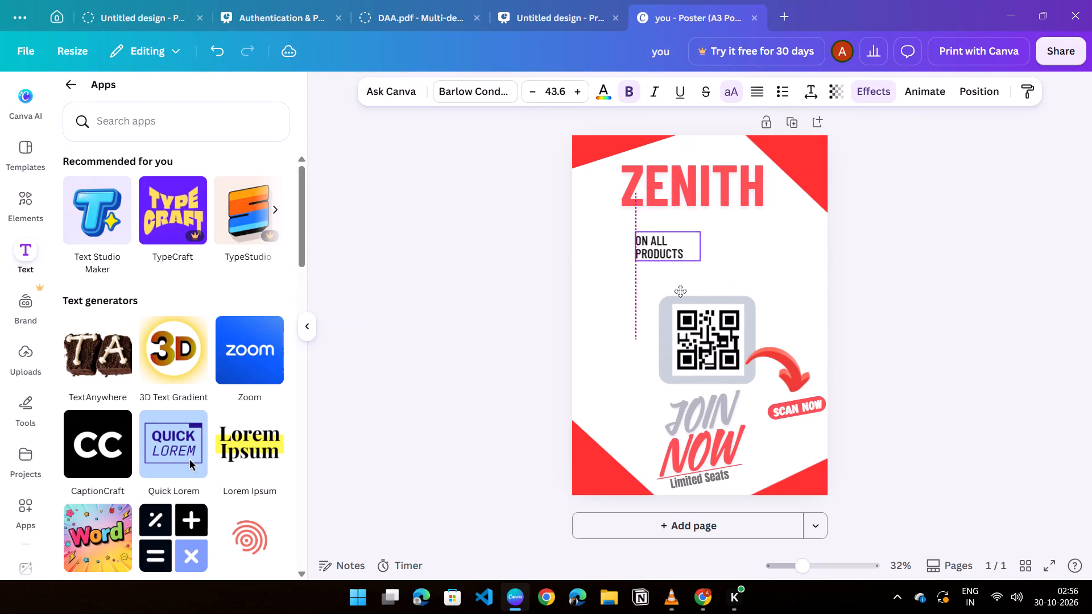
pyautogui.moveTo(680, 291); pyautogui.dragTo(667, 311)
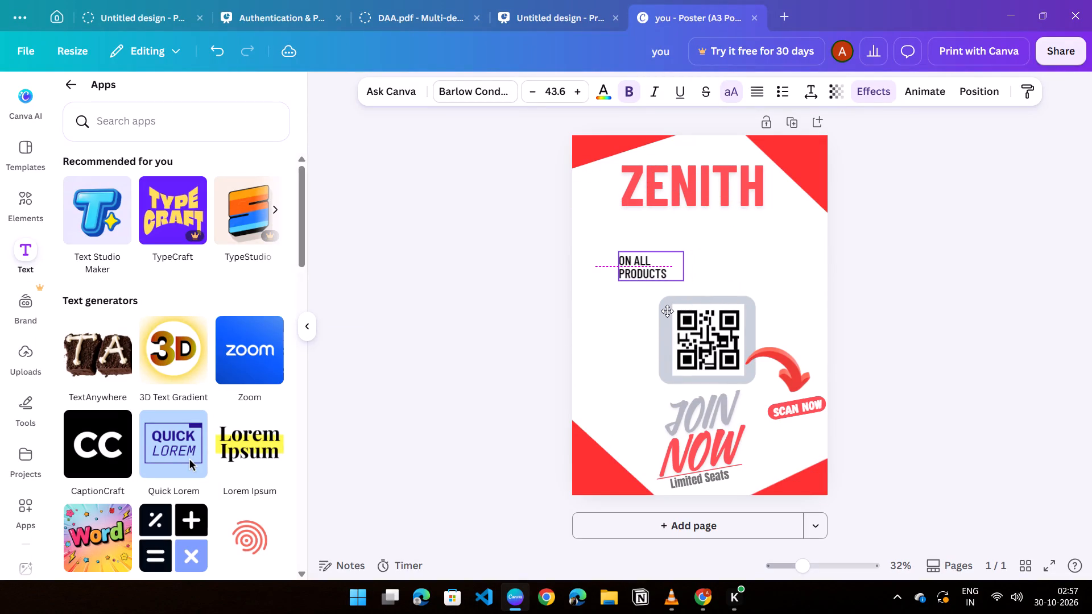
pyautogui.moveTo(667, 311); pyautogui.dragTo(657, 306)
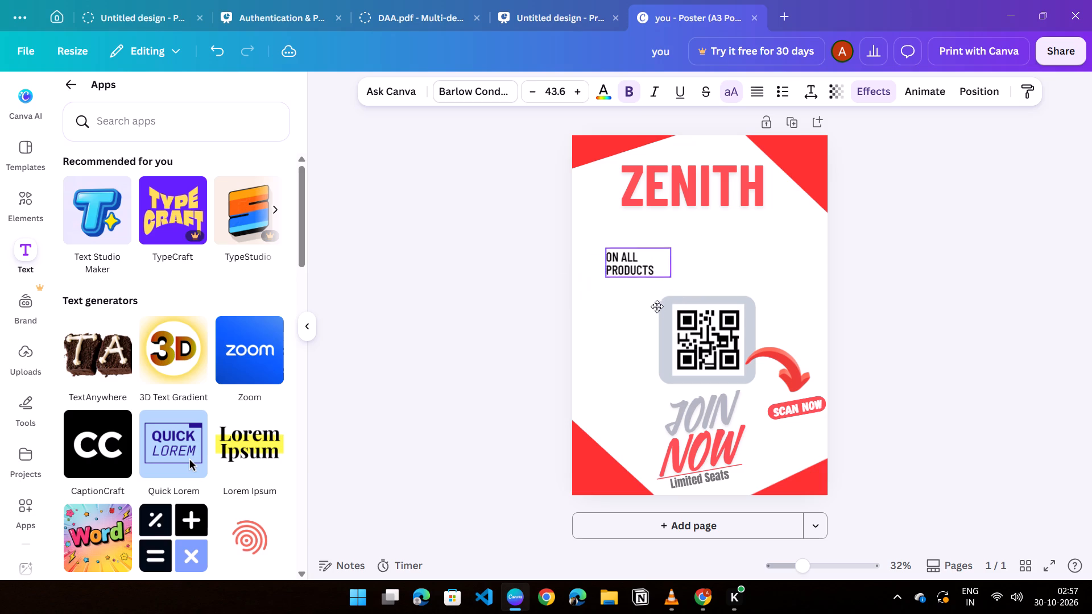
pyautogui.moveTo(657, 306); pyautogui.dragTo(663, 300)
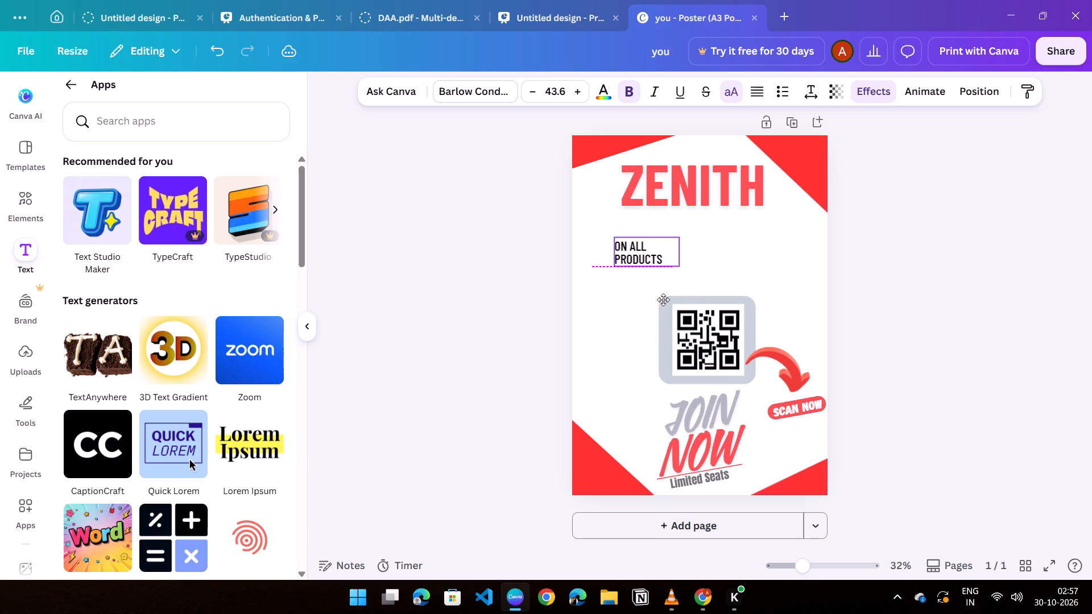
pyautogui.moveTo(663, 300); pyautogui.dragTo(653, 304)
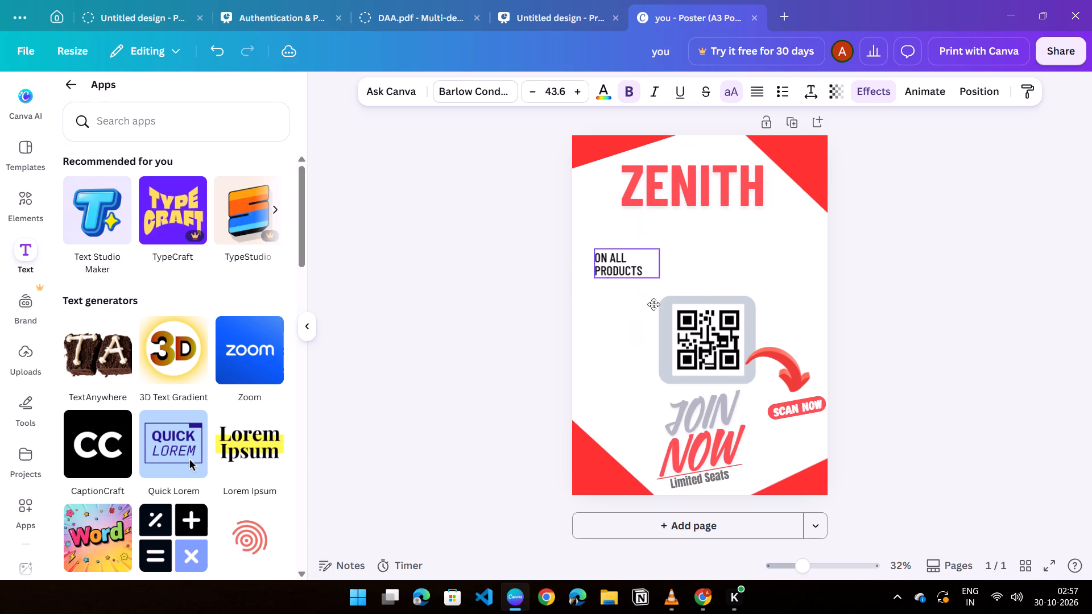
pyautogui.moveTo(653, 304); pyautogui.dragTo(676, 312)
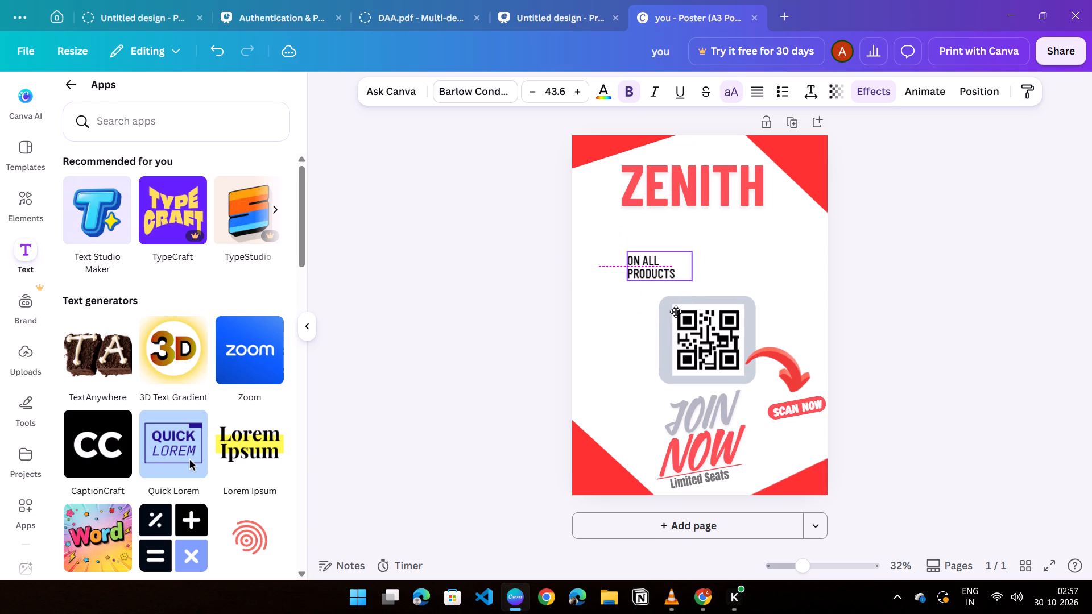
pyautogui.moveTo(676, 312); pyautogui.dragTo(647, 296)
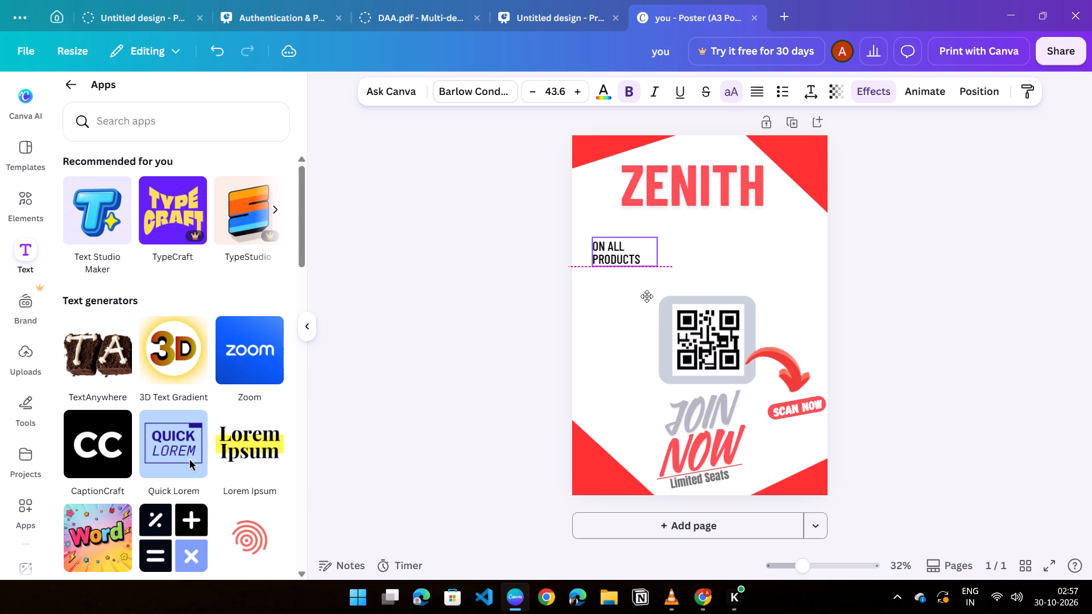
pyautogui.moveTo(647, 296); pyautogui.dragTo(633, 263)
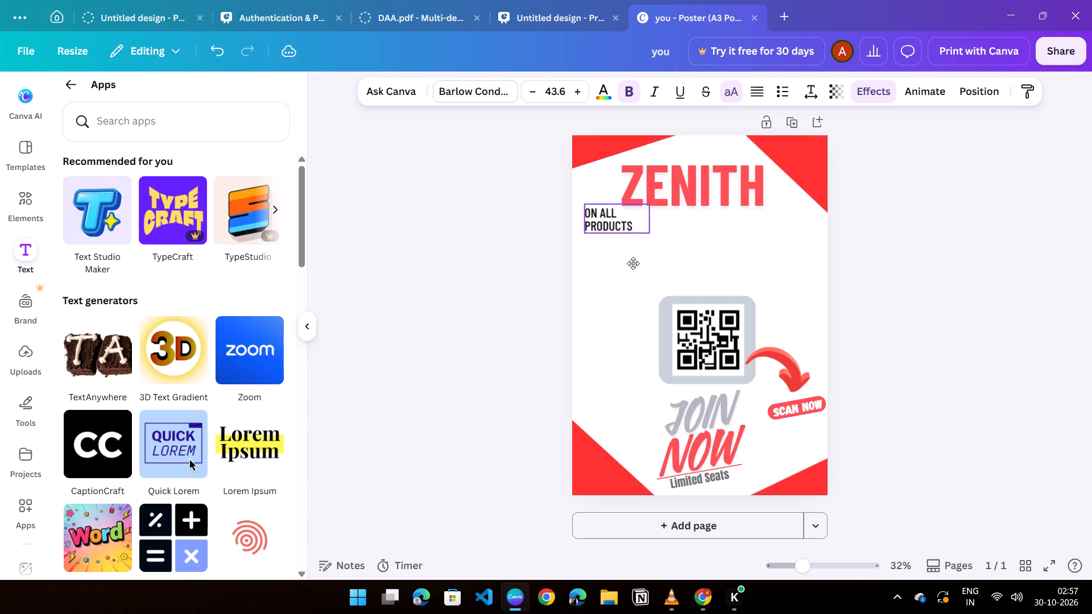
pyautogui.moveTo(633, 263); pyautogui.dragTo(662, 302)
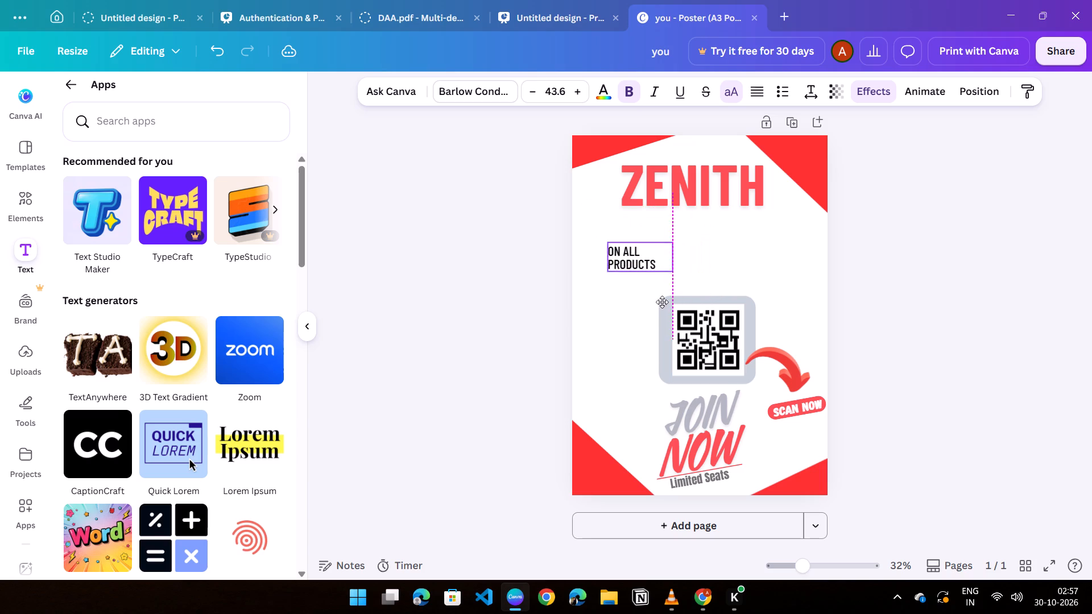
pyautogui.moveTo(662, 302); pyautogui.dragTo(671, 302)
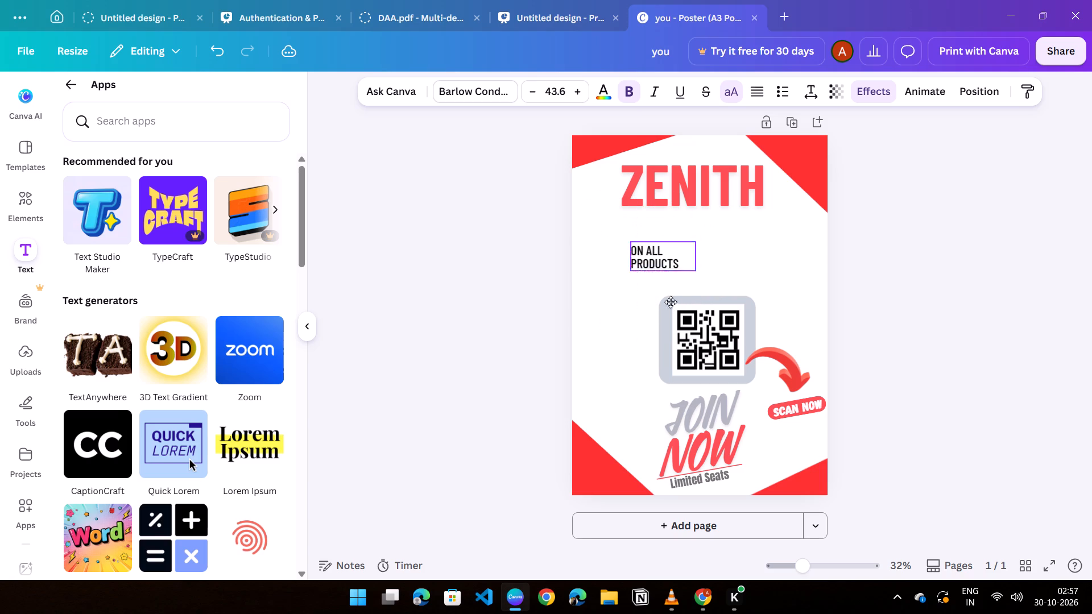
pyautogui.moveTo(671, 302); pyautogui.dragTo(671, 300)
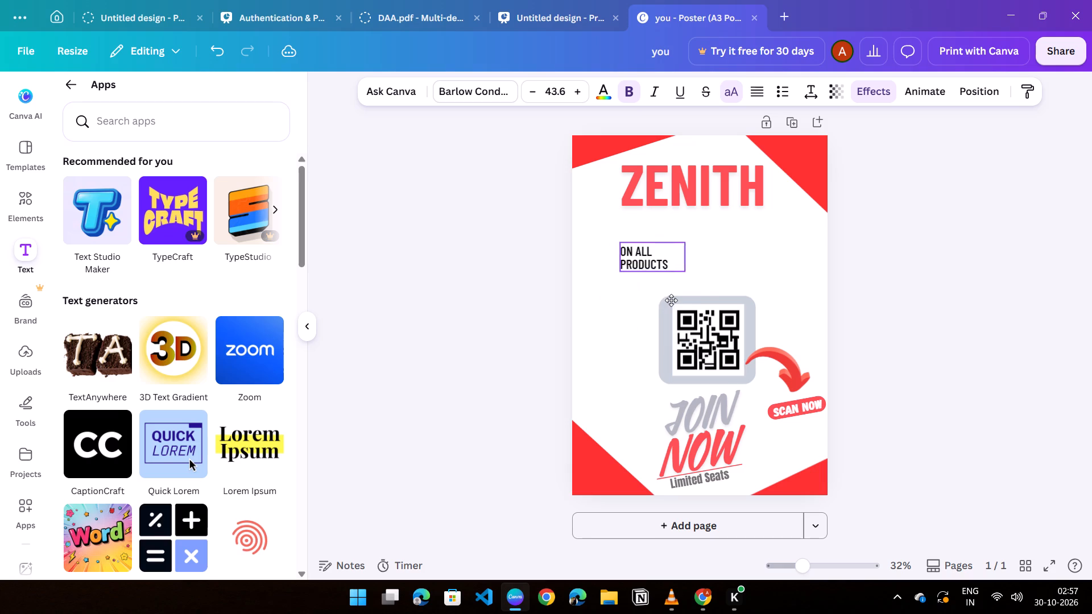
pyautogui.moveTo(671, 300); pyautogui.dragTo(682, 328)
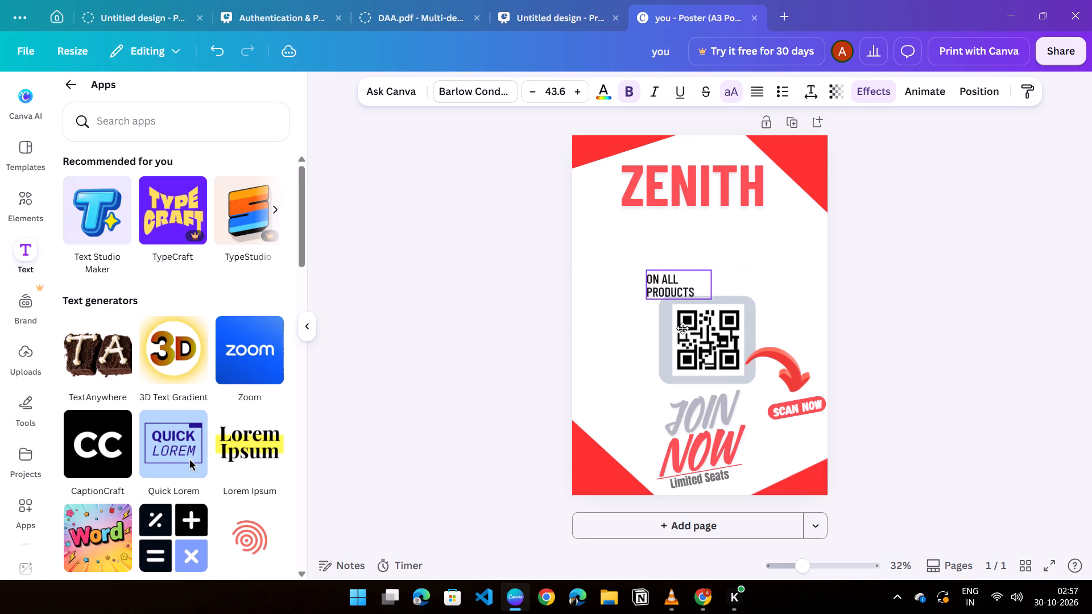
pyautogui.moveTo(682, 328); pyautogui.dragTo(646, 325)
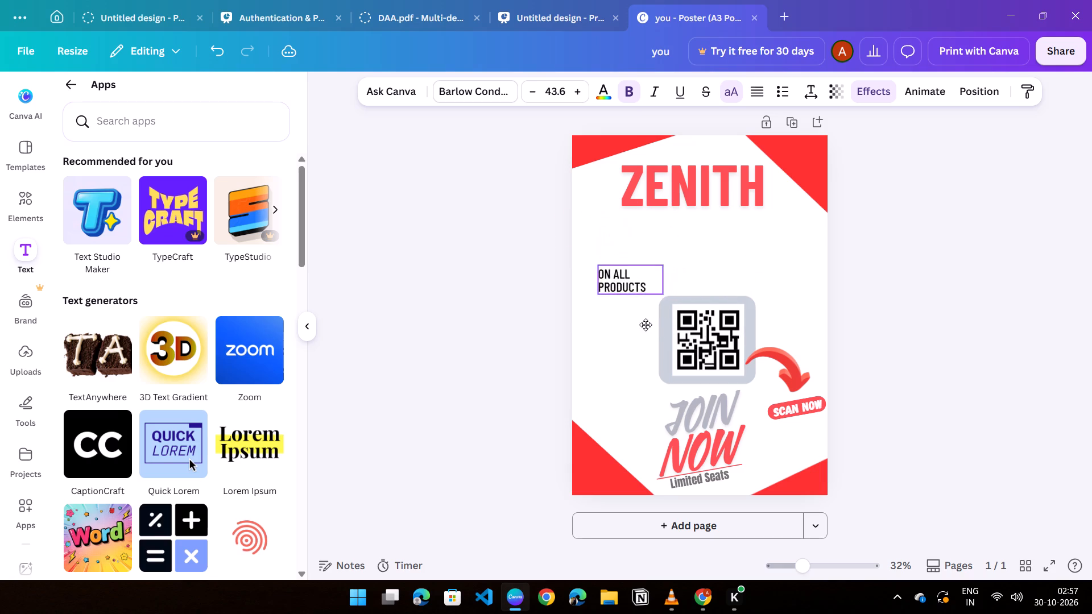
pyautogui.moveTo(646, 325); pyautogui.dragTo(727, 288)
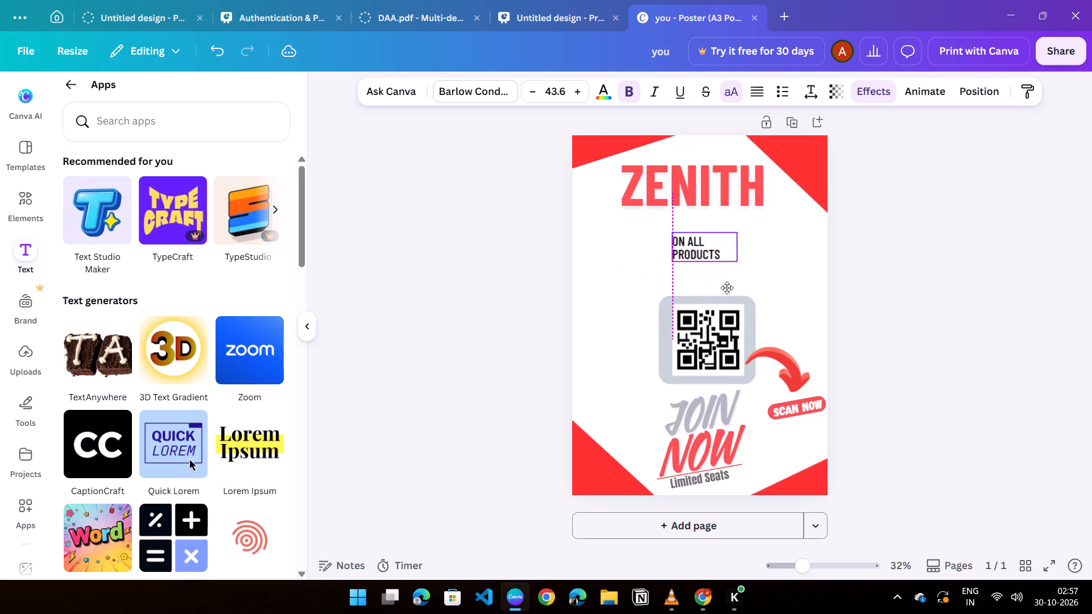
pyautogui.moveTo(727, 288); pyautogui.dragTo(692, 309)
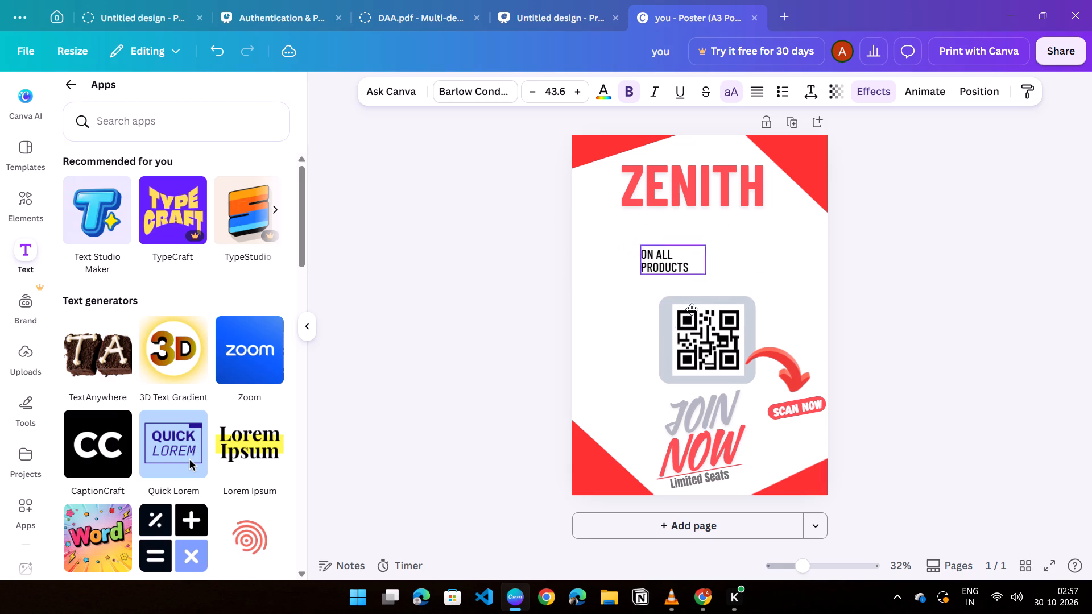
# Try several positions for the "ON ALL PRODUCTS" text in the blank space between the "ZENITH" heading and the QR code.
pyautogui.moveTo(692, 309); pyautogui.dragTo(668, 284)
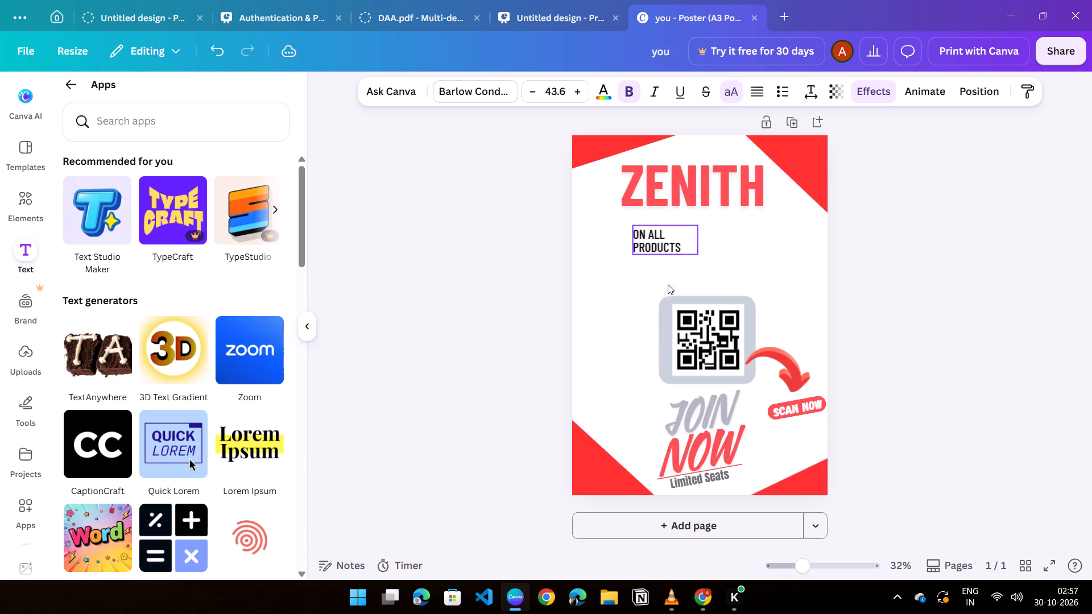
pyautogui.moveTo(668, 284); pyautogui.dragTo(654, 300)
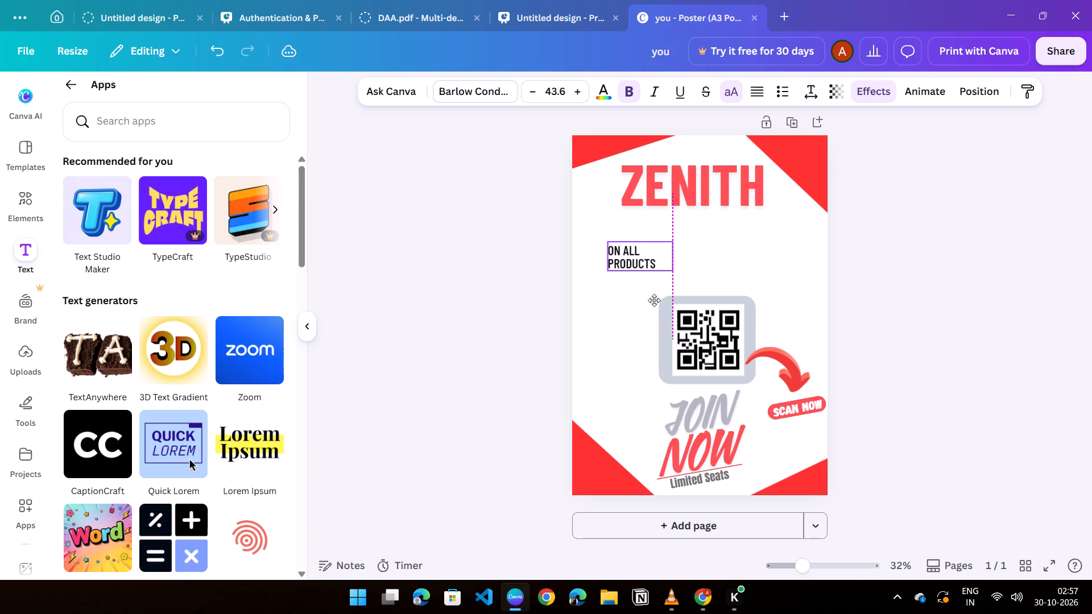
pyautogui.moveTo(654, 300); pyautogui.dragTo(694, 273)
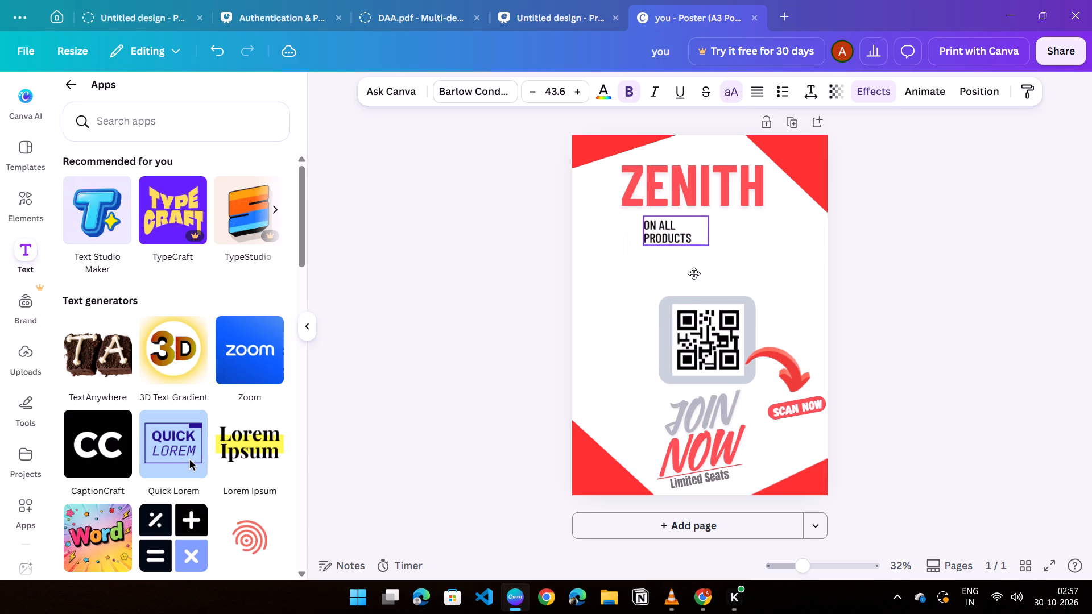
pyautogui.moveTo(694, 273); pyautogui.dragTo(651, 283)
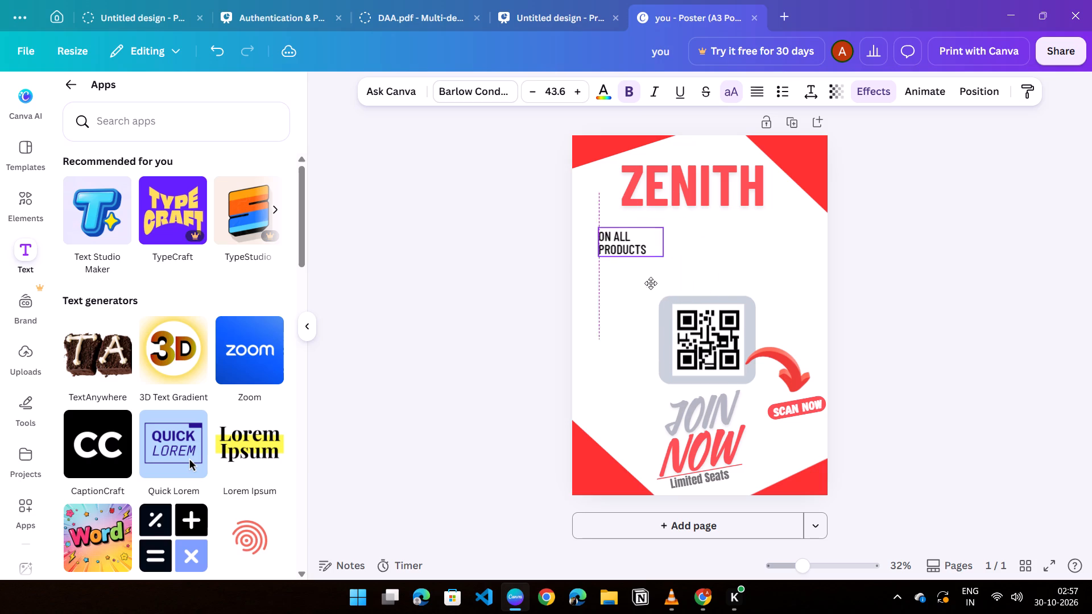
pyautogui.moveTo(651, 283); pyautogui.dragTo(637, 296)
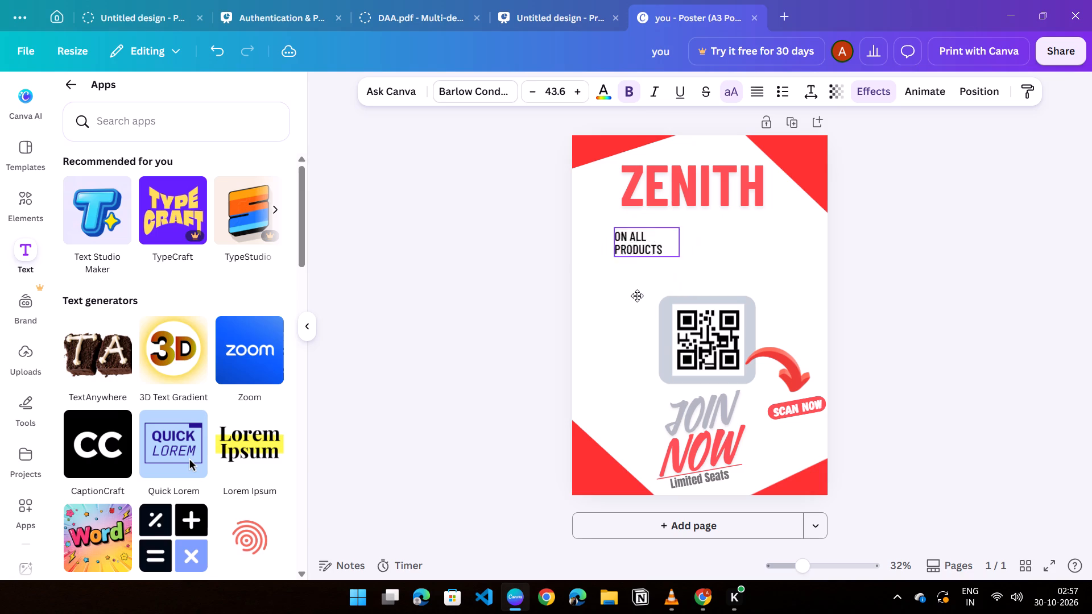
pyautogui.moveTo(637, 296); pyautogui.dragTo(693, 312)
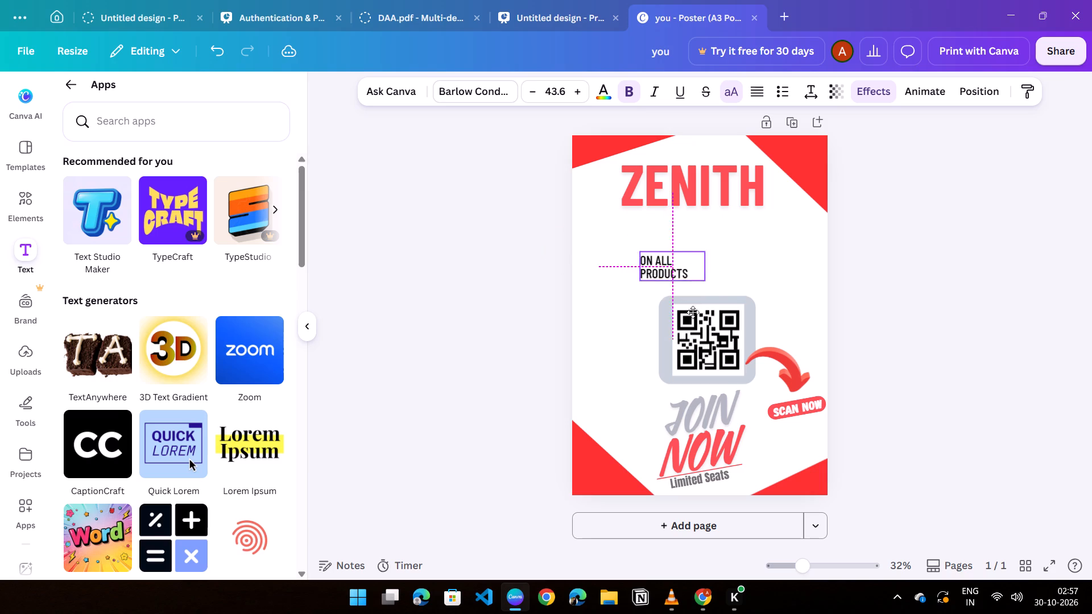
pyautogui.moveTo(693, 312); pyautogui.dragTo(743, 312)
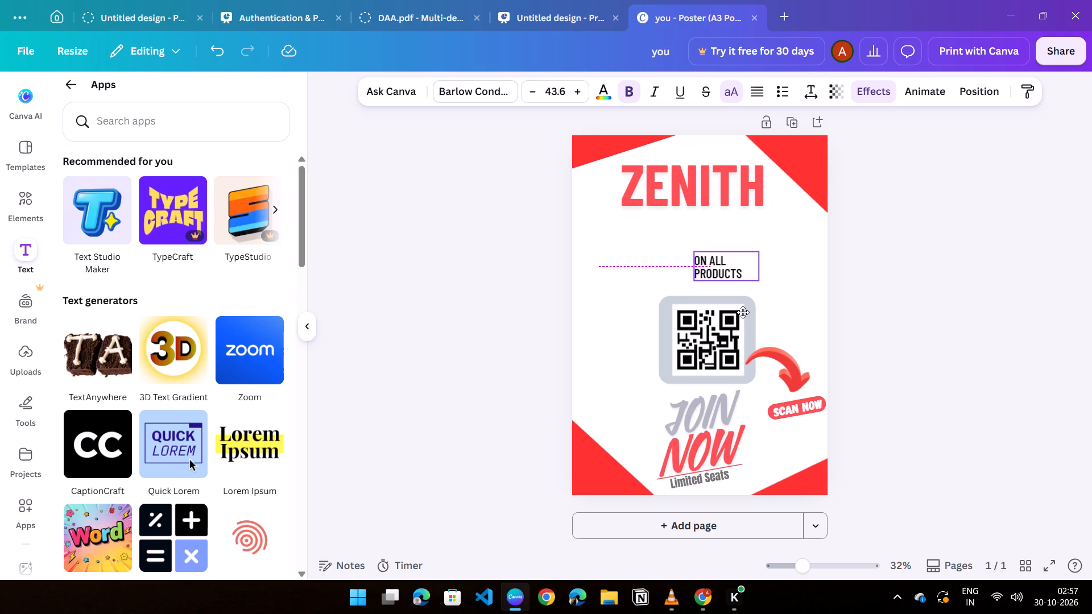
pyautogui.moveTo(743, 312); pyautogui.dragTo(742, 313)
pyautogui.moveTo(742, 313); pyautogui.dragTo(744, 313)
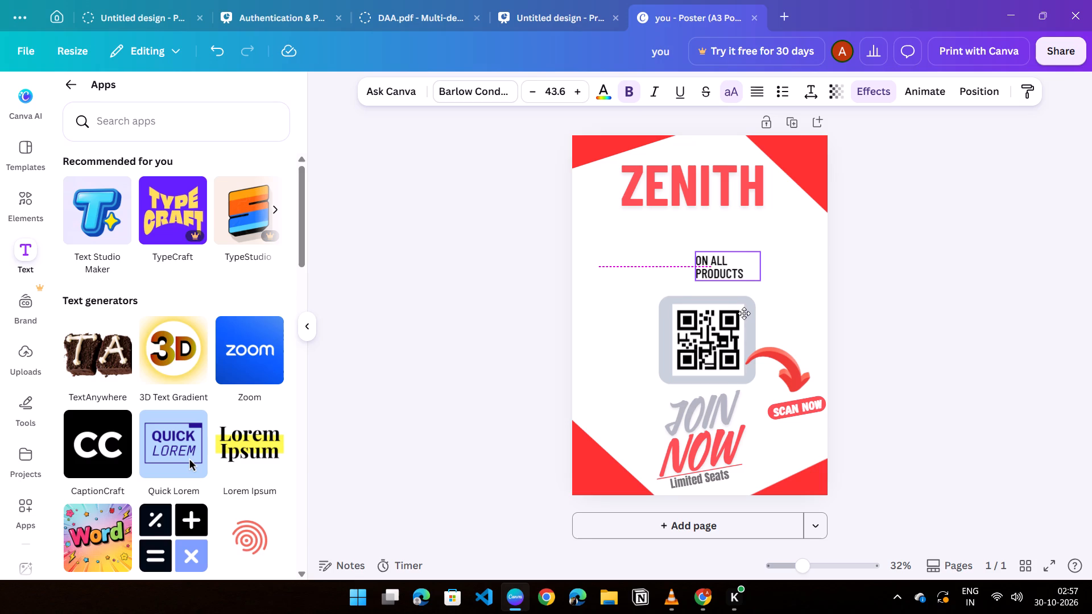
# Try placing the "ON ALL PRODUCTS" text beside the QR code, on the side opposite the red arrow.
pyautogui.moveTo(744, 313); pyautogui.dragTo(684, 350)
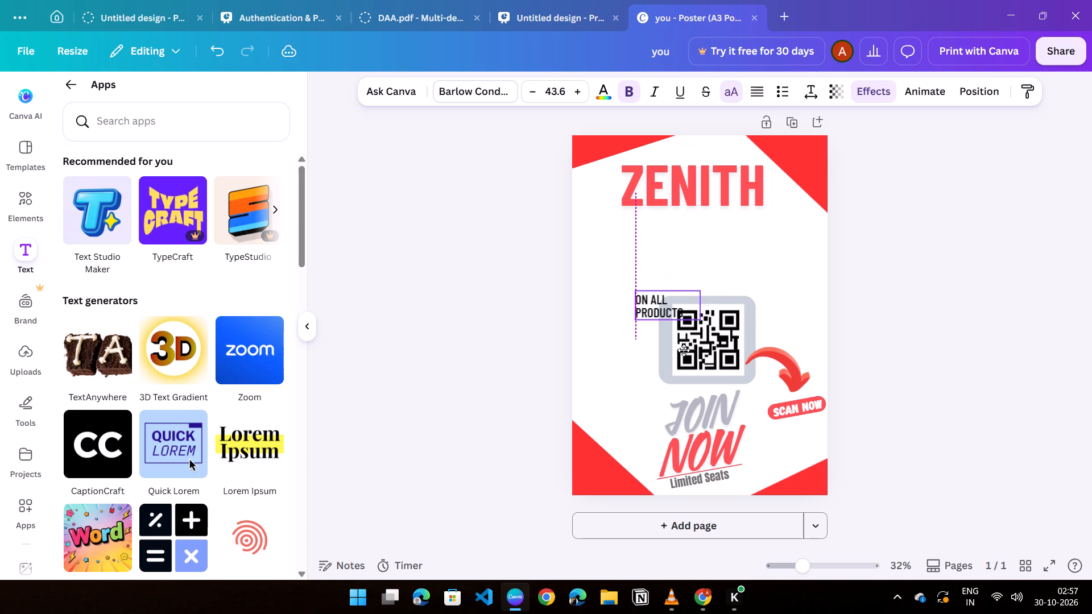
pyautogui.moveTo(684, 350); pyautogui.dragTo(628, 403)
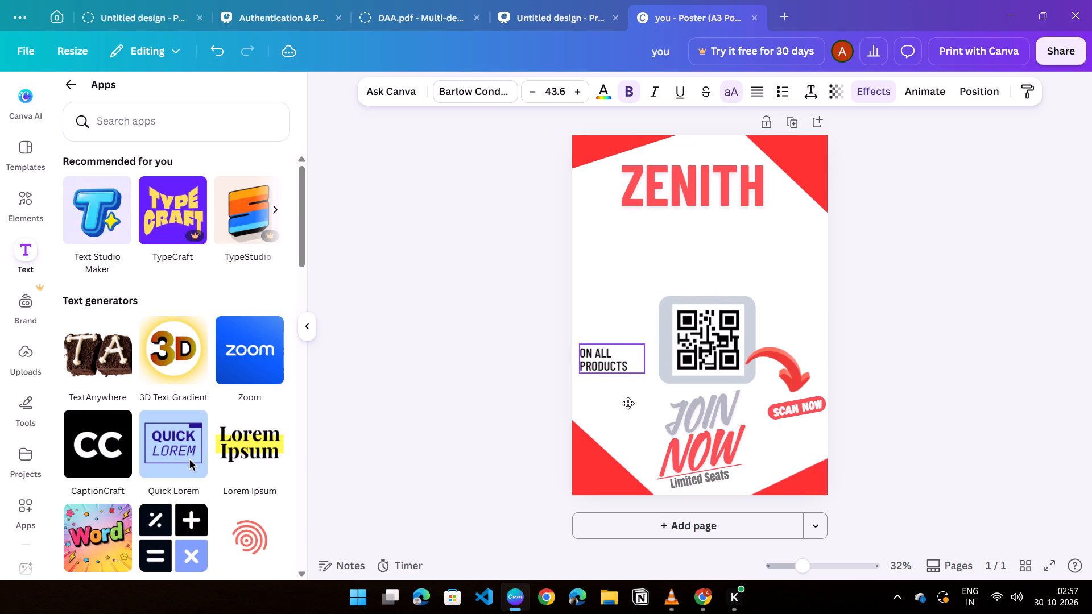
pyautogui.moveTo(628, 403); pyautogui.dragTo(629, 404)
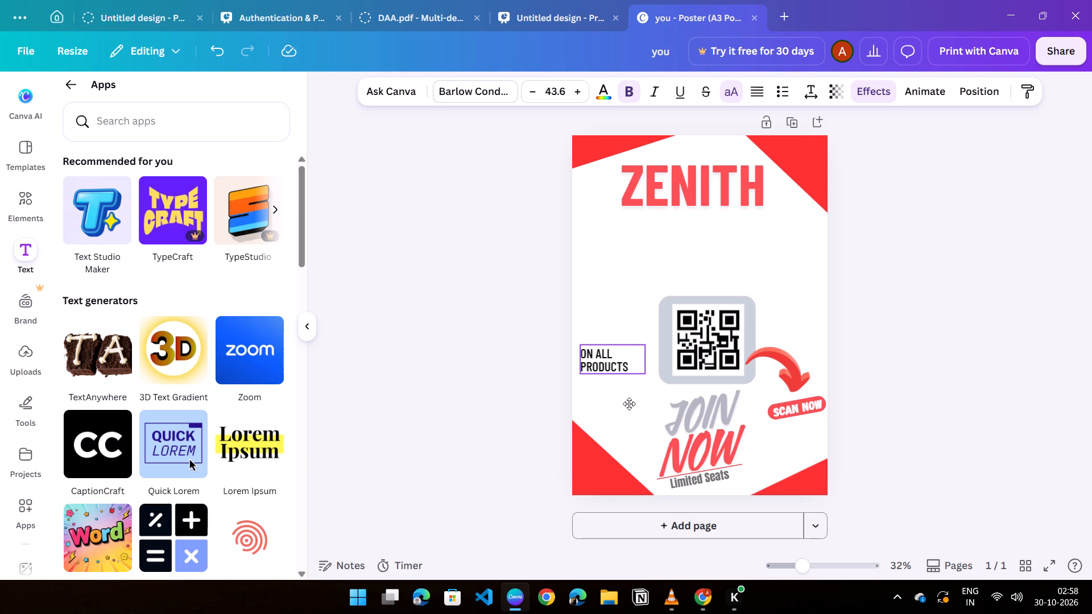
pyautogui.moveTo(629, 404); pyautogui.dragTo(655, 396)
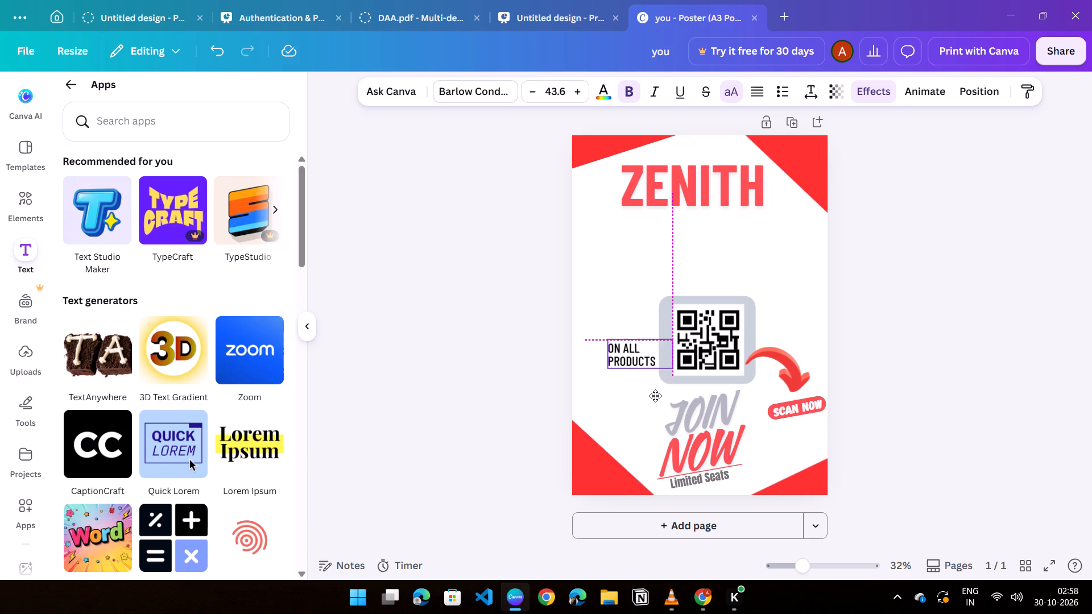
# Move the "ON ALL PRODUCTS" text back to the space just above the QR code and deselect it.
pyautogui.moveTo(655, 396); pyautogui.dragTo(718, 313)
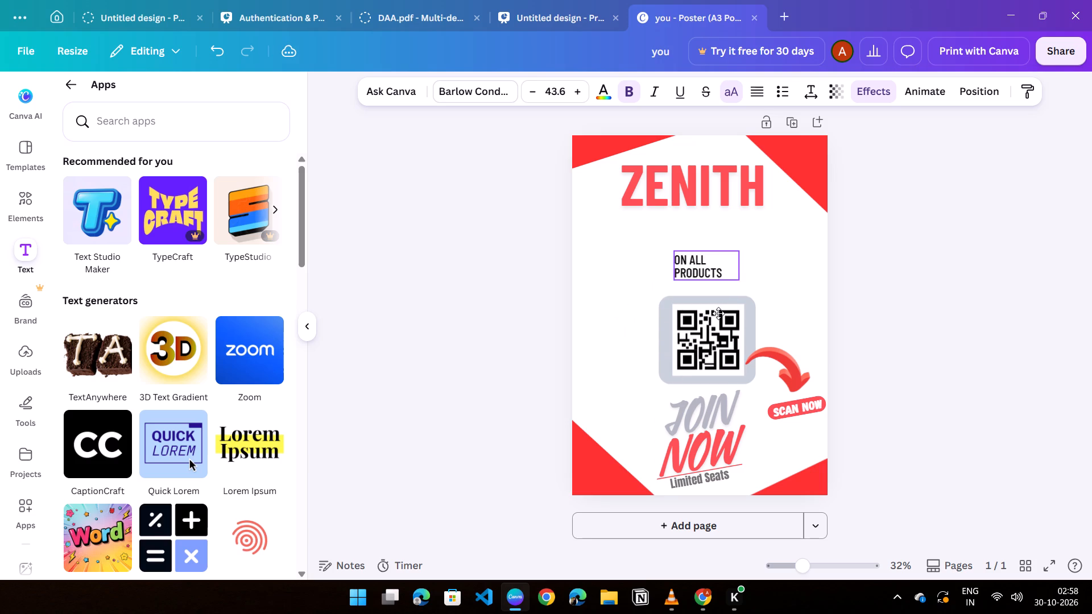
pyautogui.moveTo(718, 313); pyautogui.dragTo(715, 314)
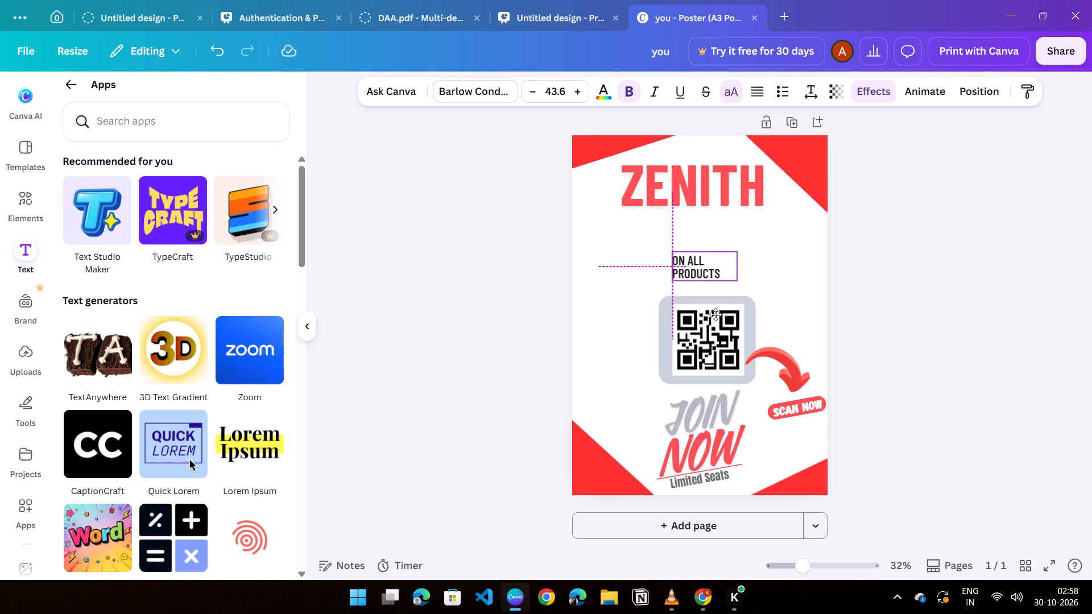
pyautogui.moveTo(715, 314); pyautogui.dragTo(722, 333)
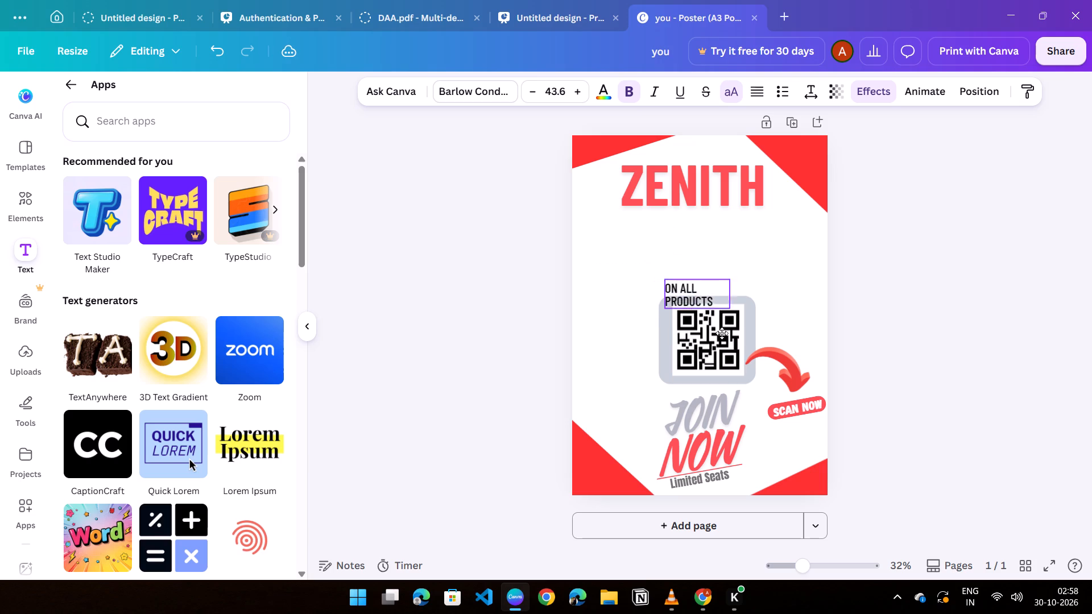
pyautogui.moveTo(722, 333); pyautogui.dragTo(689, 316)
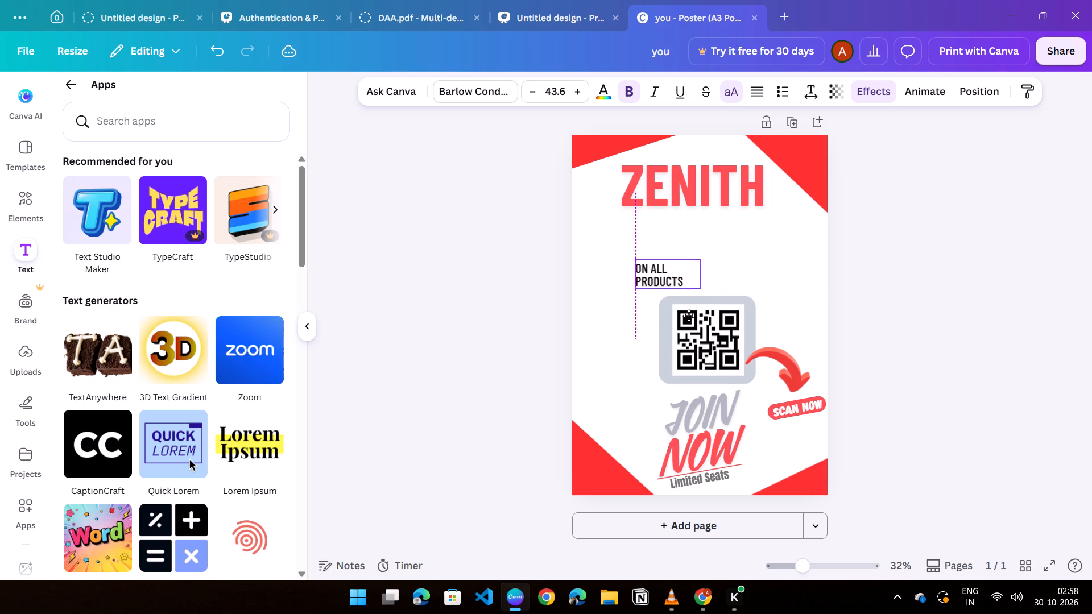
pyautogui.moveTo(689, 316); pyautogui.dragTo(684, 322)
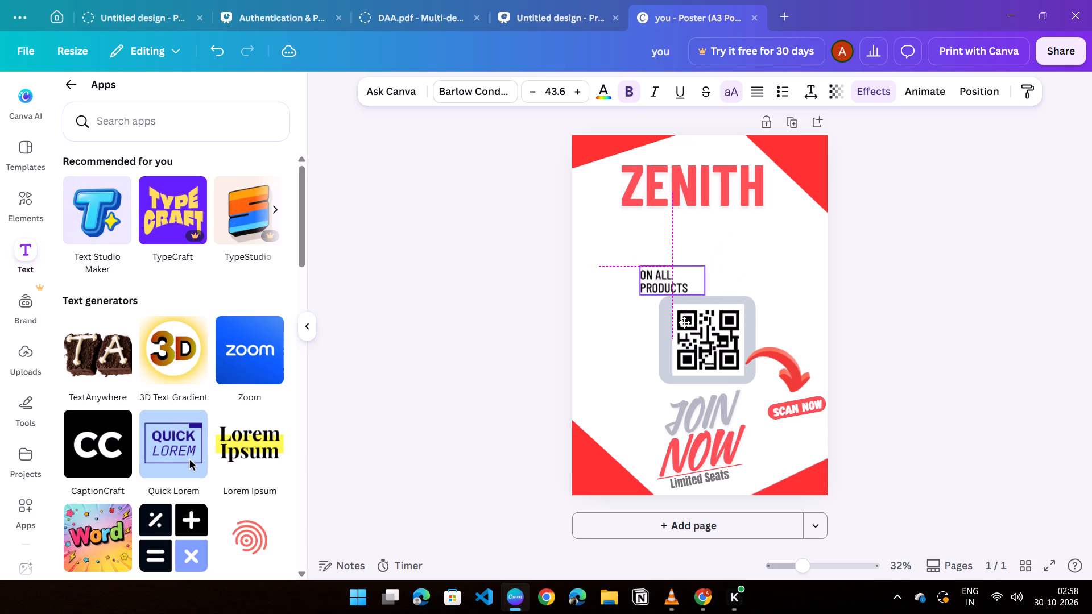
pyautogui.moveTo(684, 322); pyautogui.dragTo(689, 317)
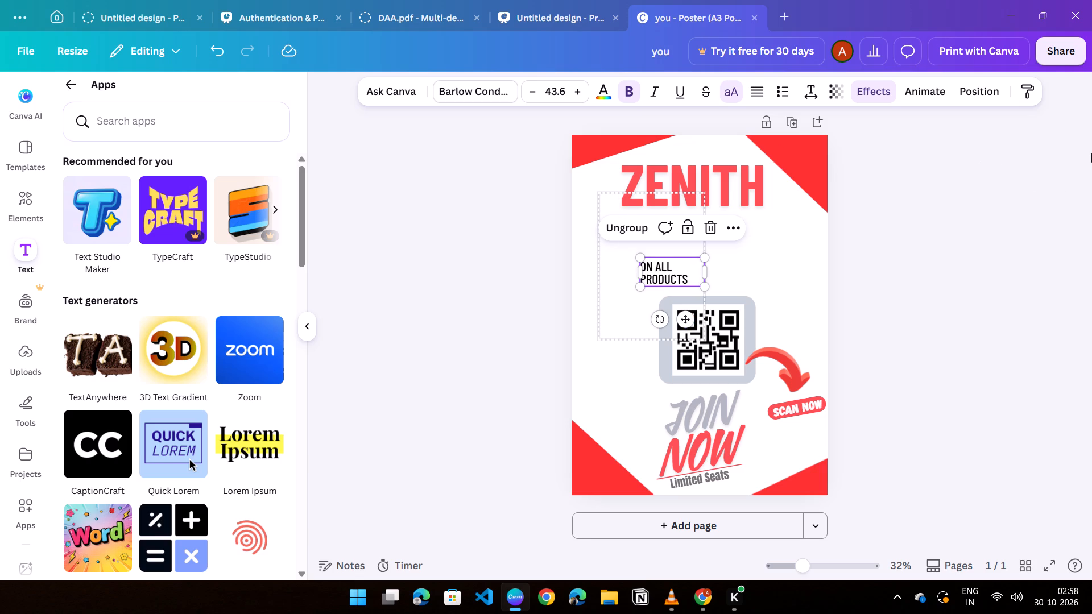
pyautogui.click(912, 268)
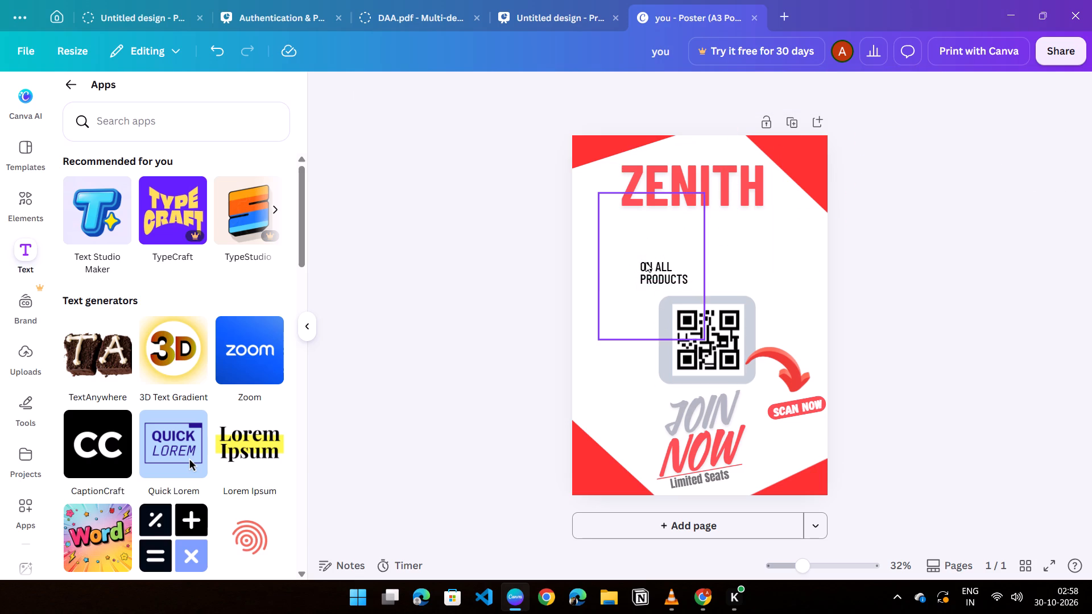
# Move the "ON ALL PRODUCTS" text within its group to the space beside the QR code, above the red arrow.
pyautogui.doubleClick(660, 274)
pyautogui.moveTo(661, 275); pyautogui.dragTo(801, 304)
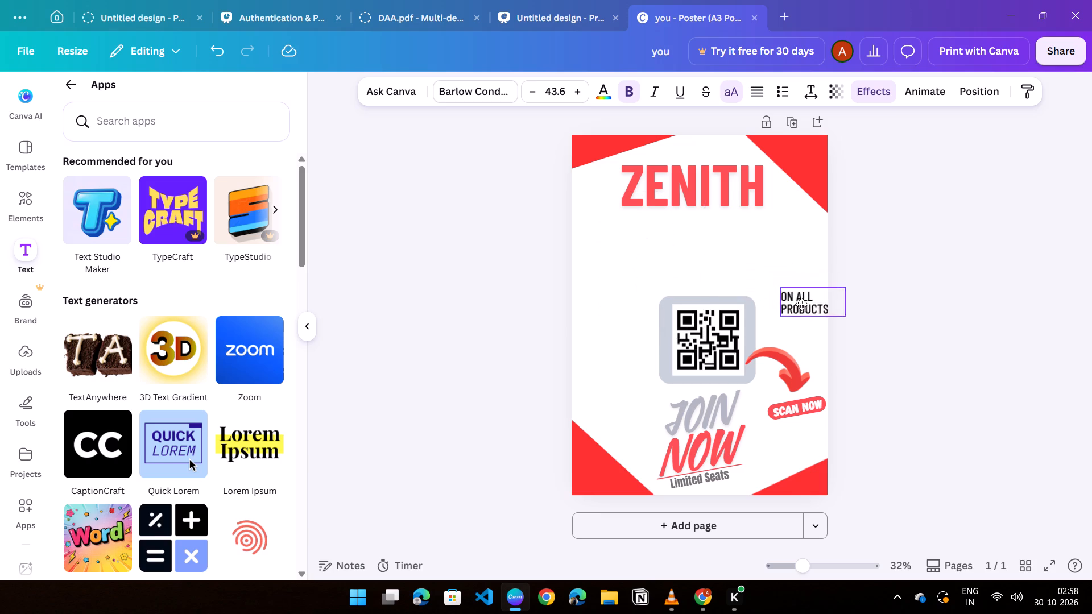
pyautogui.moveTo(801, 304); pyautogui.dragTo(784, 320)
# Shift the "ZENITH" heading group slightly upward, aligned with the poster's vertical centre line, and deselect it.
pyautogui.click(679, 171)
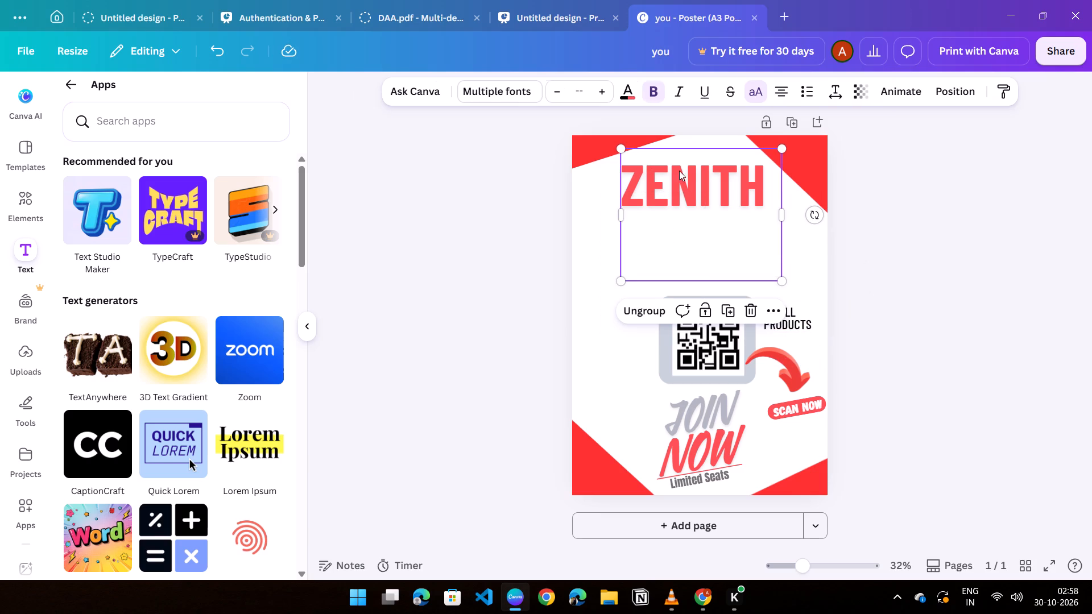
pyautogui.click(693, 180)
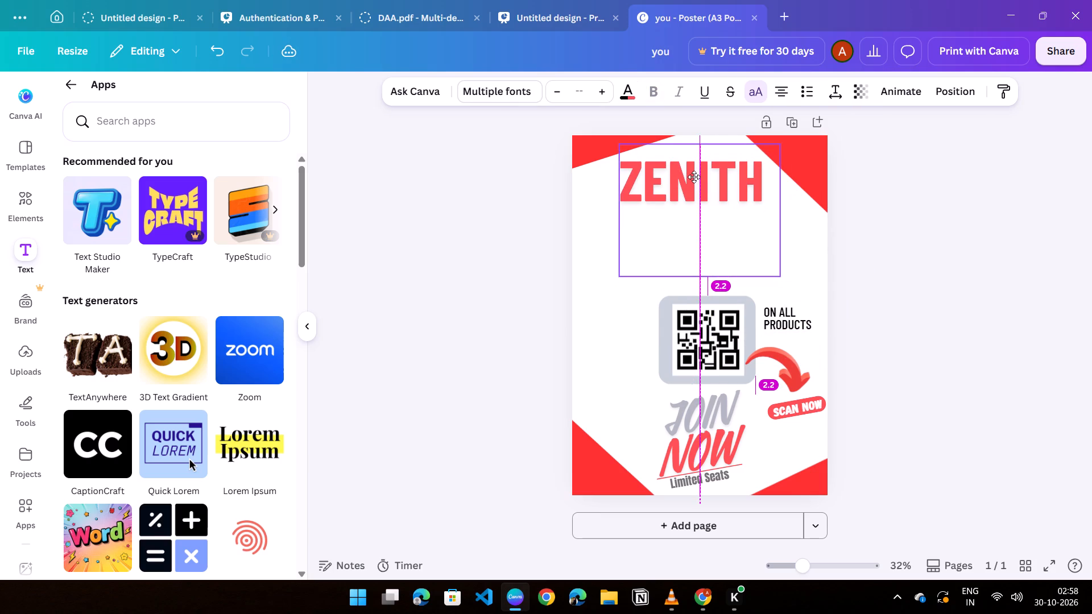
pyautogui.click(955, 220)
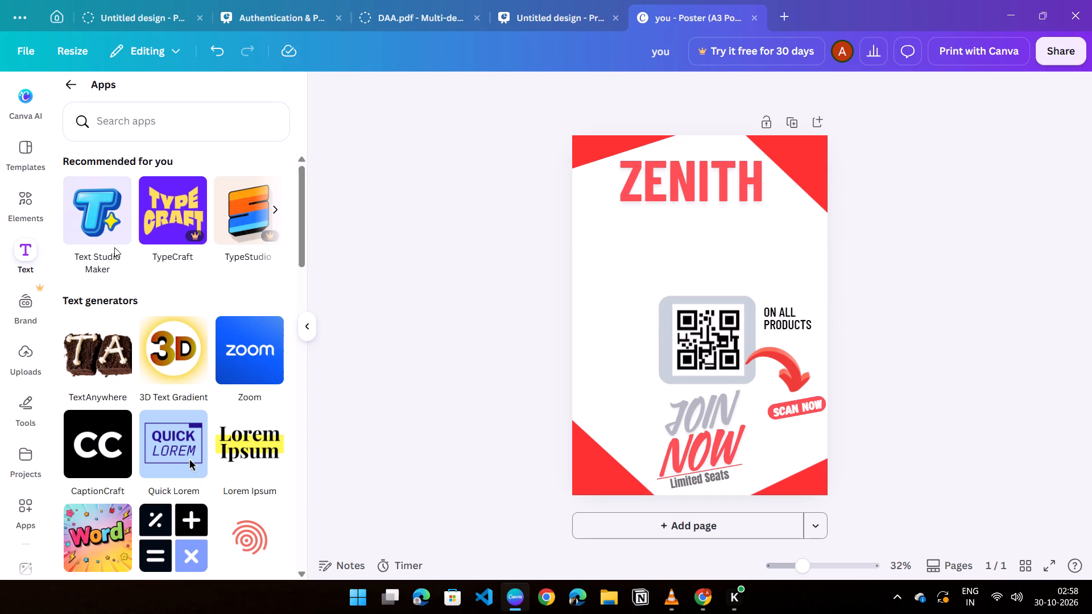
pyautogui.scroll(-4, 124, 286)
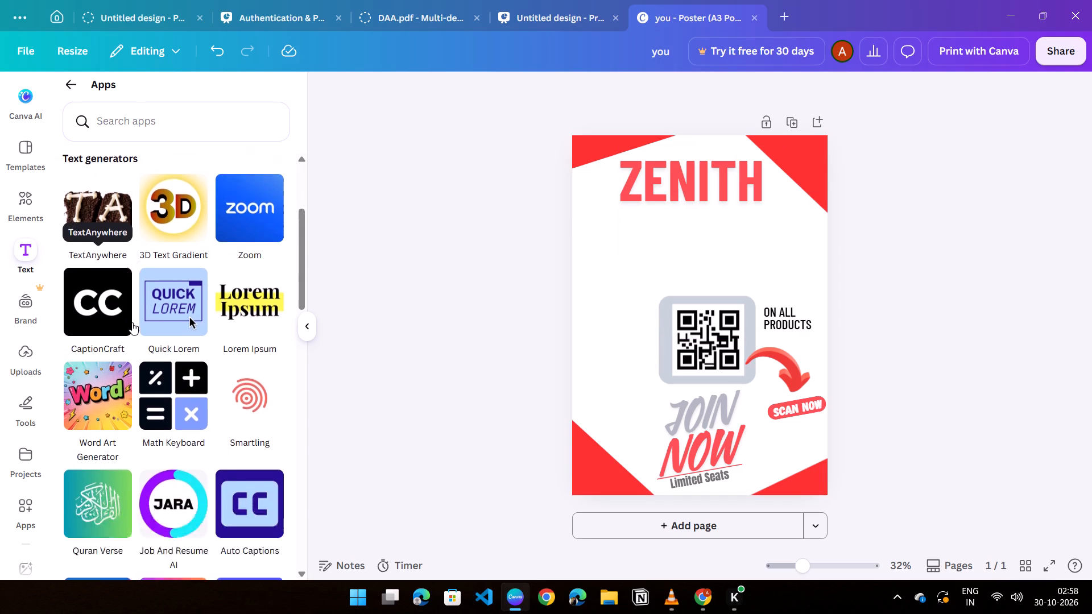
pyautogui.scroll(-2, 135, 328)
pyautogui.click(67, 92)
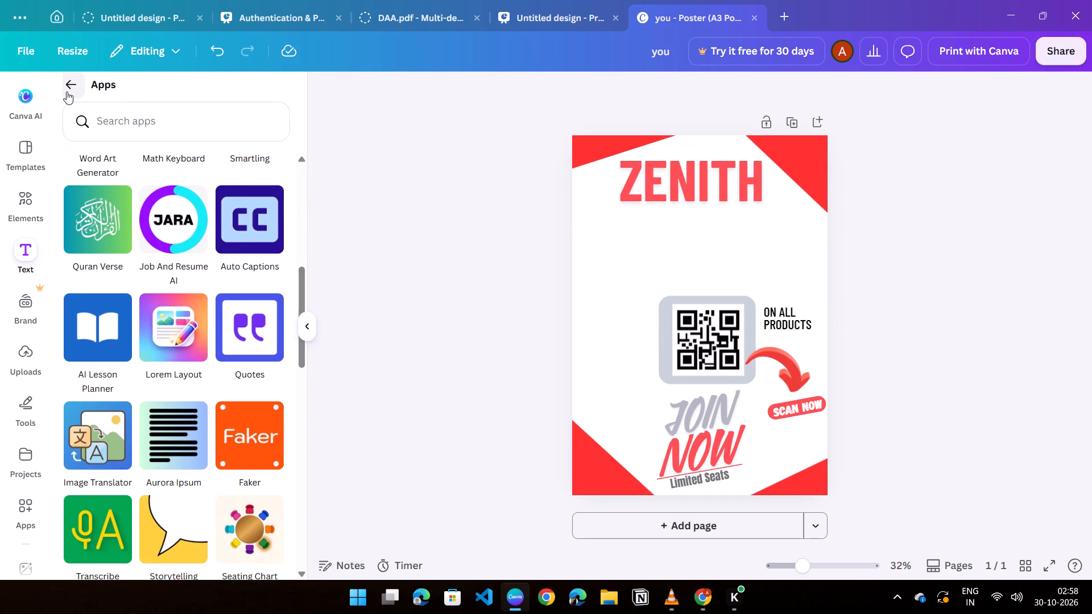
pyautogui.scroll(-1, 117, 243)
# Return to the element library and clear its "qr code" search.
pyautogui.click(26, 212)
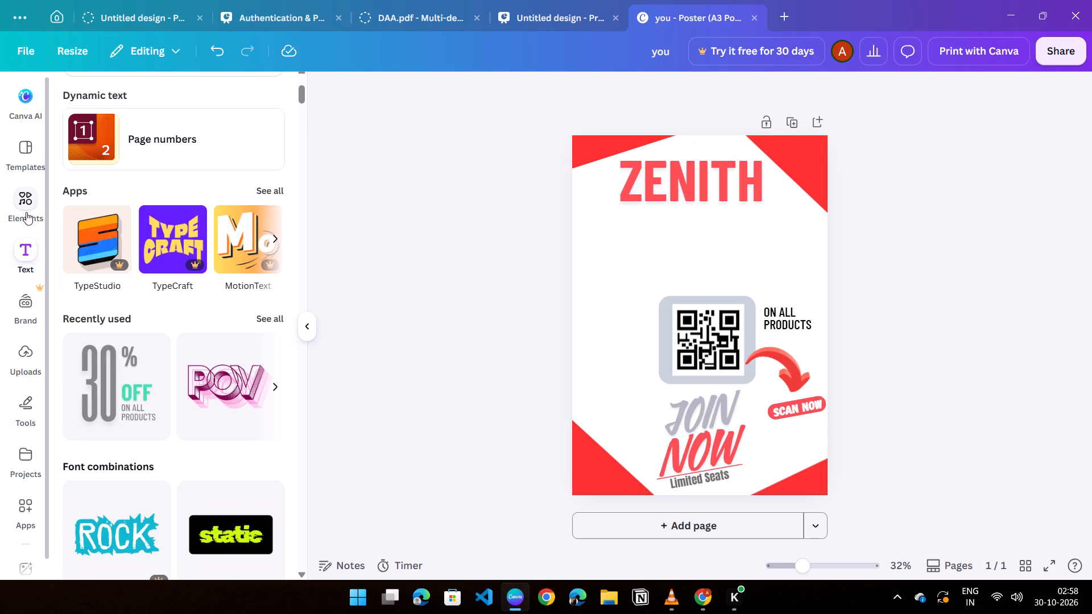
pyautogui.click(72, 97)
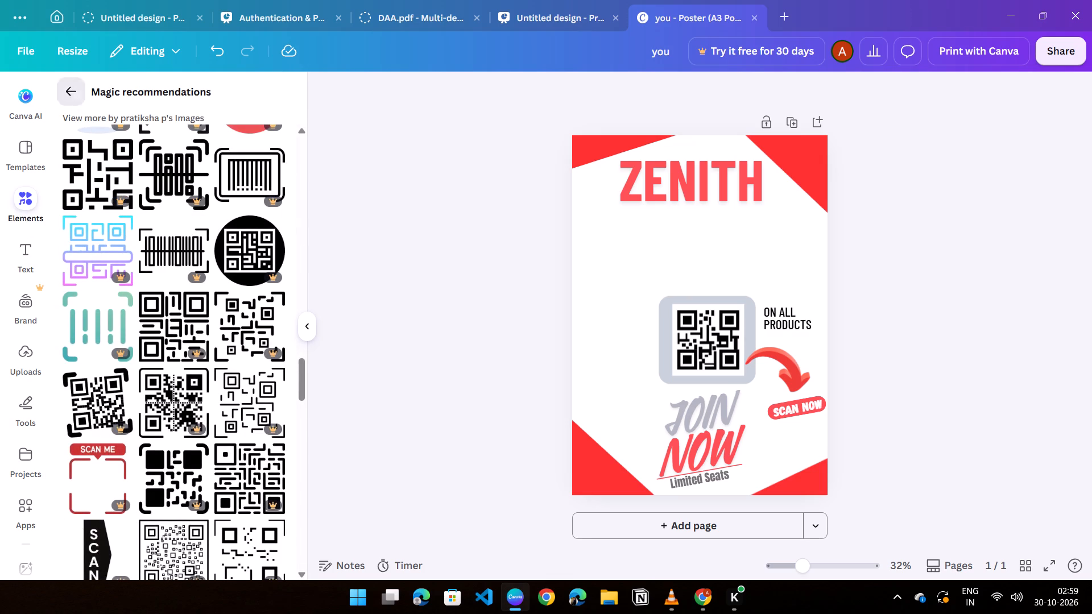
pyautogui.click(276, 105)
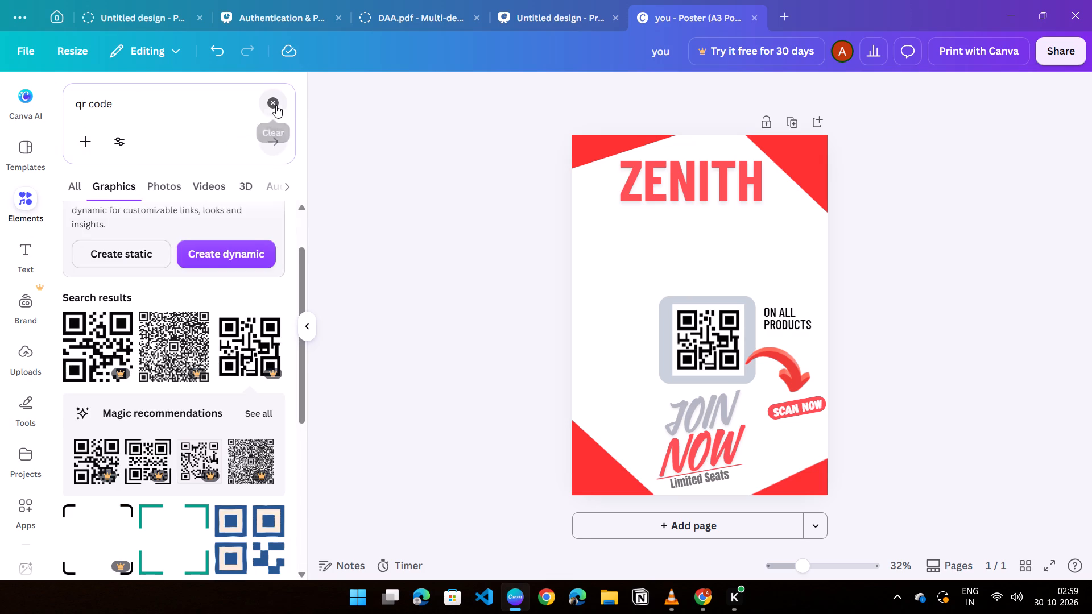
pyautogui.click(456, 296)
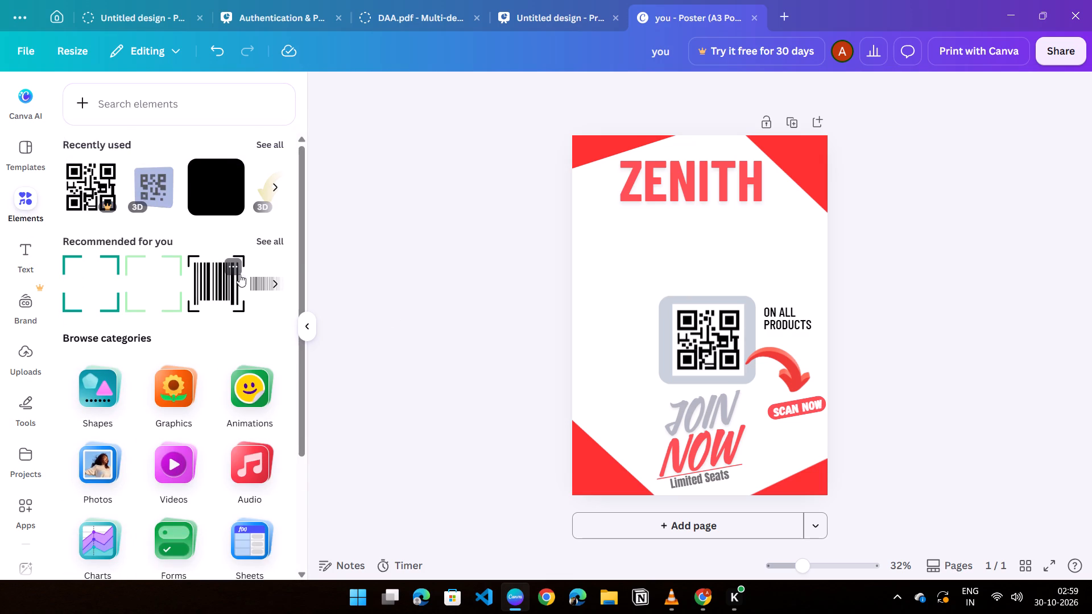
# Browse the Graphics category of the element library, examining its icons and collections, and return to the category overview.
pyautogui.scroll(4, 189, 304)
pyautogui.scroll(-3, 114, 337)
pyautogui.click(184, 246)
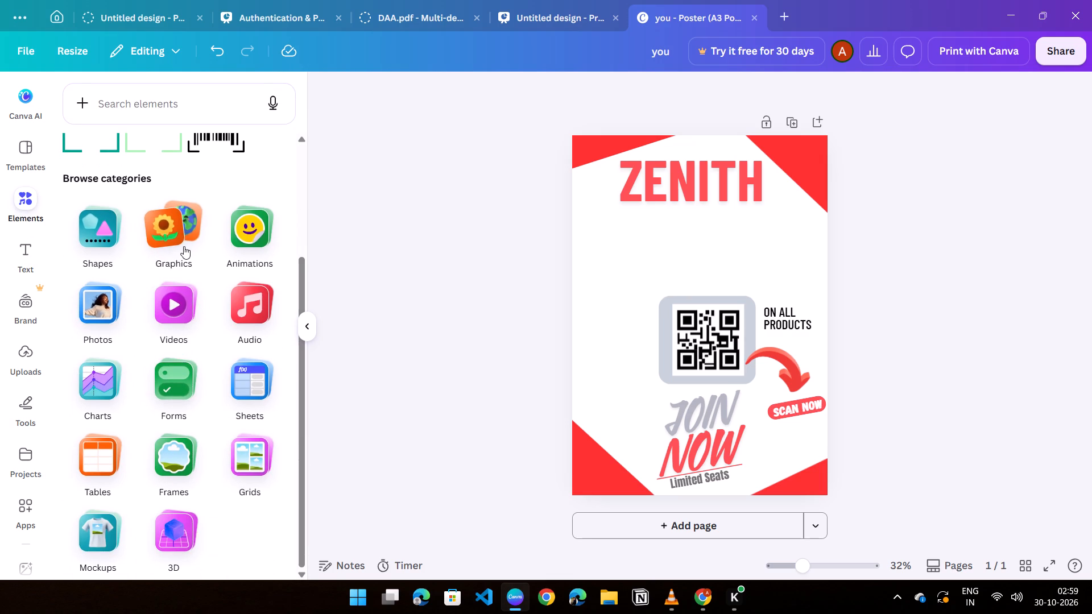
pyautogui.scroll(-2, 188, 308)
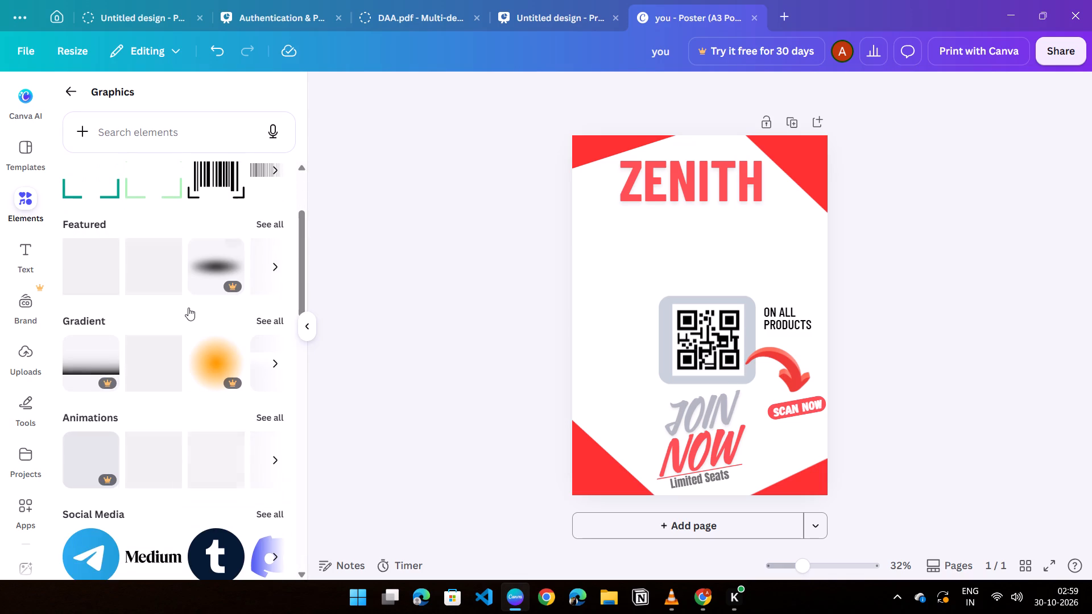
pyautogui.scroll(-4, 160, 309)
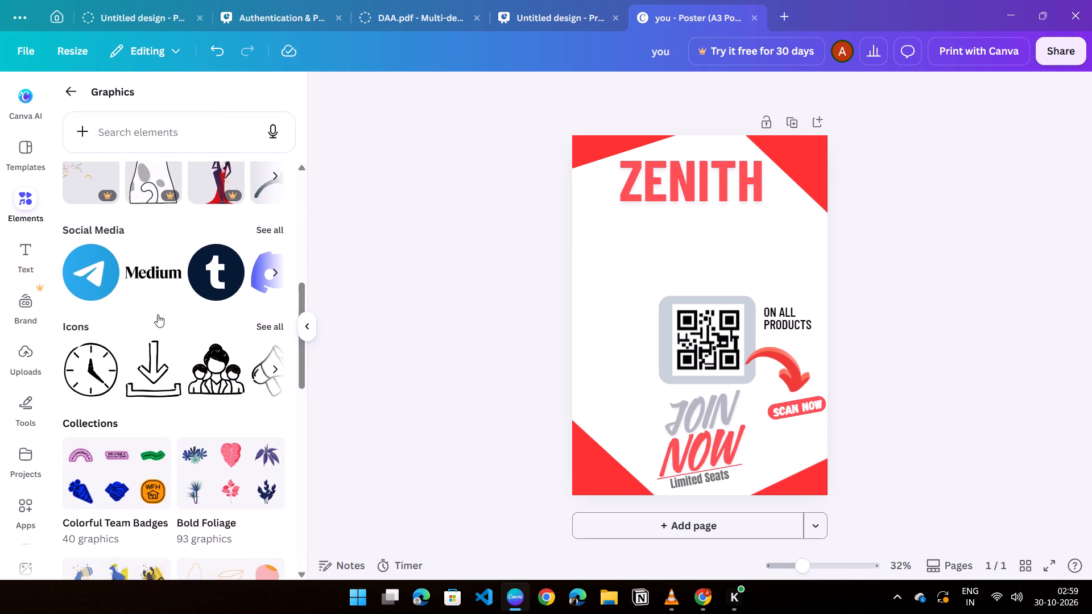
pyautogui.scroll(-12, 159, 325)
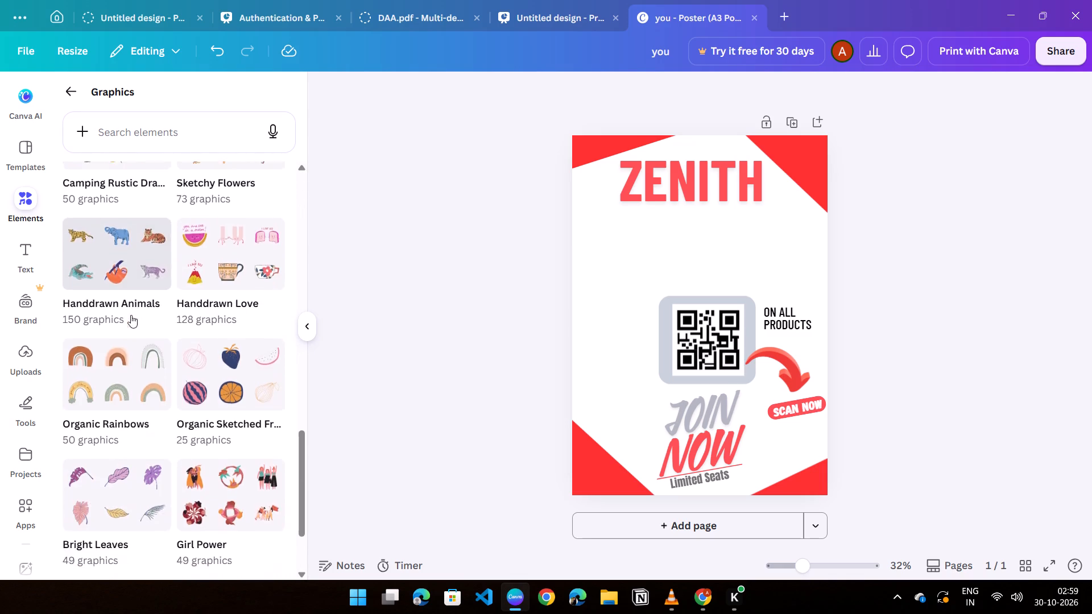
pyautogui.scroll(-1, 131, 315)
pyautogui.scroll(4, 131, 315)
pyautogui.click(64, 94)
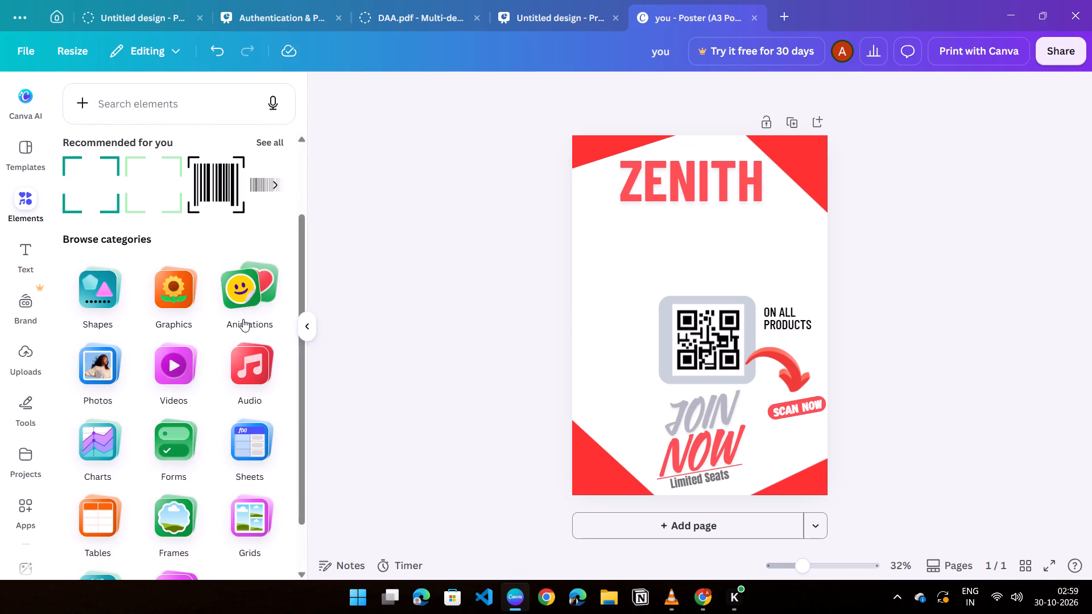
# Browse the element categories and the Graphics category, examining them for a graphic to fill the poster's blank area.
pyautogui.scroll(-1, 152, 470)
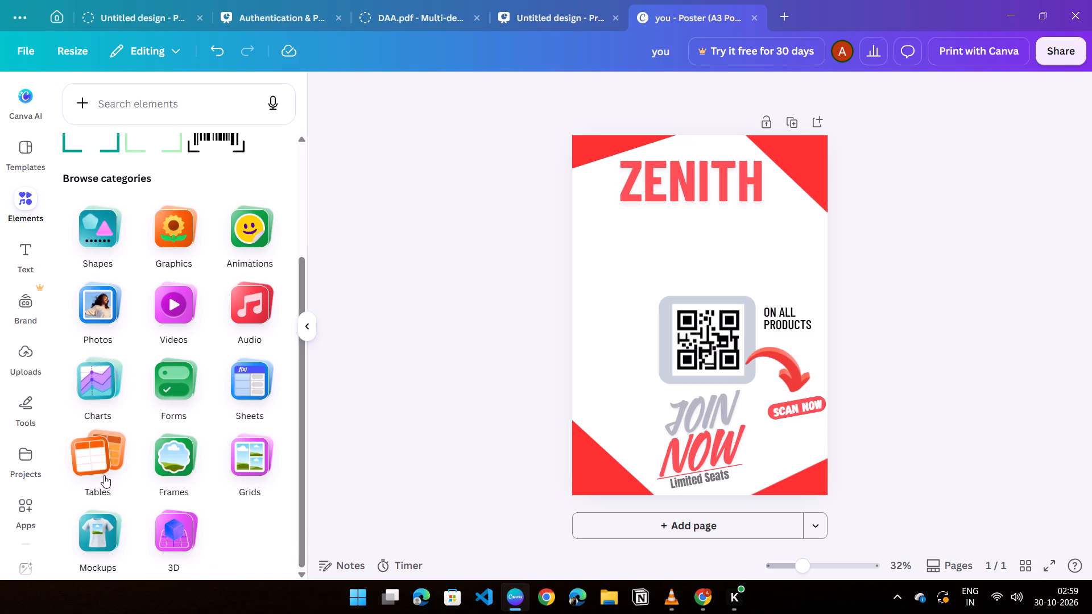
pyautogui.scroll(-2, 137, 507)
pyautogui.scroll(2, 159, 511)
pyautogui.scroll(-4, 166, 496)
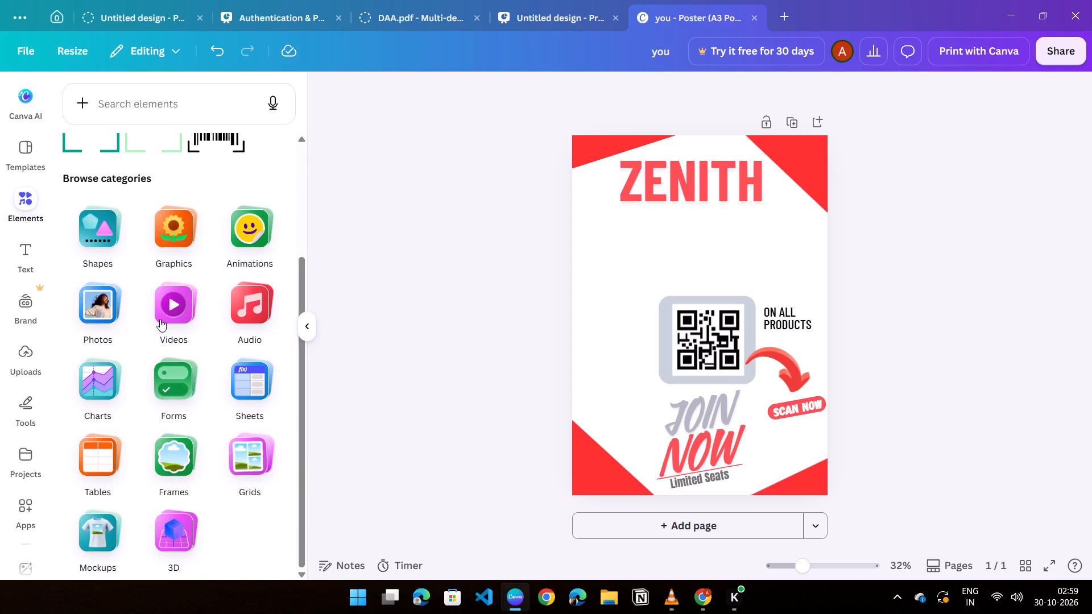
pyautogui.click(177, 234)
pyautogui.scroll(-4, 177, 238)
pyautogui.scroll(-3, 183, 287)
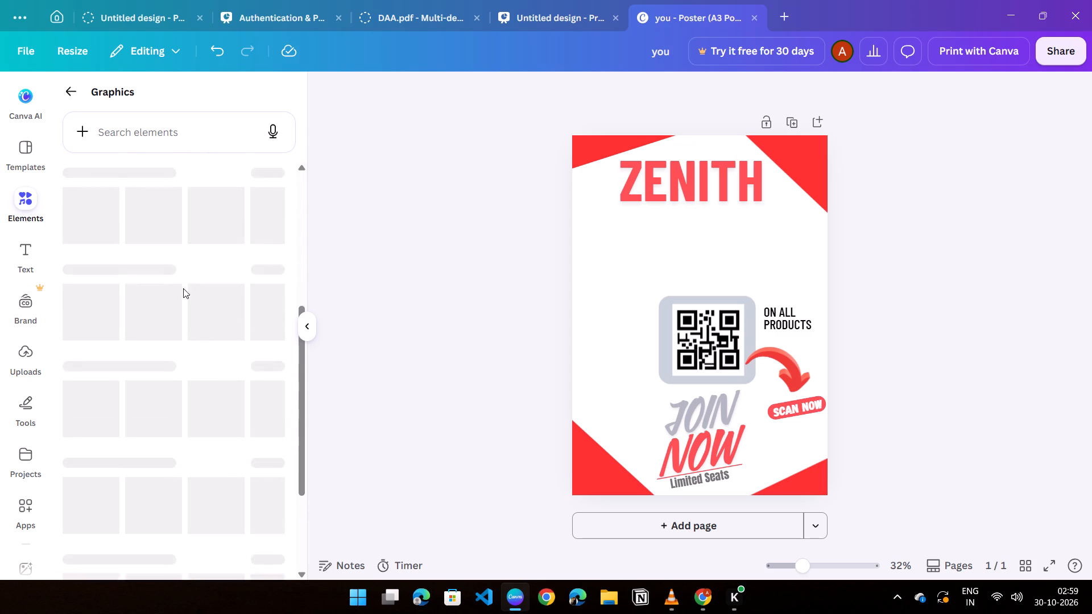
pyautogui.scroll(-20, 177, 297)
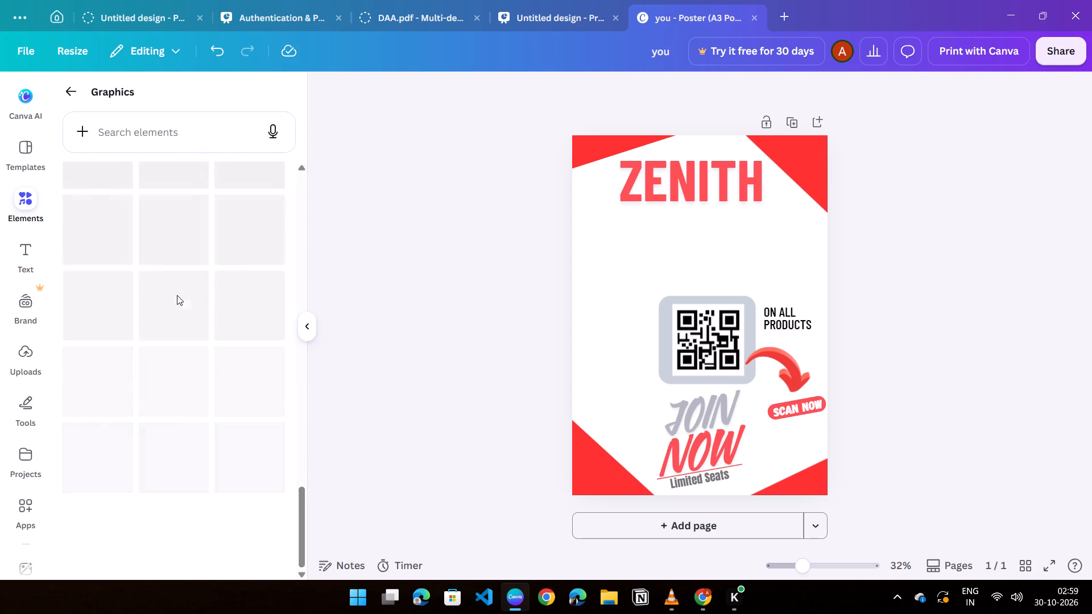
pyautogui.scroll(20, 177, 295)
pyautogui.scroll(4, 177, 295)
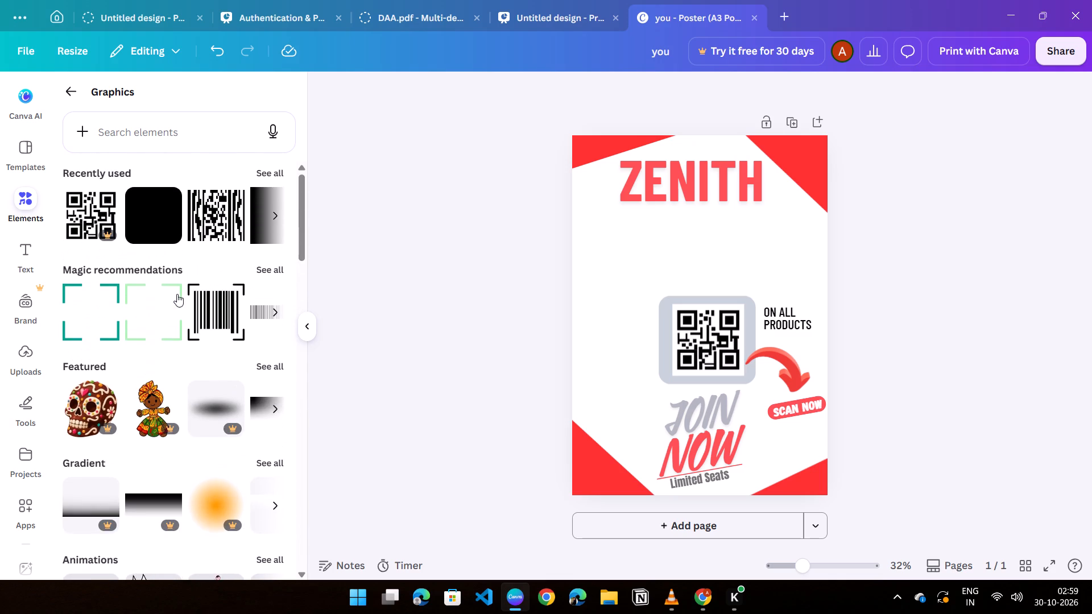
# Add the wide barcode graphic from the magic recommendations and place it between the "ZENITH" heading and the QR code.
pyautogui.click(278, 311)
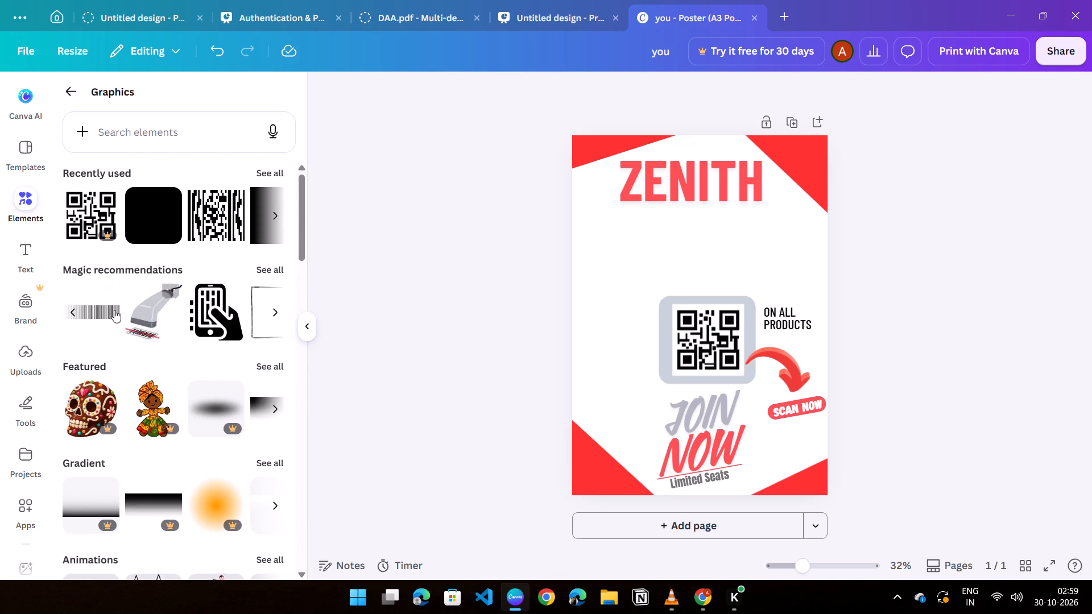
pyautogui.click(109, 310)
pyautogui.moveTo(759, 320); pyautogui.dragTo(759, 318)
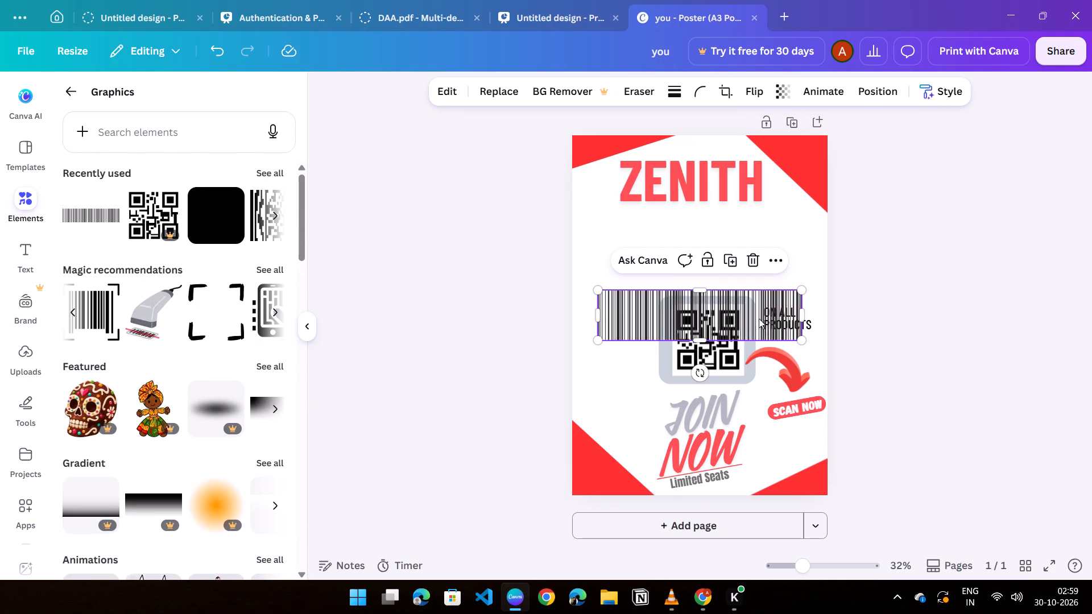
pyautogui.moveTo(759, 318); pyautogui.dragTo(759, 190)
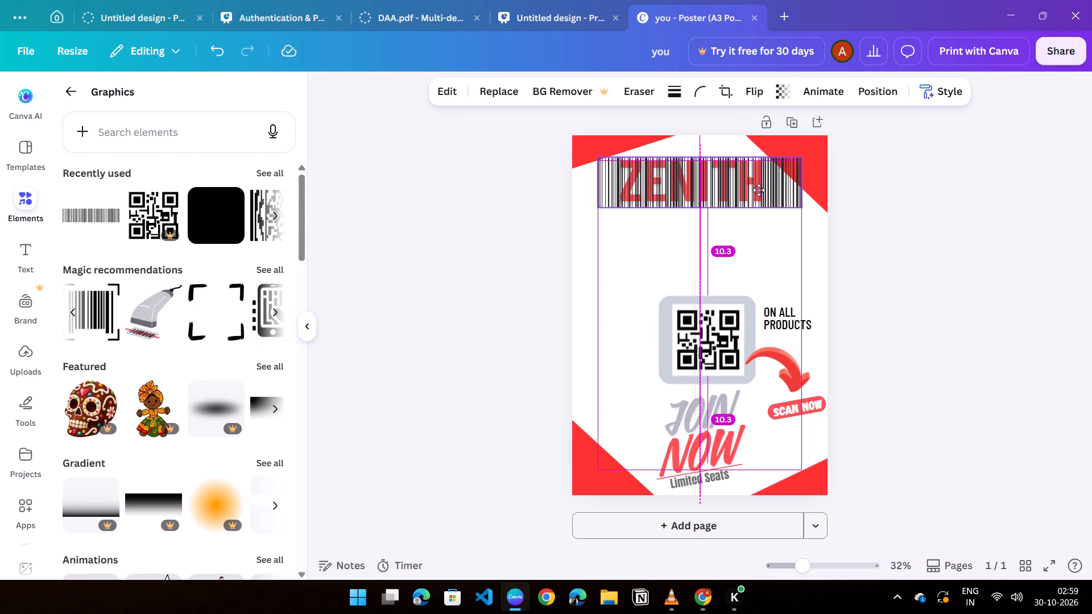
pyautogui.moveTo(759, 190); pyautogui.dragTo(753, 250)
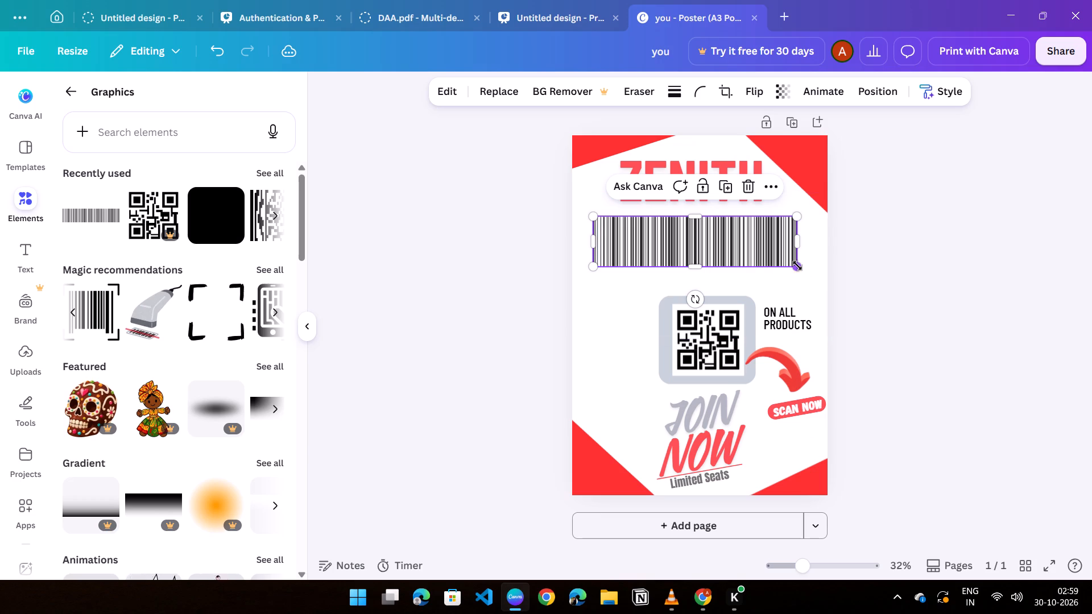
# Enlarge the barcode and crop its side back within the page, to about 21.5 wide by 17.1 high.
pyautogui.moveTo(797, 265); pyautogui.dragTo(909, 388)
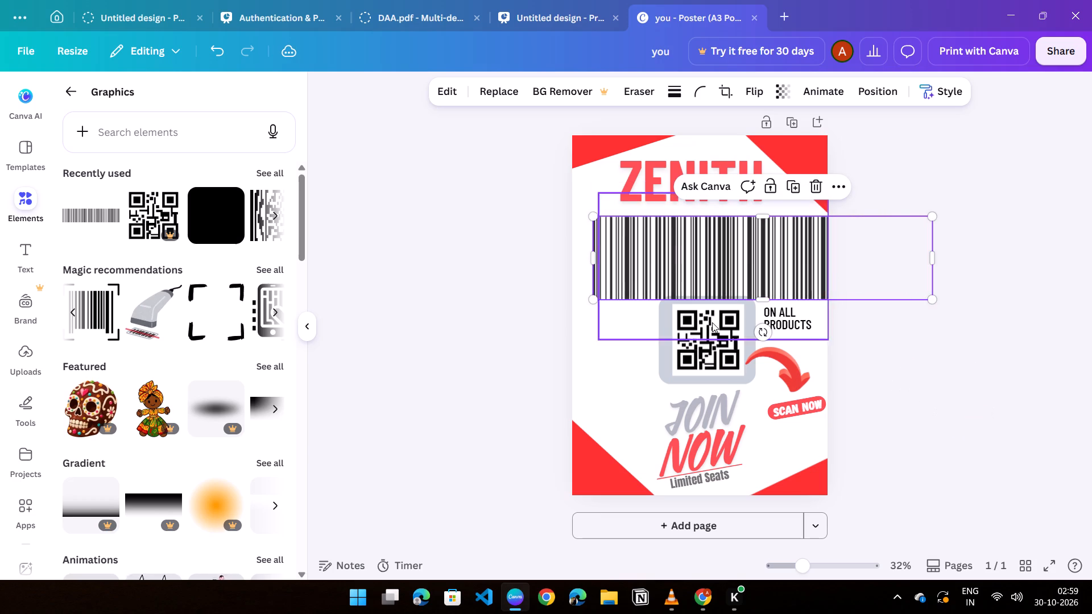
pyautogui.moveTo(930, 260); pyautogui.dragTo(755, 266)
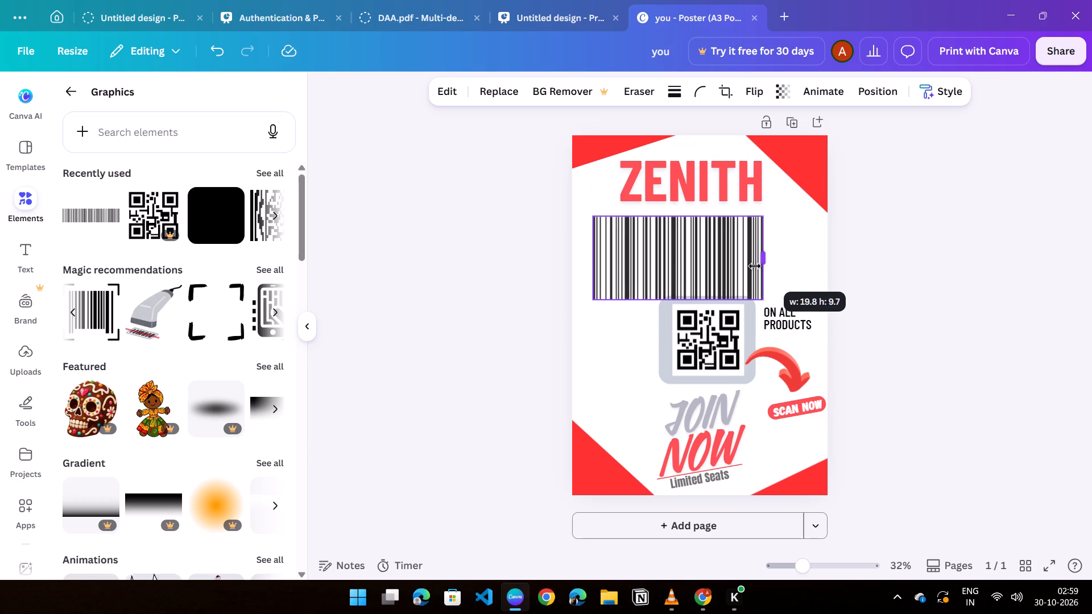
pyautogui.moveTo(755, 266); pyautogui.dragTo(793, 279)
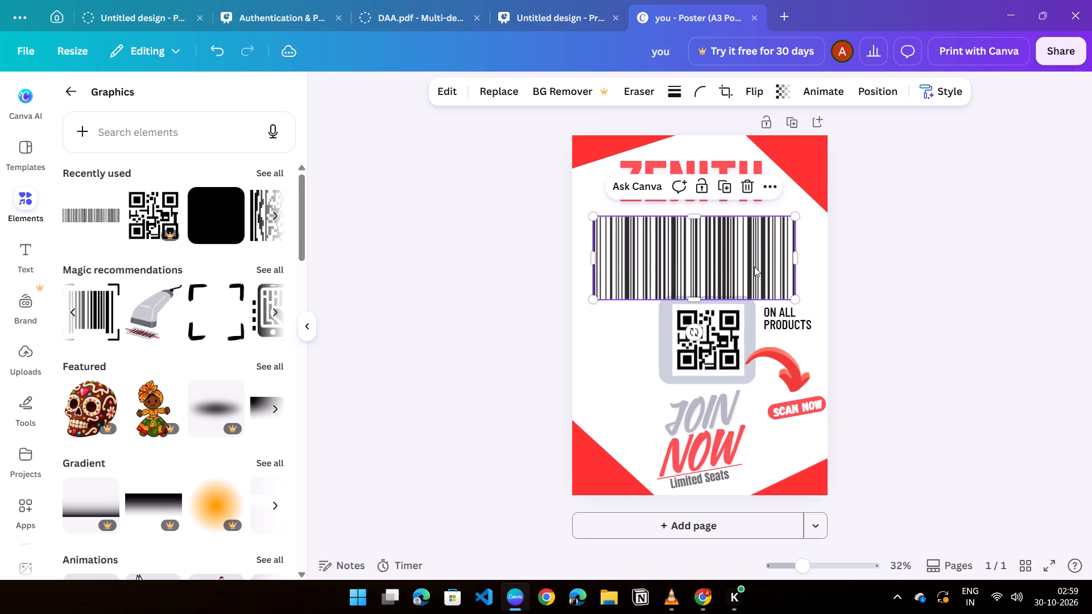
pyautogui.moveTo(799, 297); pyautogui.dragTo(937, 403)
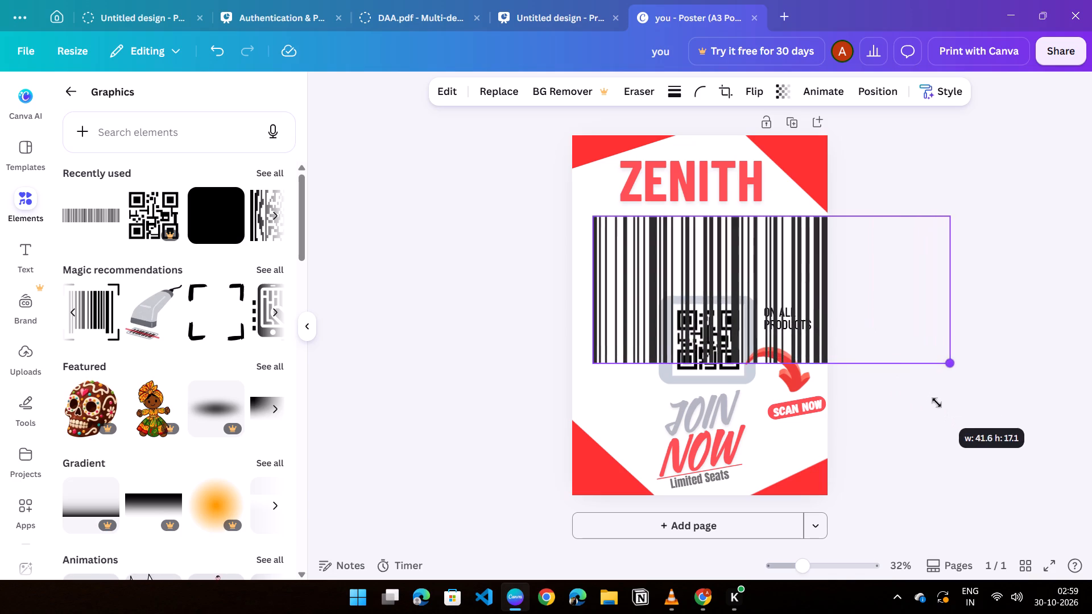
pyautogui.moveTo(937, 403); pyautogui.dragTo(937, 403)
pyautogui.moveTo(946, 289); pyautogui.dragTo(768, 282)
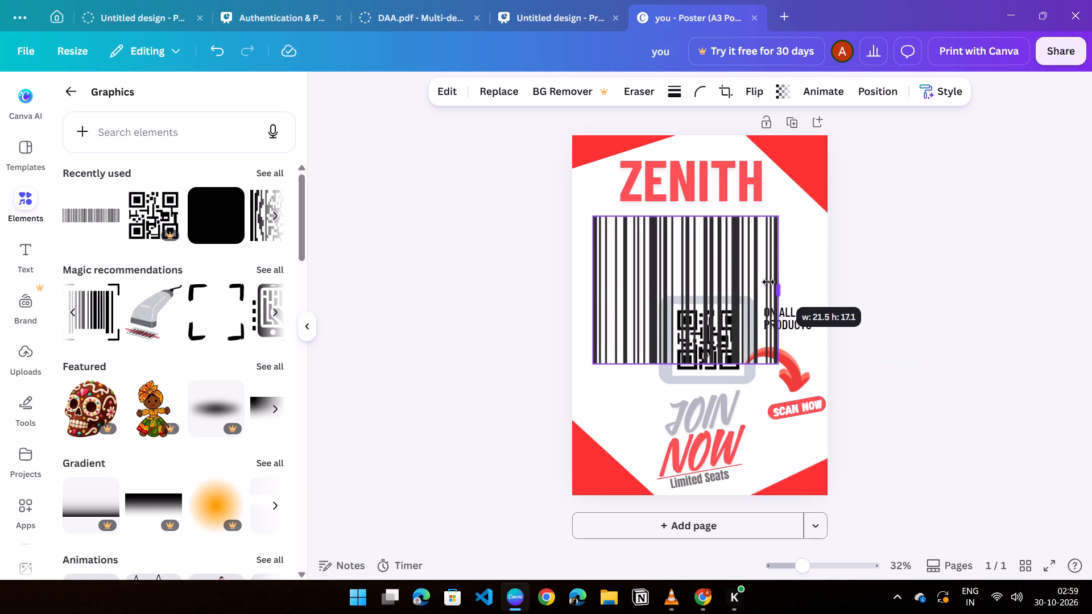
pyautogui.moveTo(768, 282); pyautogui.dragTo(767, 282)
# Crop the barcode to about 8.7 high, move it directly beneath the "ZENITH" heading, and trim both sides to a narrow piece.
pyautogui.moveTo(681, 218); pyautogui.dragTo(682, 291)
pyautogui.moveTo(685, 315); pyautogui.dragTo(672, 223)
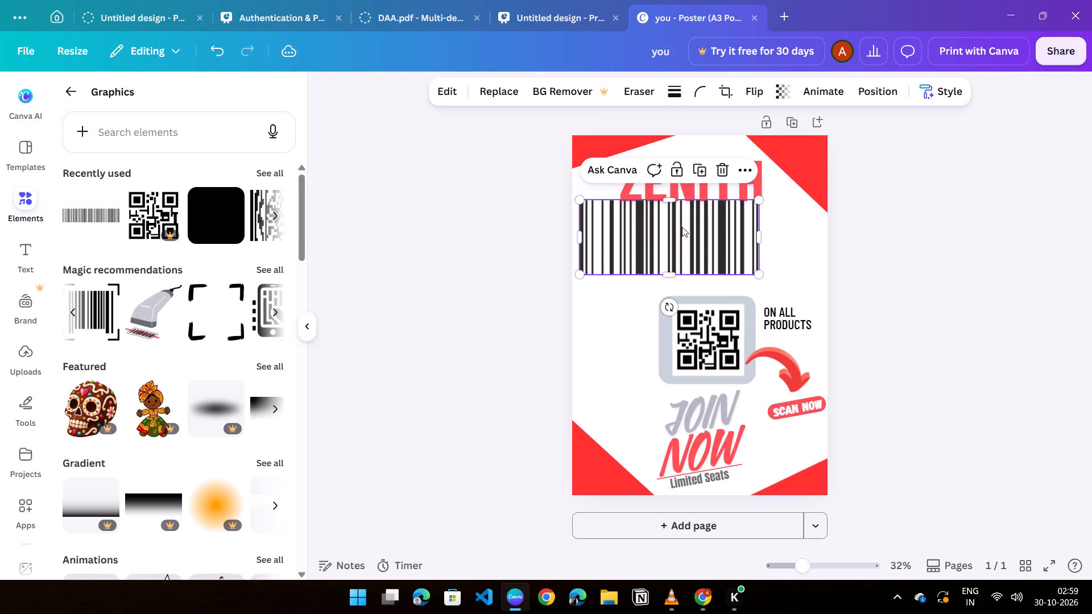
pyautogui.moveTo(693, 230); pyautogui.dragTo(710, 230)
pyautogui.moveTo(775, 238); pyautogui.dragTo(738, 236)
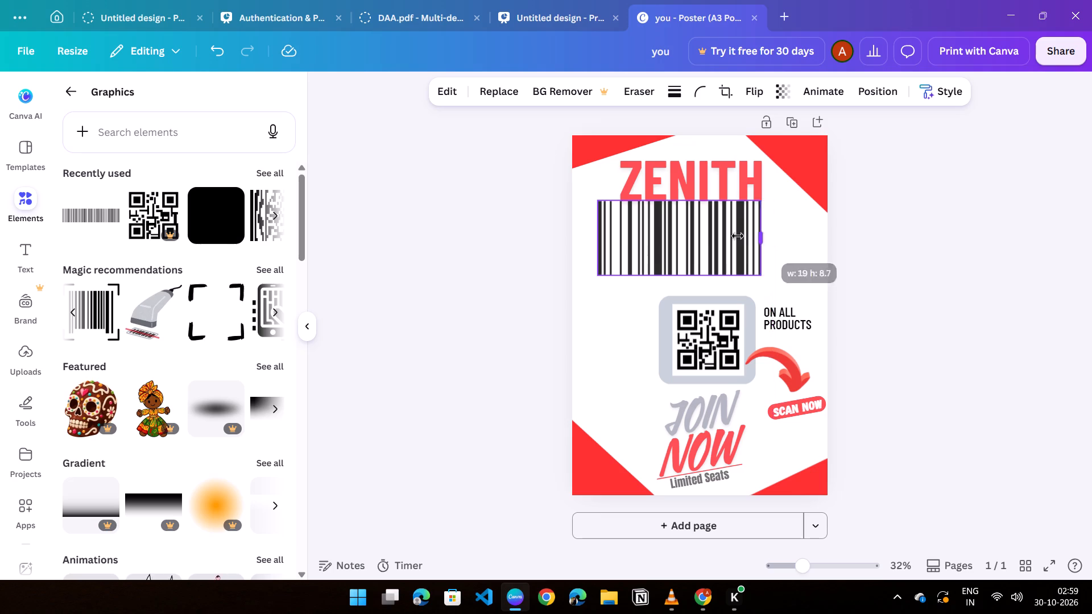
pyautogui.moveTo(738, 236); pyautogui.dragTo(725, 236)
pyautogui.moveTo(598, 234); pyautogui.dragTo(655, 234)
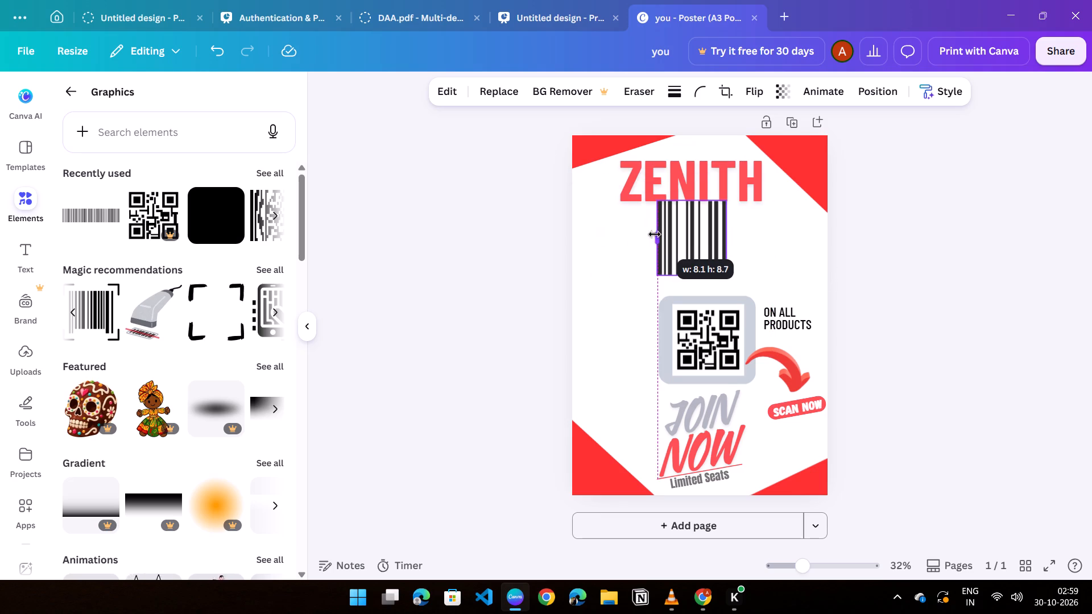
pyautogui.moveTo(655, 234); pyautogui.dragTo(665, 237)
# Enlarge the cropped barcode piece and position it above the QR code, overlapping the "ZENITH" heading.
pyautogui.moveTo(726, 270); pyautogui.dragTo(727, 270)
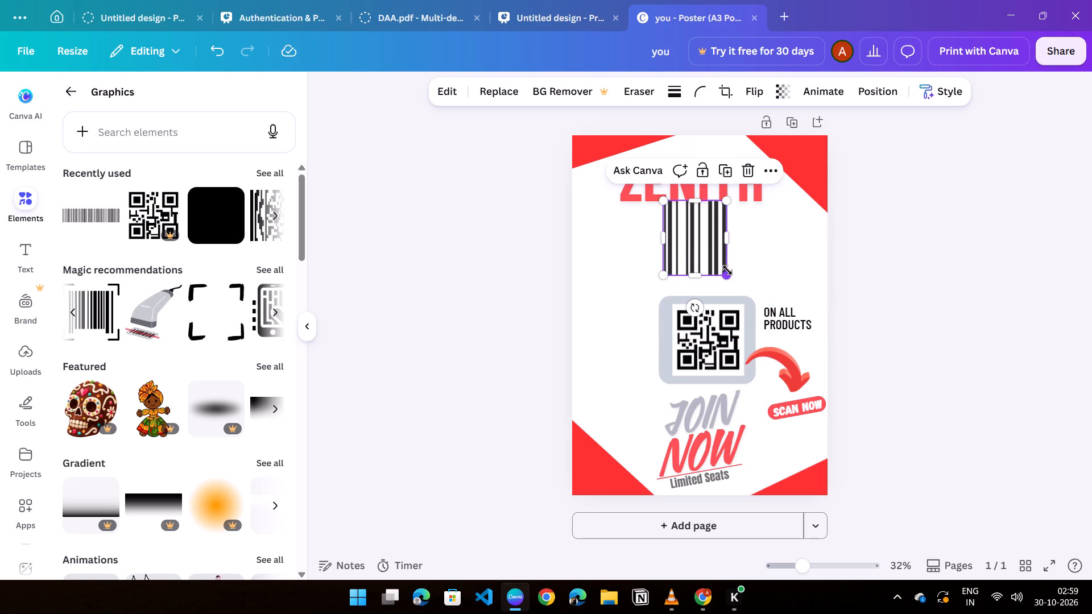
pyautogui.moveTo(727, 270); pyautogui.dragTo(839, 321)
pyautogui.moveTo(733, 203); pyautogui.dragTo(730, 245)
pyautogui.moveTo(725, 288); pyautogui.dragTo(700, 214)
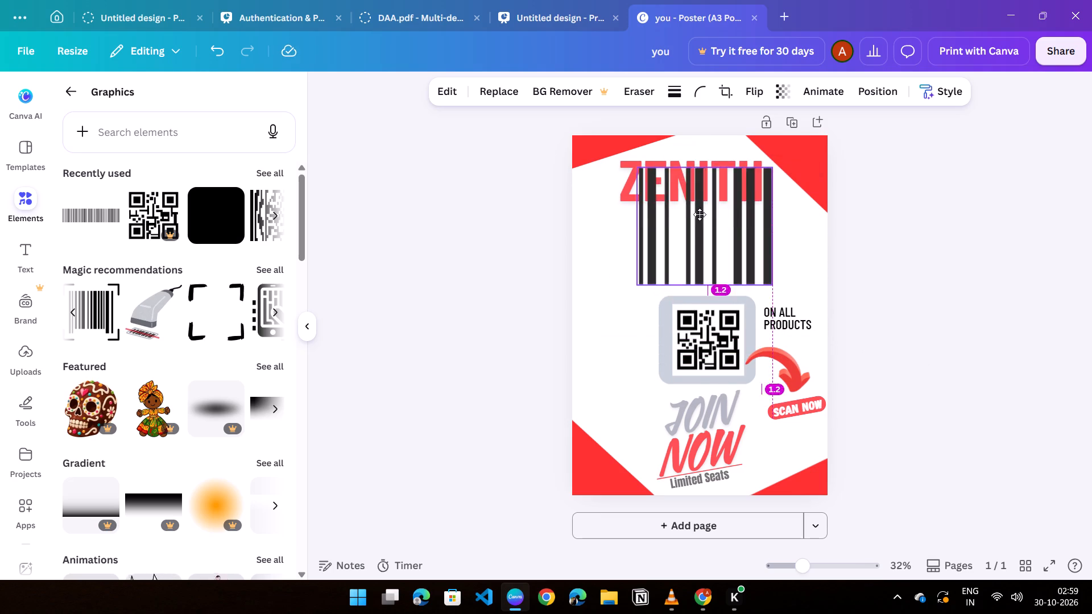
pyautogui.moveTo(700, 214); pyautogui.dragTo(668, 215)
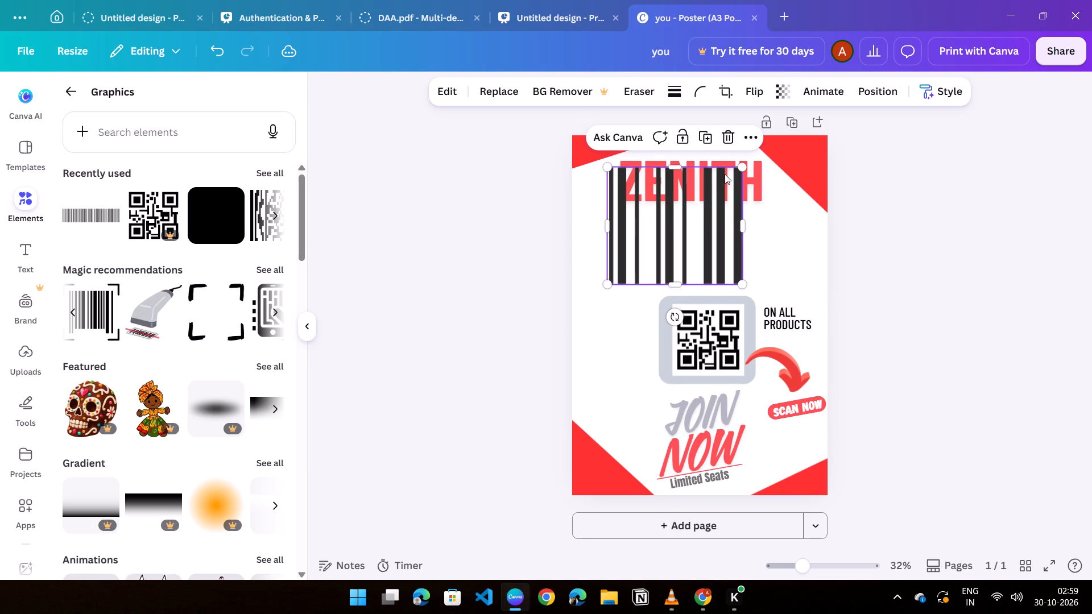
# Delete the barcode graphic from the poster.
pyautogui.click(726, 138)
# Look through the Graphics collections for another element suited to the poster.
pyautogui.scroll(-3, 383, 280)
pyautogui.scroll(-4, 50, 296)
pyautogui.scroll(-2, 234, 177)
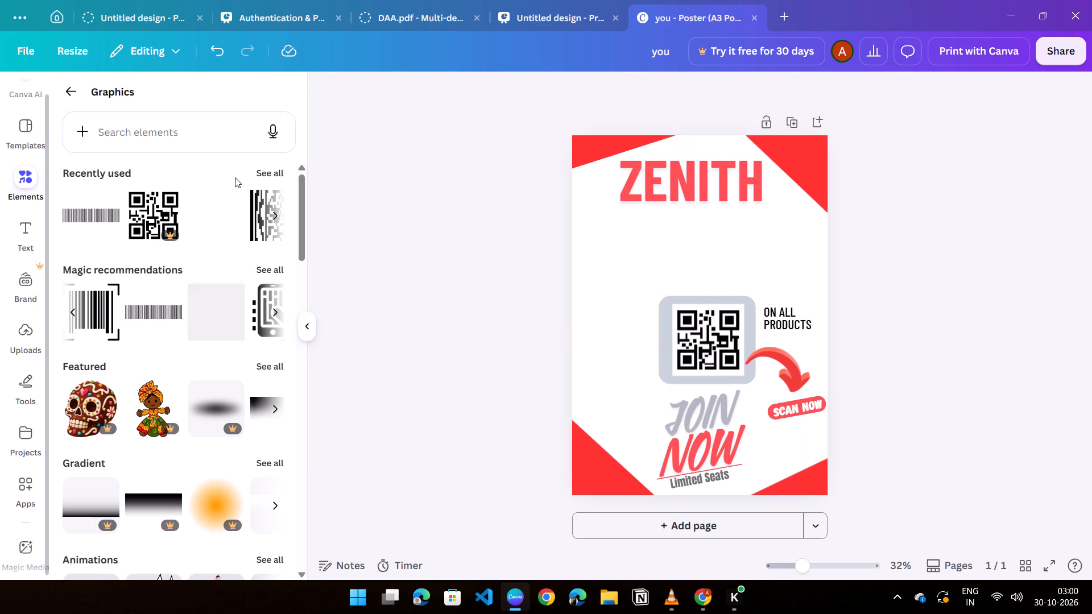
pyautogui.scroll(-2, 235, 177)
pyautogui.scroll(-5, 136, 303)
pyautogui.scroll(-9, 204, 198)
pyautogui.scroll(-6, 213, 250)
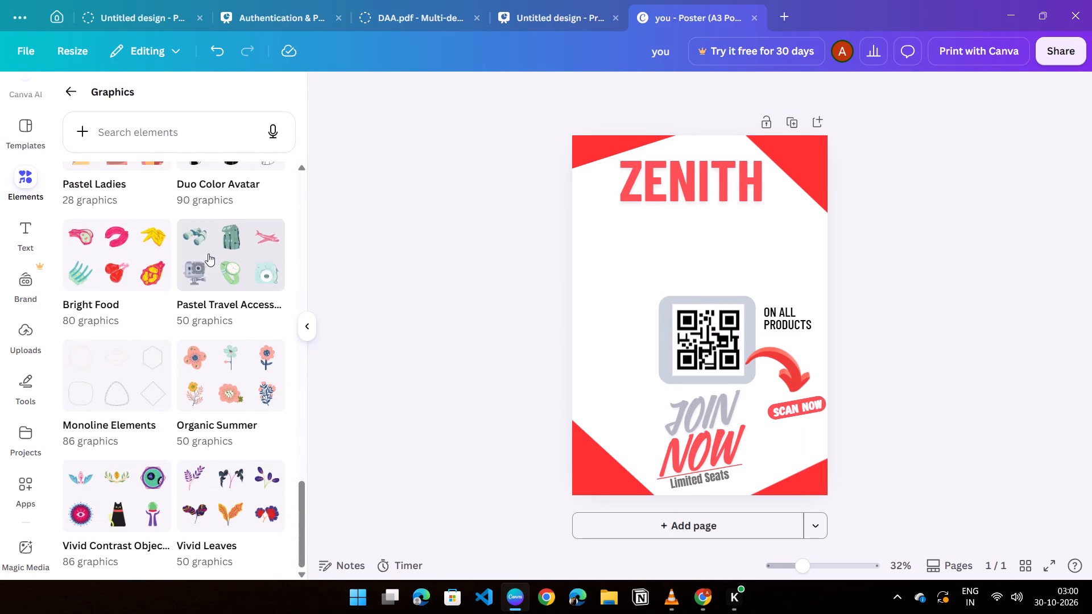
pyautogui.scroll(-9, 208, 254)
# Browse the text library's font combinations, examining the styles for supporting text on the poster.
pyautogui.click(22, 229)
pyautogui.scroll(-2, 152, 231)
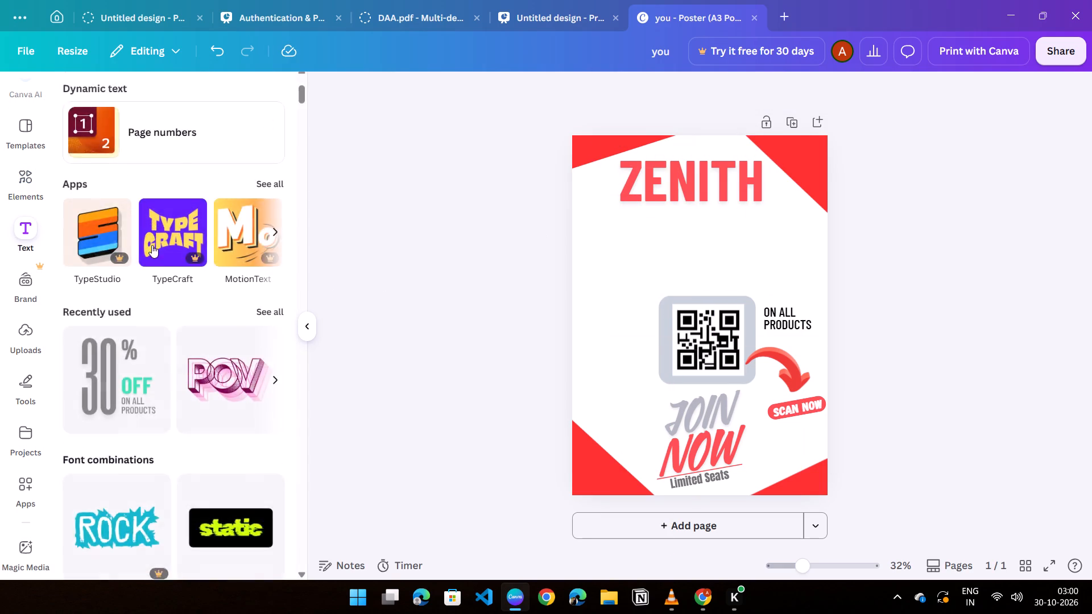
pyautogui.scroll(-8, 152, 245)
pyautogui.scroll(2, 154, 259)
pyautogui.scroll(-3, 155, 254)
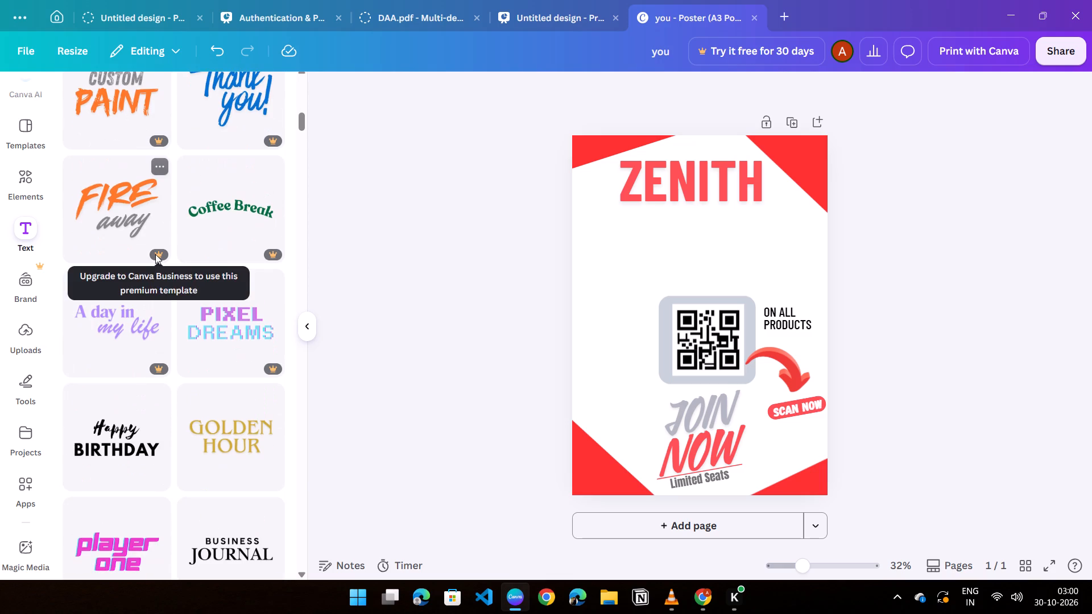
pyautogui.scroll(-5, 253, 210)
pyautogui.scroll(-5, 201, 306)
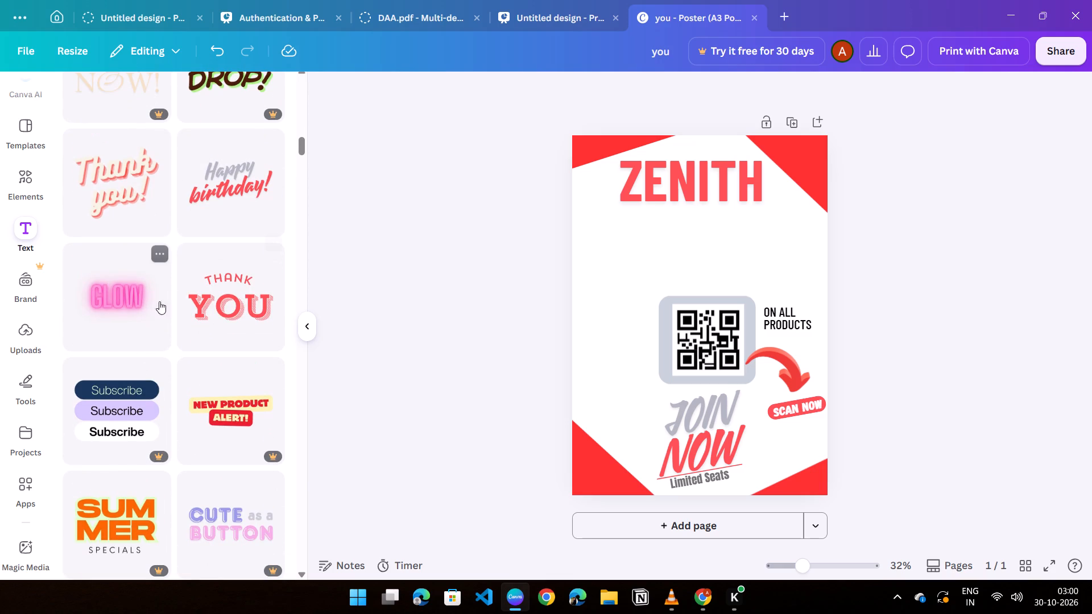
pyautogui.scroll(-1, 250, 323)
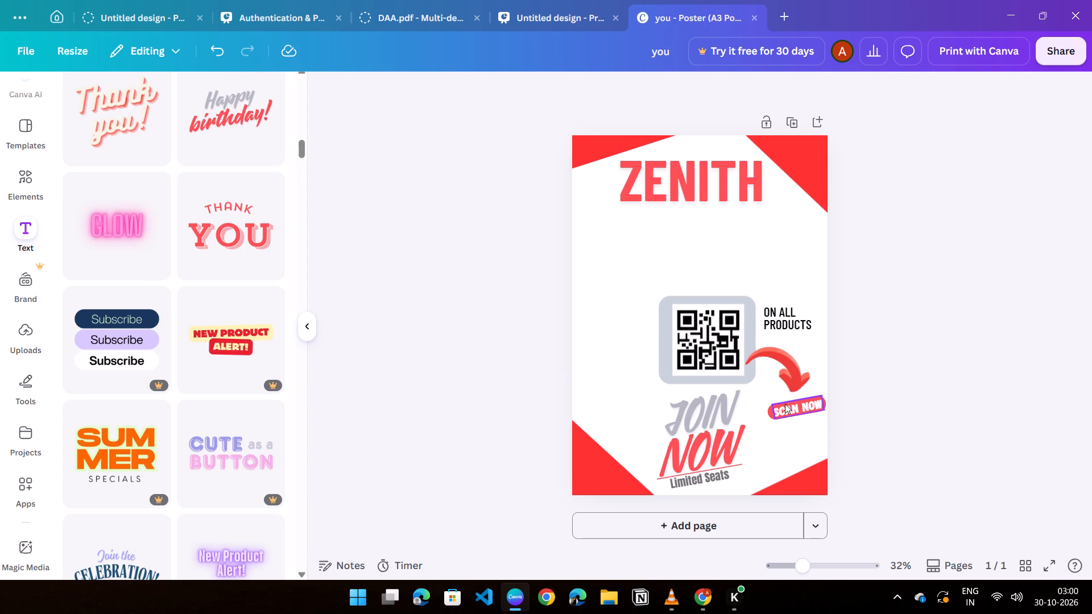
pyautogui.scroll(-2, 380, 383)
pyautogui.scroll(-5, 192, 450)
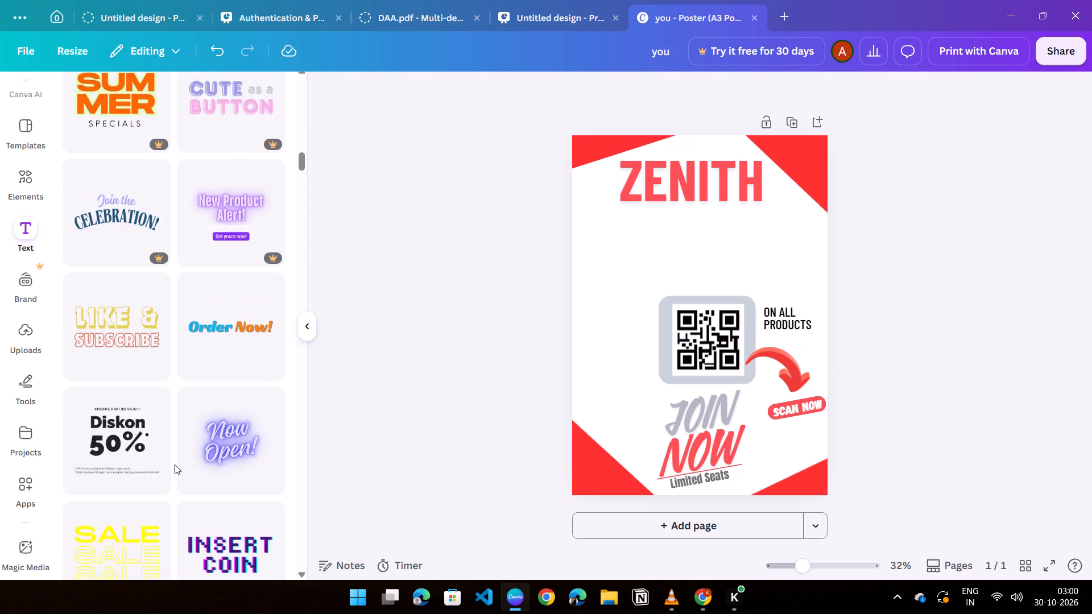
pyautogui.scroll(-8, 176, 463)
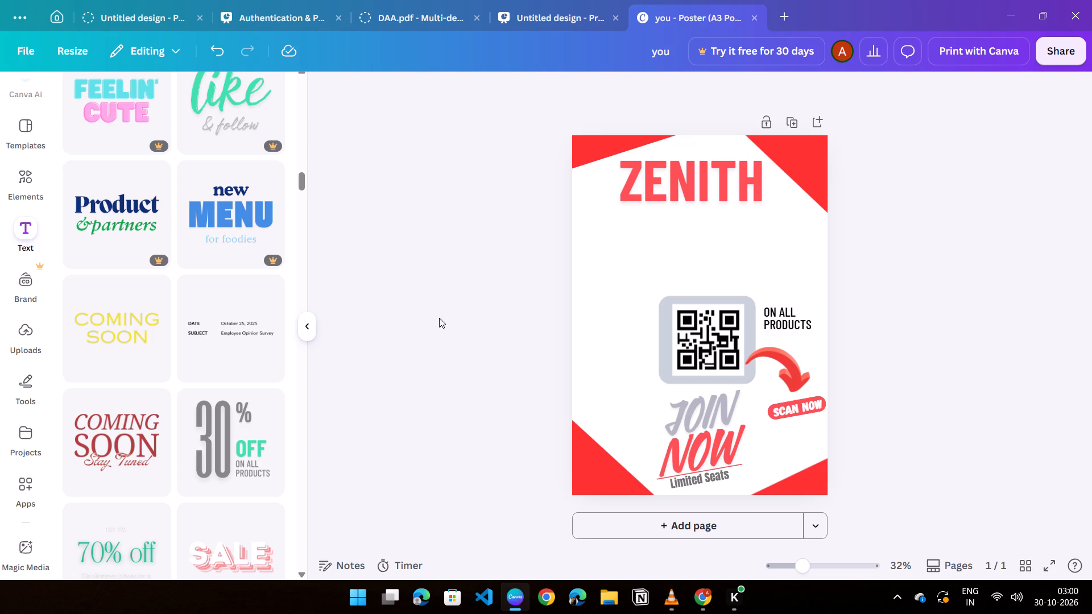
# Move the "ON ALL PRODUCTS" text within its group to the blank space between the "ZENITH" heading and the QR code.
pyautogui.click(928, 290)
pyautogui.click(770, 323)
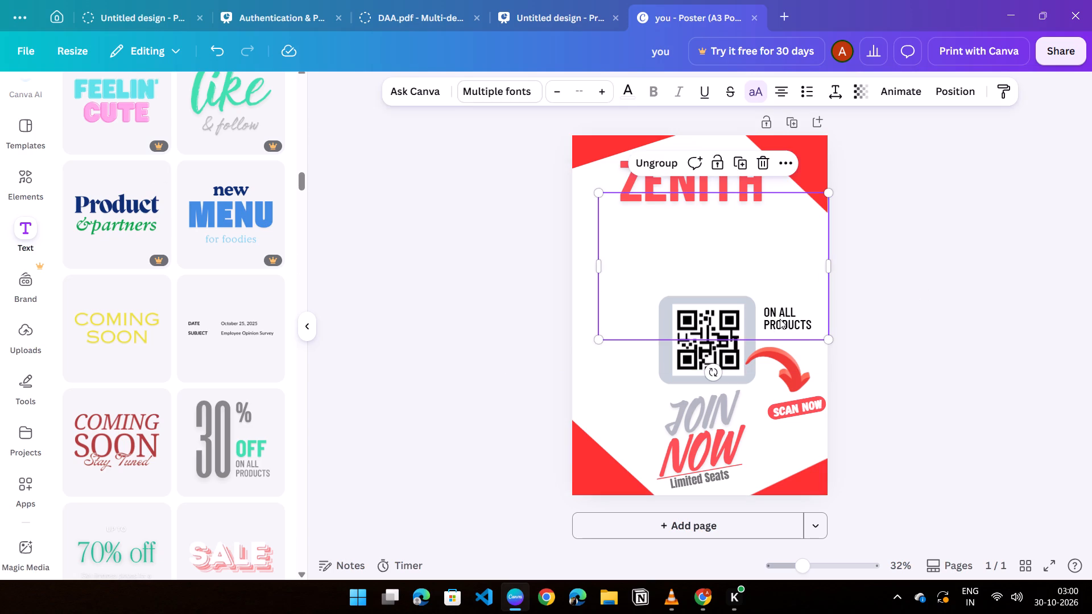
pyautogui.click(780, 319)
pyautogui.moveTo(781, 319); pyautogui.dragTo(719, 254)
# Replace the "ON ALL PRODUCTS" text with the tagline "THE ONLY WORKSHOP YOU NEED".
pyautogui.click(733, 247)
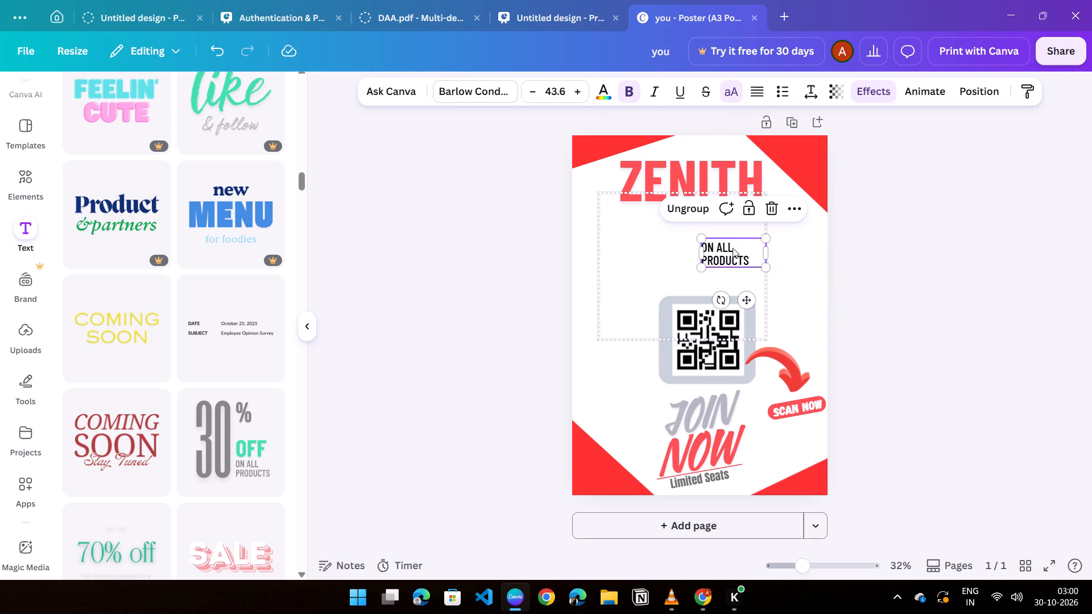
pyautogui.press('BackSpace')
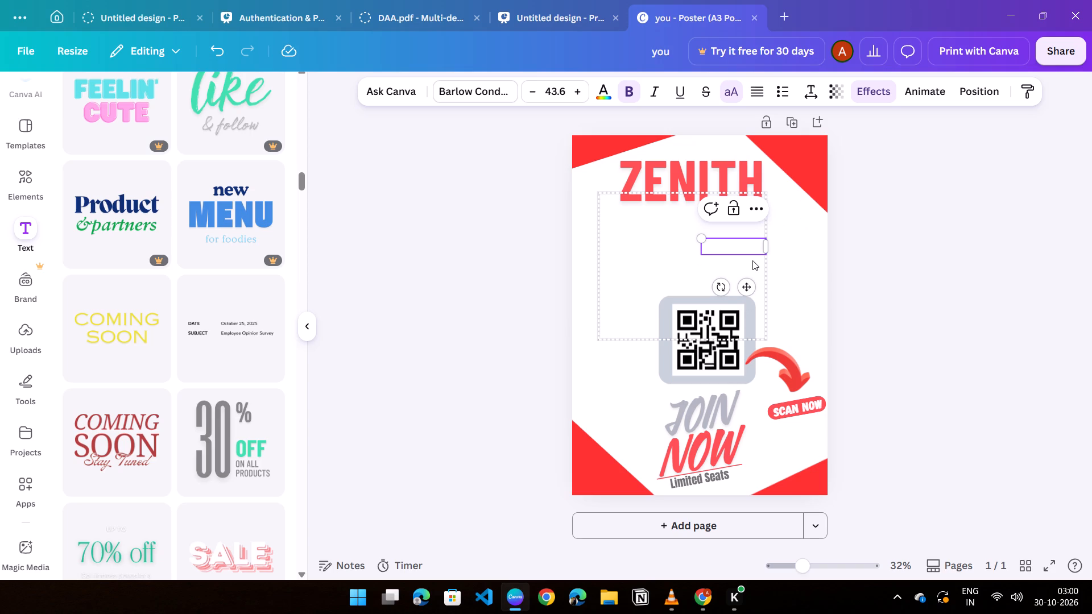
pyautogui.write('THE')
pyautogui.press('space')
pyautogui.write('ON')
pyautogui.write('ly work')
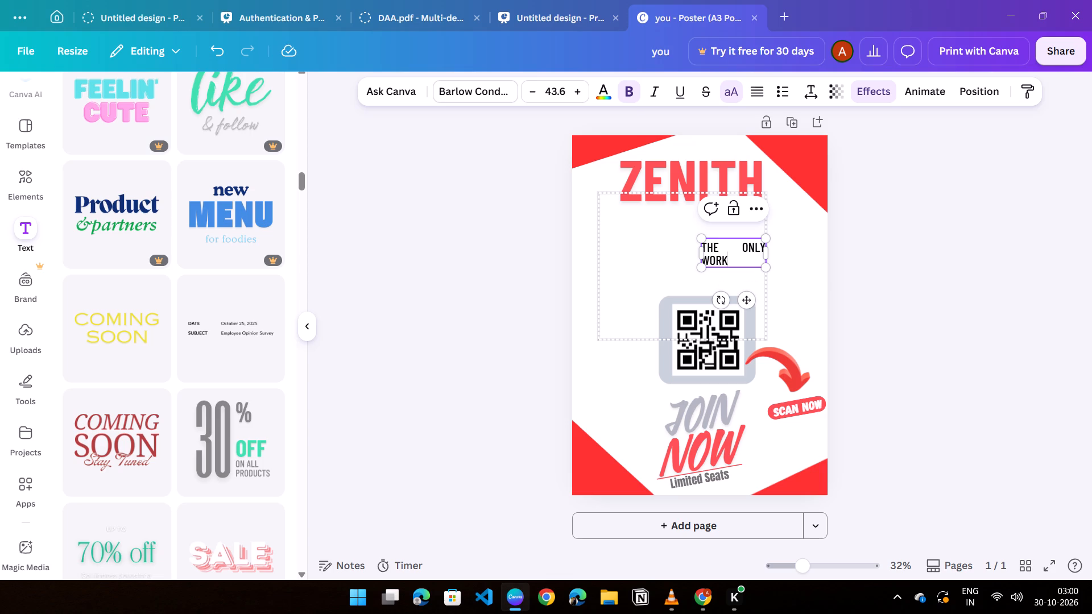
pyautogui.press('s')
pyautogui.write('hop')
pyautogui.press('space')
pyautogui.write('you need')
pyautogui.click(741, 252)
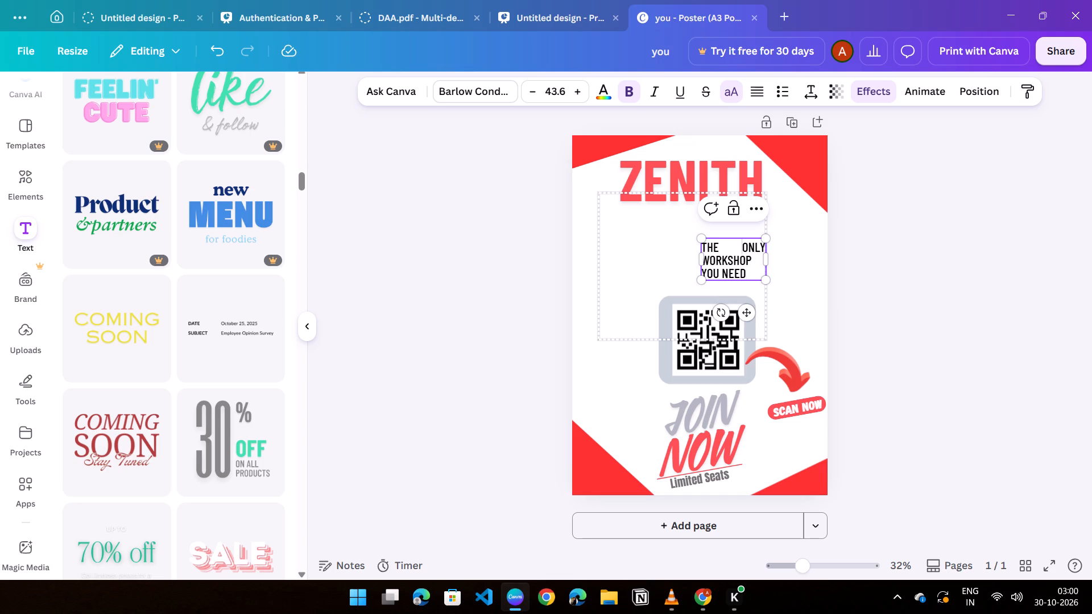
pyautogui.press('BackSpace')
pyautogui.press('b')
pyautogui.press('BackSpace')
pyautogui.press('space')
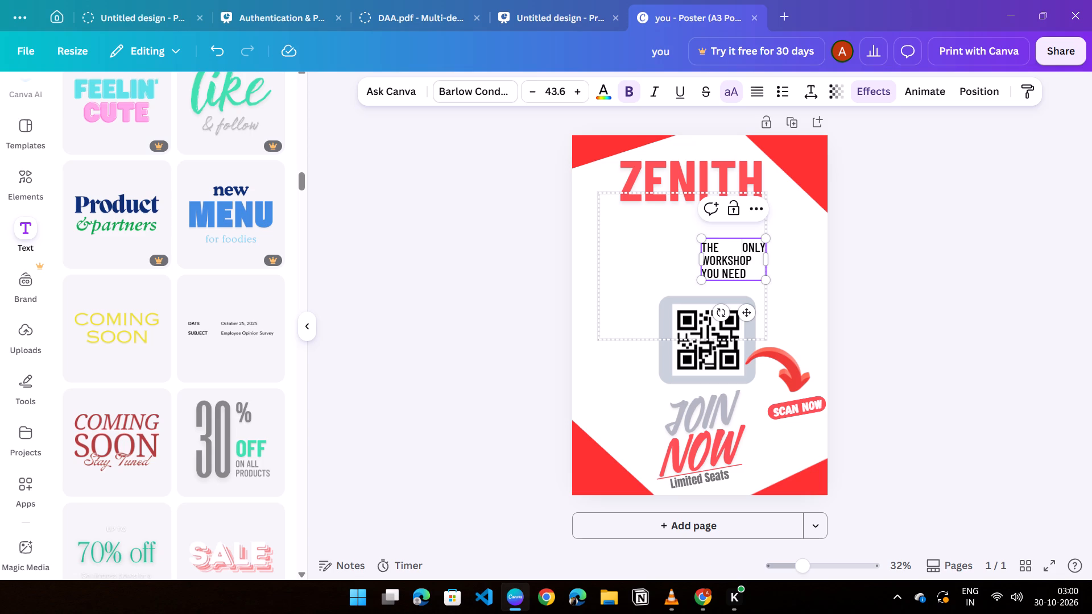
# Widen the tagline's text box just enough for "THE ONLY WORKSHOP" to fit on one line.
pyautogui.moveTo(770, 267); pyautogui.dragTo(809, 260)
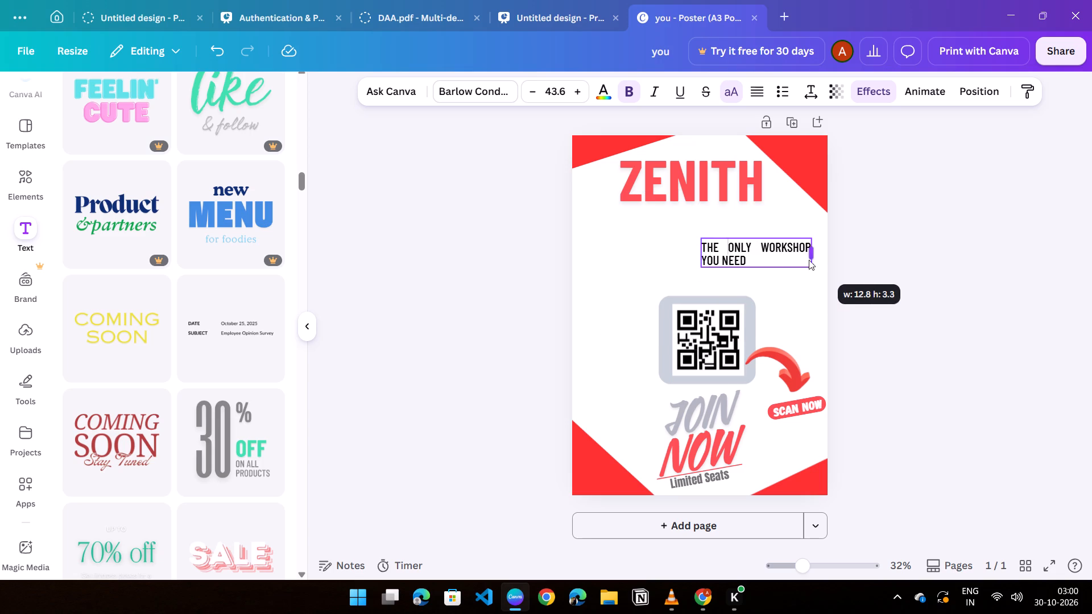
pyautogui.moveTo(809, 260); pyautogui.dragTo(803, 259)
pyautogui.click(859, 280)
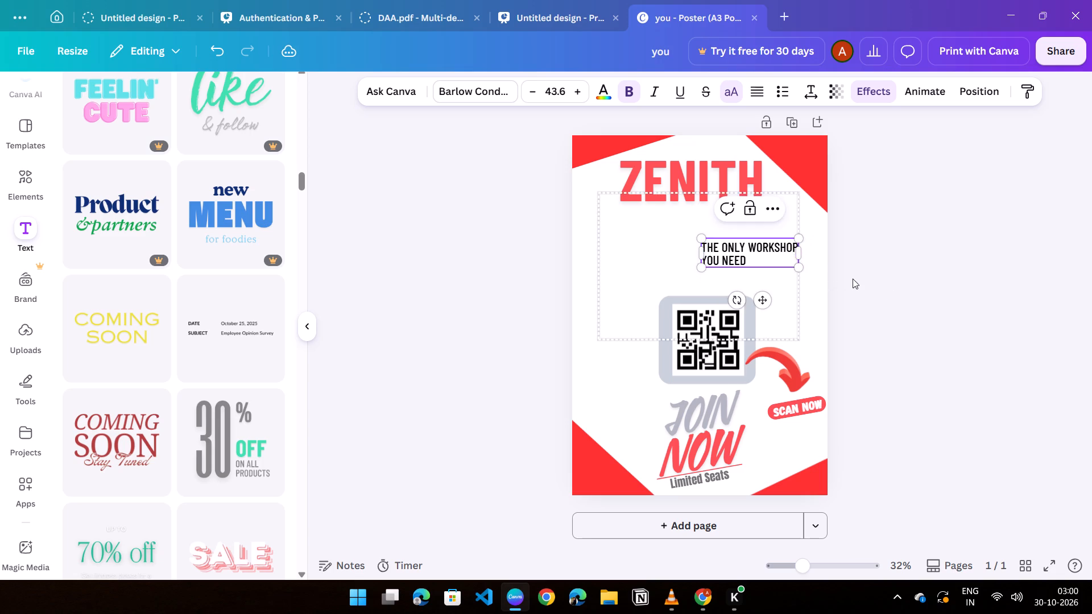
# Widen the tagline group until the tagline fits on a single line, and place the tagline directly beneath the "ZENITH" heading.
pyautogui.moveTo(759, 254); pyautogui.dragTo(677, 218)
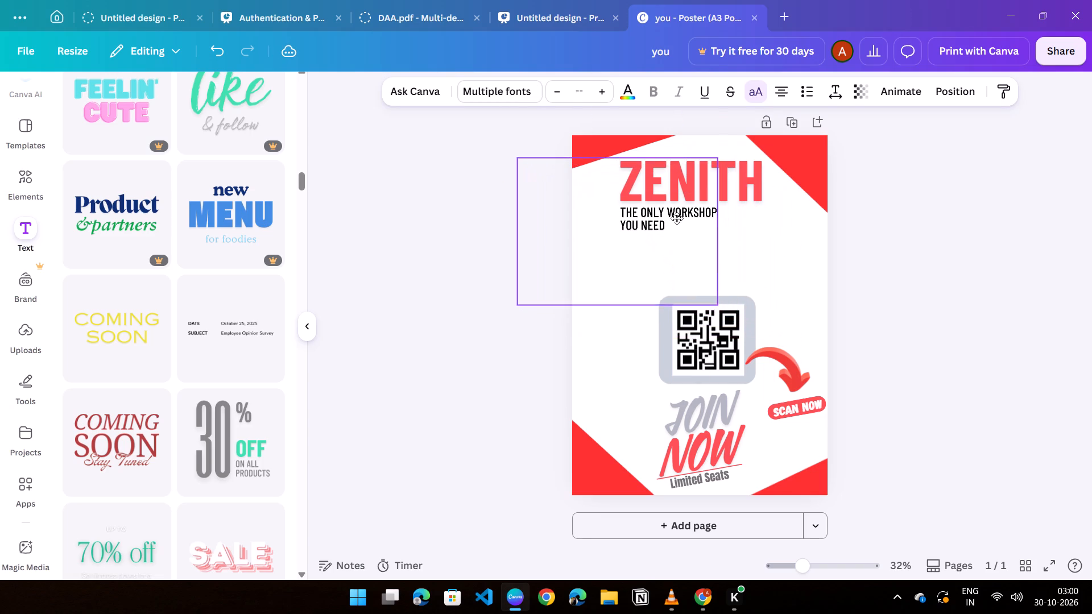
pyautogui.moveTo(677, 218); pyautogui.dragTo(675, 217)
pyautogui.moveTo(715, 223); pyautogui.dragTo(771, 227)
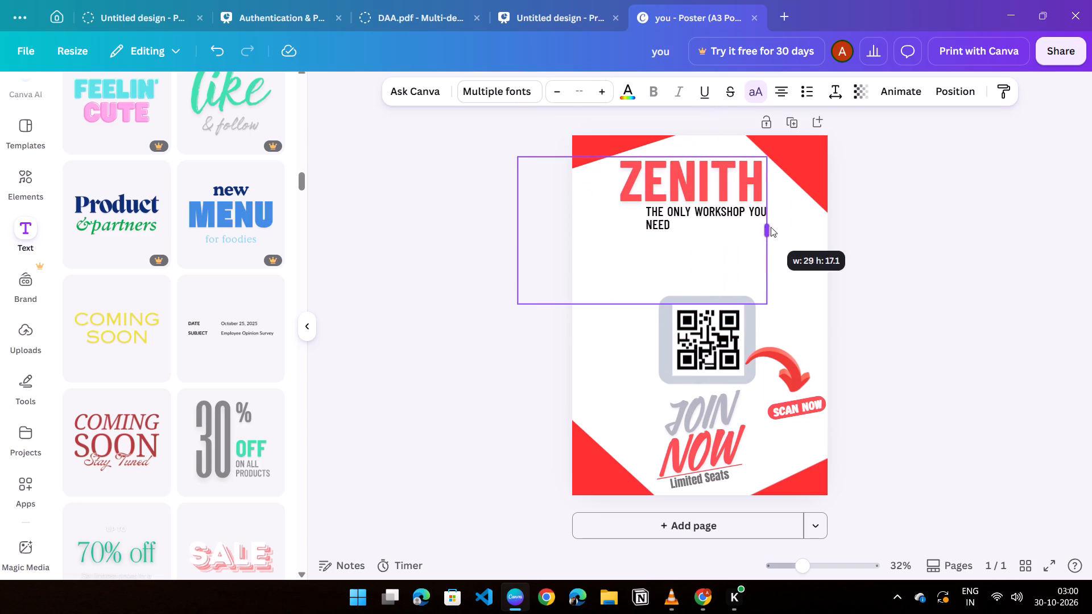
pyautogui.moveTo(771, 227); pyautogui.dragTo(838, 235)
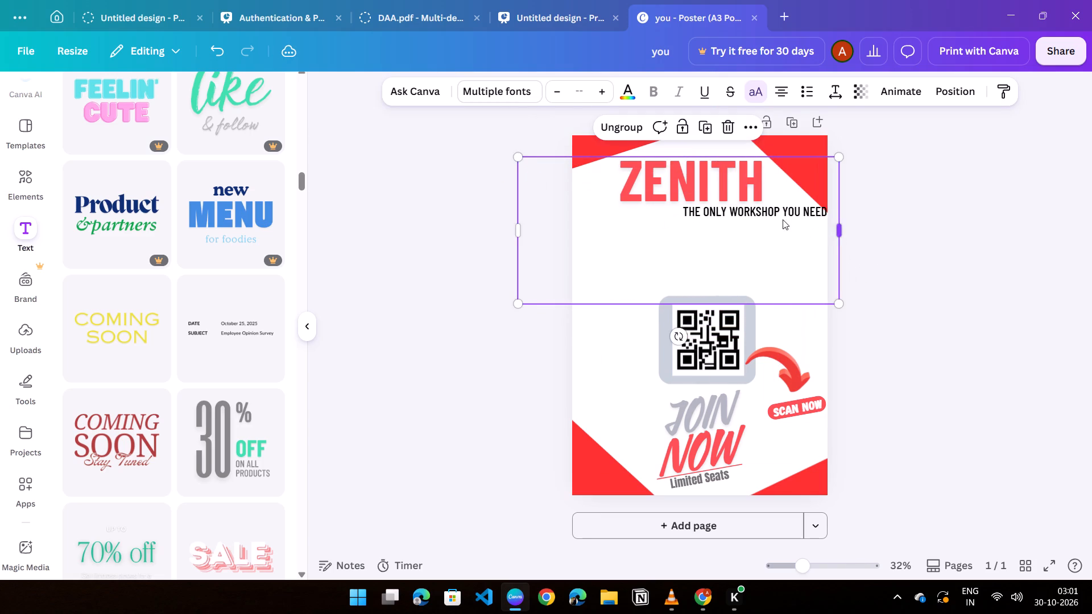
pyautogui.moveTo(770, 213); pyautogui.dragTo(706, 216)
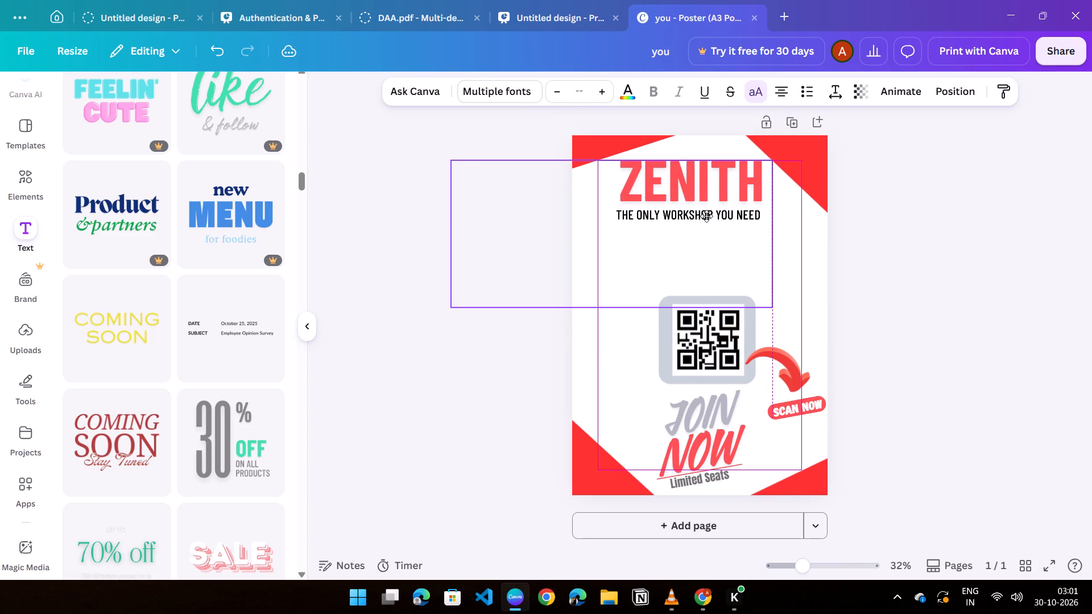
pyautogui.moveTo(706, 216); pyautogui.dragTo(709, 210)
pyautogui.click(952, 252)
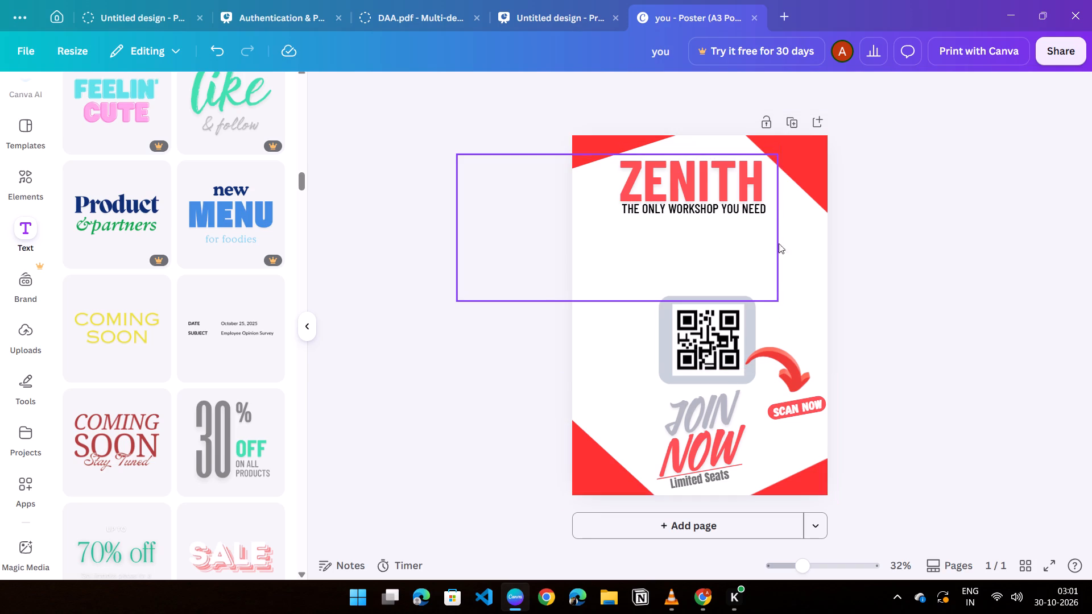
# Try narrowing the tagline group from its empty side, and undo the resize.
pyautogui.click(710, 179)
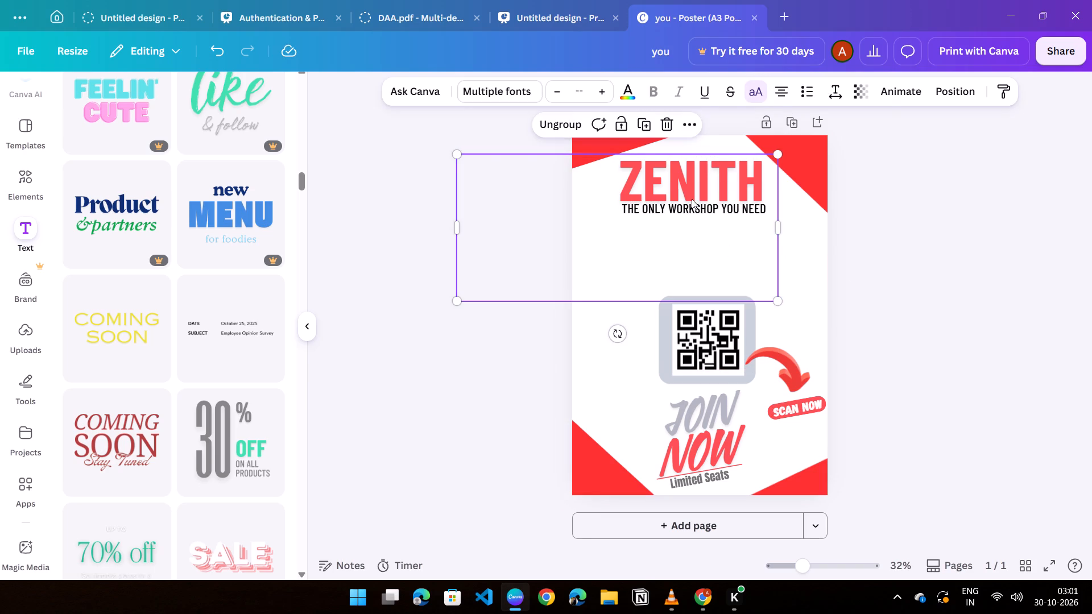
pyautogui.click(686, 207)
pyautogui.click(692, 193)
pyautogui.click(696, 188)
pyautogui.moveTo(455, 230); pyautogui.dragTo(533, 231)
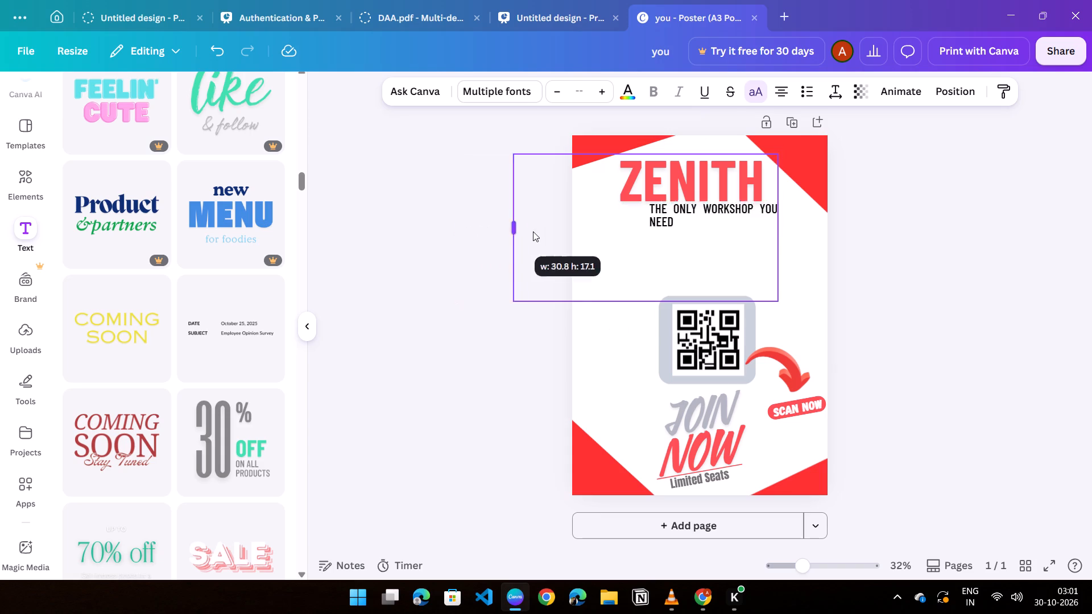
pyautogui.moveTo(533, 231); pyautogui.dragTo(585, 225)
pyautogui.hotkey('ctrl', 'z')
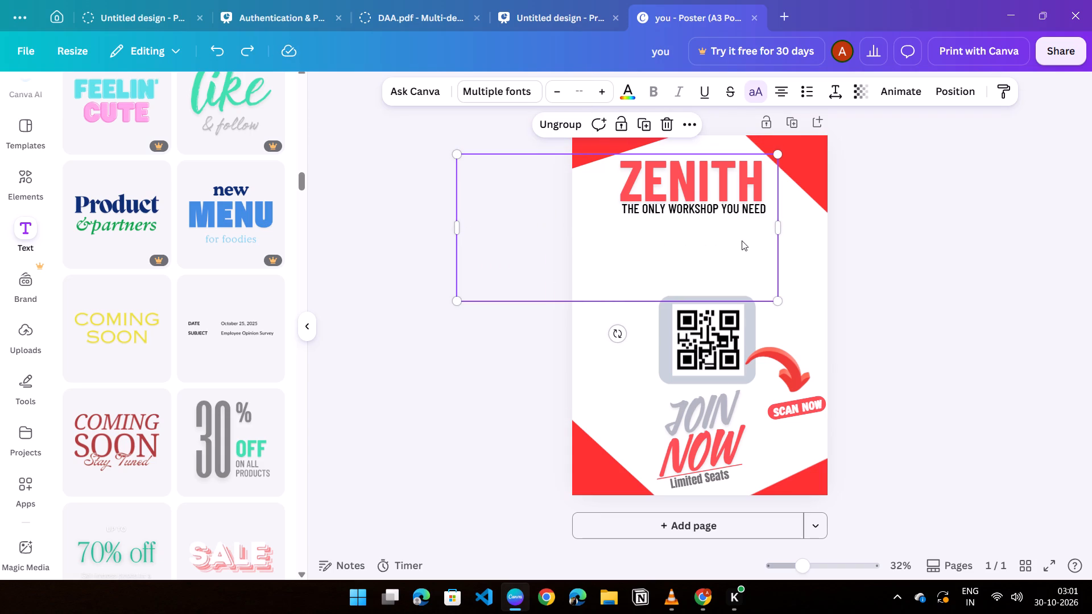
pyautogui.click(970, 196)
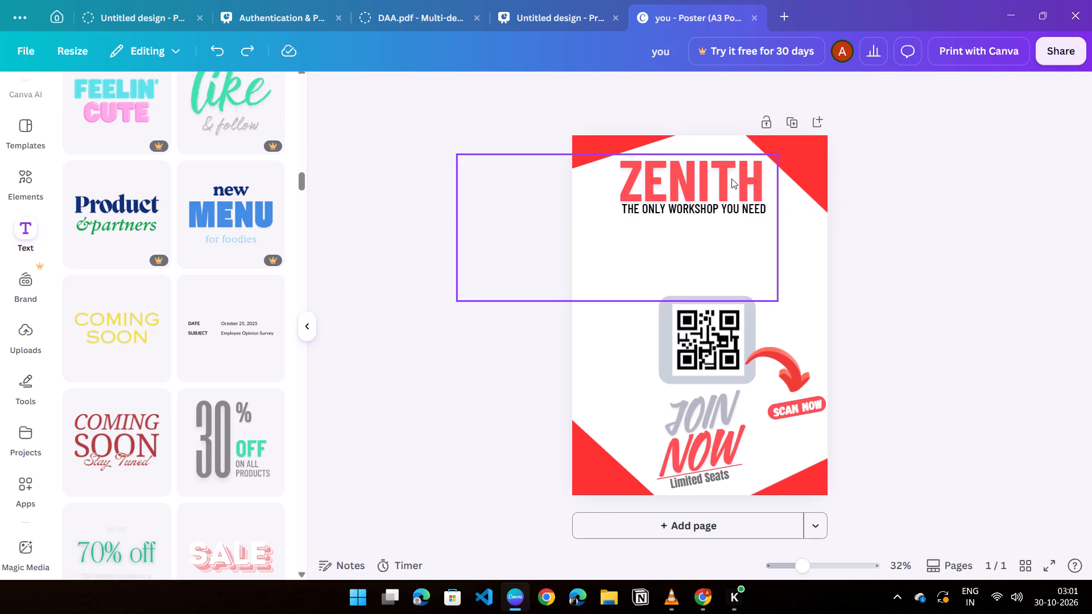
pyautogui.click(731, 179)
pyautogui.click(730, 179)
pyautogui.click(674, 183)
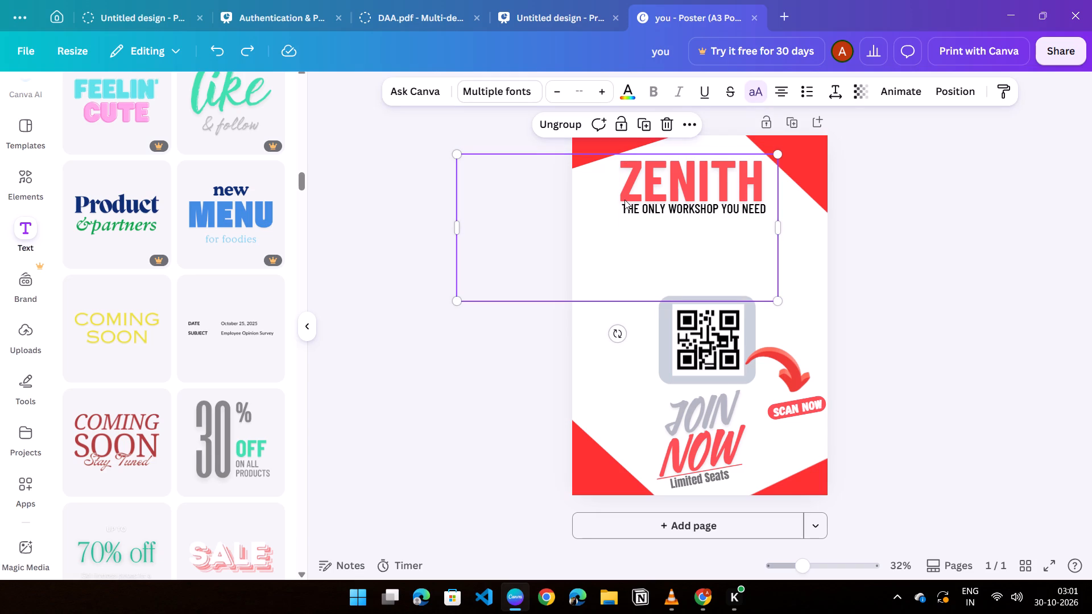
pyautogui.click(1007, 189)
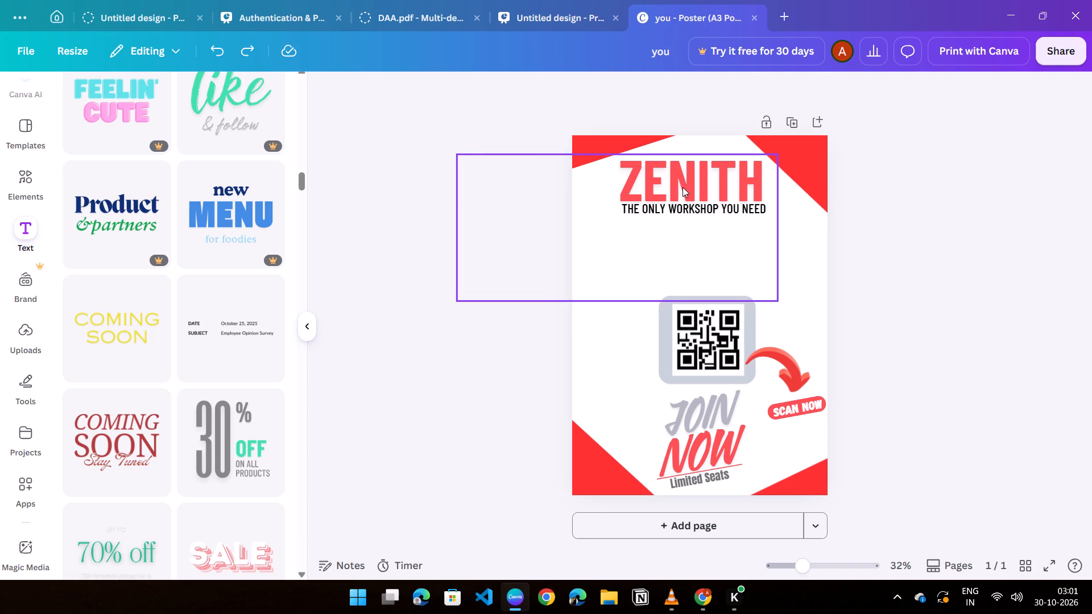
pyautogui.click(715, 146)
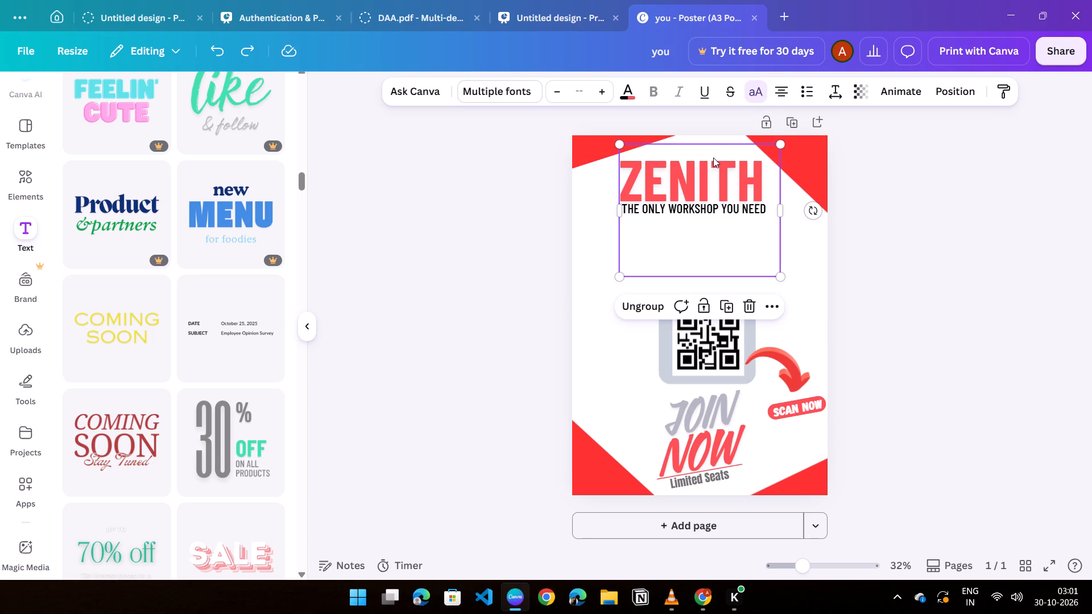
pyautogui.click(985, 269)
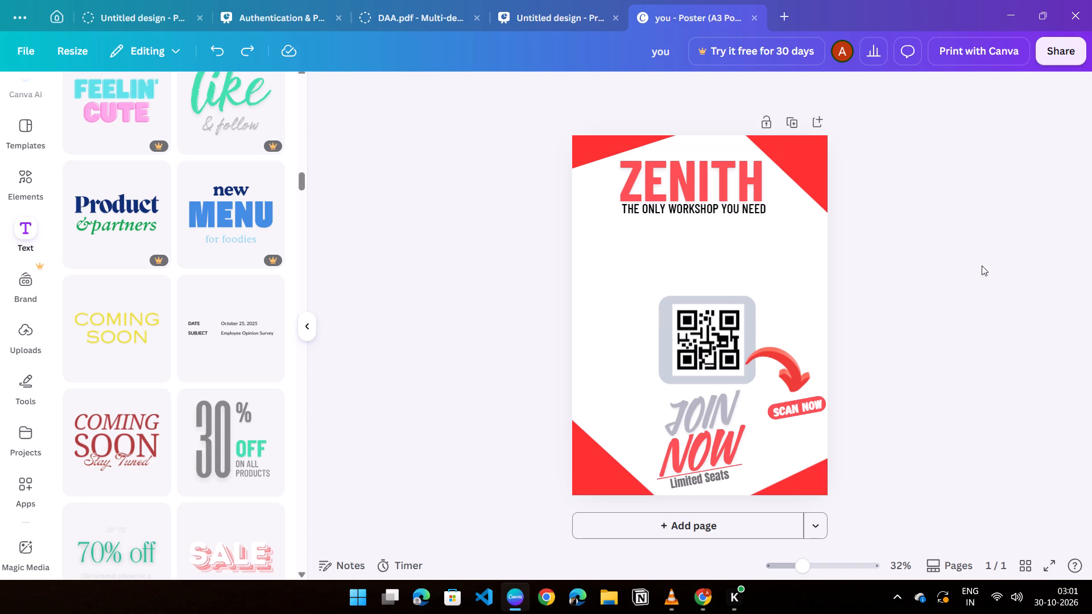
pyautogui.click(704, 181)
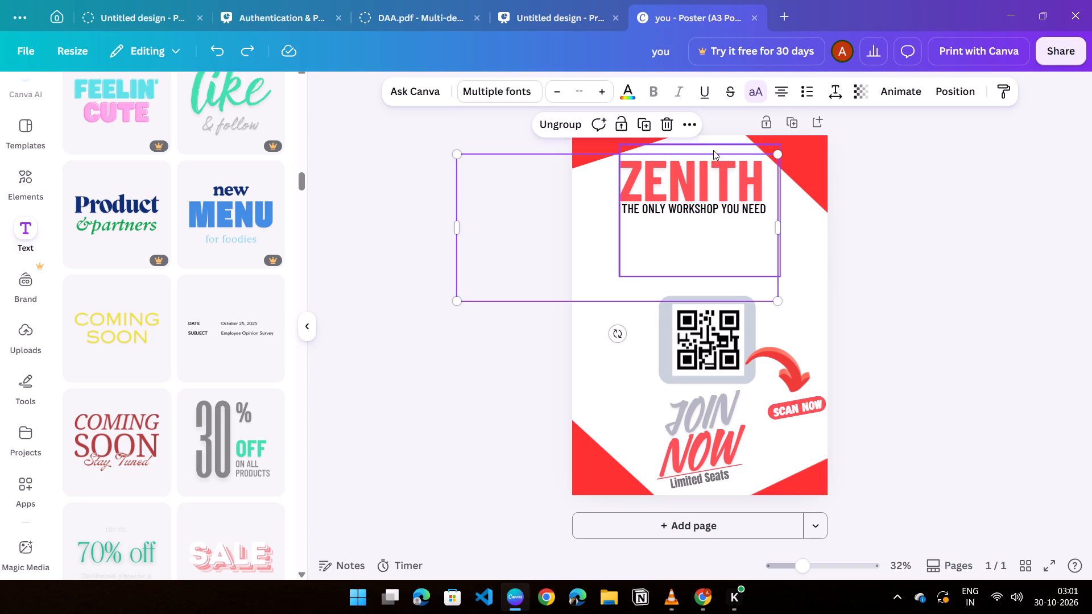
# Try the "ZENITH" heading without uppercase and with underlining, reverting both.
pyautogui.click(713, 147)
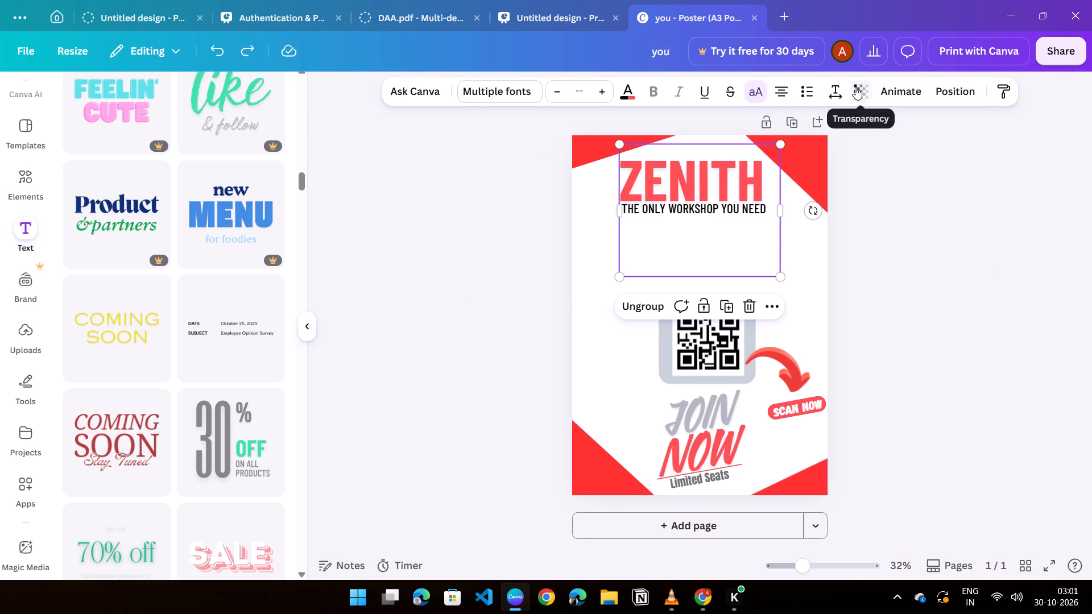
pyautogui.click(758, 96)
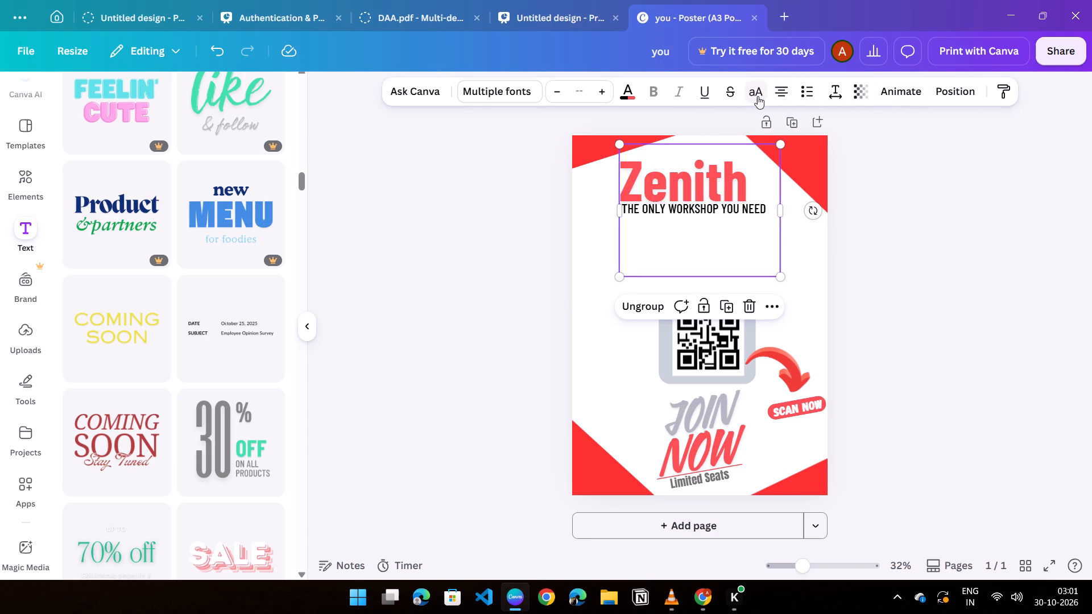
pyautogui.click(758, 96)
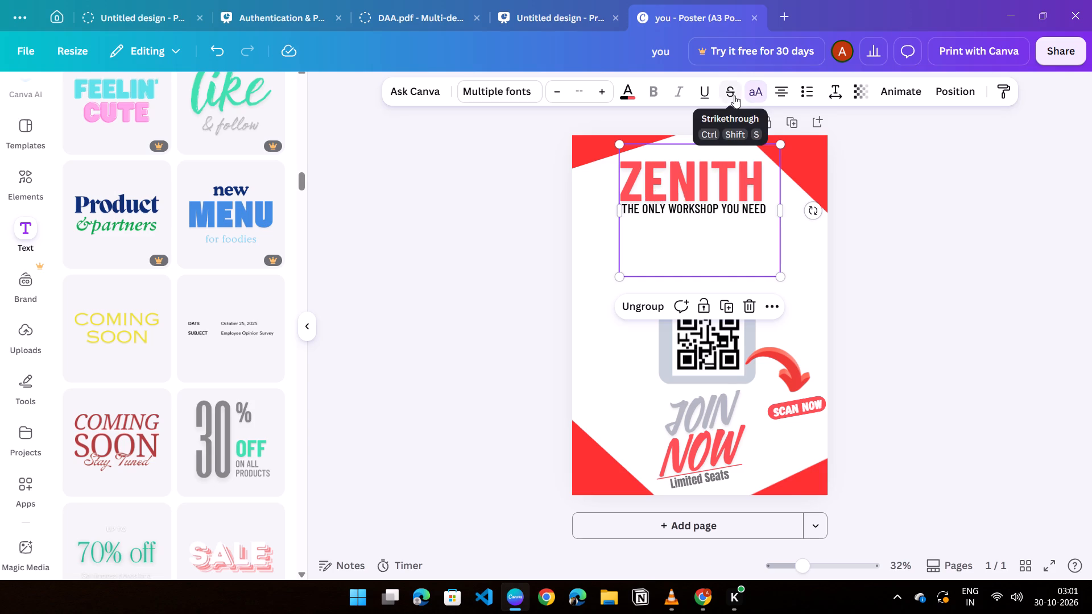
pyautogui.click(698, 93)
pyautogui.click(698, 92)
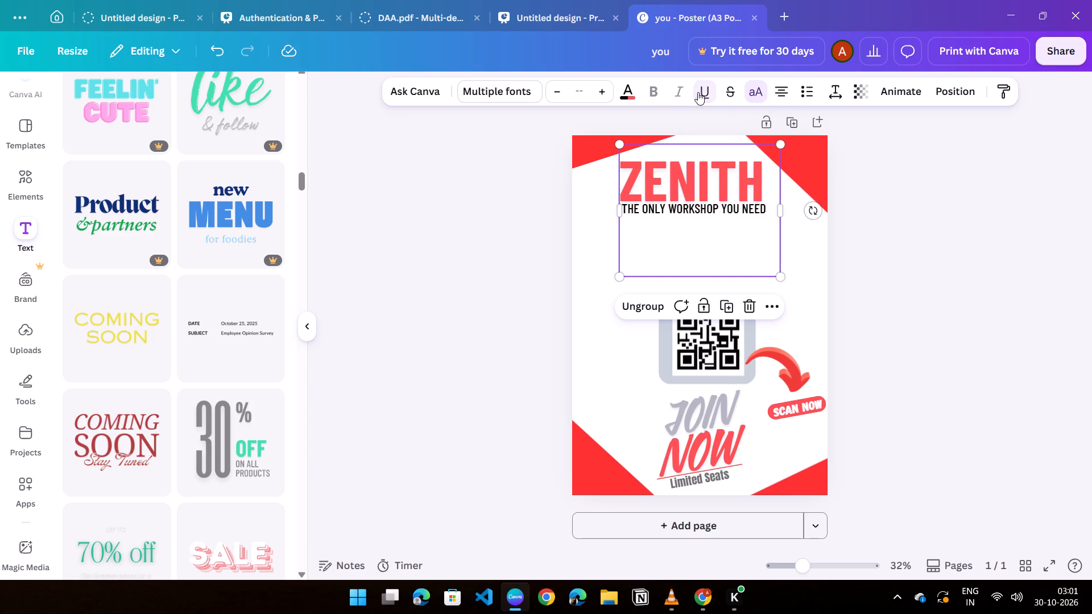
# Examine the available text colours, solid and gradient, for the "ZENITH" heading group, in both swatch and named-list form.
pyautogui.click(627, 96)
pyautogui.scroll(-3, 123, 404)
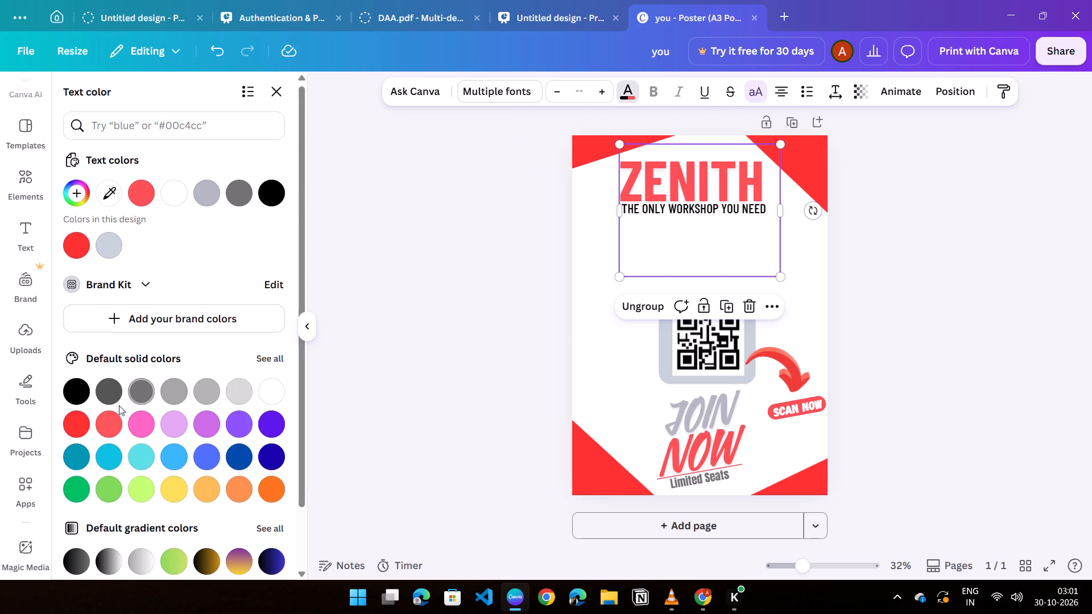
pyautogui.scroll(-9, 243, 382)
pyautogui.scroll(3, 333, 430)
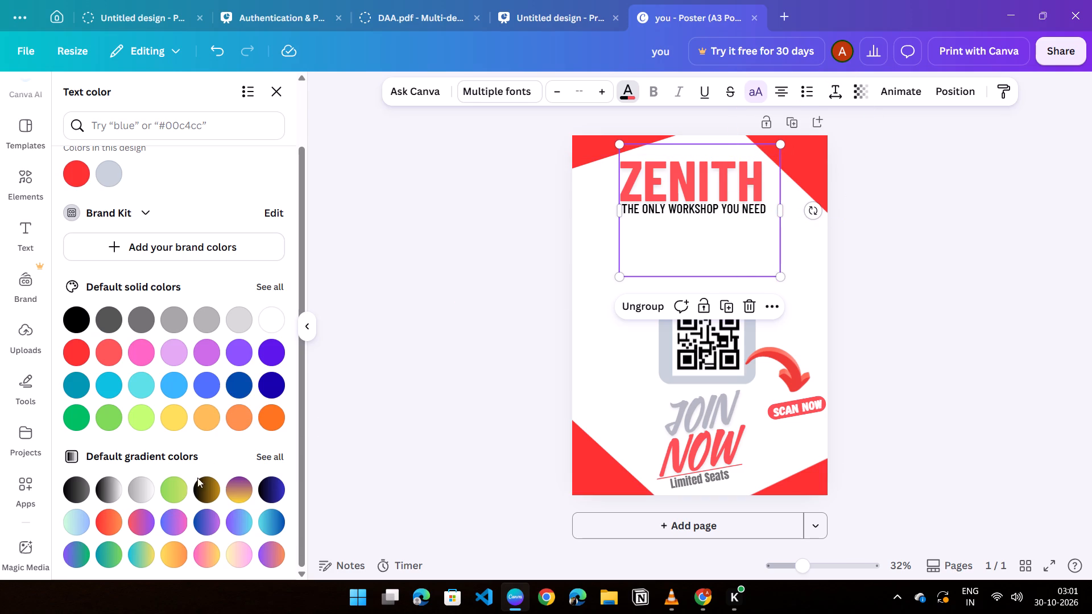
pyautogui.scroll(-3, 204, 482)
pyautogui.scroll(3, 206, 462)
pyautogui.scroll(4, 222, 395)
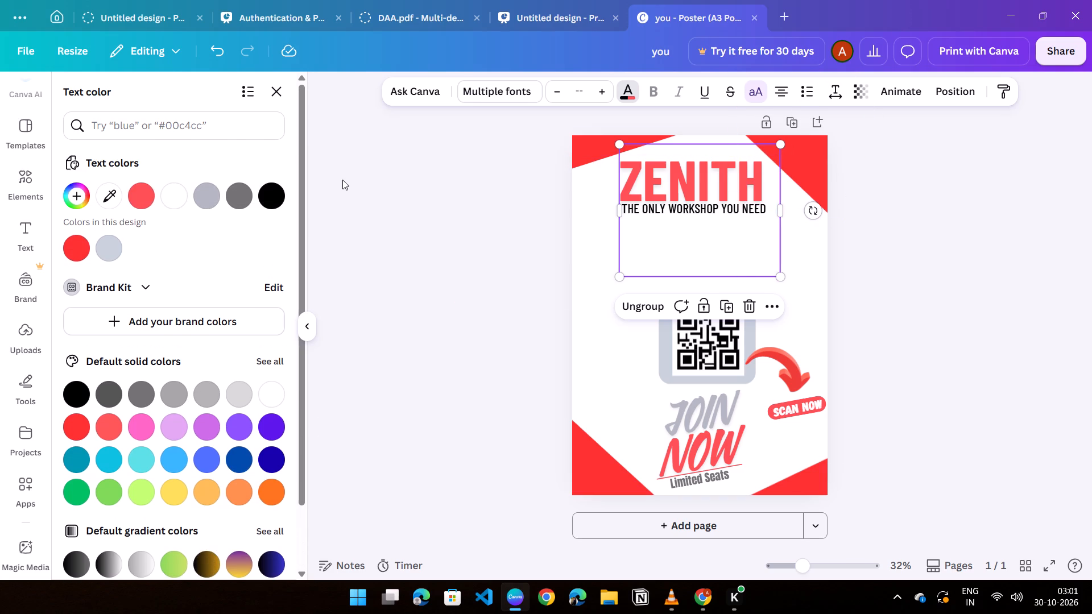
pyautogui.click(245, 89)
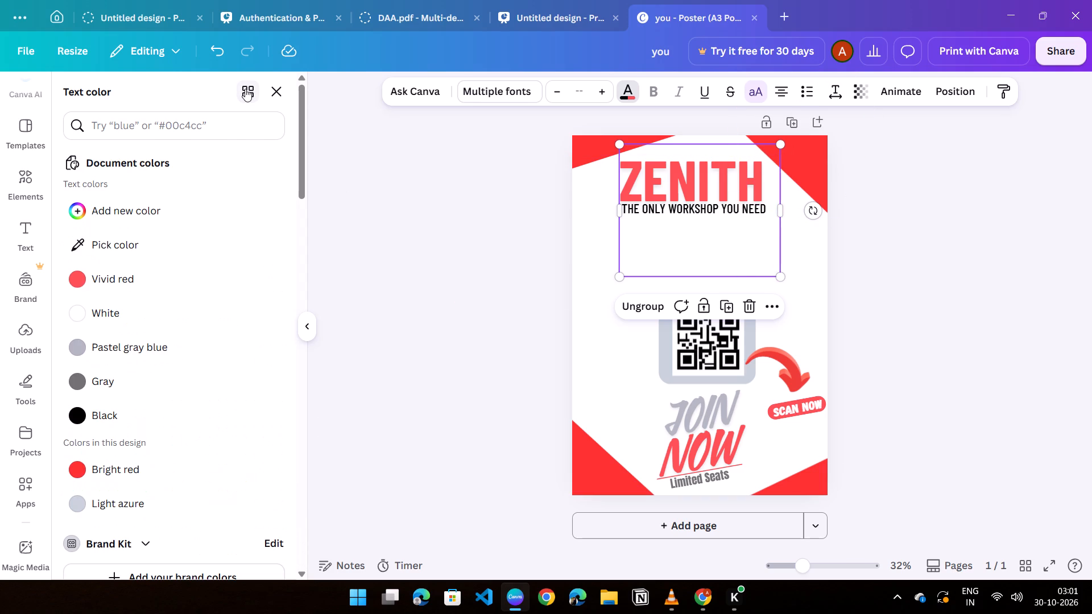
pyautogui.scroll(-4, 180, 254)
pyautogui.scroll(3, 169, 280)
pyautogui.click(239, 87)
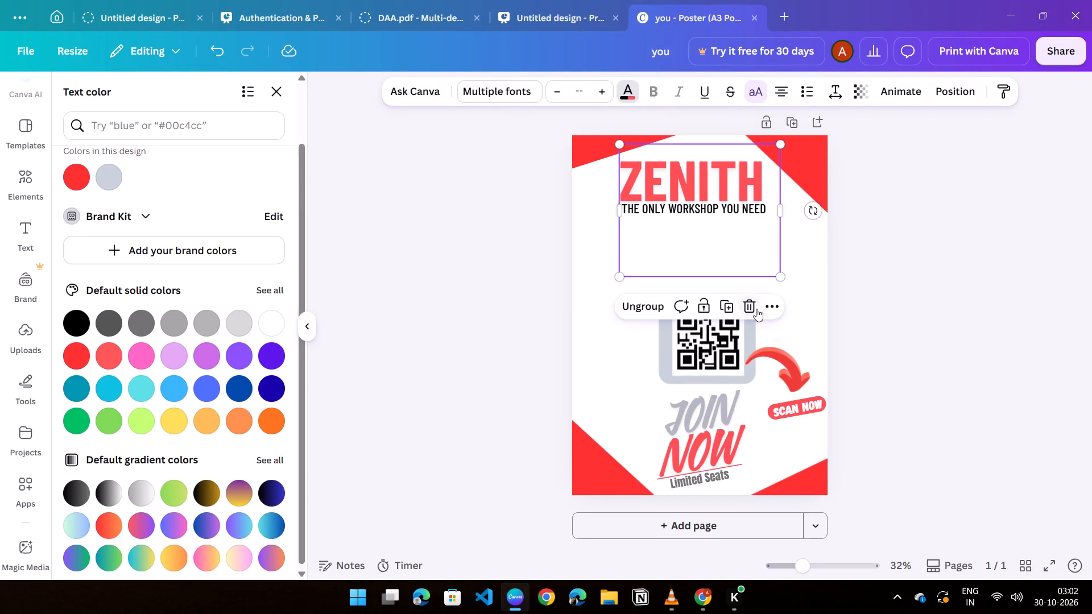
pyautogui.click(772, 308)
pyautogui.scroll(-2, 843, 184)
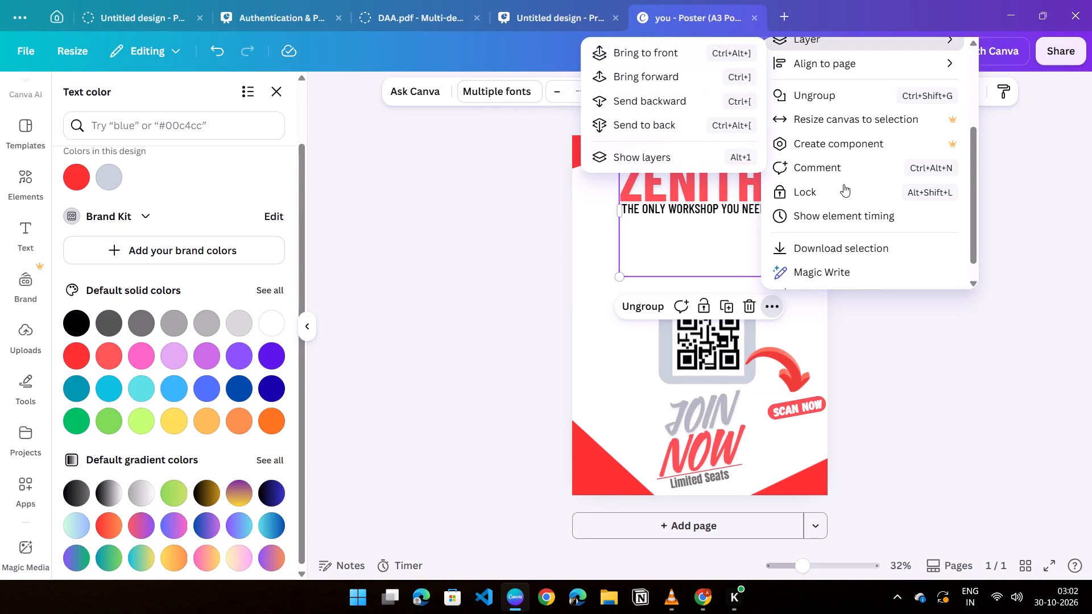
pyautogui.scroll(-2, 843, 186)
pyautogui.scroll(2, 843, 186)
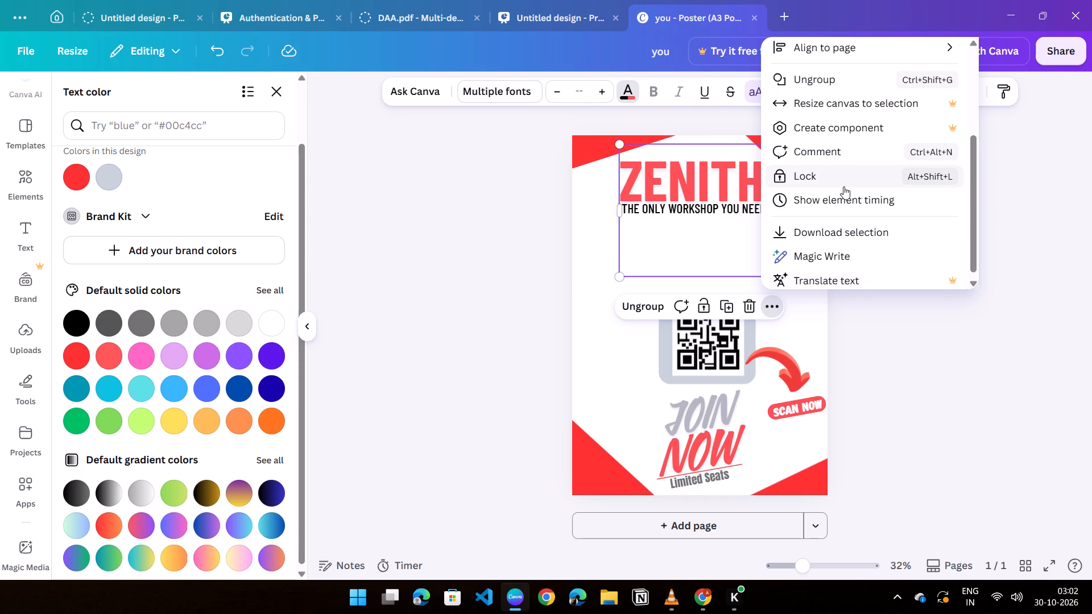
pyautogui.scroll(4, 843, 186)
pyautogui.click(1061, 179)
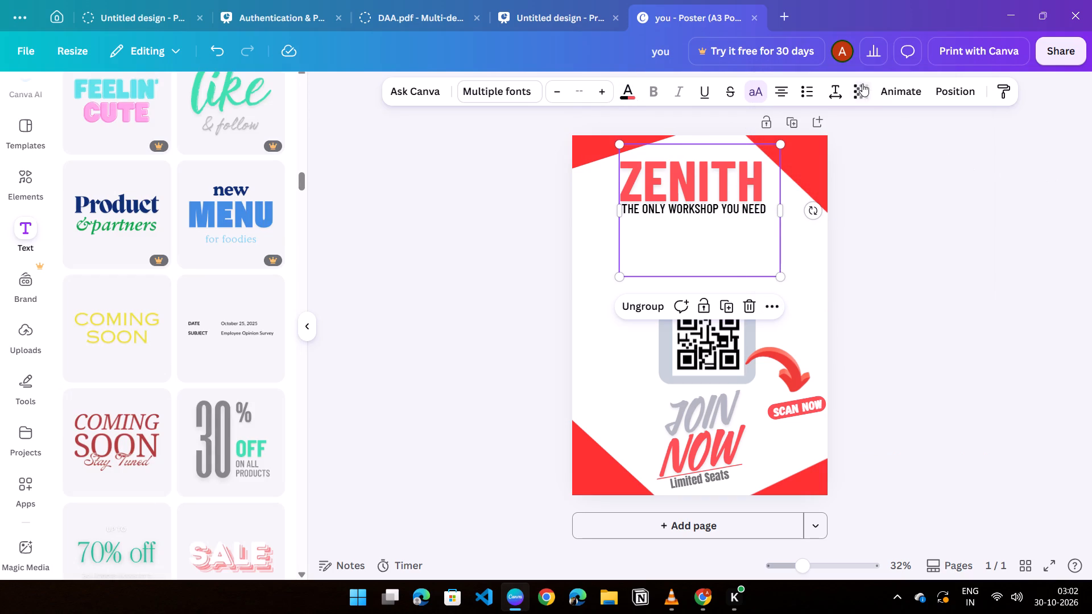
# Examine the group and element animation options for the "ZENITH" heading.
pyautogui.click(900, 86)
pyautogui.scroll(-4, 239, 249)
pyautogui.scroll(4, 205, 263)
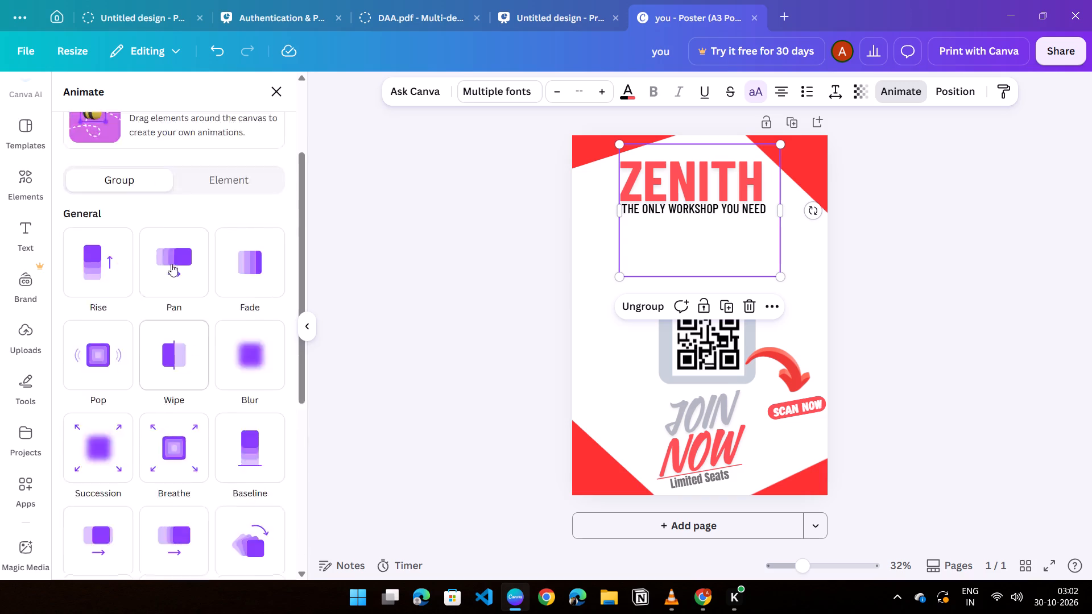
pyautogui.click(128, 138)
pyautogui.click(248, 136)
pyautogui.scroll(-8, 183, 281)
pyautogui.scroll(2, 175, 304)
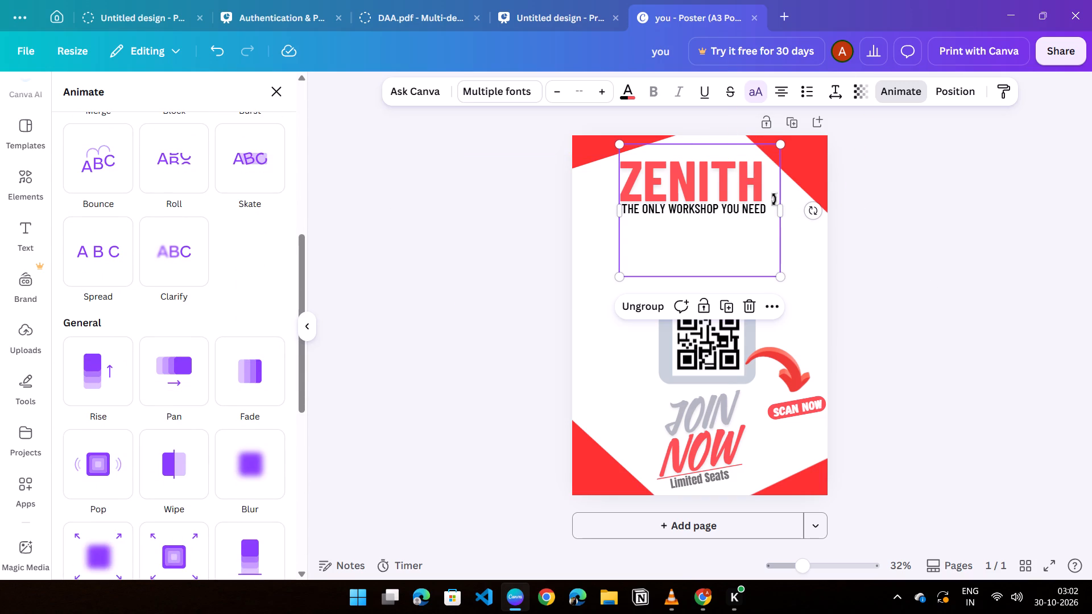
pyautogui.click(916, 291)
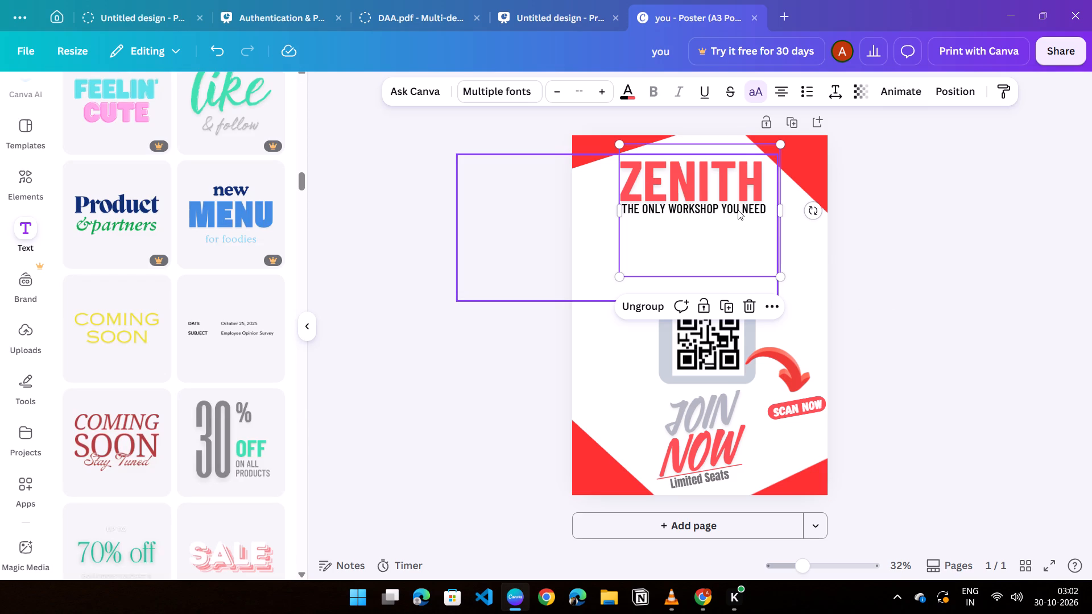
pyautogui.click(971, 241)
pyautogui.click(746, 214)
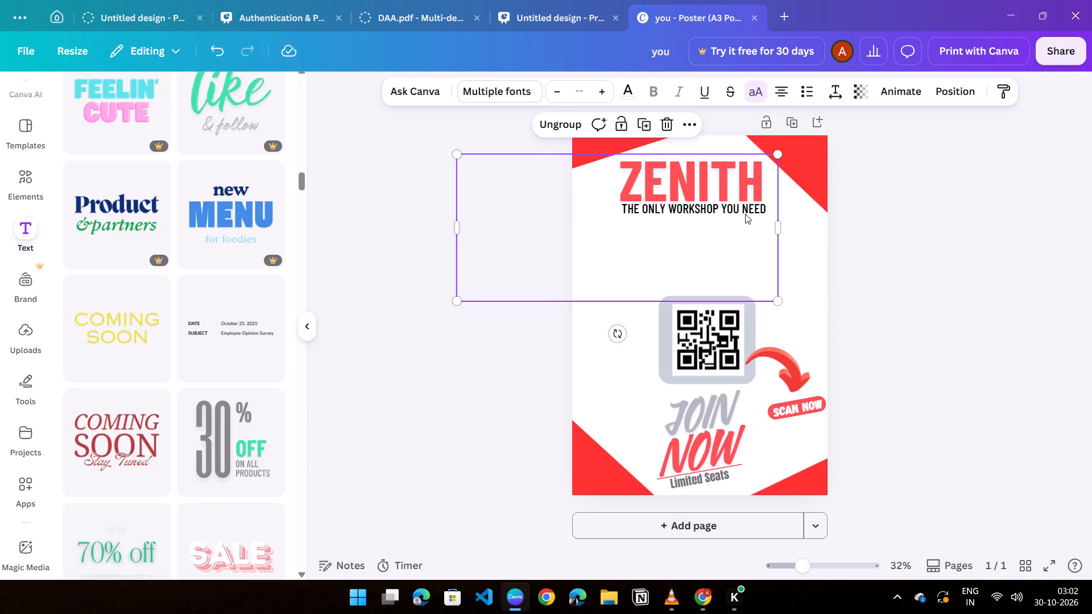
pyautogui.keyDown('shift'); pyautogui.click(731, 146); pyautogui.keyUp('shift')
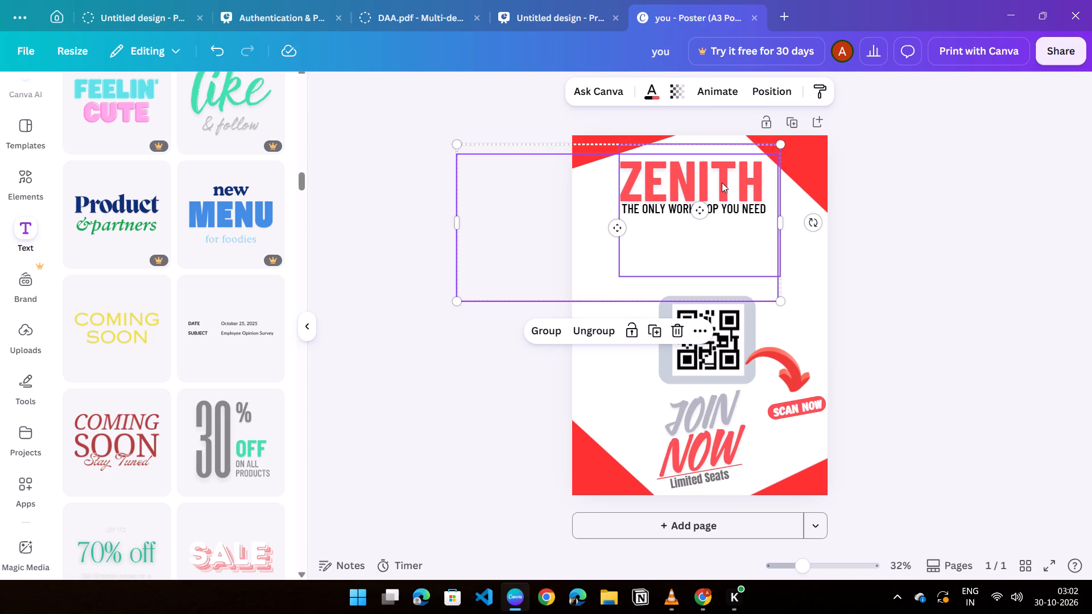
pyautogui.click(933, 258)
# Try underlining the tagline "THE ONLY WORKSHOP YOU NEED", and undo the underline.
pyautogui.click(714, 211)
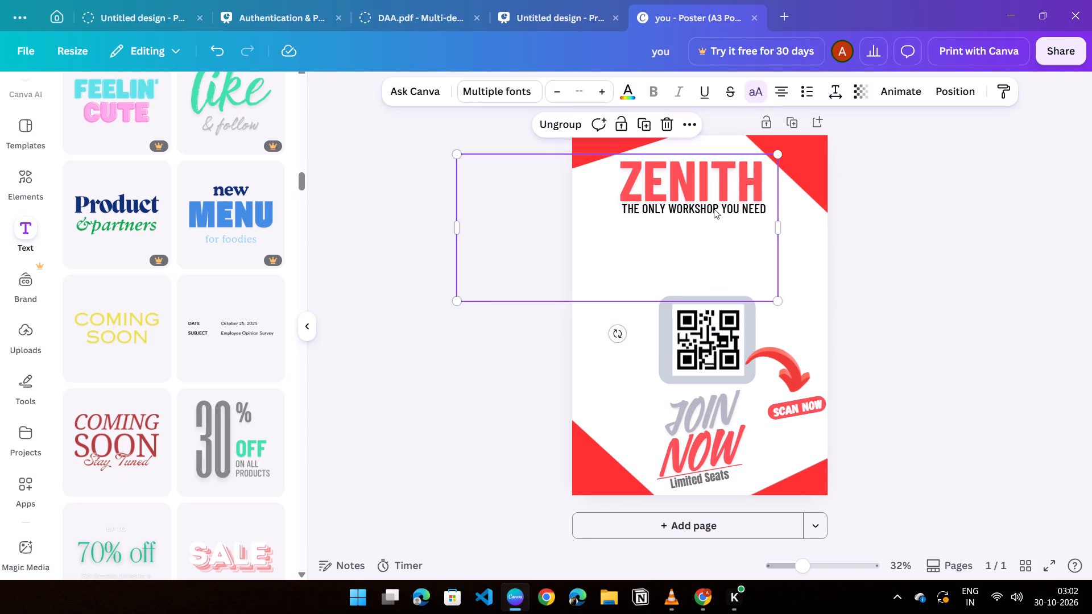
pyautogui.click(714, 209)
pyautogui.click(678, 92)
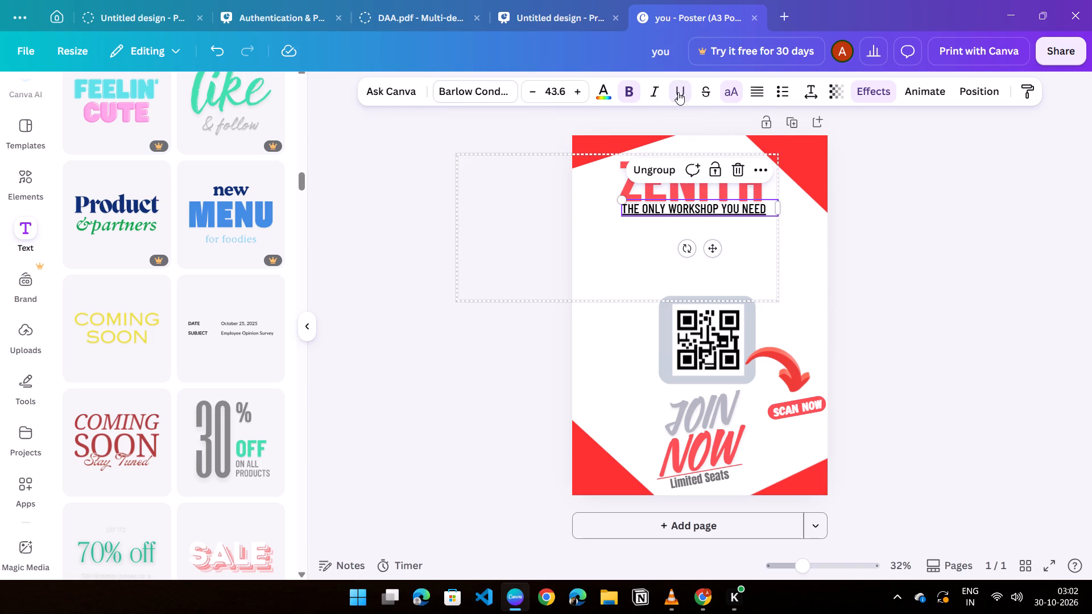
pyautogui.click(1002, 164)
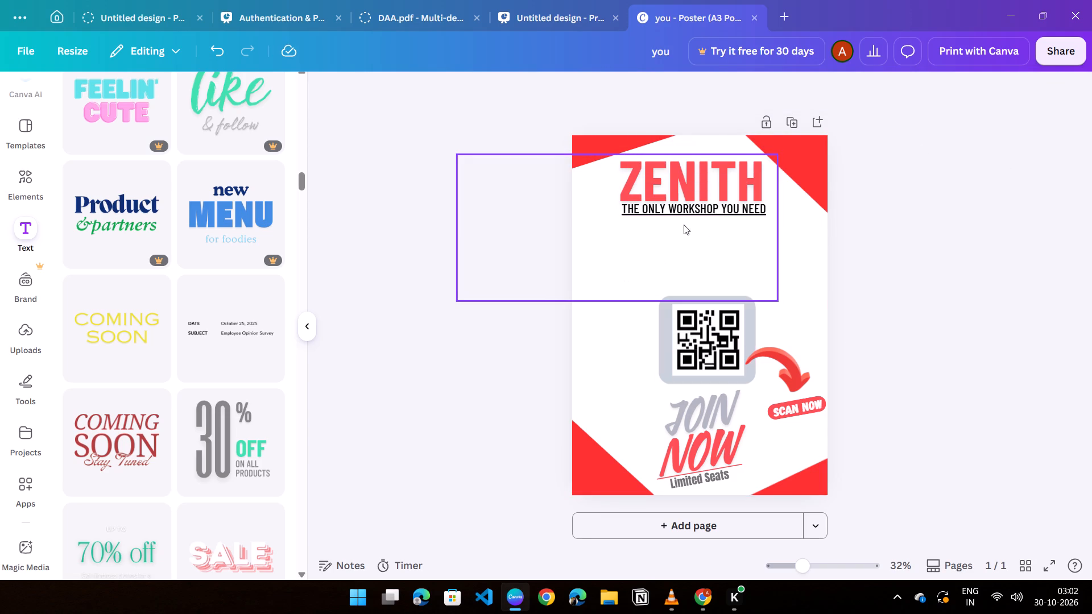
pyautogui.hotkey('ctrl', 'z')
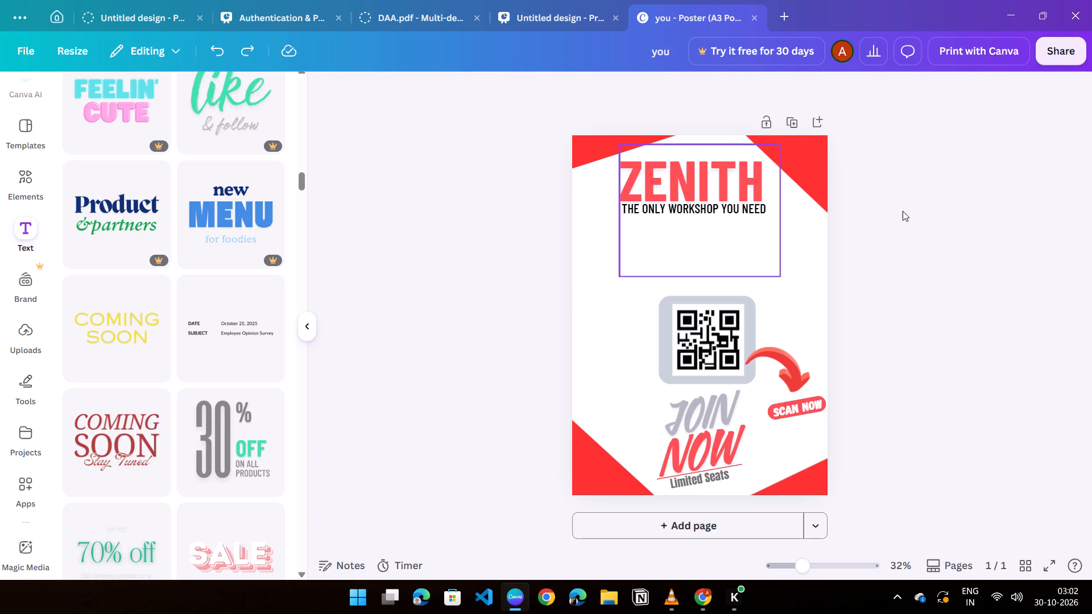
# Shift the tagline slightly left and down so it lines up with the left edge of the "ZENITH" heading.
pyautogui.click(1036, 198)
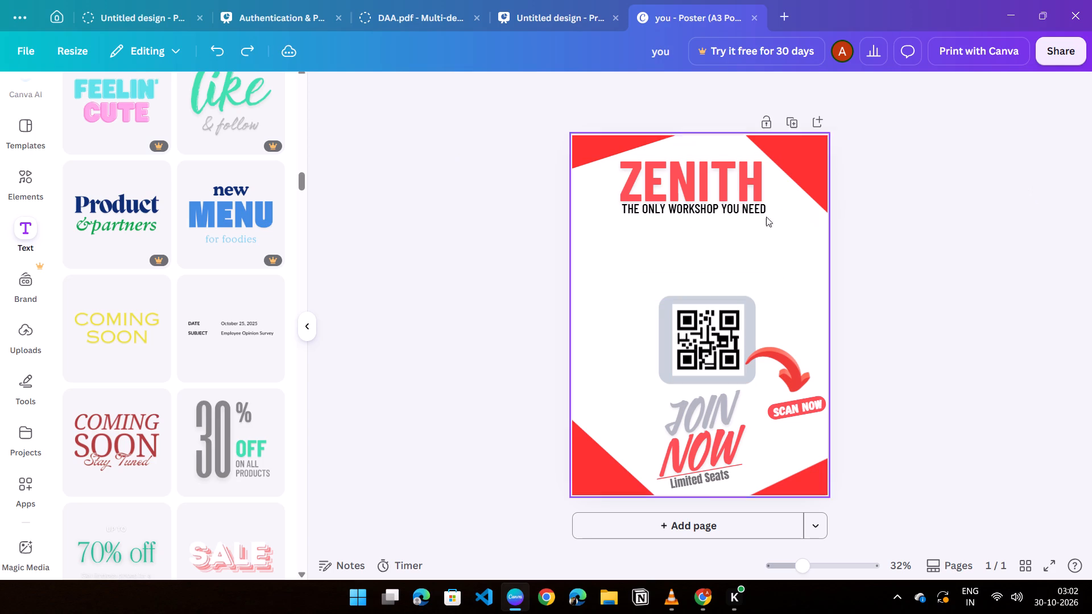
pyautogui.click(722, 210)
pyautogui.click(722, 208)
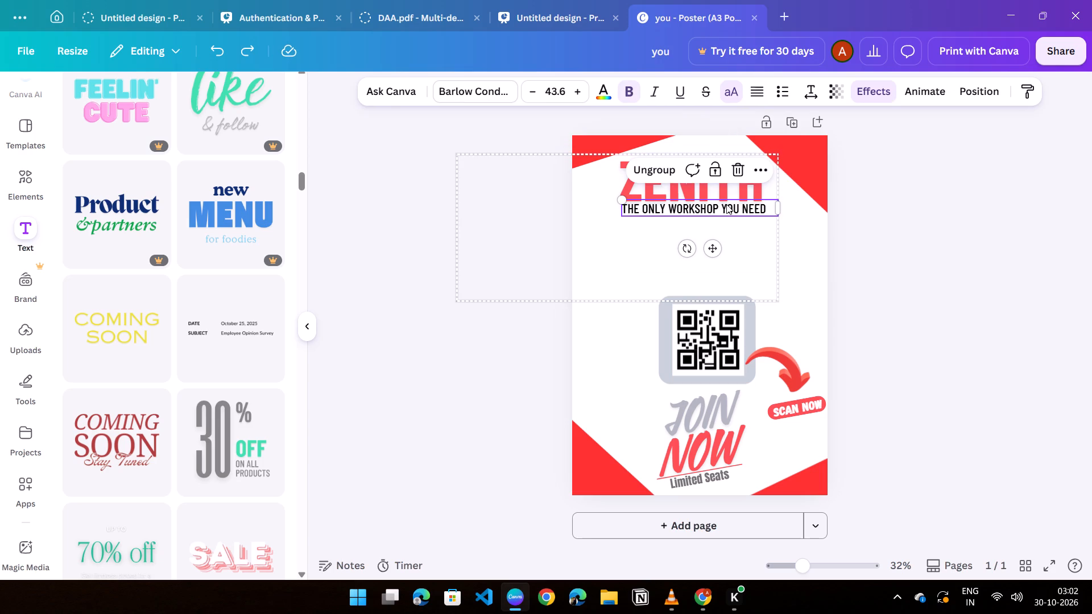
pyautogui.click(726, 204)
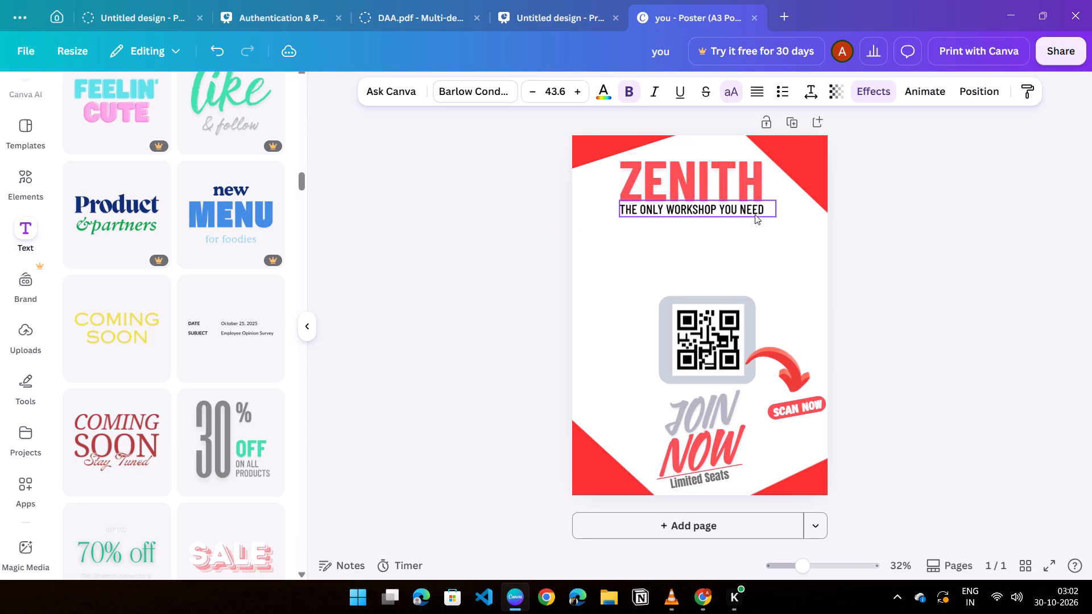
pyautogui.click(954, 248)
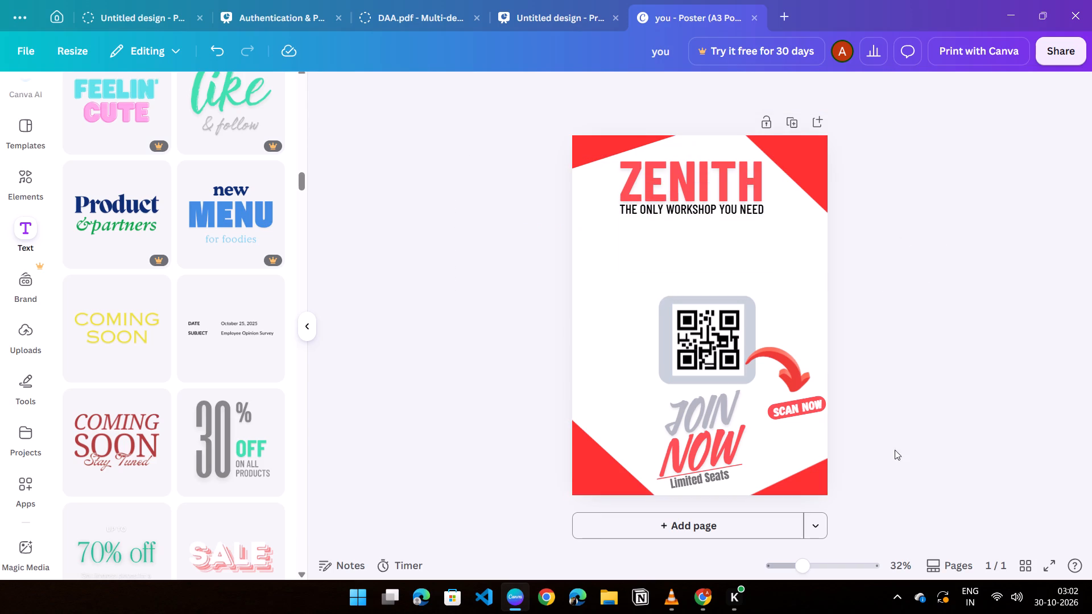
# Nudge the grey frame behind the QR code left, towards the poster's horizontal centre.
pyautogui.click(709, 356)
pyautogui.click(668, 349)
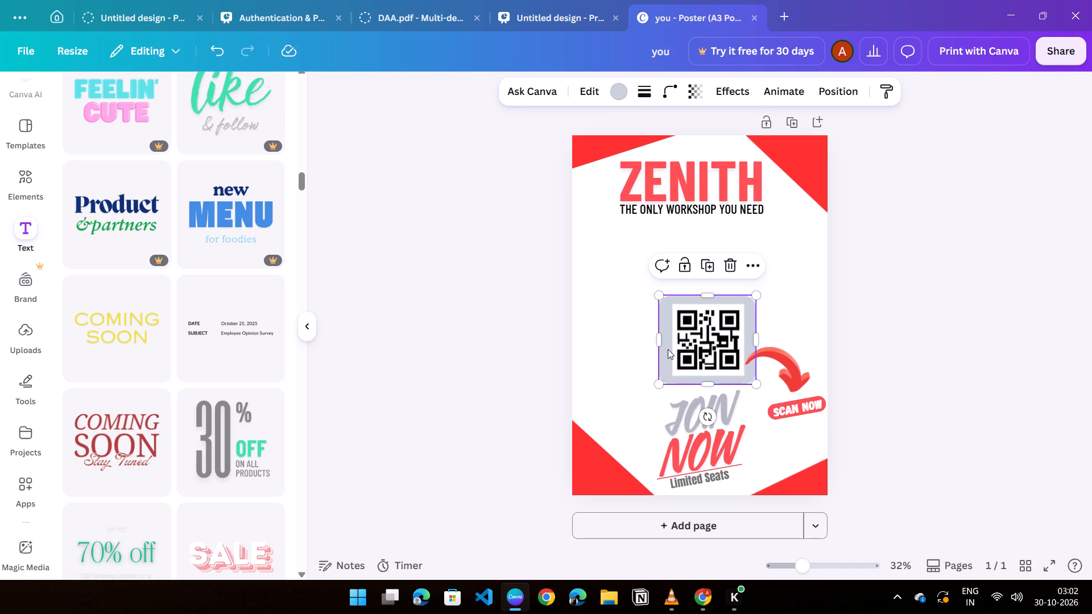
pyautogui.press('Left')
pyautogui.press('Left')
pyautogui.press('Left')
pyautogui.press('Left')
pyautogui.press('Left')
pyautogui.press('Left')
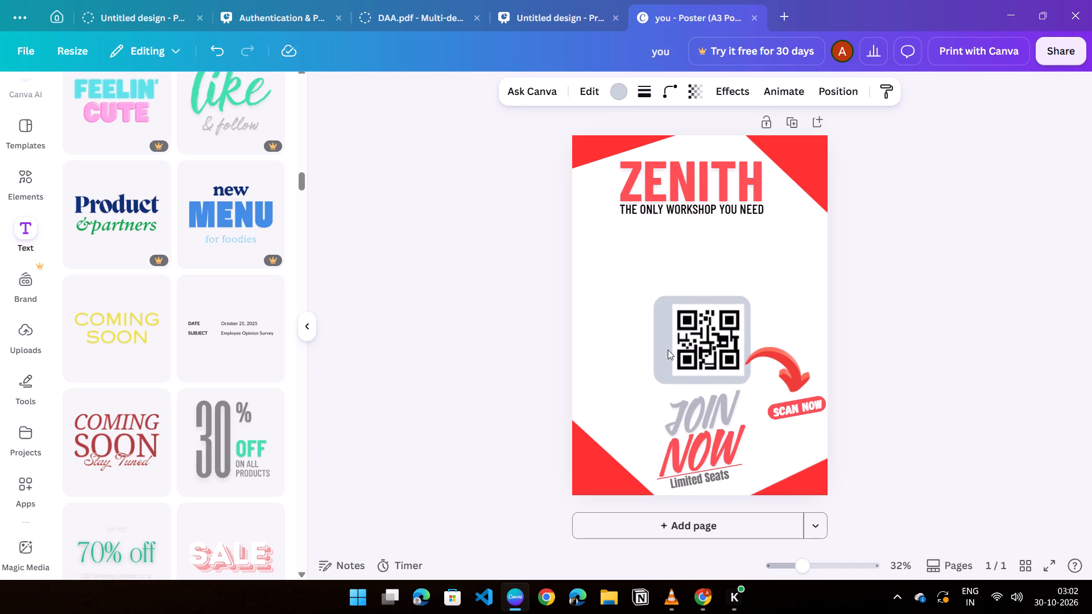
pyautogui.press('Left')
pyautogui.press('Left')
# Nudge the QR code left so it sits centred inside its grey frame.
pyautogui.click(721, 334)
pyautogui.press('Left')
pyautogui.press('Left')
pyautogui.press('Left')
pyautogui.press('Left')
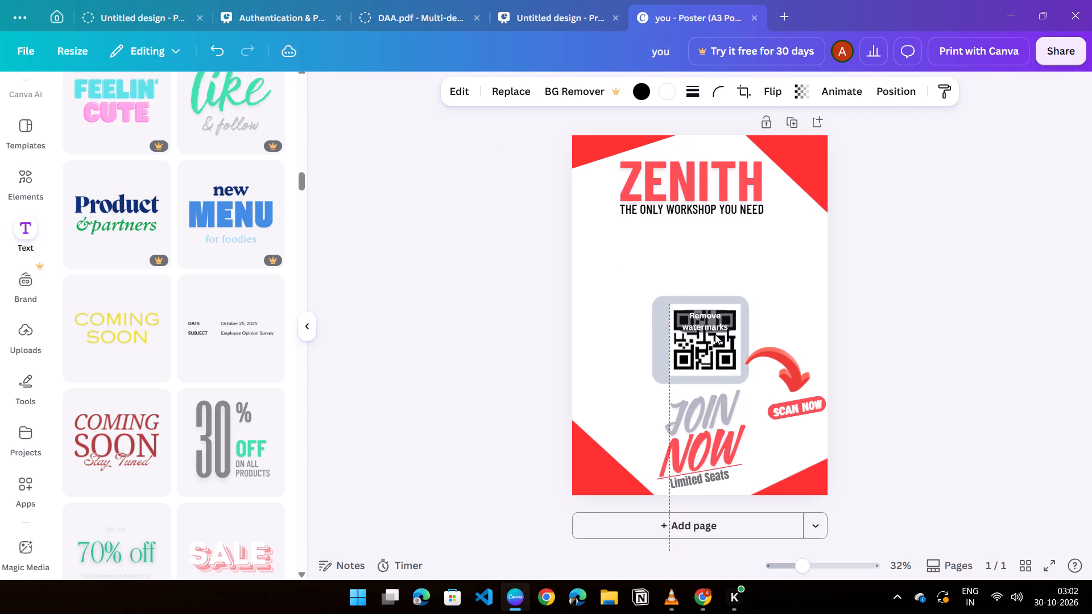
pyautogui.press('Left')
pyautogui.press('Left')
pyautogui.press('Left')
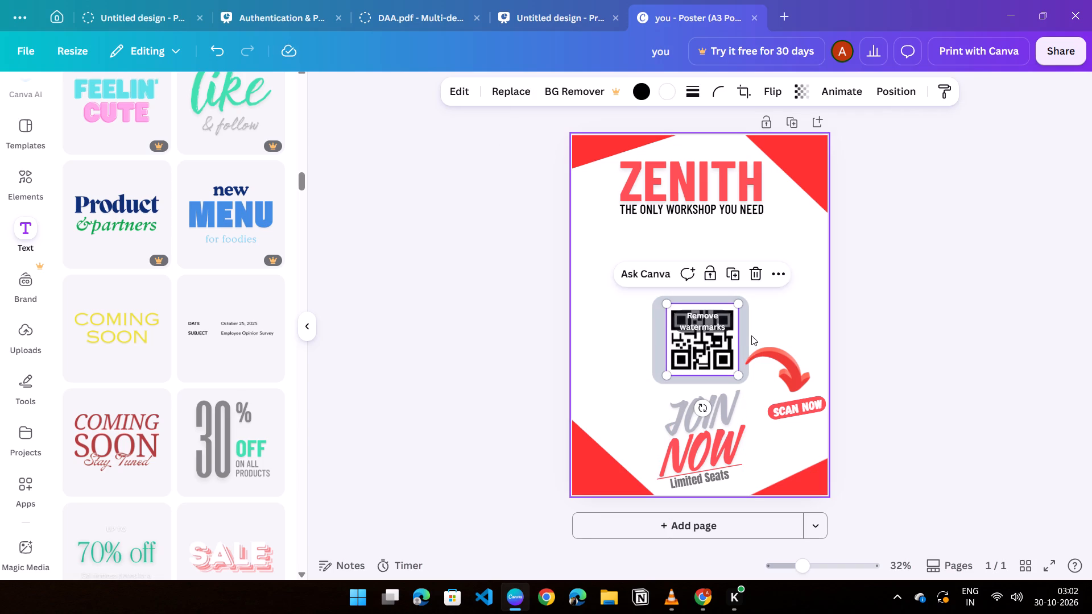
# Select the QR code and its grey frame together and fine-tune their position to the poster's horizontal centre.
pyautogui.click(751, 335)
pyautogui.keyDown('shift'); pyautogui.click(717, 335); pyautogui.keyUp('shift')
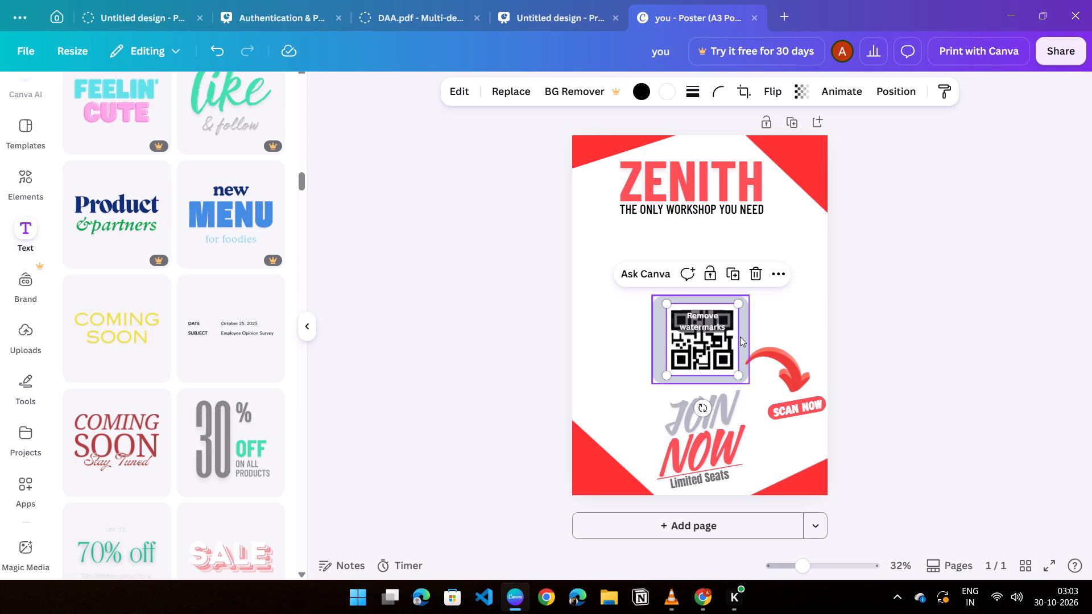
pyautogui.keyDown('shift'); pyautogui.click(740, 337); pyautogui.keyUp('shift')
pyautogui.click(709, 337)
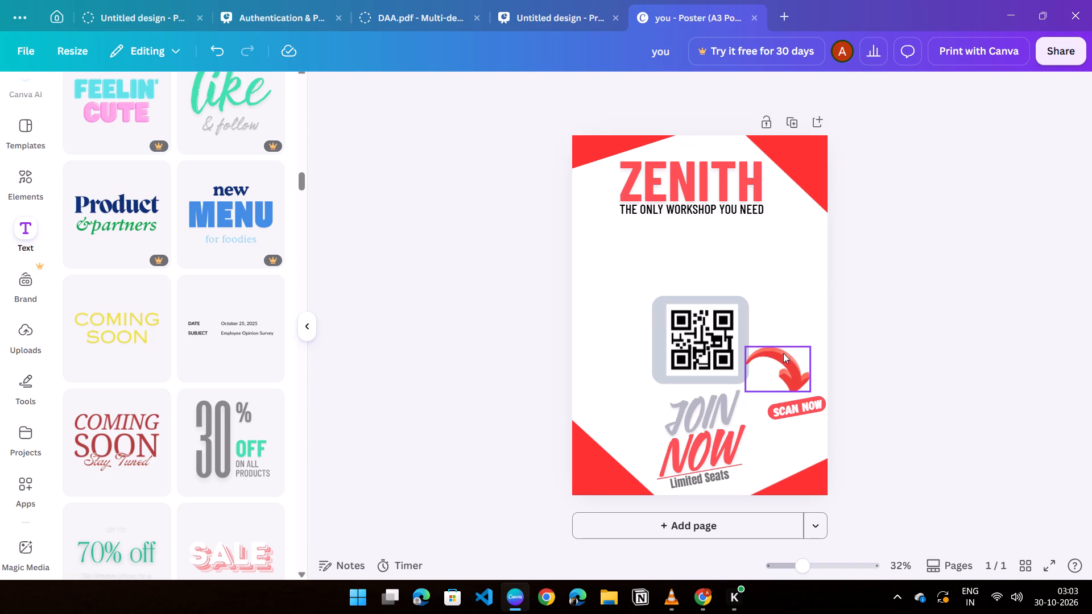
pyautogui.press('Right')
pyautogui.press('Right')
pyautogui.click(740, 341)
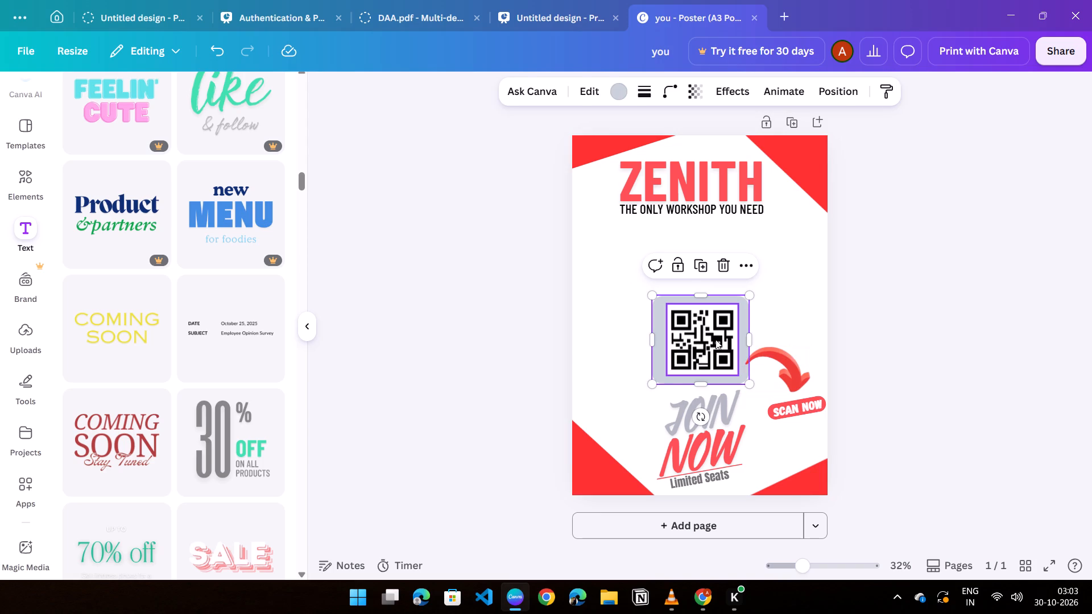
pyautogui.keyDown('shift'); pyautogui.click(715, 339); pyautogui.keyUp('shift')
pyautogui.press('Left')
pyautogui.press('Left')
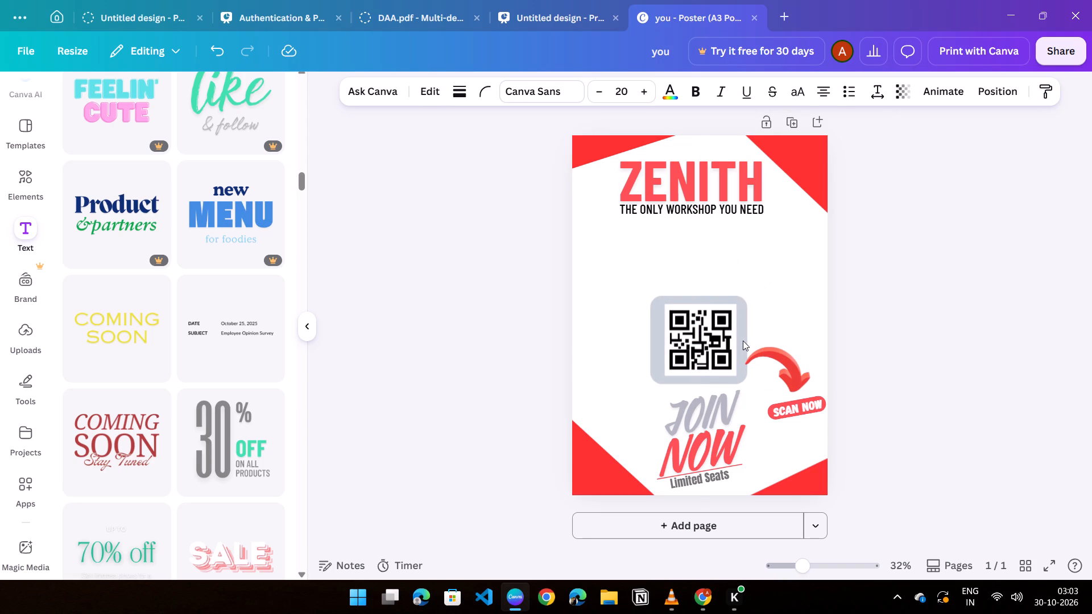
pyautogui.press('Right')
pyautogui.click(932, 312)
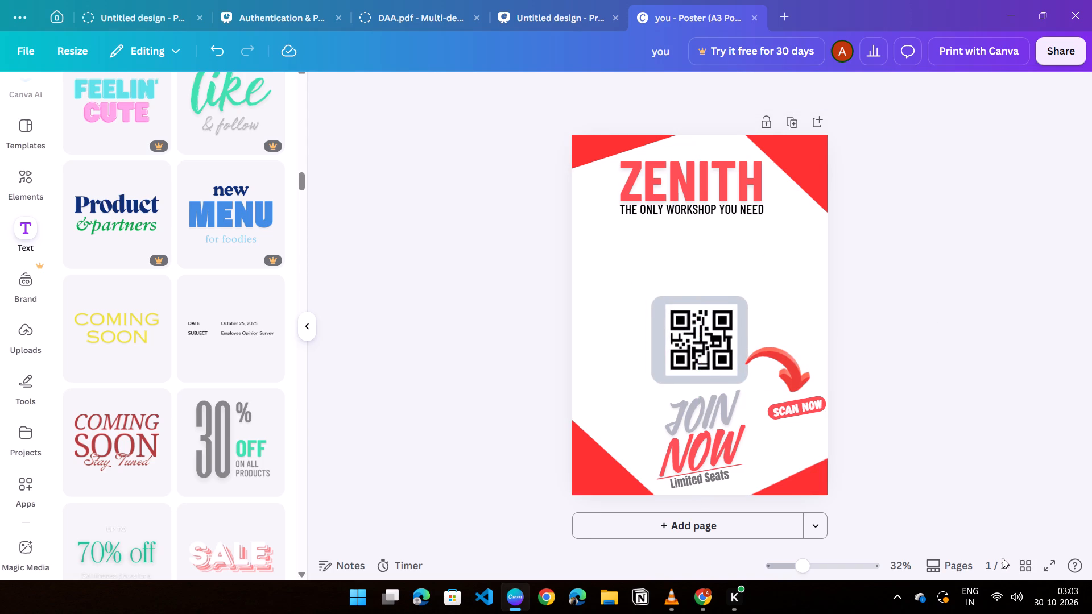
# Move the red curved arrow and the "SCAN NOW" label together slightly left, closer to the QR code.
pyautogui.click(789, 376)
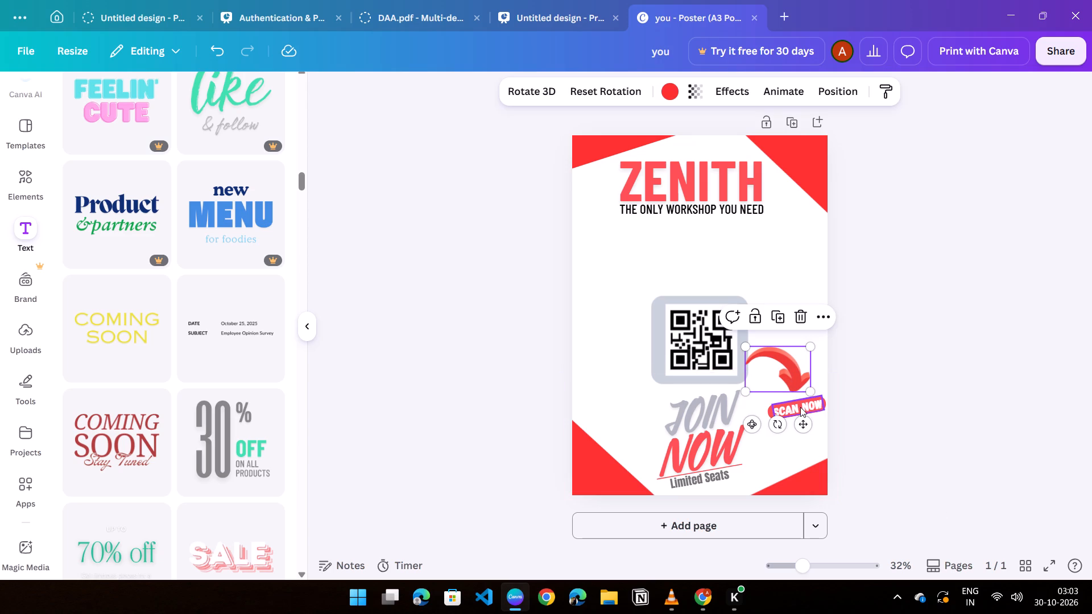
pyautogui.keyDown('shift'); pyautogui.click(801, 408); pyautogui.keyUp('shift')
pyautogui.keyDown('shift'); pyautogui.click(771, 413); pyautogui.keyUp('shift')
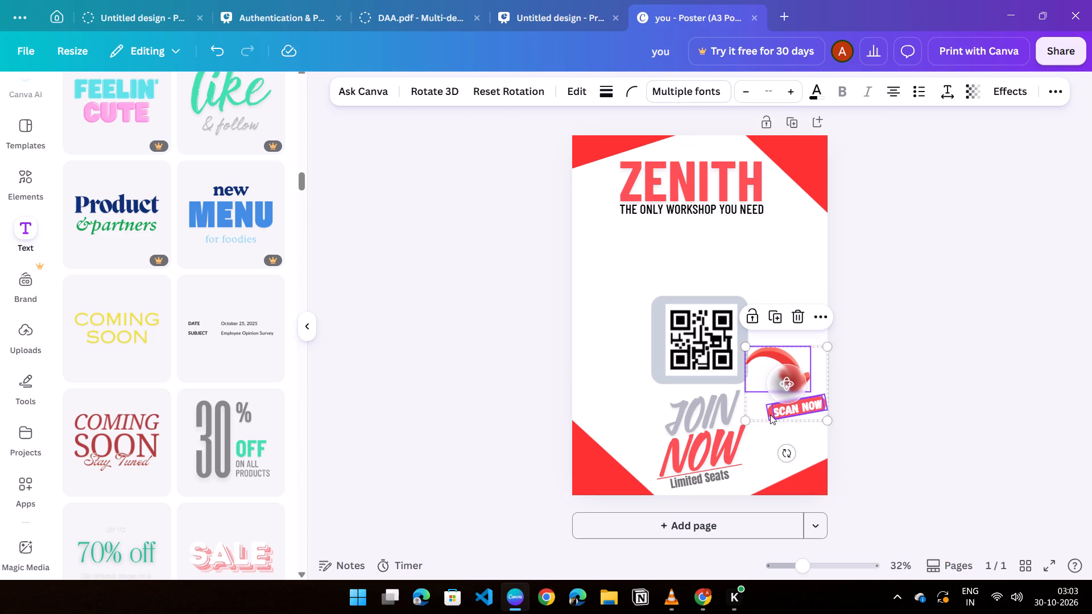
pyautogui.press('Left')
pyautogui.press('Left')
pyautogui.press('Left')
pyautogui.press('Left')
pyautogui.press('Left')
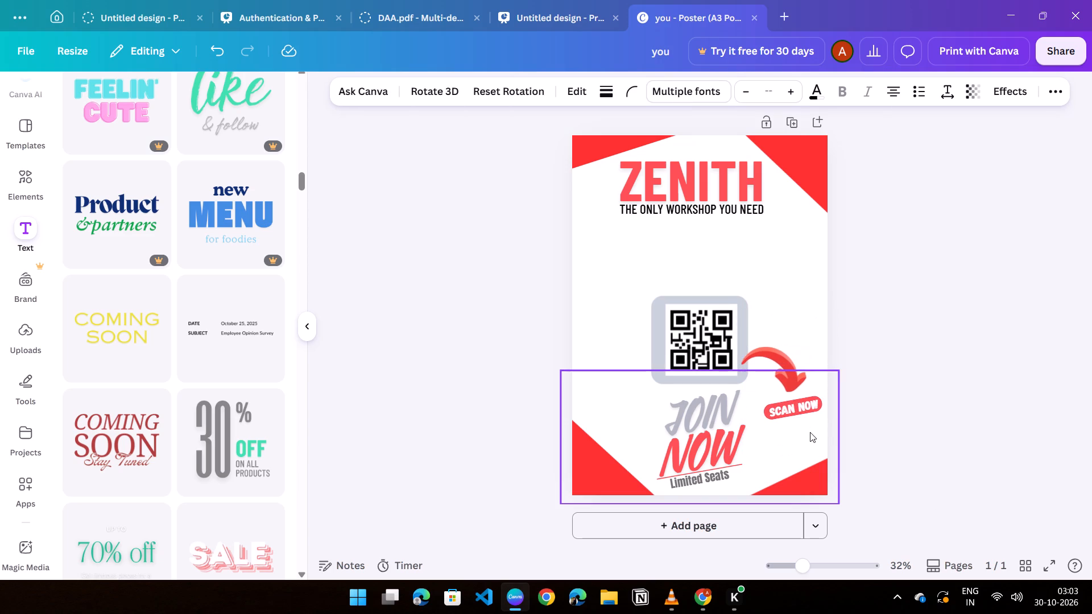
pyautogui.press('Left')
pyautogui.press('Left')
pyautogui.press('Left')
pyautogui.press('Left')
pyautogui.click(934, 392)
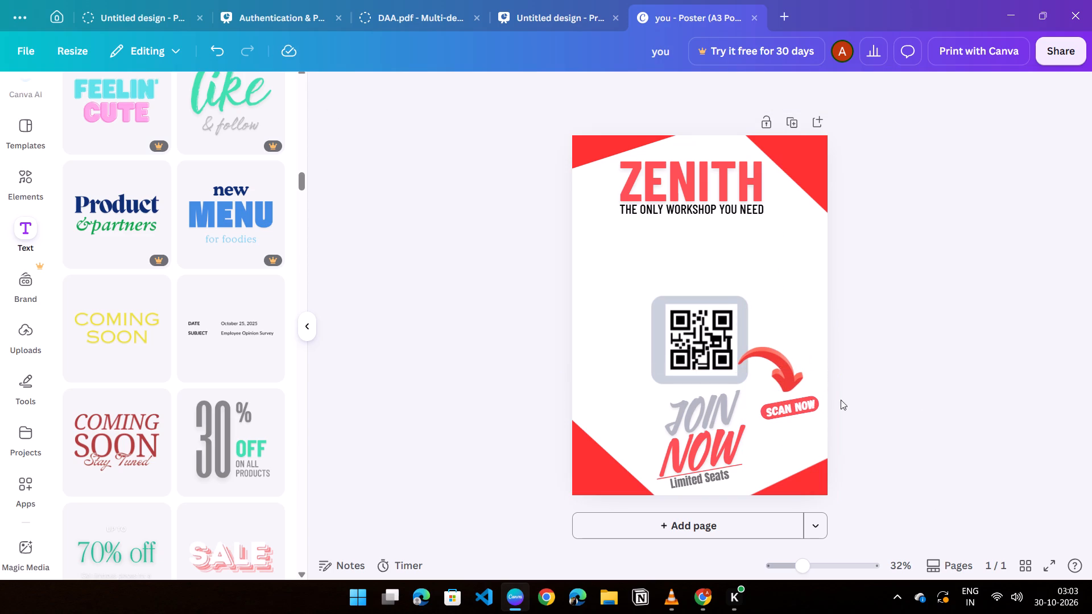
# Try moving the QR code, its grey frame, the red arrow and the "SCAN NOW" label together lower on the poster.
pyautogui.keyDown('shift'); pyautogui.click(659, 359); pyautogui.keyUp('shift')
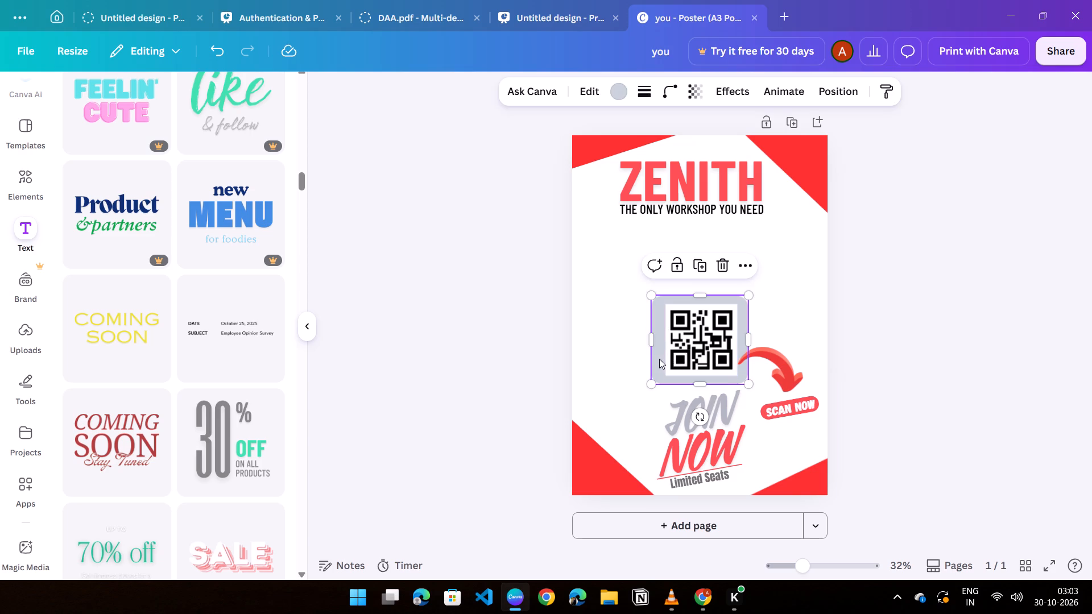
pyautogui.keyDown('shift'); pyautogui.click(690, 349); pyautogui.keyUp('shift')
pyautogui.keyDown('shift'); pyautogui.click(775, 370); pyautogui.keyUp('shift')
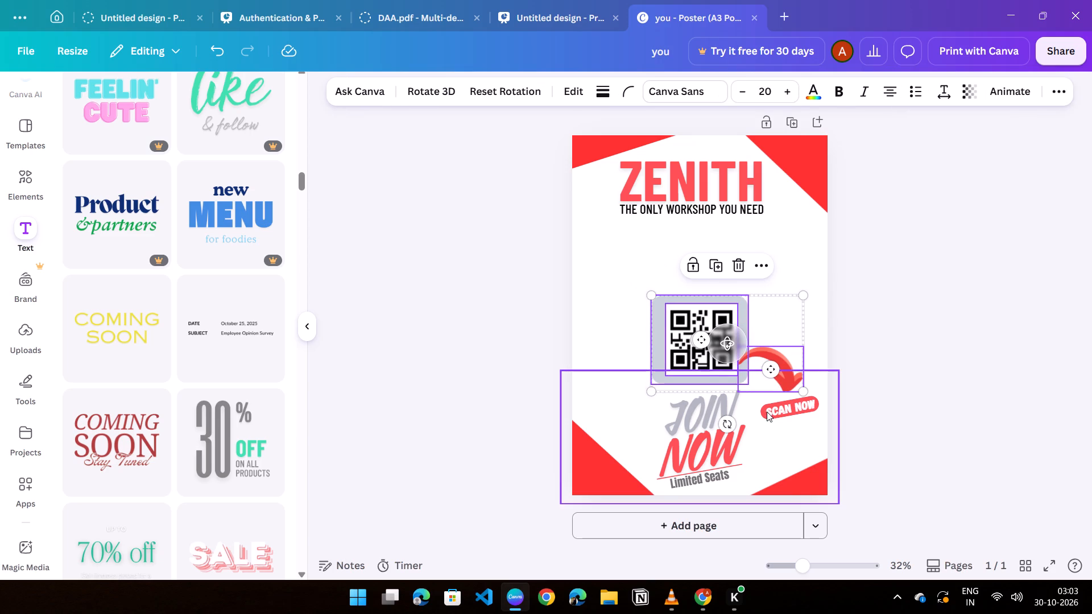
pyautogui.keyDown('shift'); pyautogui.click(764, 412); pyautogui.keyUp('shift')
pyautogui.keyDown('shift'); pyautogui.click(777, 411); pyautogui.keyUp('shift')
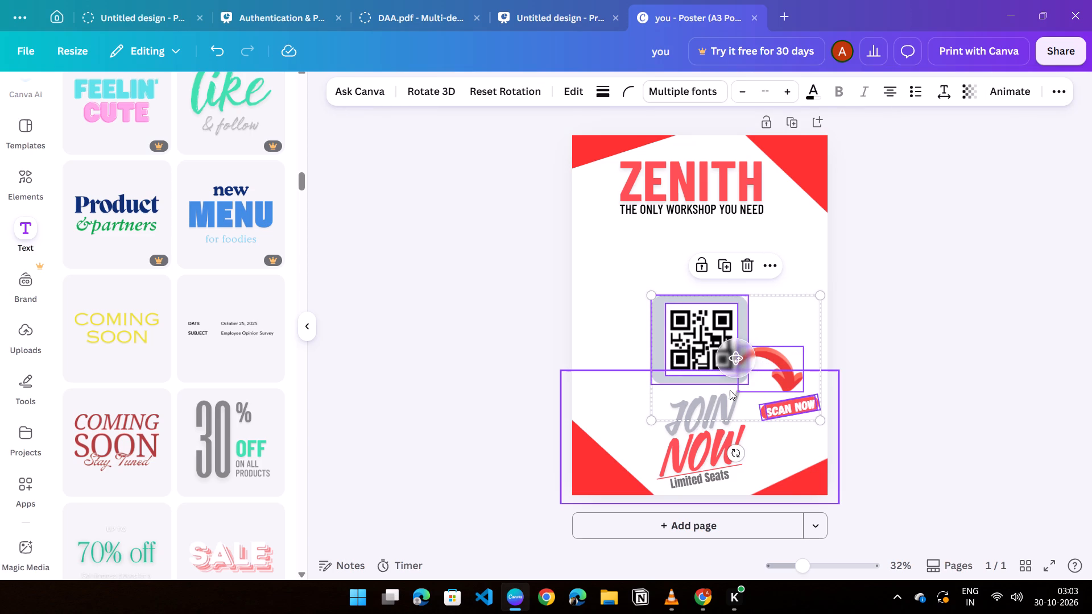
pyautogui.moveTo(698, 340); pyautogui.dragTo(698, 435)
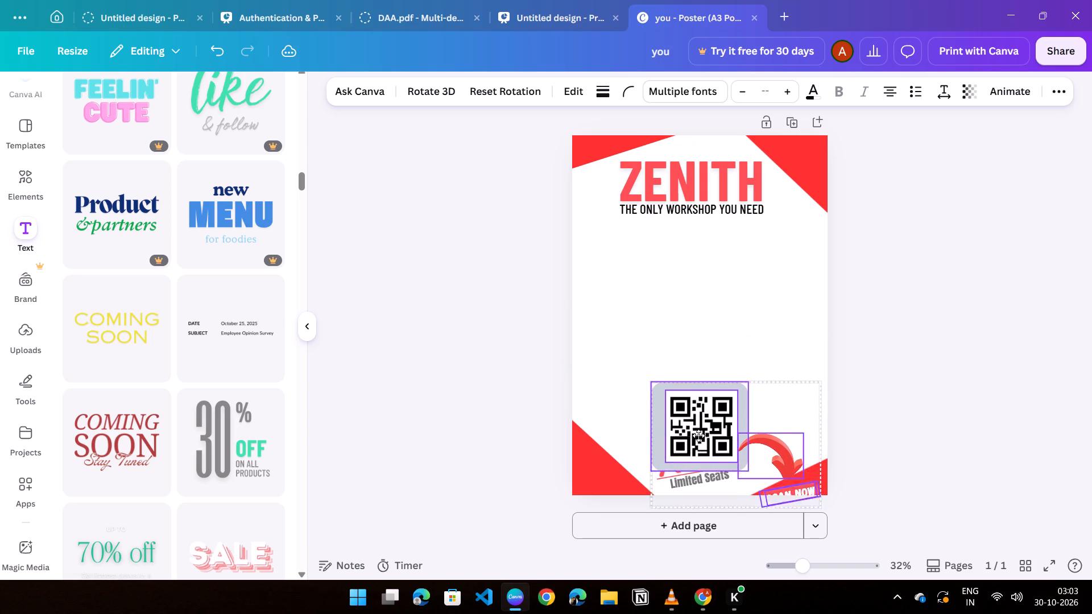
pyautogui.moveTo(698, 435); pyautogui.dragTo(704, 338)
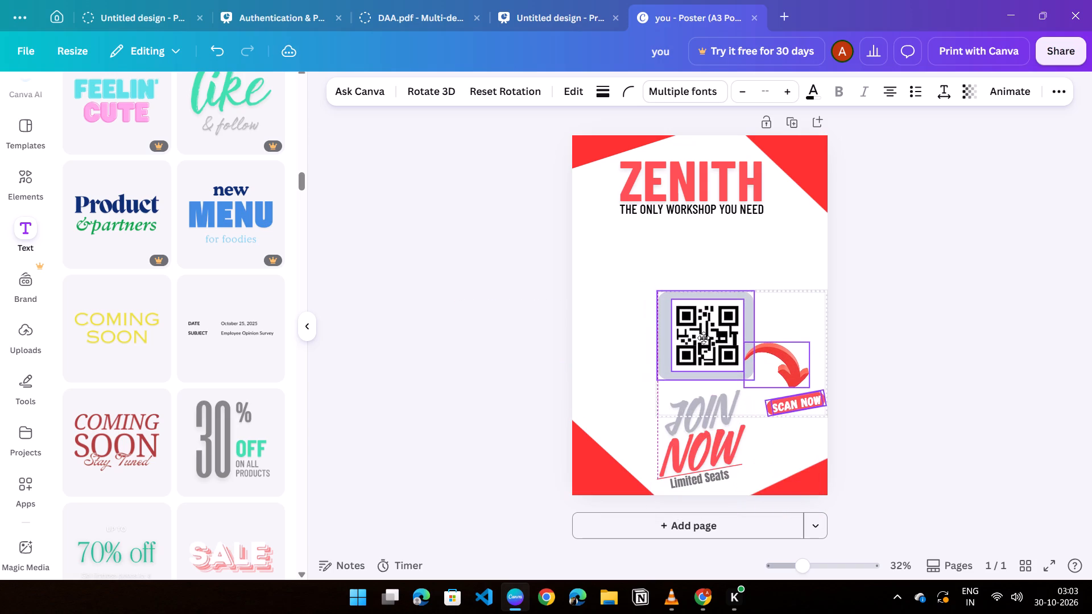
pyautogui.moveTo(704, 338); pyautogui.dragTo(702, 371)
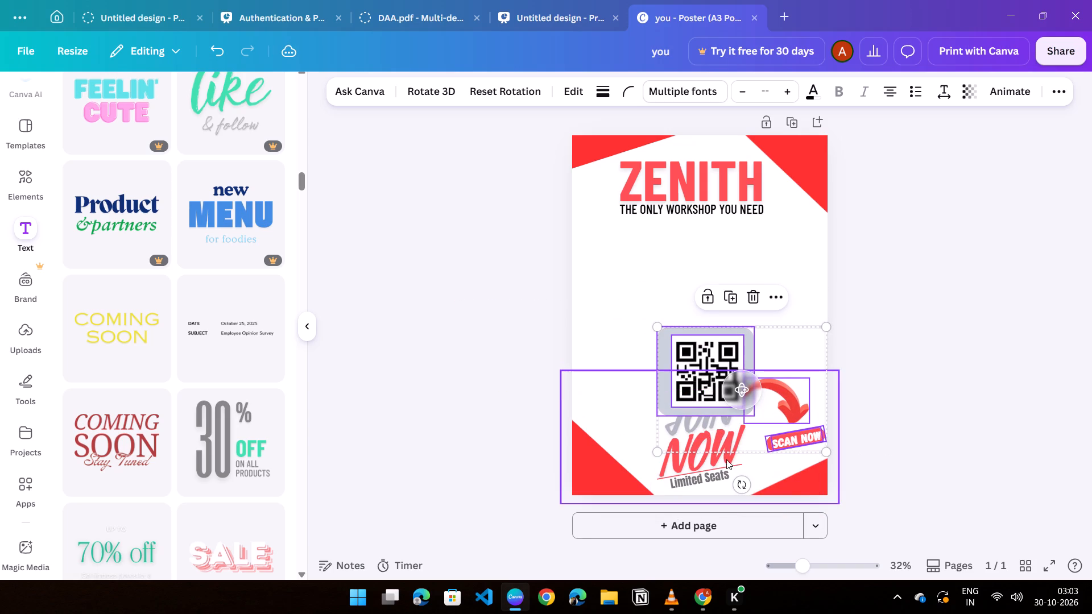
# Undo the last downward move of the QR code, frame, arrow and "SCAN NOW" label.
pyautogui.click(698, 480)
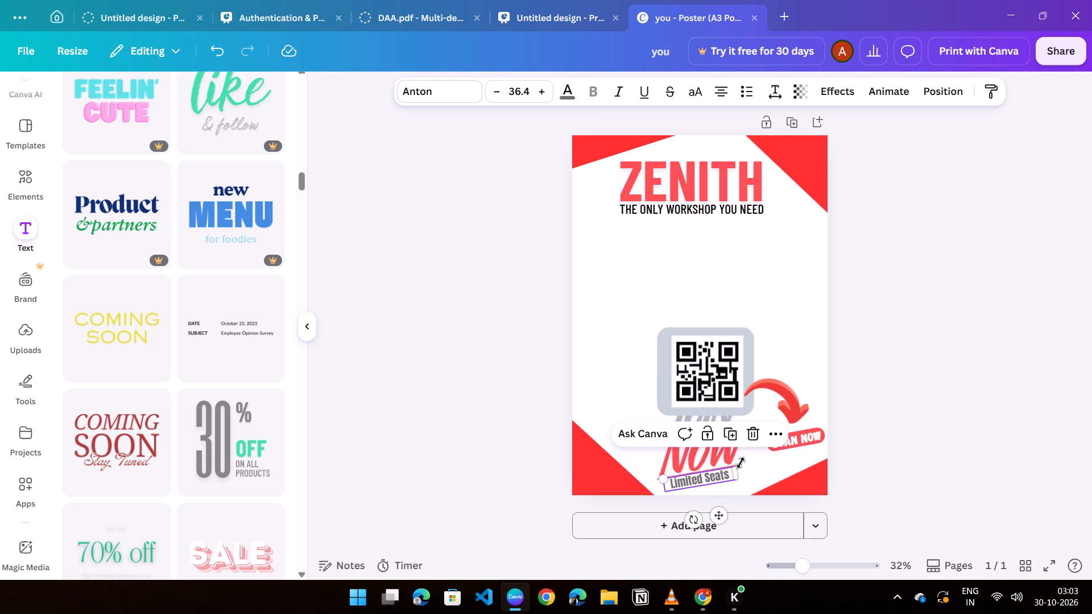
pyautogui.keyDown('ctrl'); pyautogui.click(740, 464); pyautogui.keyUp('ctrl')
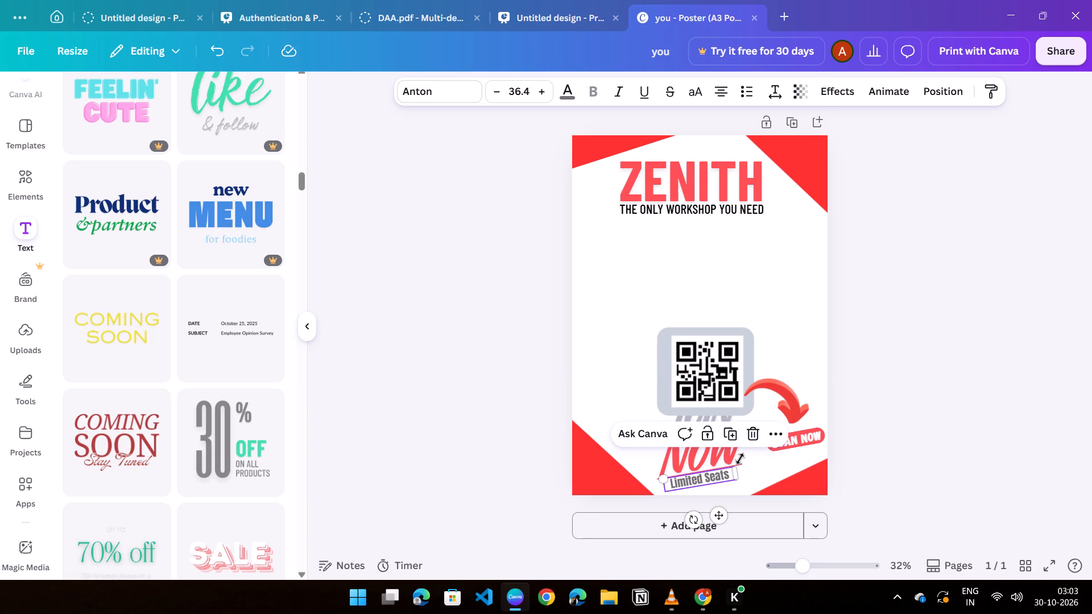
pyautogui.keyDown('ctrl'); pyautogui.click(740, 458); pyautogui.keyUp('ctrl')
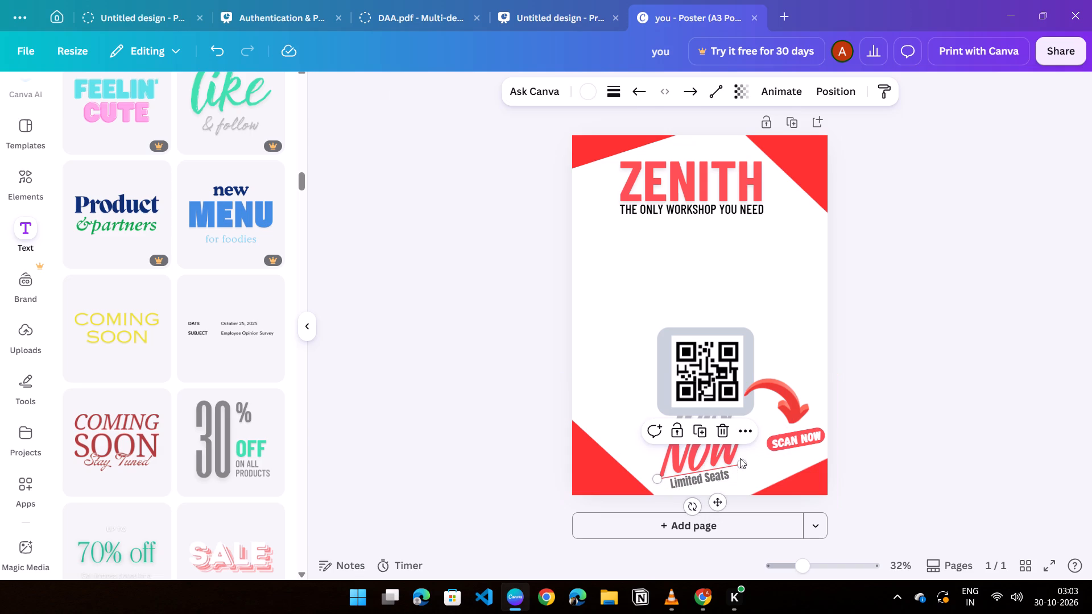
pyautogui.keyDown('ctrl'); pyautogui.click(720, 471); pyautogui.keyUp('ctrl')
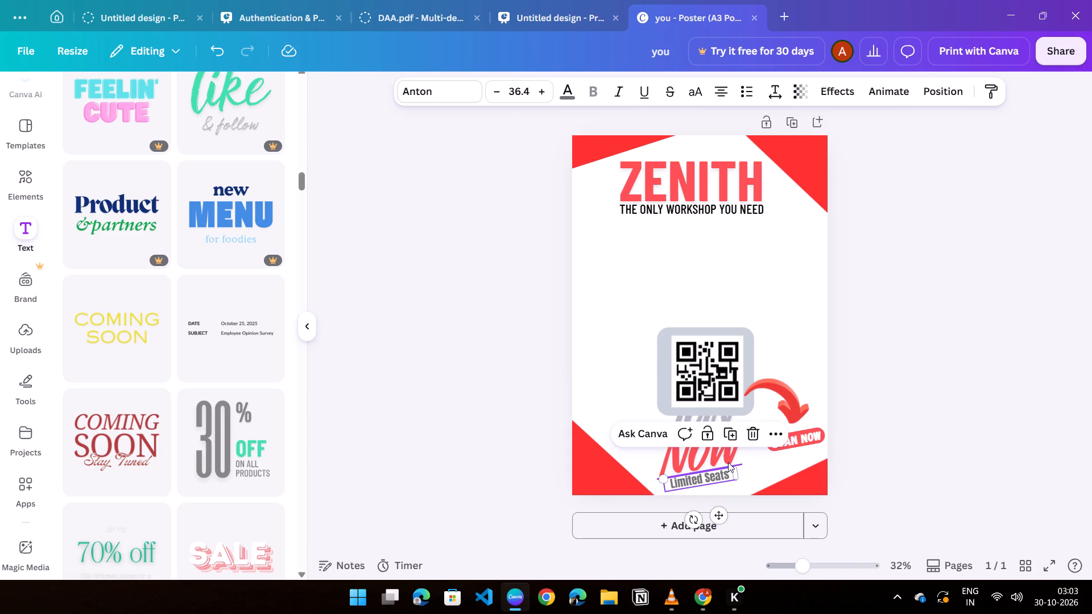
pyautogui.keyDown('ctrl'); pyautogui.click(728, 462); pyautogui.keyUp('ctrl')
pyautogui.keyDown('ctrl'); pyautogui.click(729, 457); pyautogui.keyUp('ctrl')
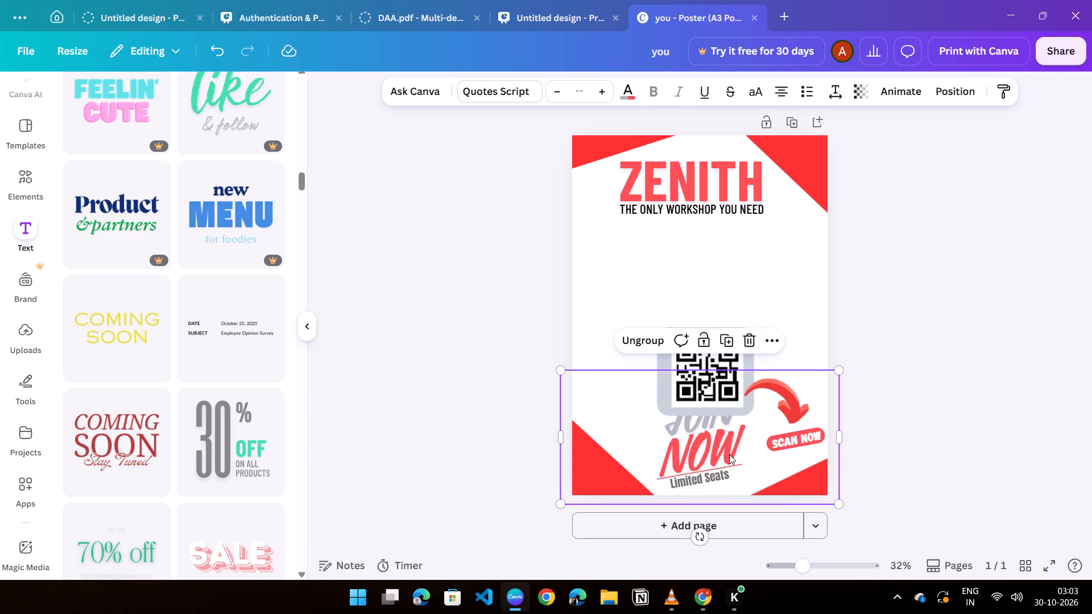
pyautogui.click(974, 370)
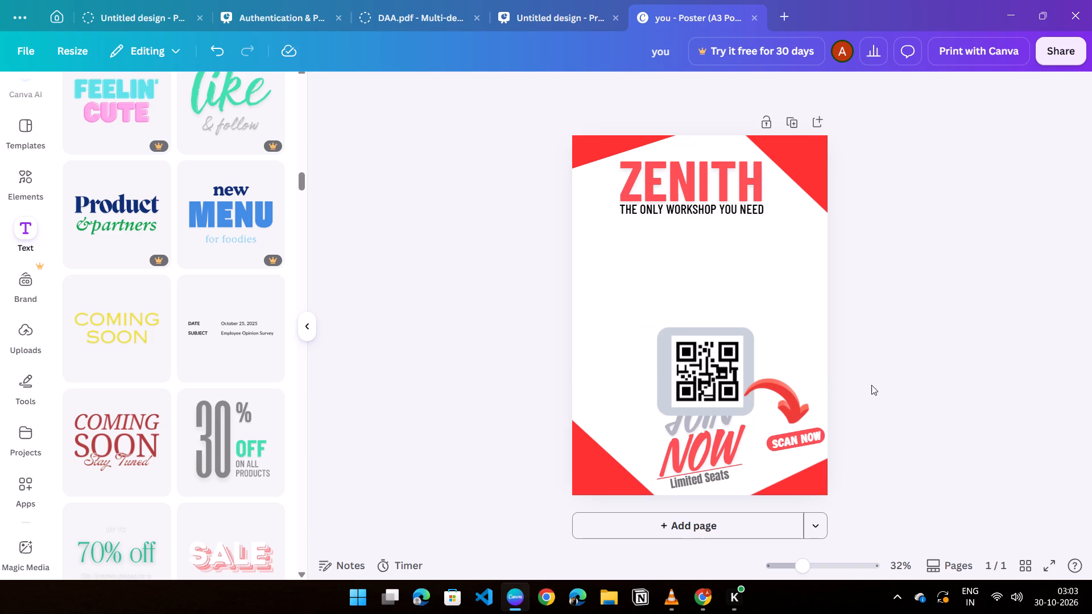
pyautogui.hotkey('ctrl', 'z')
# Move the "JOIN NOW" text, its underline and "Limited Seats" together up, directly beneath the tagline.
pyautogui.keyDown('shift'); pyautogui.click(728, 447); pyautogui.keyUp('shift')
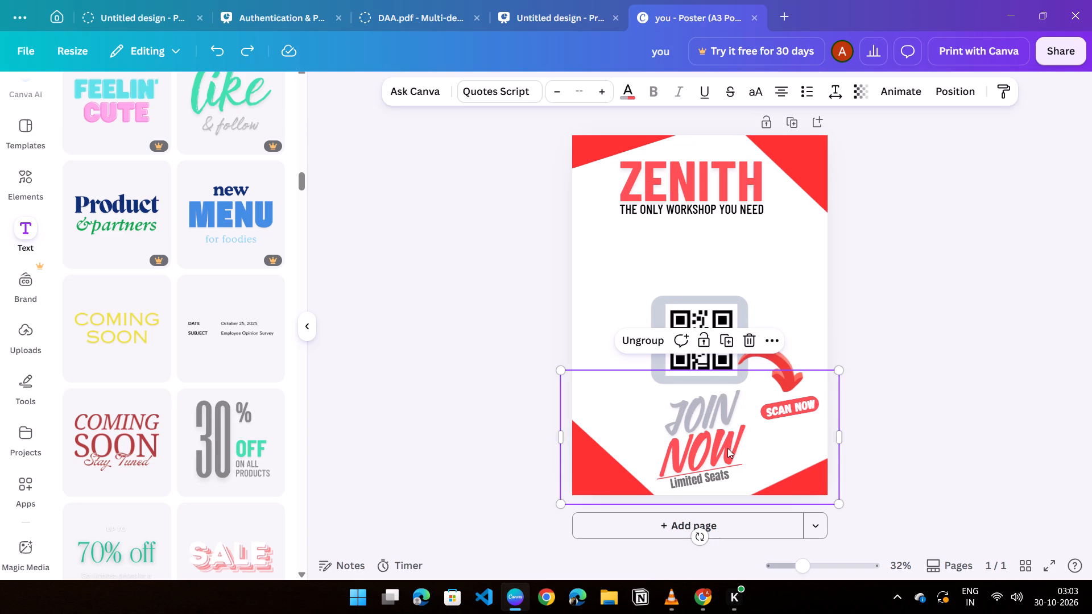
pyautogui.keyDown('shift'); pyautogui.click(716, 466); pyautogui.keyUp('shift')
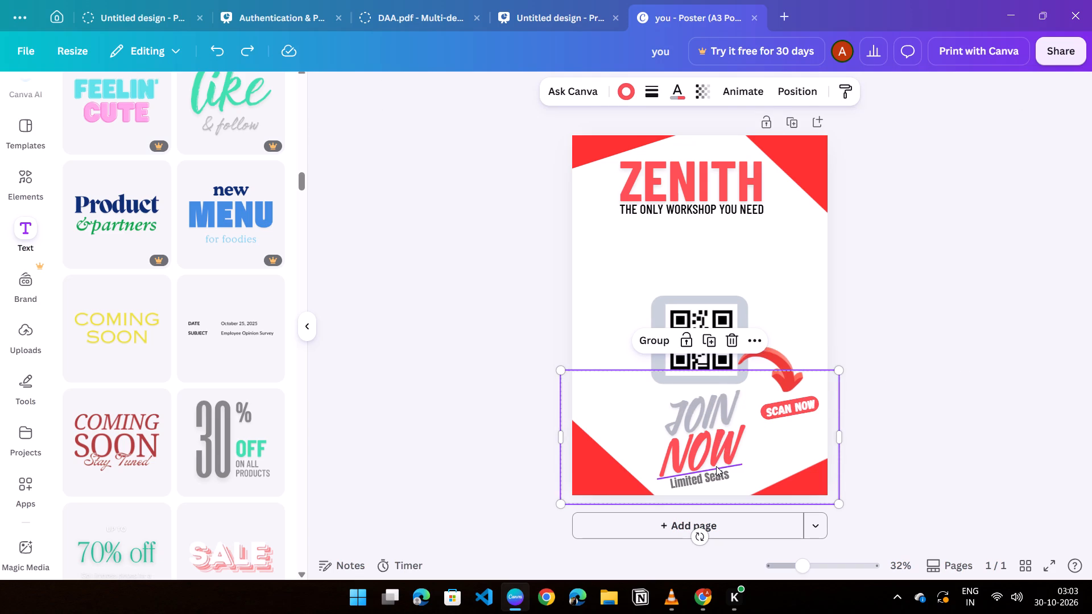
pyautogui.keyDown('shift'); pyautogui.click(716, 474); pyautogui.keyUp('shift')
pyautogui.moveTo(714, 443); pyautogui.dragTo(722, 304)
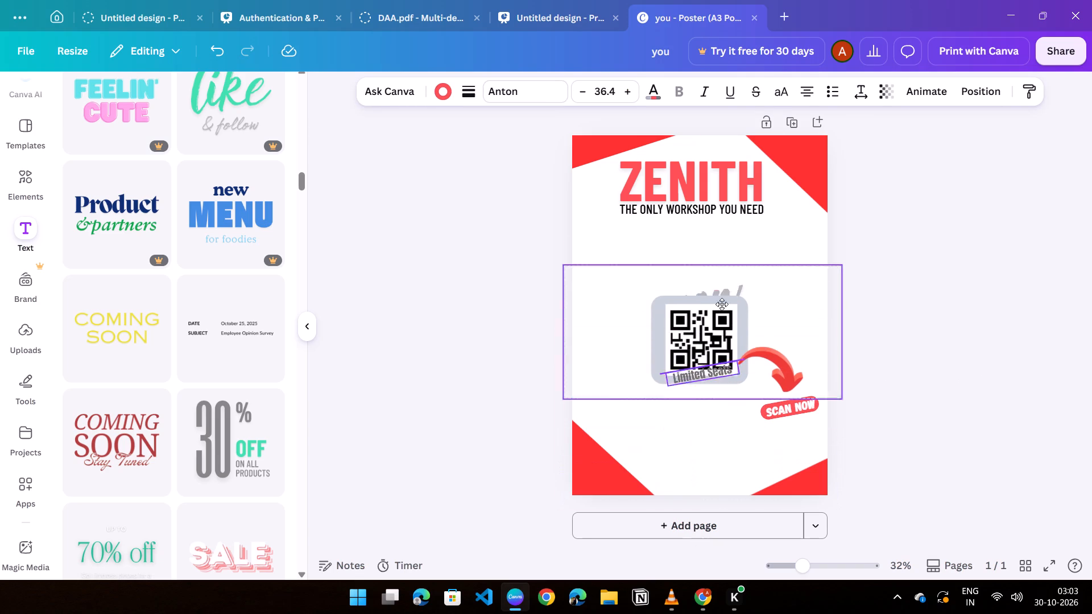
pyautogui.moveTo(722, 304); pyautogui.dragTo(725, 263)
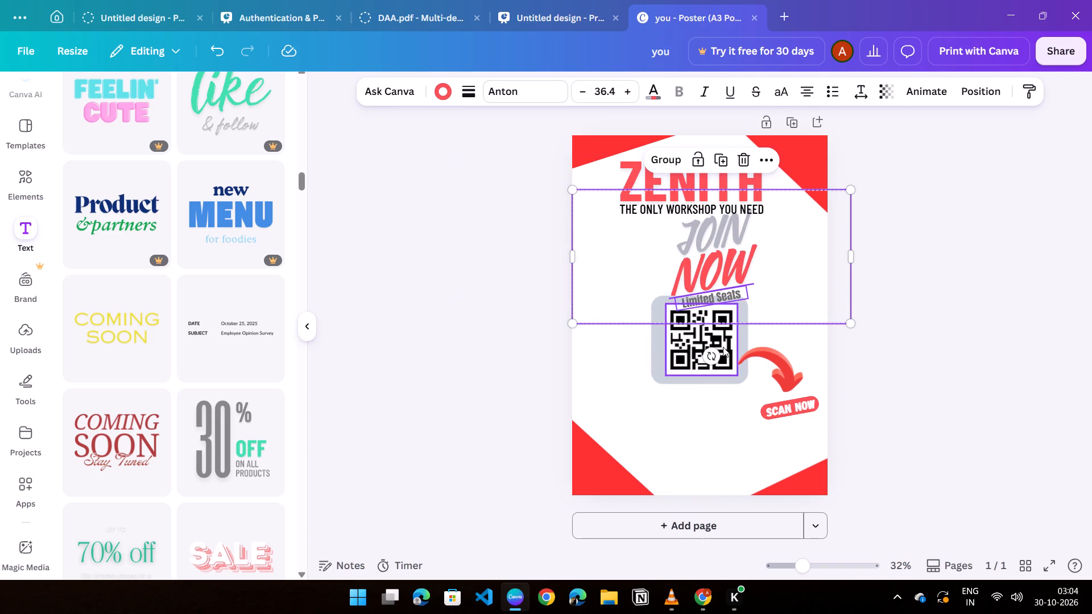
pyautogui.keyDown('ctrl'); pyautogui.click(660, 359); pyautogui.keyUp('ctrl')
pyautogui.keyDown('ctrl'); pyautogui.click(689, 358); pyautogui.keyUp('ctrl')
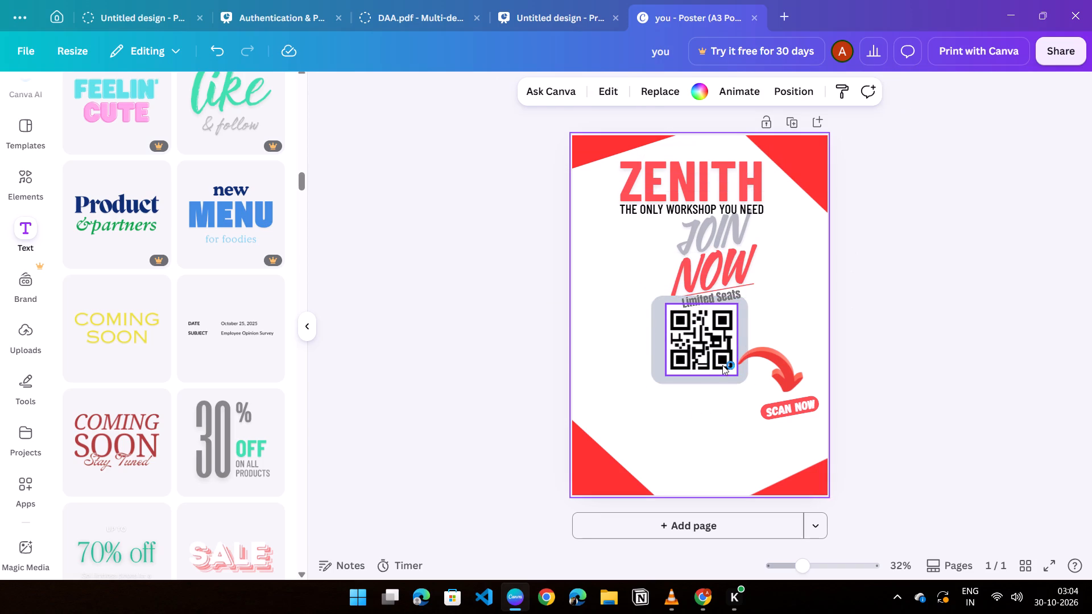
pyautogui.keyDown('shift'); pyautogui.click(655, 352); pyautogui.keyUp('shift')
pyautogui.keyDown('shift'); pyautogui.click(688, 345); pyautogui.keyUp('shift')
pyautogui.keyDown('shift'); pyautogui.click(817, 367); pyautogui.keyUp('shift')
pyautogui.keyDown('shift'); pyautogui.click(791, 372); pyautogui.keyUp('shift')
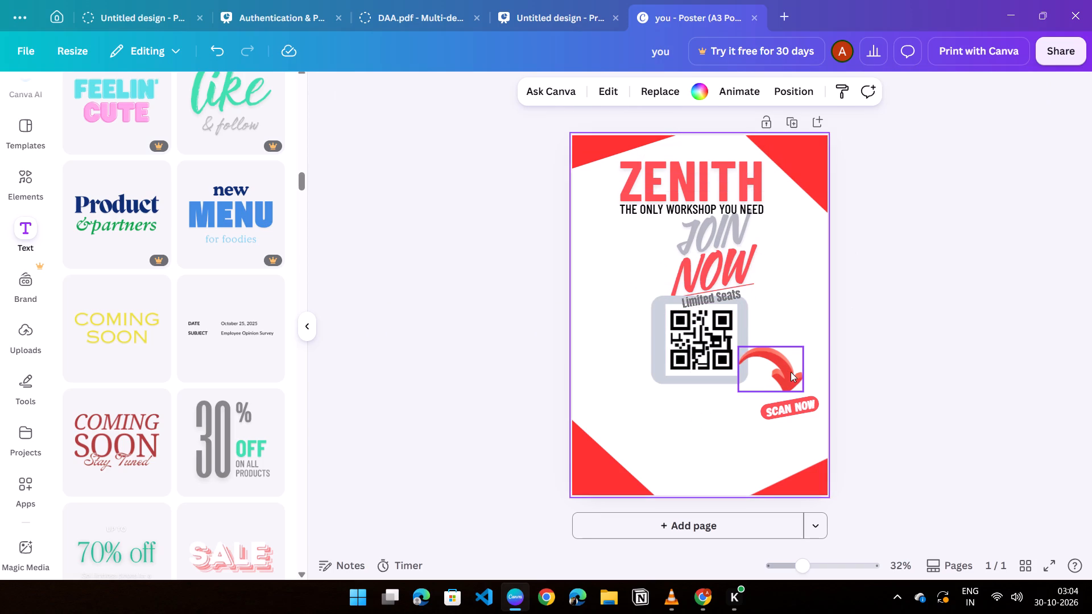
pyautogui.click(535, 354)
# Move the QR code, its grey frame, the red arrow and the "SCAN NOW" label together down to the lower part of the poster.
pyautogui.keyDown('shift'); pyautogui.click(659, 345); pyautogui.keyUp('shift')
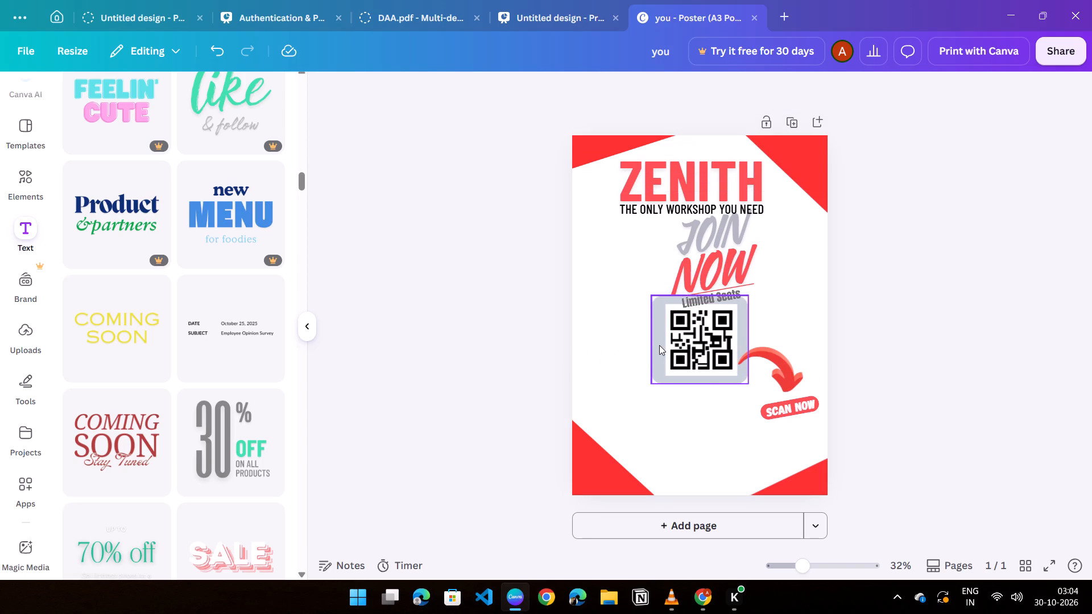
pyautogui.keyDown('shift'); pyautogui.click(718, 341); pyautogui.keyUp('shift')
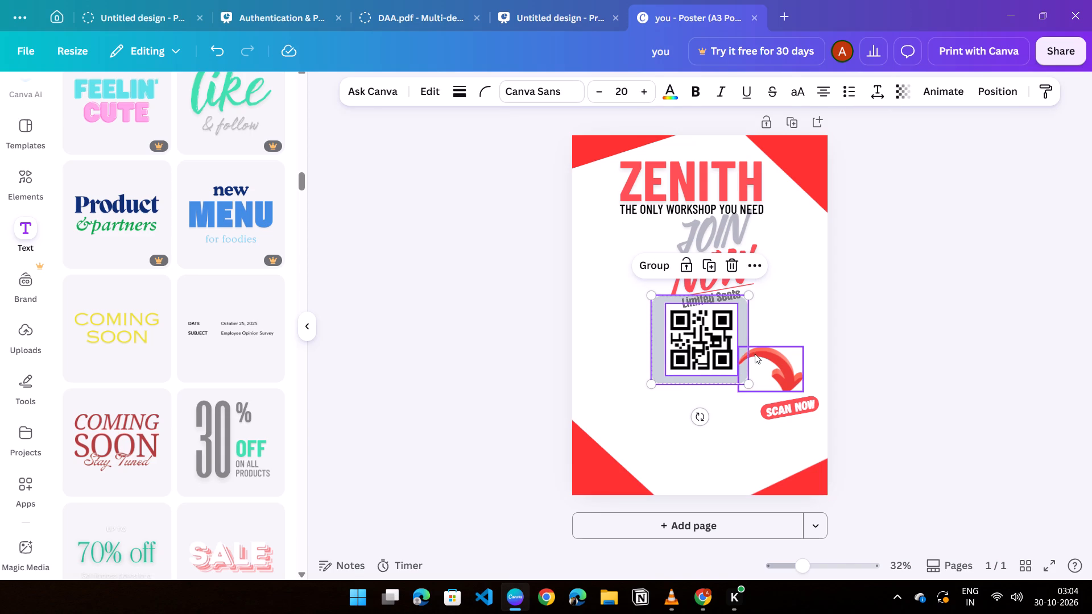
pyautogui.keyDown('shift'); pyautogui.click(755, 354); pyautogui.keyUp('shift')
pyautogui.keyDown('shift'); pyautogui.click(772, 408); pyautogui.keyUp('shift')
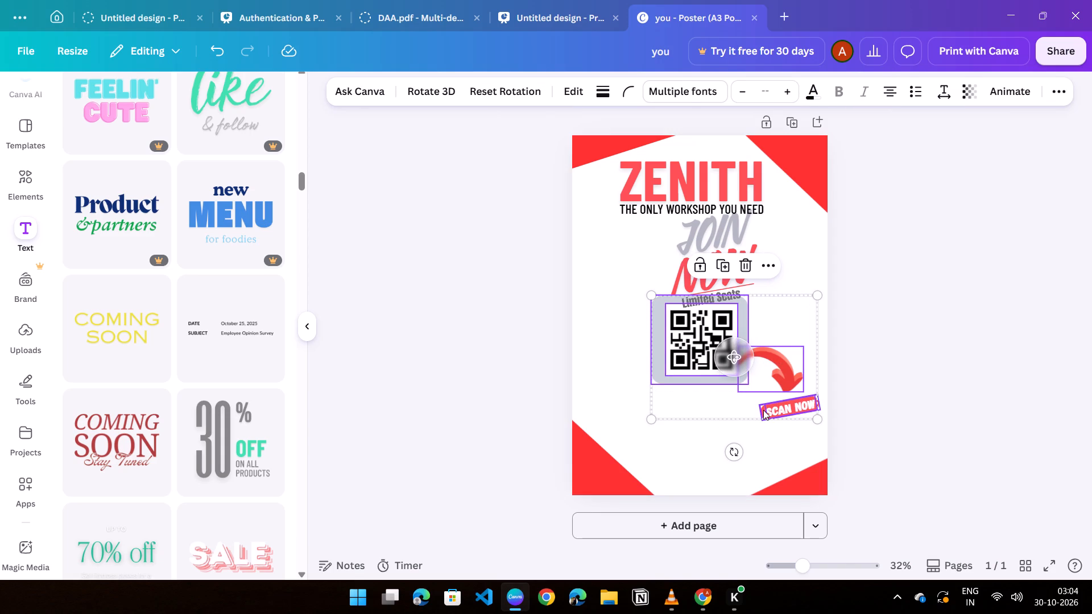
pyautogui.keyDown('shift'); pyautogui.click(762, 410); pyautogui.keyUp('shift')
pyautogui.moveTo(707, 339); pyautogui.dragTo(702, 391)
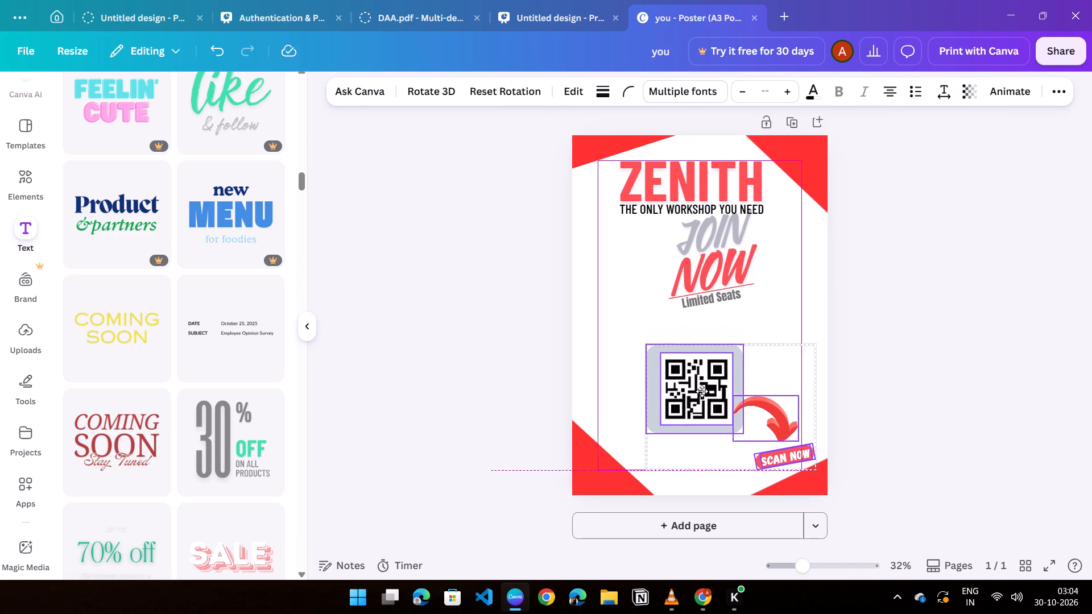
pyautogui.moveTo(702, 391); pyautogui.dragTo(672, 410)
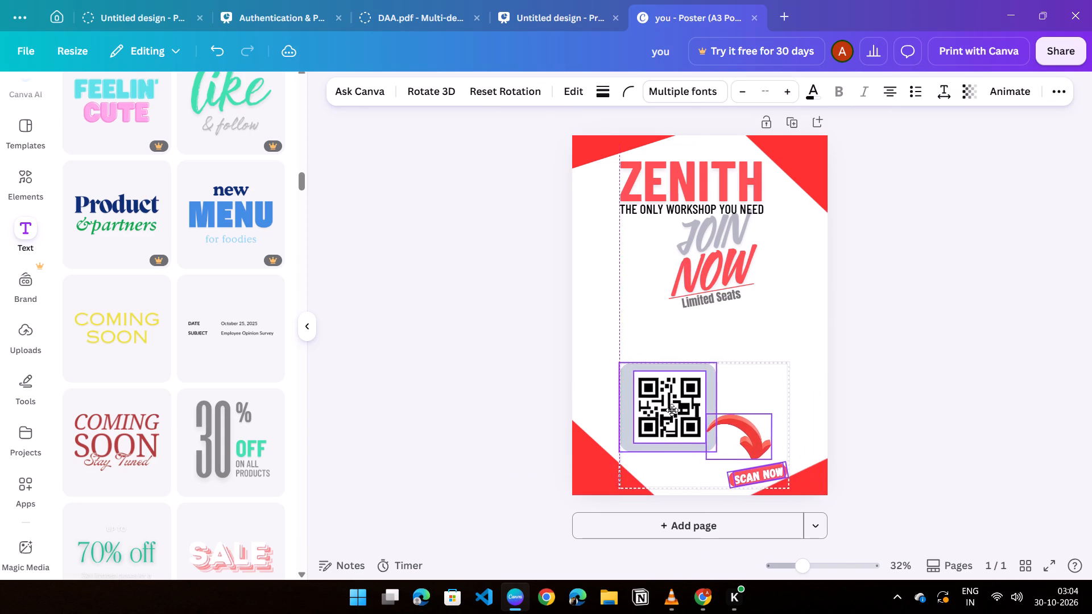
pyautogui.moveTo(672, 410); pyautogui.dragTo(705, 408)
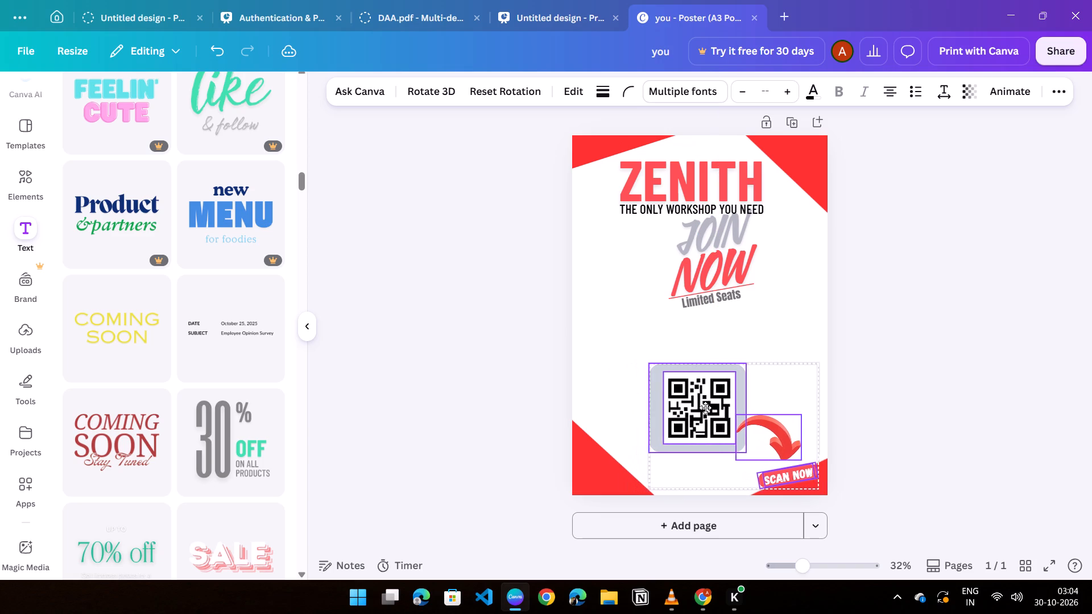
pyautogui.moveTo(705, 408); pyautogui.dragTo(713, 408)
pyautogui.click(907, 378)
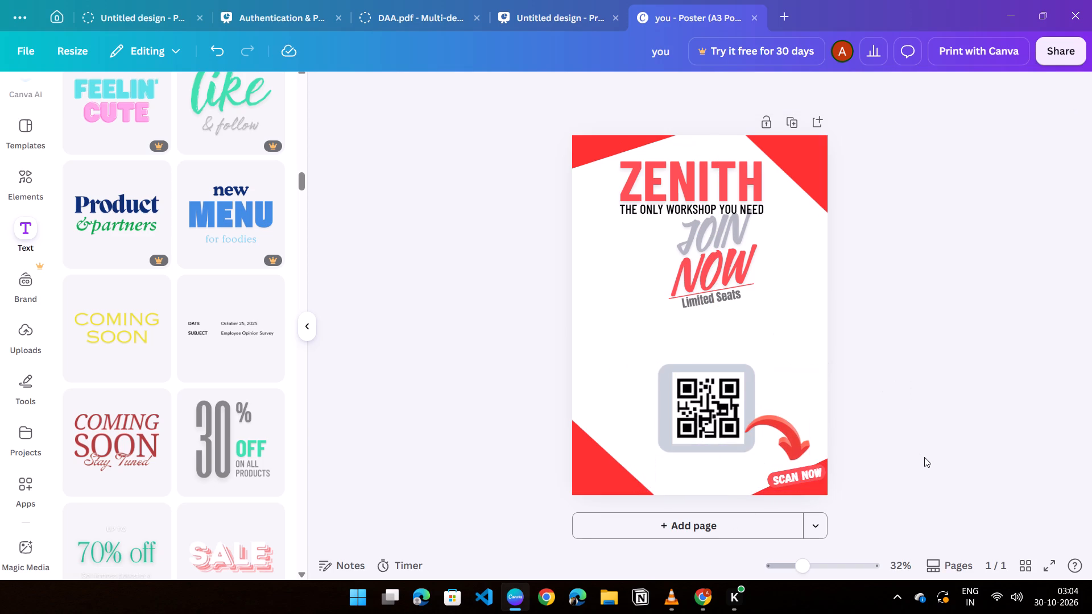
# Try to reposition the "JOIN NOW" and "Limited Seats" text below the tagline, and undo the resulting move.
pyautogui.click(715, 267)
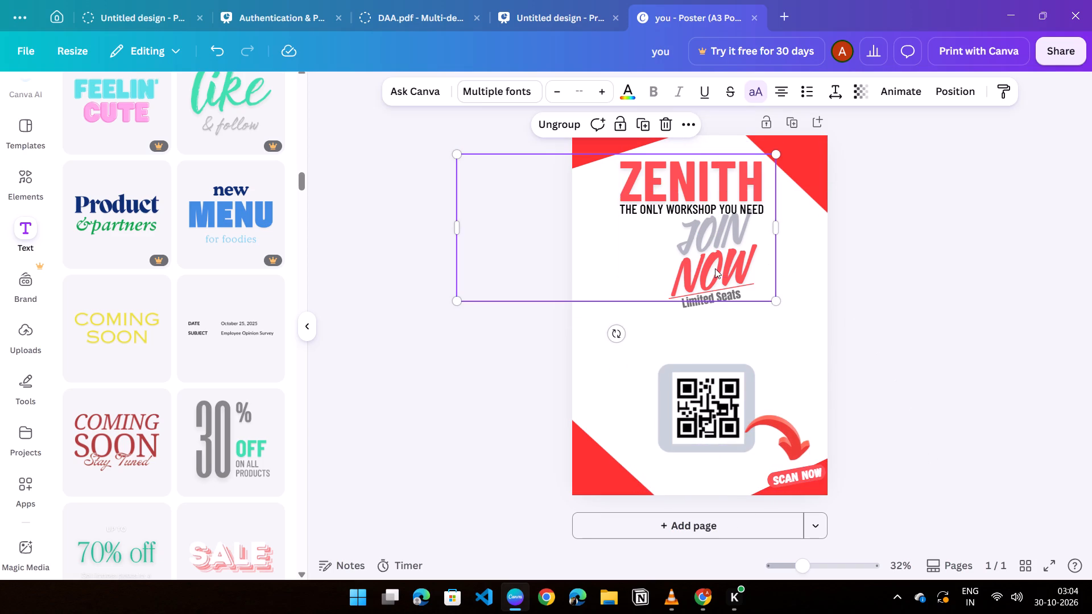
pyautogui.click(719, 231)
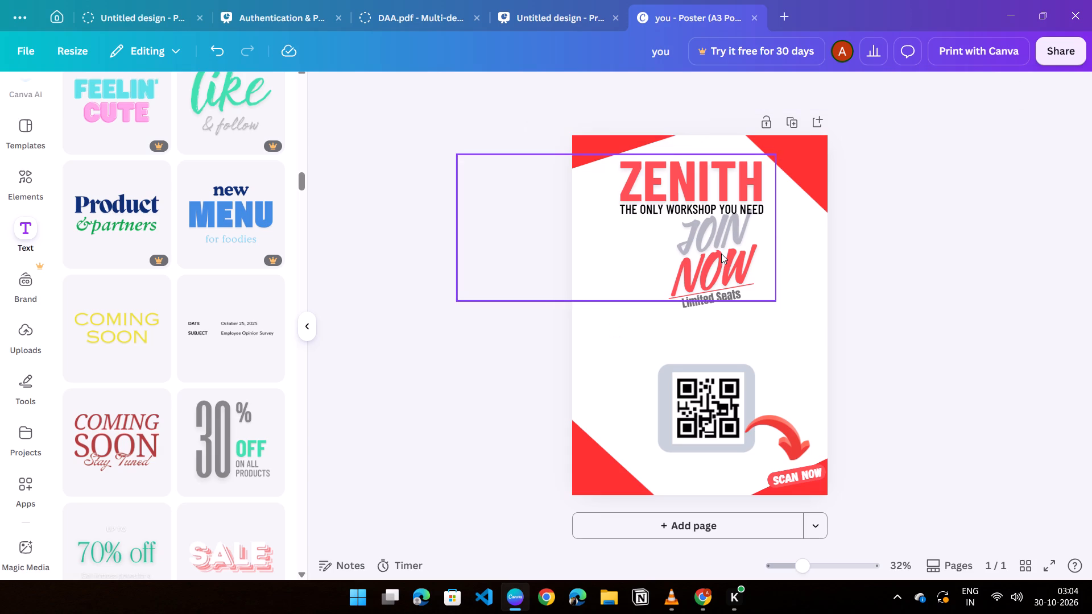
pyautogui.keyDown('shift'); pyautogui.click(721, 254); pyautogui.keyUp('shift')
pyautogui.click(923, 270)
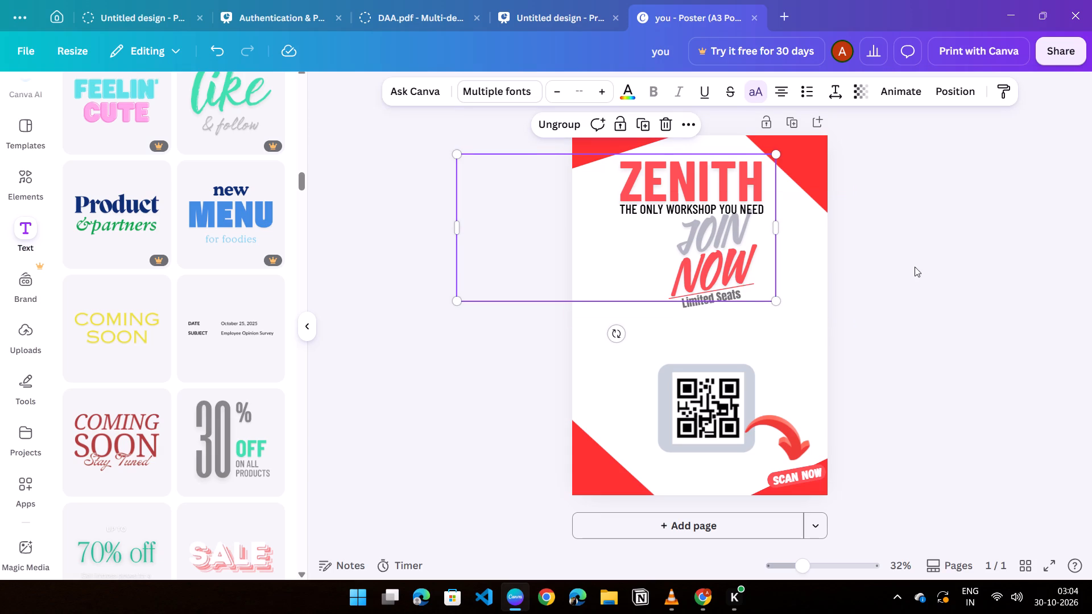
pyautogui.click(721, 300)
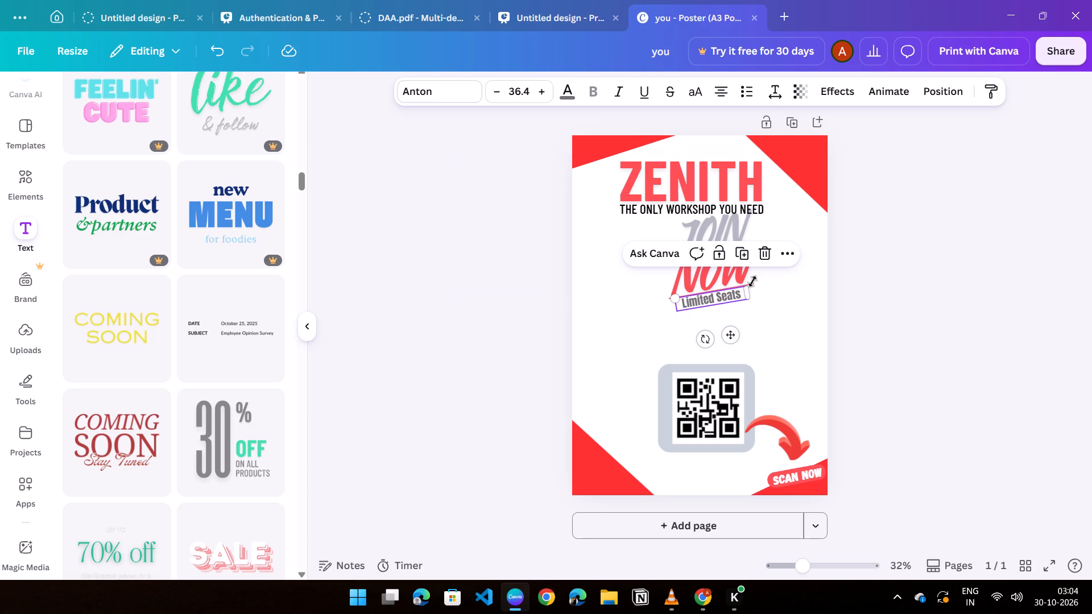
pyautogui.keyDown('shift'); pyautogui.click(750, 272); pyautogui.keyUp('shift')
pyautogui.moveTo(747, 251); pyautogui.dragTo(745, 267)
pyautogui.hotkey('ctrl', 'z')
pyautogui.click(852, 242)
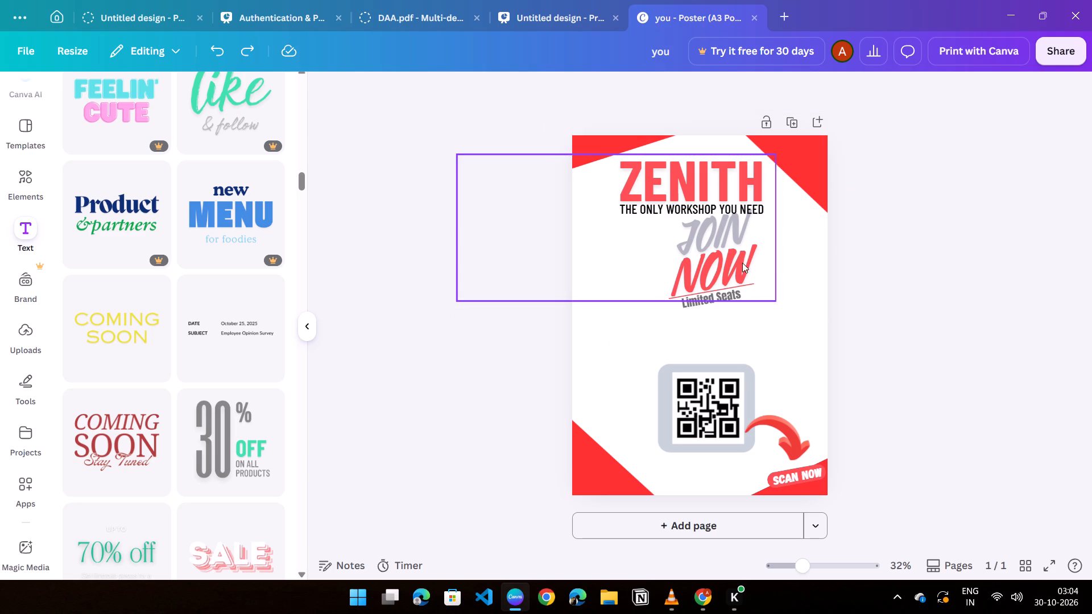
# Move the "THE ONLY WORKSHOP YOU NEED" tagline group up, over the lower part of the "ZENITH" headline.
pyautogui.click(733, 266)
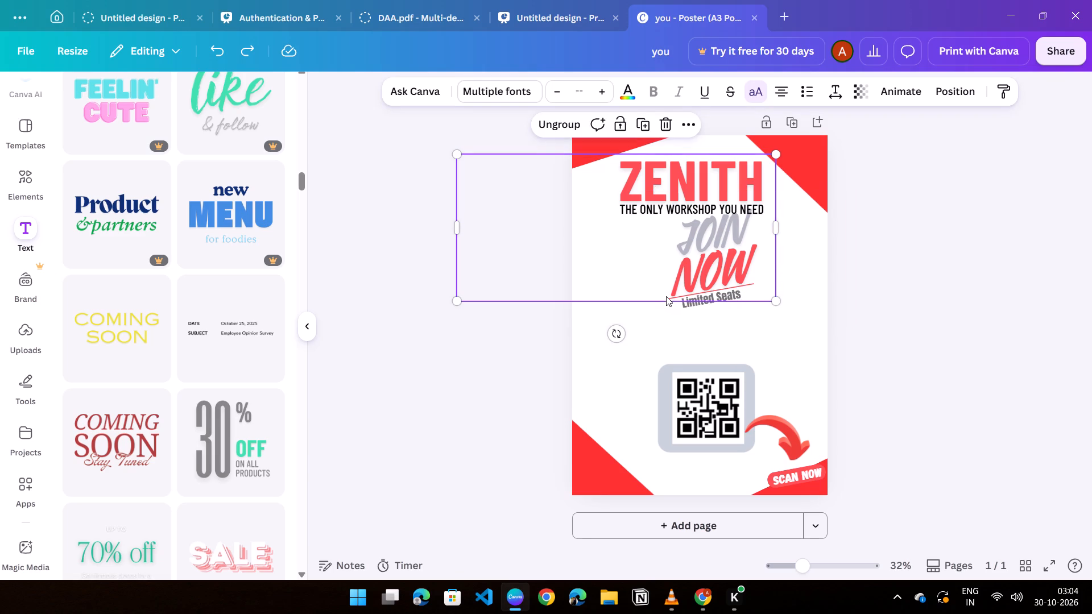
pyautogui.moveTo(652, 276); pyautogui.dragTo(649, 256)
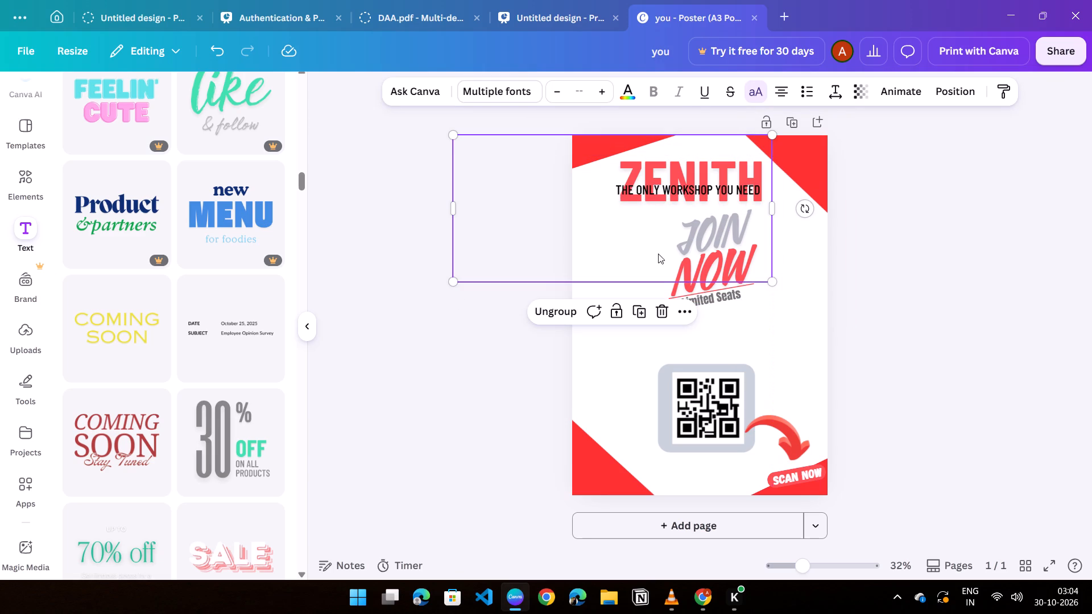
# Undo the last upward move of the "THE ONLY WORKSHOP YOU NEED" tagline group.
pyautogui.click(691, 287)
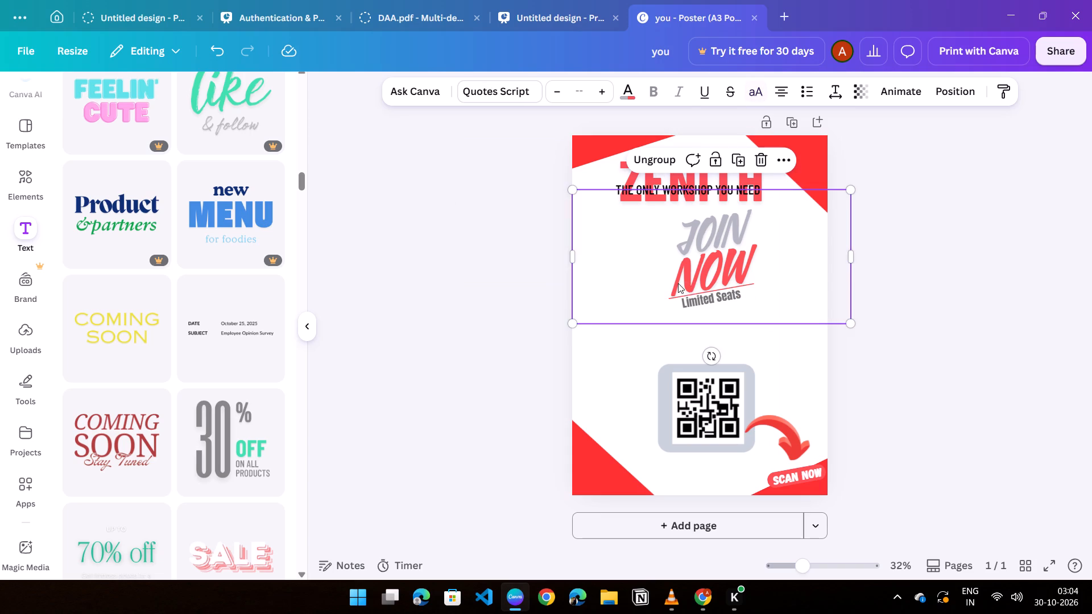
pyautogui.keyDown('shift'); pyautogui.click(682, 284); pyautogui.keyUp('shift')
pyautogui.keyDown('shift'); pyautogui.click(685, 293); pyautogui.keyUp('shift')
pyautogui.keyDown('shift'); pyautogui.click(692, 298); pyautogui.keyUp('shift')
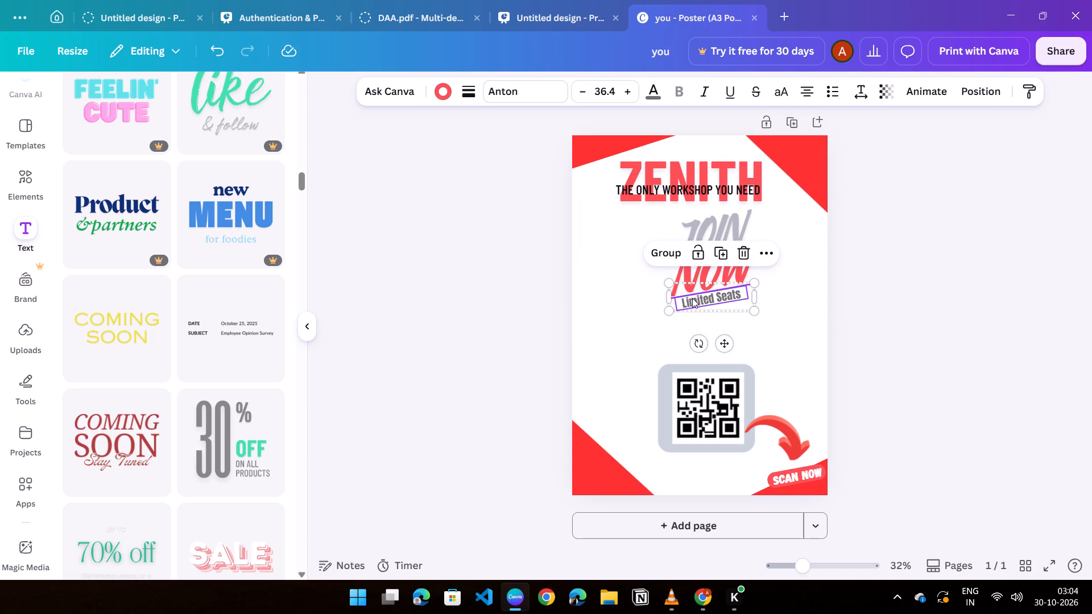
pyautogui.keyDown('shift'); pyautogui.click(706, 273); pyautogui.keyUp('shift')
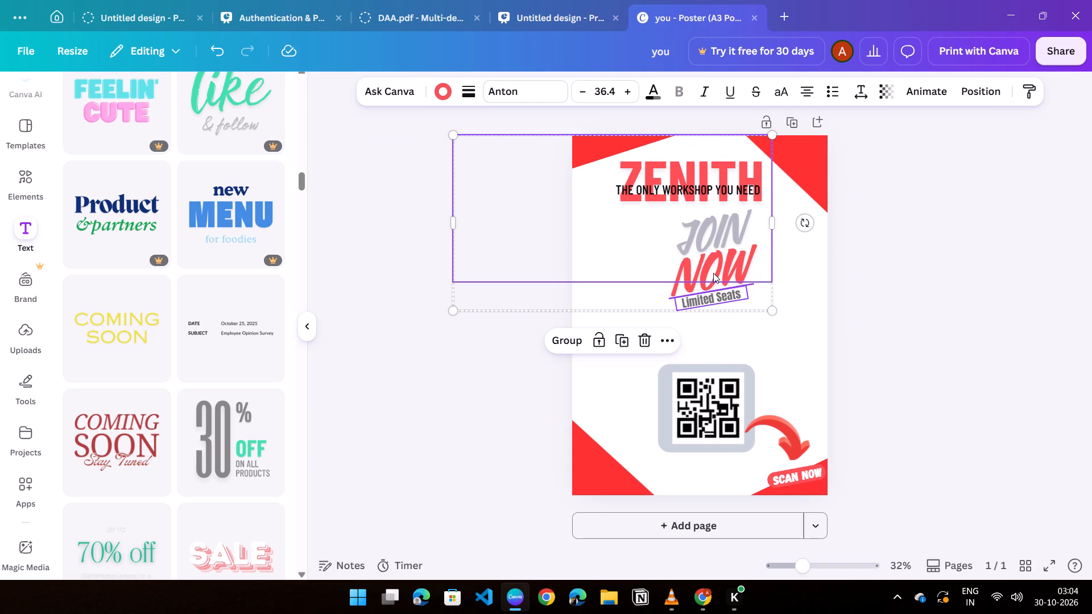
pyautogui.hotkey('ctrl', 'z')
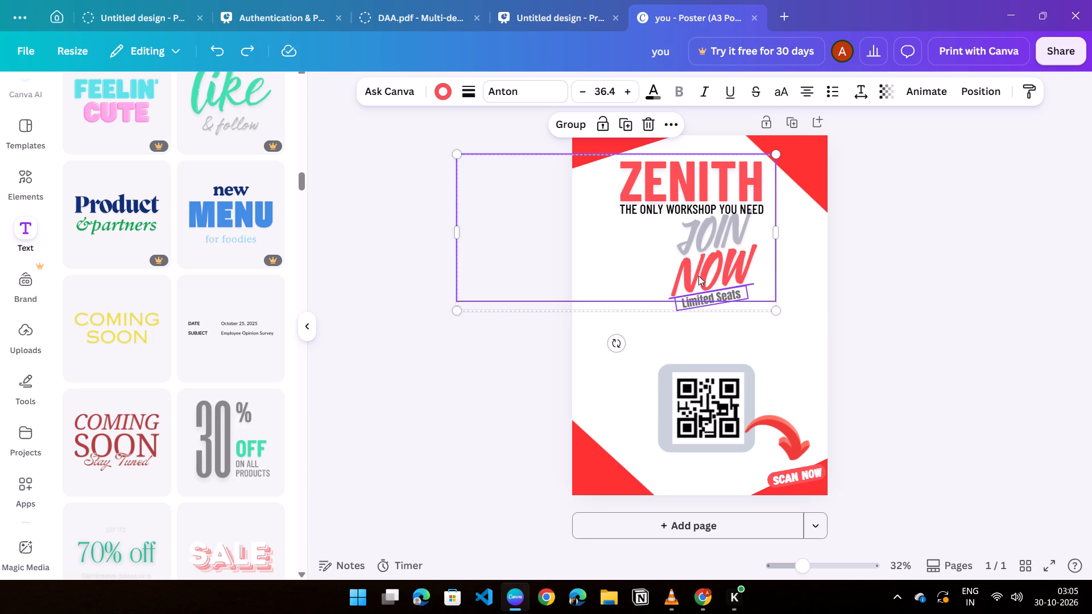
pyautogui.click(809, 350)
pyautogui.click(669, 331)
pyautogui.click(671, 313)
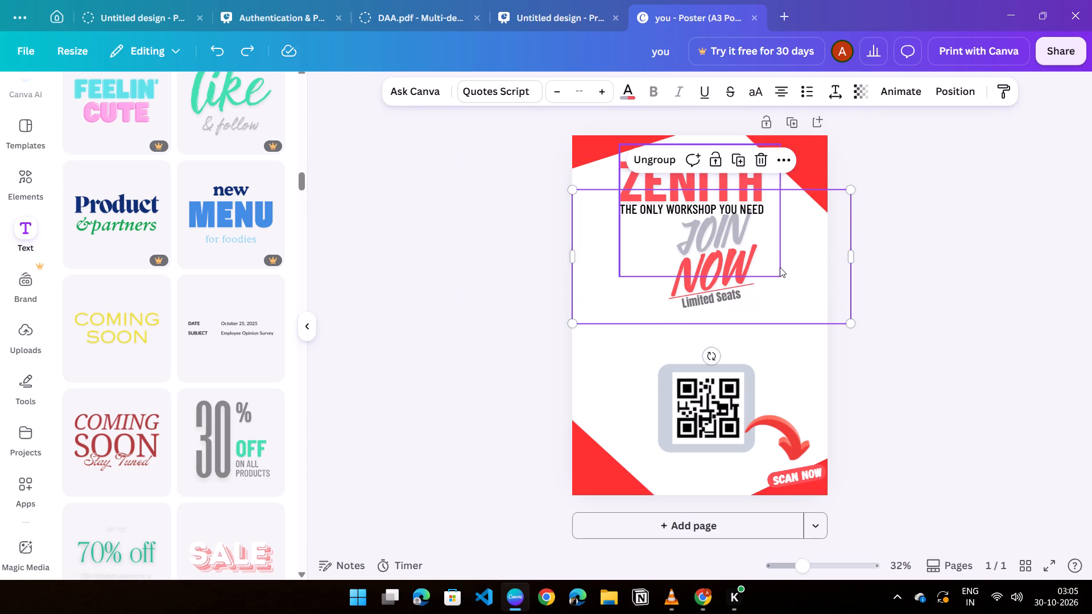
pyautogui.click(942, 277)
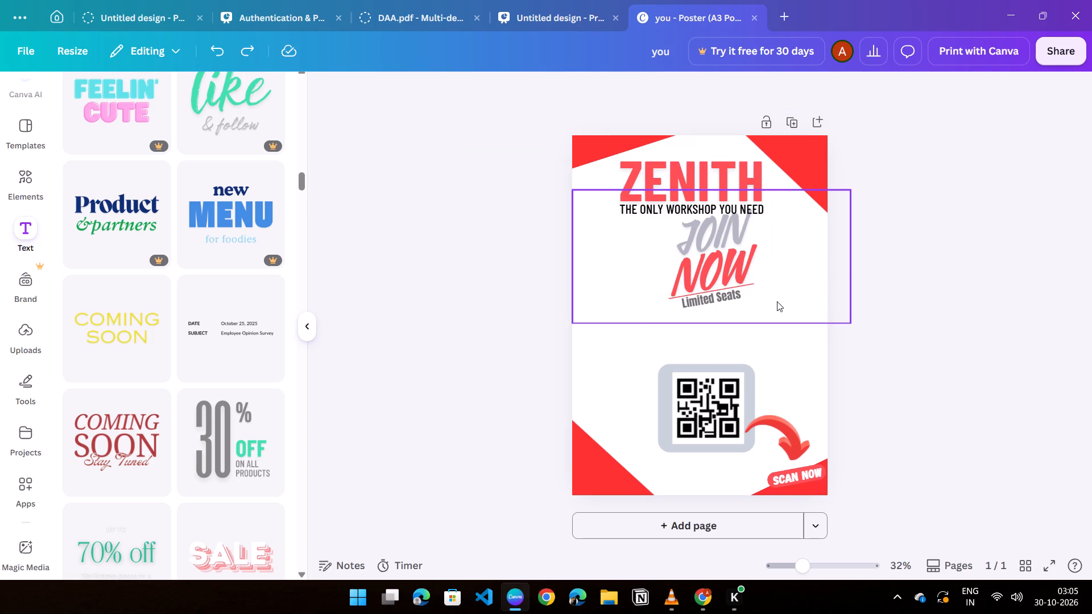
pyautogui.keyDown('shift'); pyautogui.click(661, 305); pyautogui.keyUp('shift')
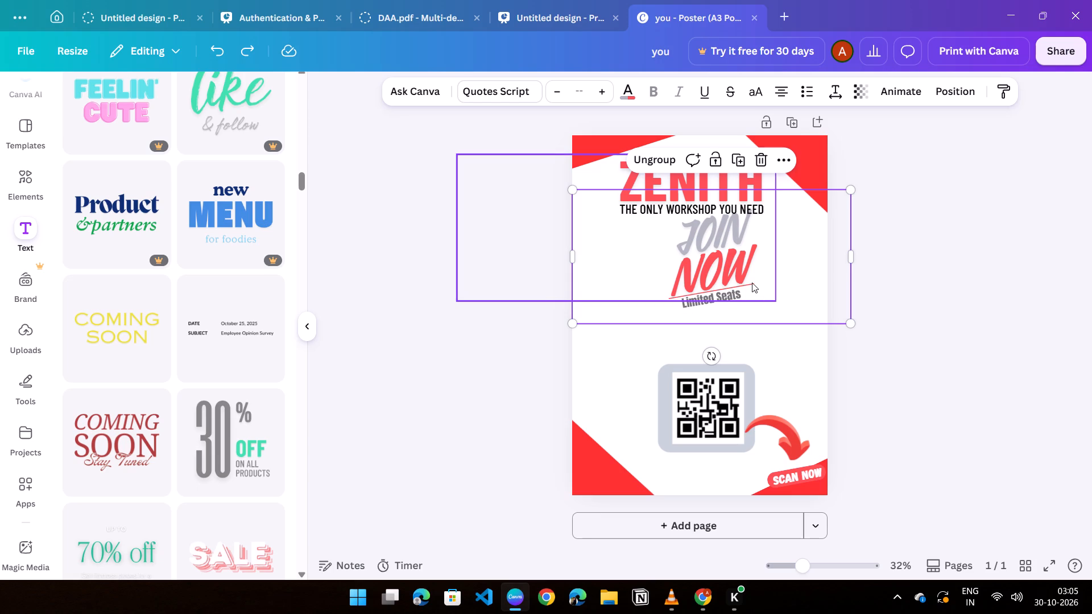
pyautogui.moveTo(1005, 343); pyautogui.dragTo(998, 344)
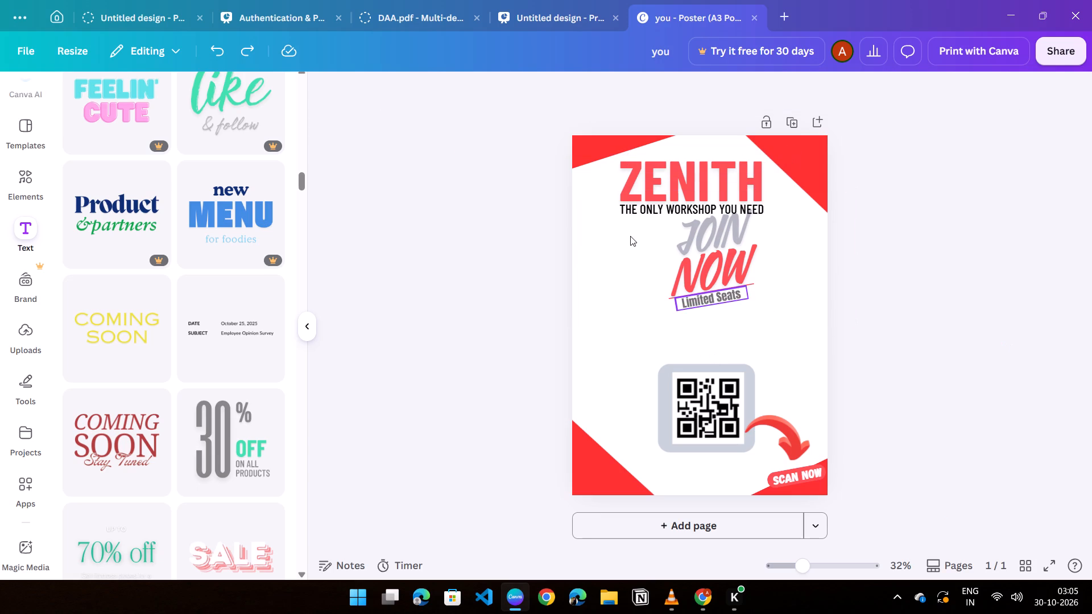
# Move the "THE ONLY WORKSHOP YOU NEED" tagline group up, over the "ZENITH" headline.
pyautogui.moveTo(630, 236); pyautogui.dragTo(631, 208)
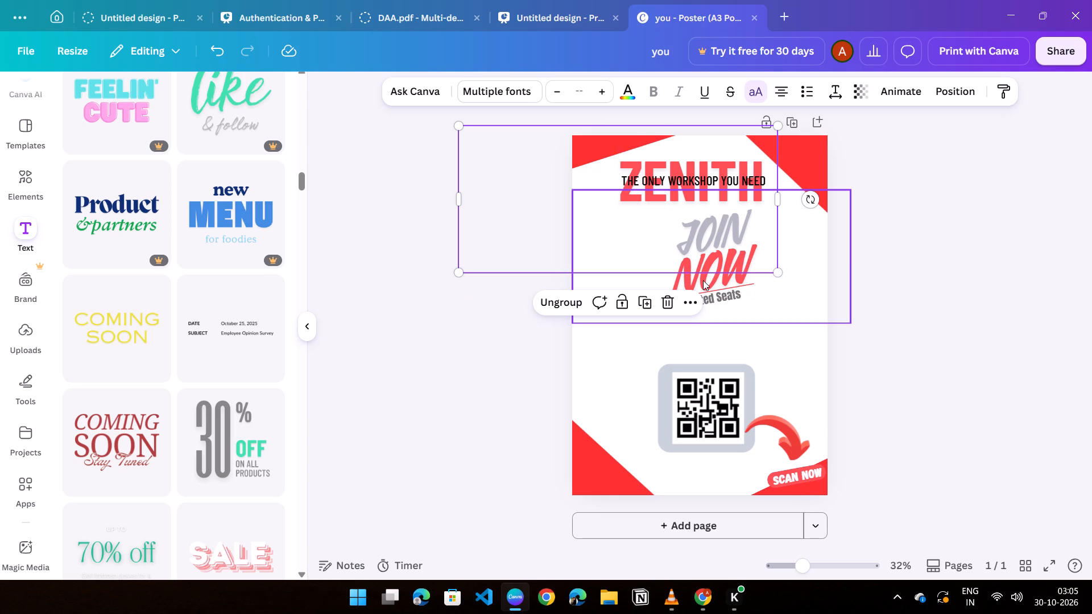
# Move the tagline, "JOIN NOW", its underline and "Limited Seats" together down until "Limited Seats" sits just above the QR code frame.
pyautogui.keyDown('shift'); pyautogui.click(703, 280); pyautogui.keyUp('shift')
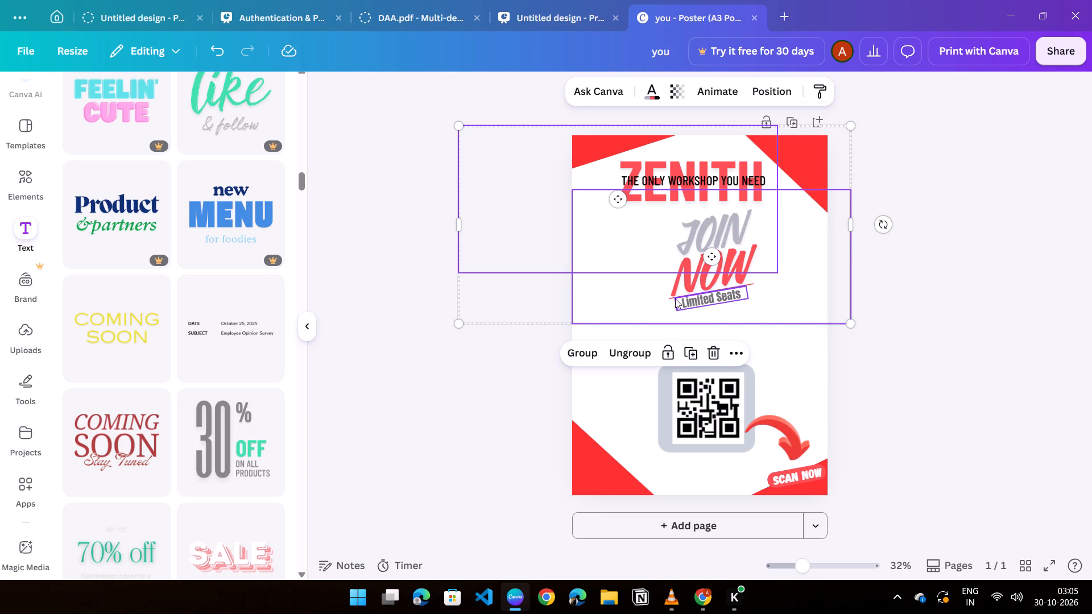
pyautogui.keyDown('shift'); pyautogui.click(671, 298); pyautogui.keyUp('shift')
pyautogui.keyDown('shift'); pyautogui.click(690, 298); pyautogui.keyUp('shift')
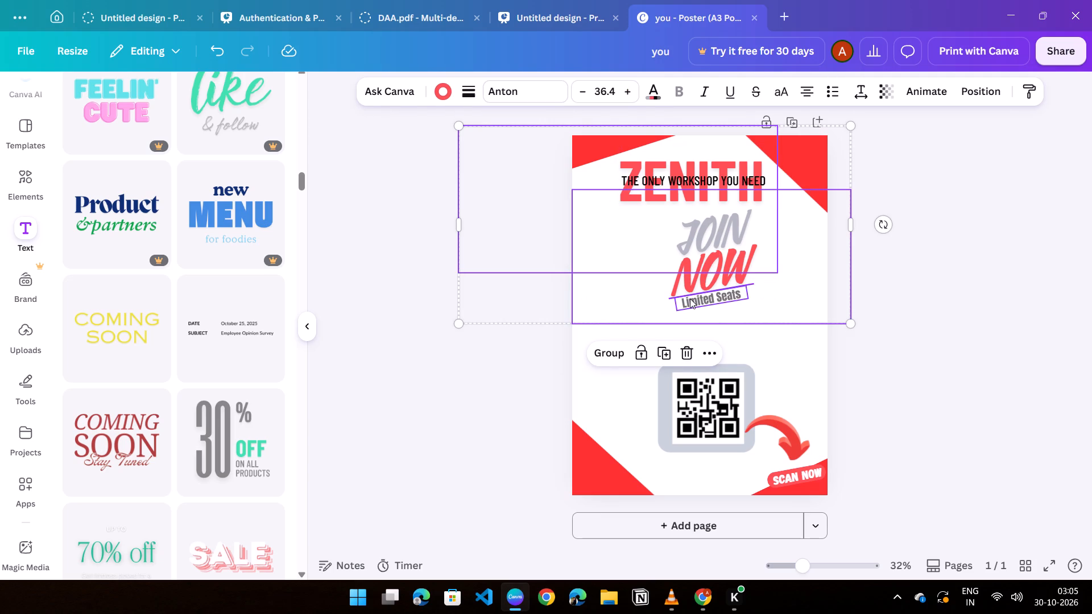
pyautogui.moveTo(702, 280); pyautogui.dragTo(695, 312)
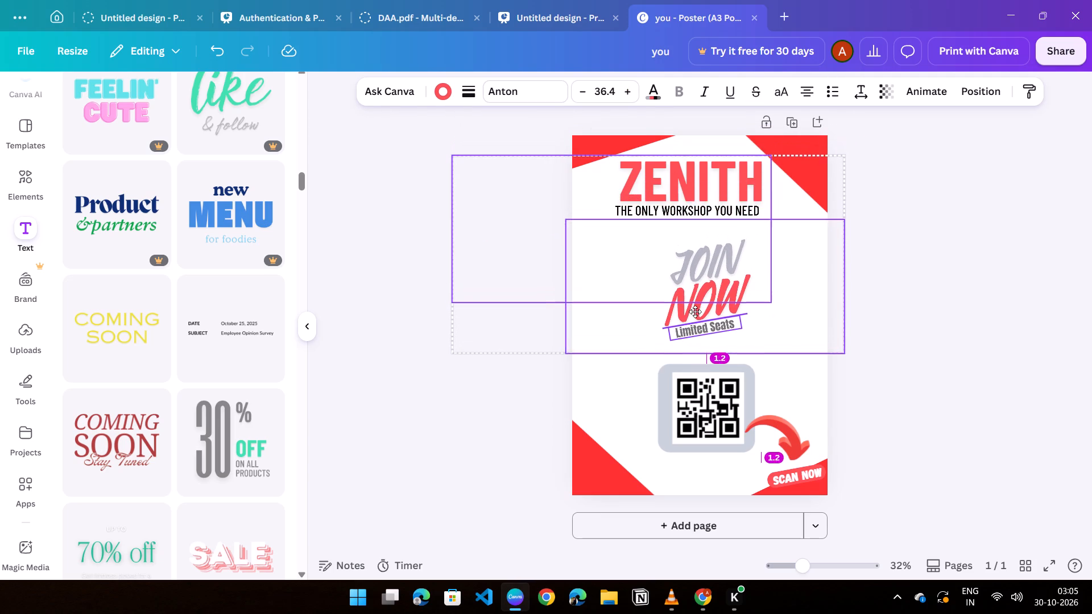
pyautogui.moveTo(695, 312); pyautogui.dragTo(692, 323)
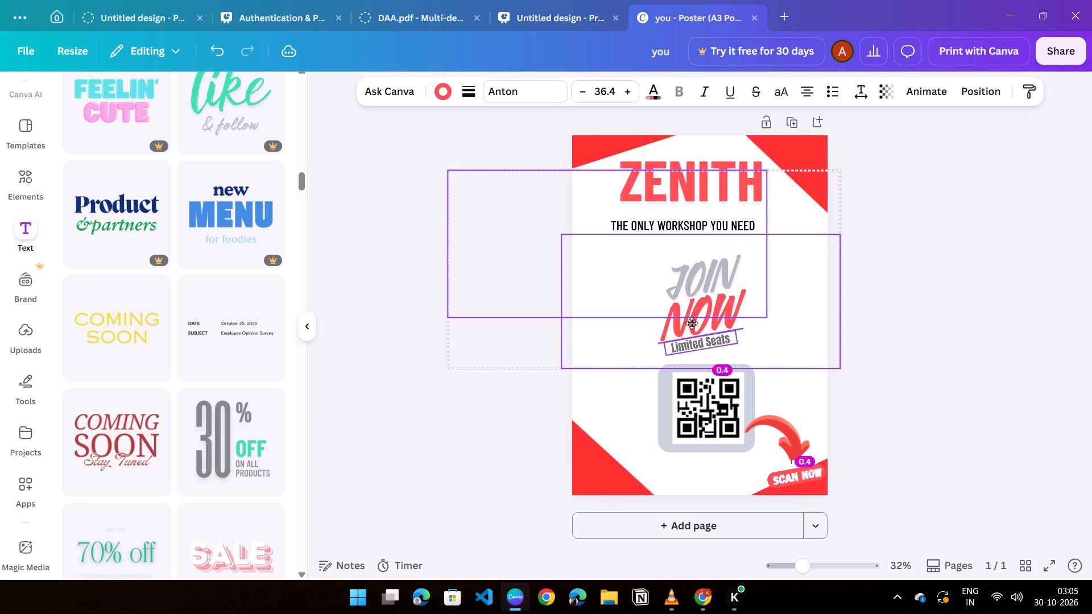
pyautogui.moveTo(692, 323); pyautogui.dragTo(698, 322)
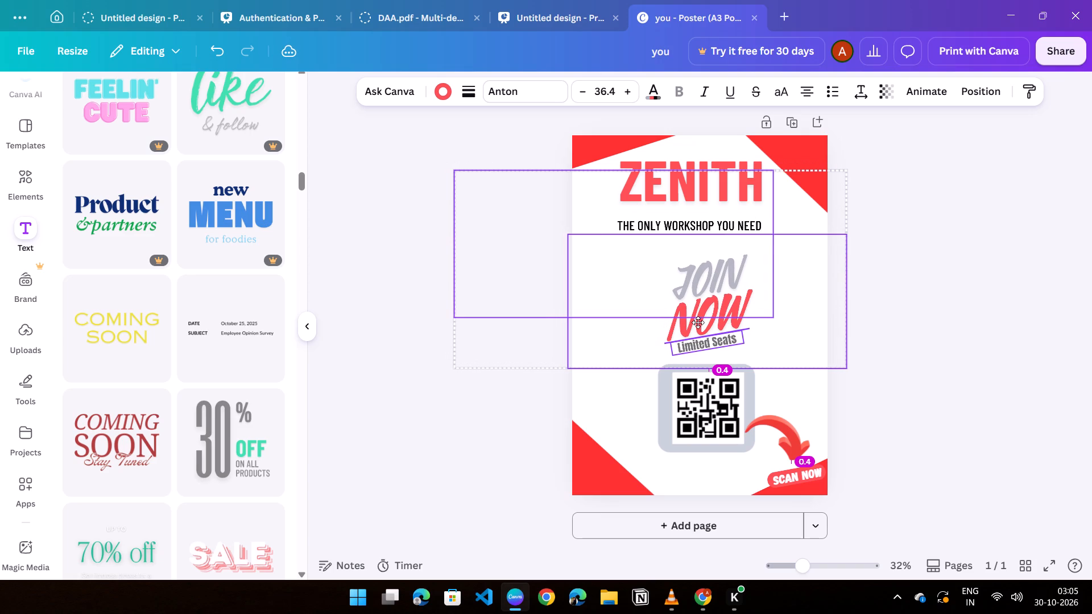
pyautogui.moveTo(698, 322); pyautogui.dragTo(695, 322)
pyautogui.click(1021, 343)
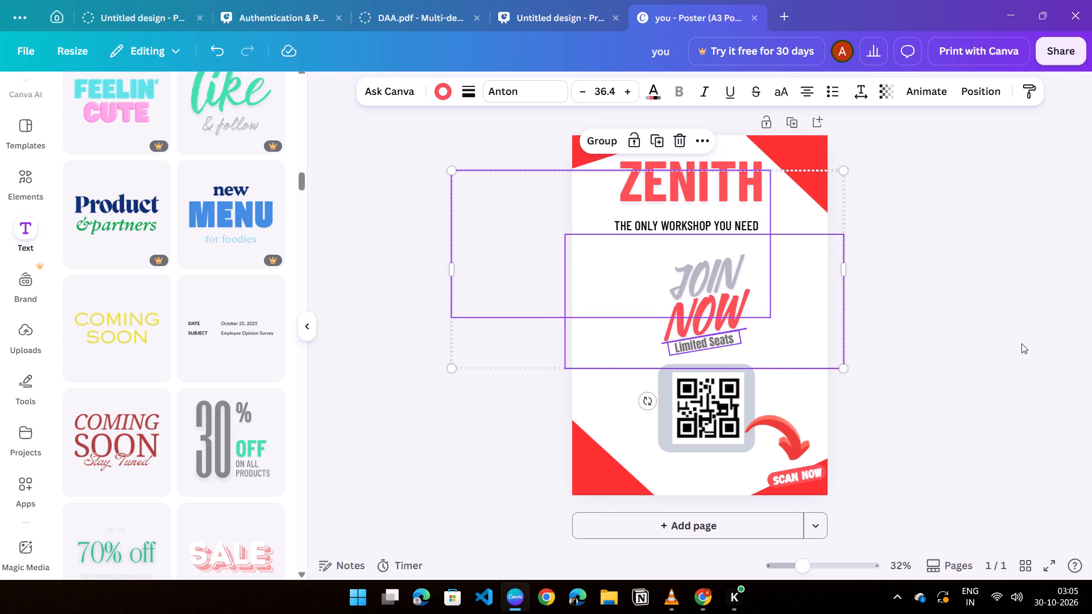
# Move the "THE ONLY WORKSHOP YOU NEED" tagline group up, directly beneath the "ZENITH" headline.
pyautogui.click(634, 237)
pyautogui.moveTo(640, 230); pyautogui.dragTo(642, 229)
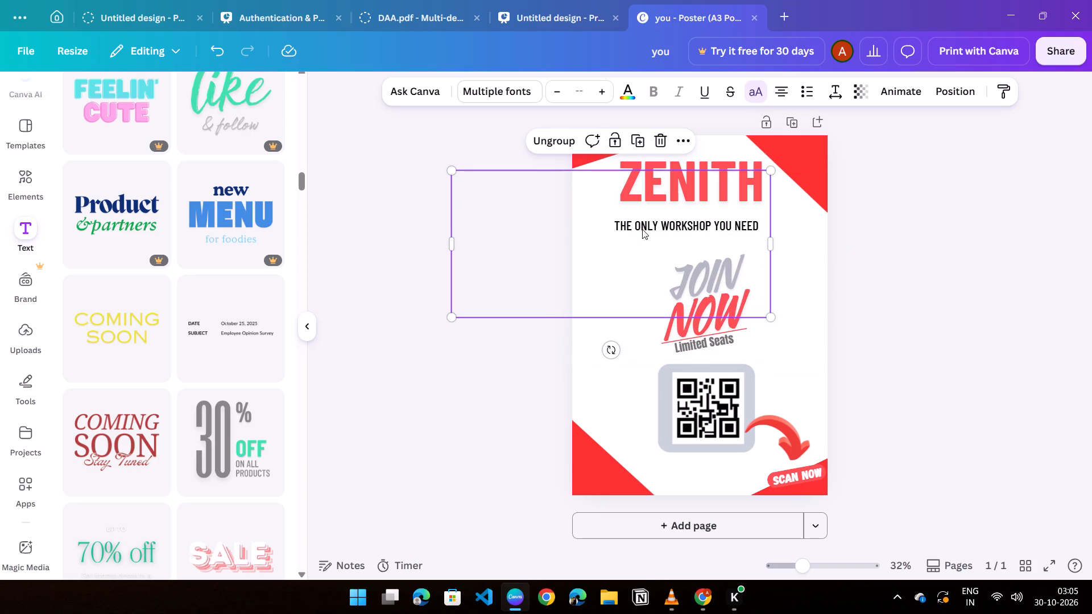
pyautogui.moveTo(642, 229); pyautogui.dragTo(652, 217)
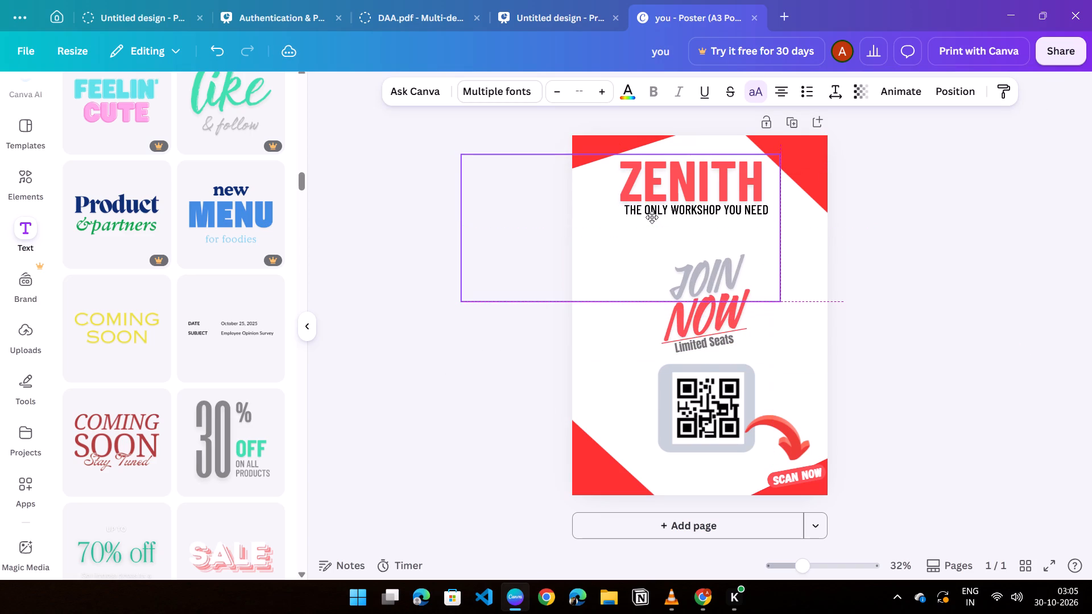
pyautogui.moveTo(652, 217); pyautogui.dragTo(647, 214)
pyautogui.click(913, 244)
# Nudge the tagline text slightly down and left so it lines up with the edges of the "ZENITH" headline.
pyautogui.click(707, 209)
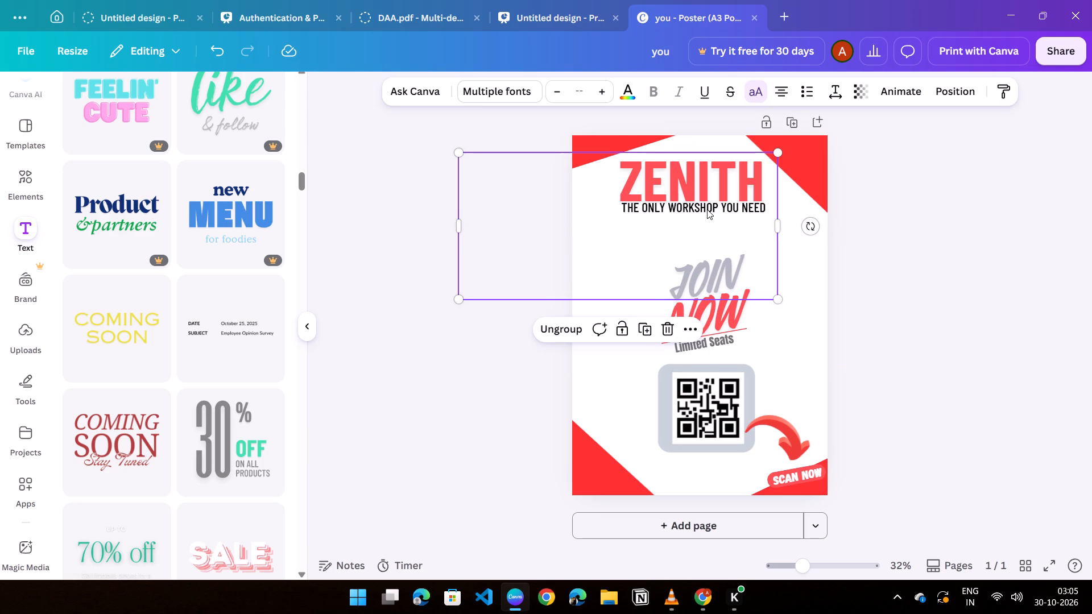
pyautogui.click(725, 203)
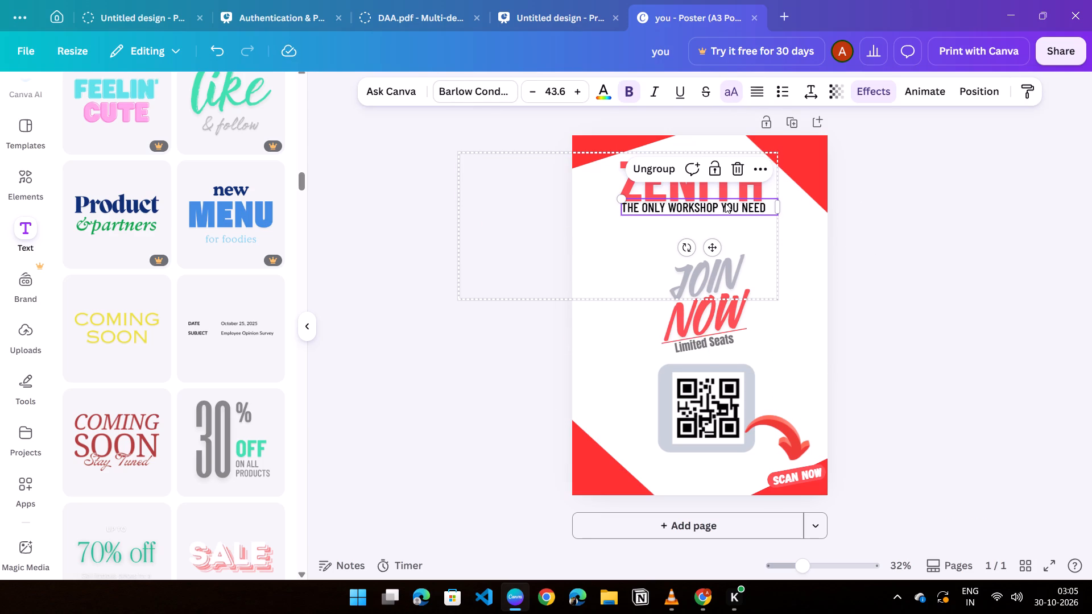
pyautogui.press('Down')
pyautogui.click(914, 252)
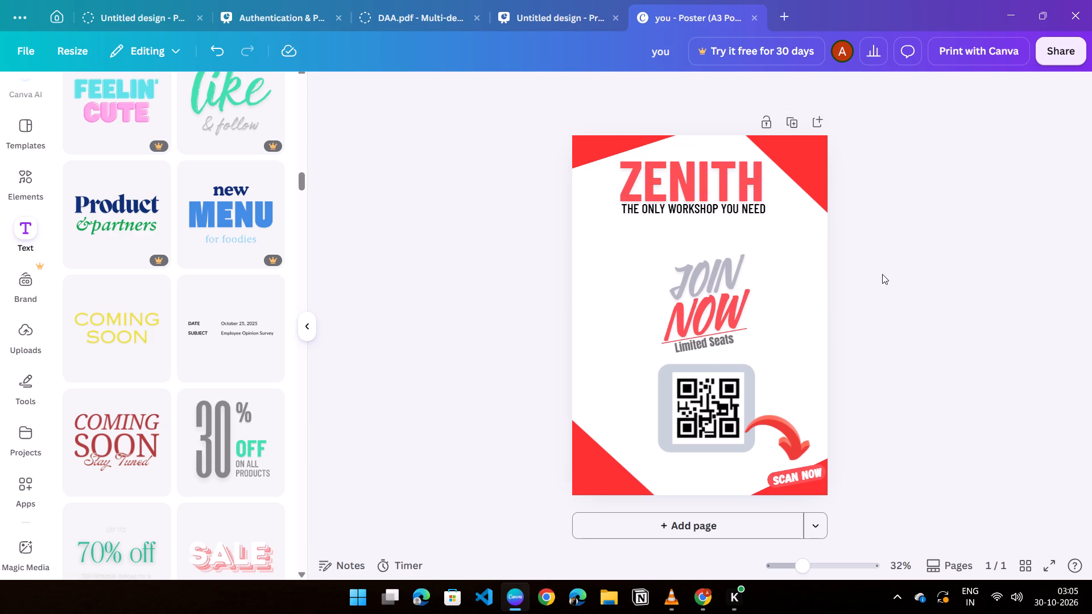
pyautogui.click(730, 205)
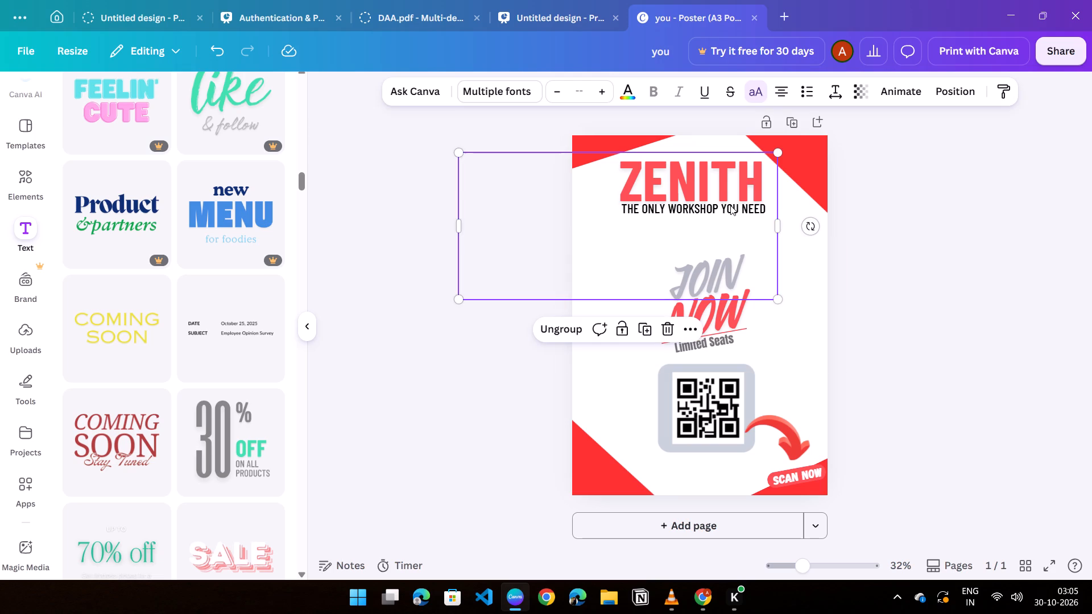
pyautogui.click(730, 205)
pyautogui.press('Left')
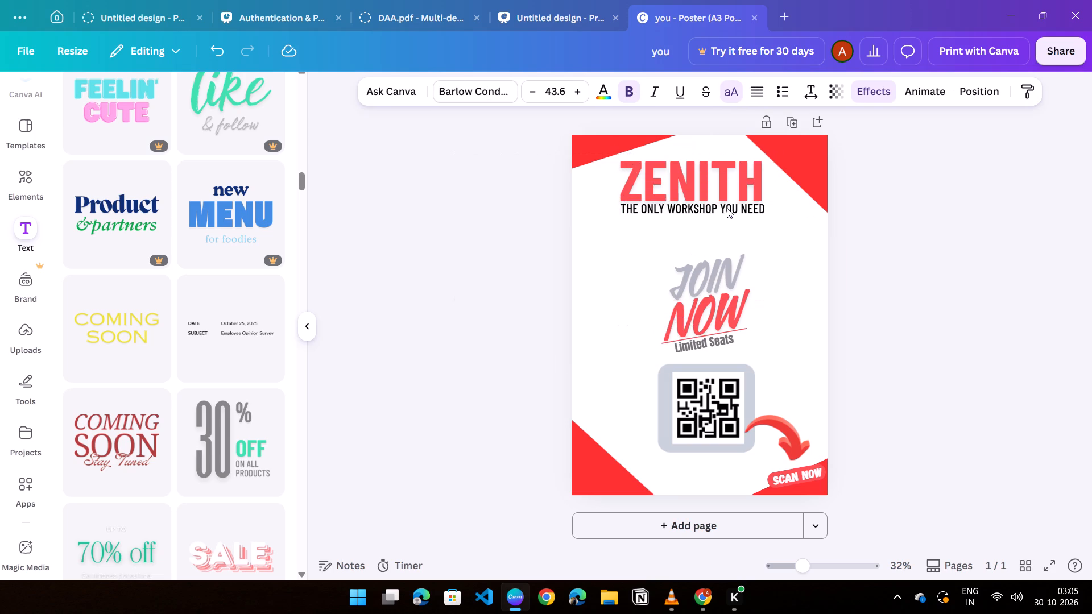
pyautogui.press('Left')
pyautogui.press('Left')
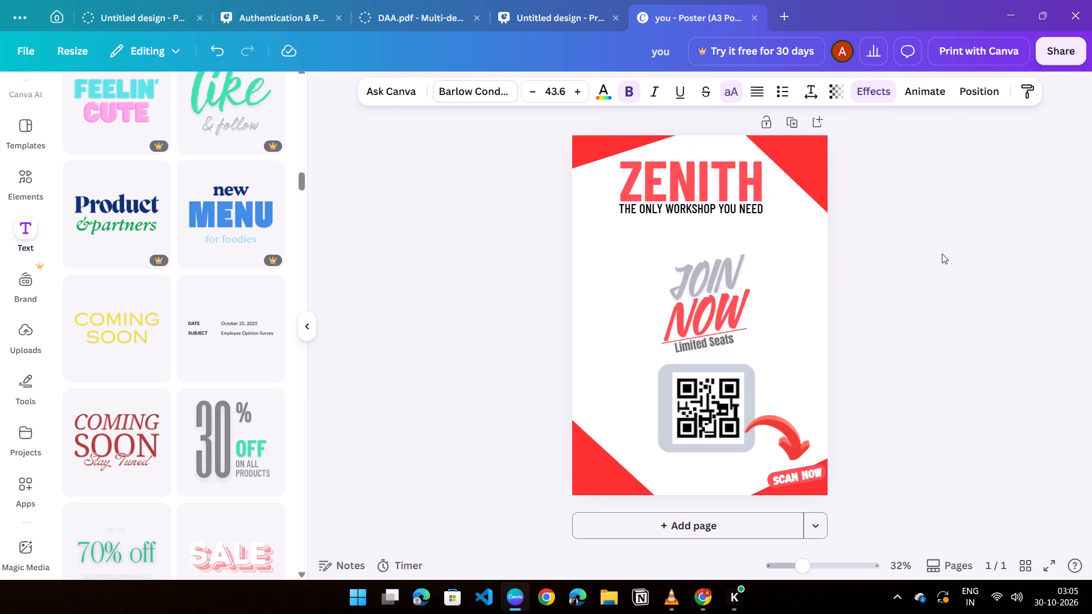
pyautogui.click(942, 255)
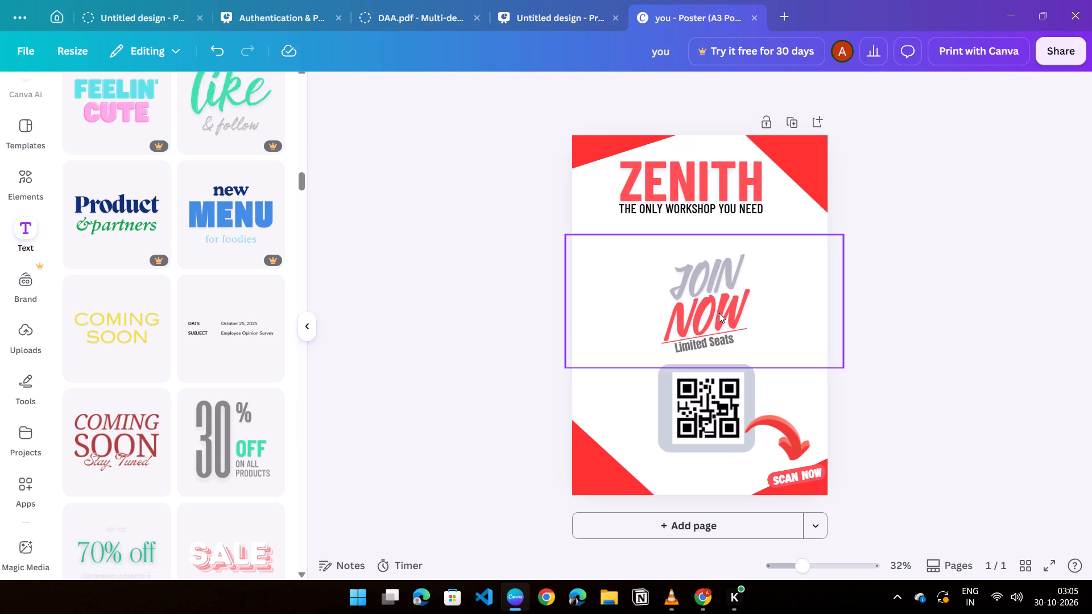
# Nudge the "JOIN NOW" text group slightly left above the QR code.
pyautogui.click(714, 306)
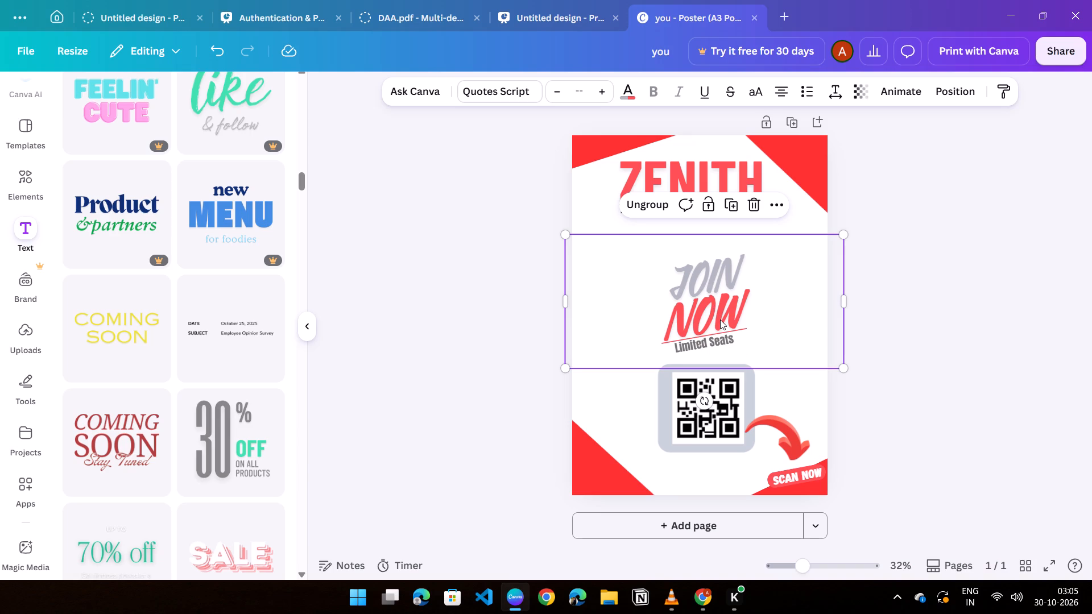
pyautogui.press('Left')
pyautogui.press('Left')
pyautogui.press('Left')
pyautogui.press('Left')
pyautogui.press('Left')
pyautogui.press('Left')
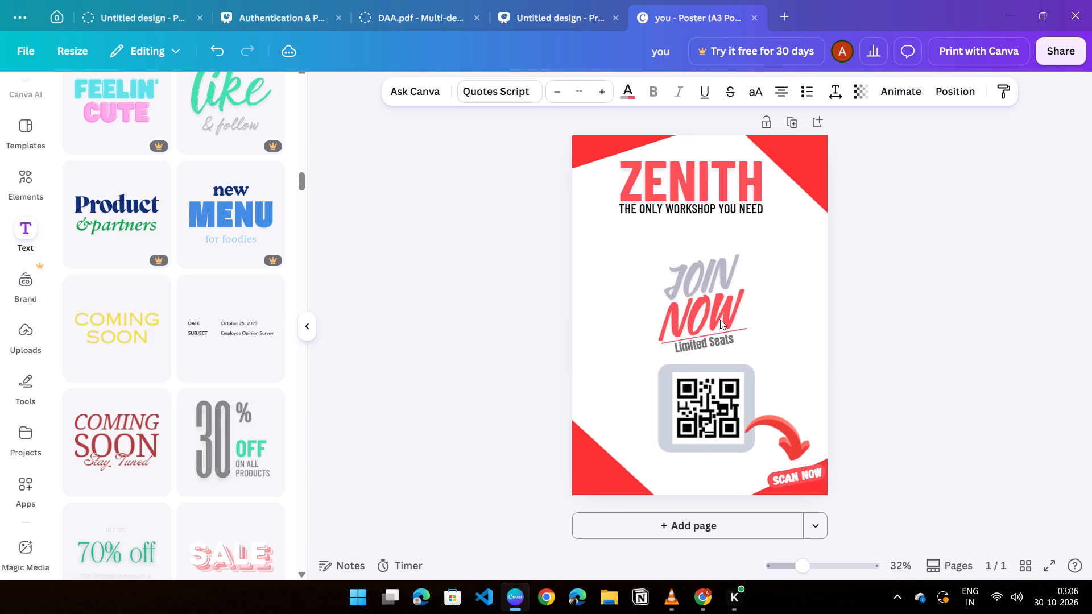
pyautogui.press('Right')
# Nudge the red underline beneath "JOIN NOW" slightly down and left, aligning its start with the QR code frame's left edge.
pyautogui.click(721, 329)
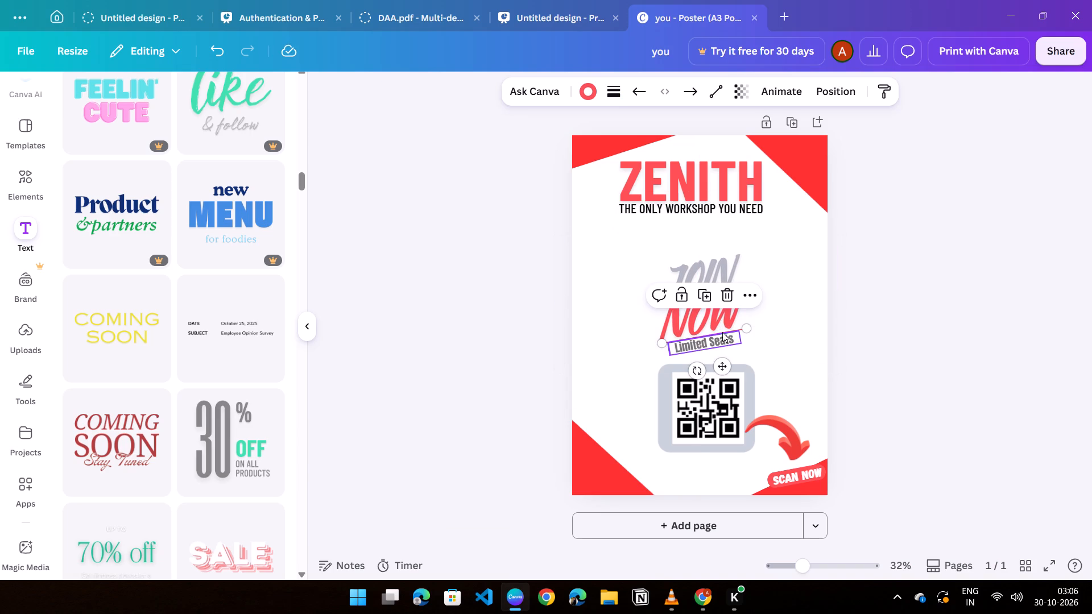
pyautogui.press('Down')
pyautogui.press('Down')
pyautogui.press('Down')
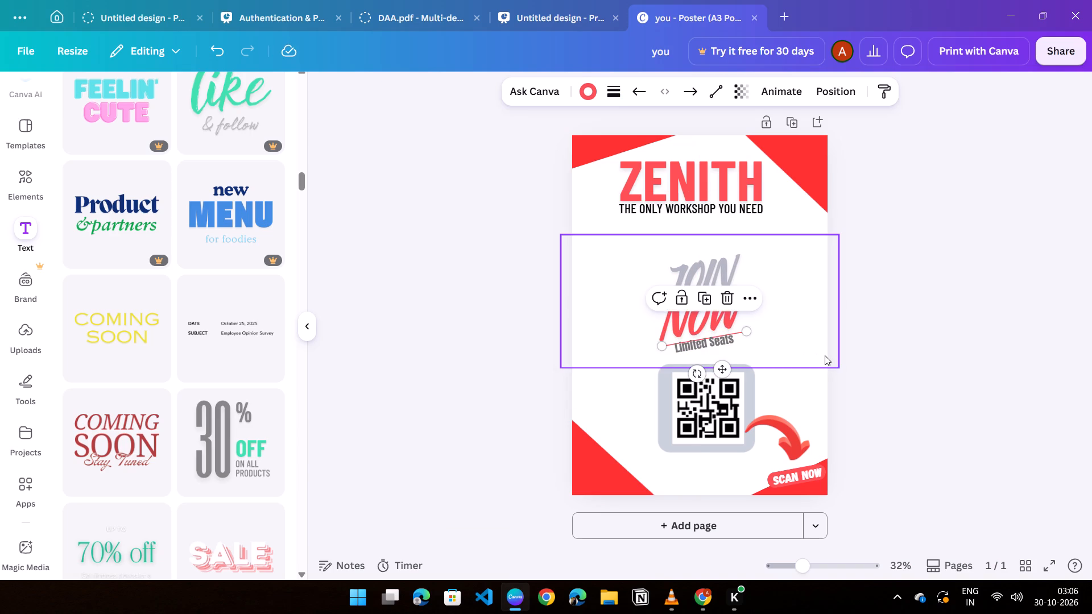
pyautogui.press('Up')
pyautogui.press('Up')
pyautogui.press('Left')
pyautogui.press('Left')
pyautogui.press('Left')
pyautogui.press('Left')
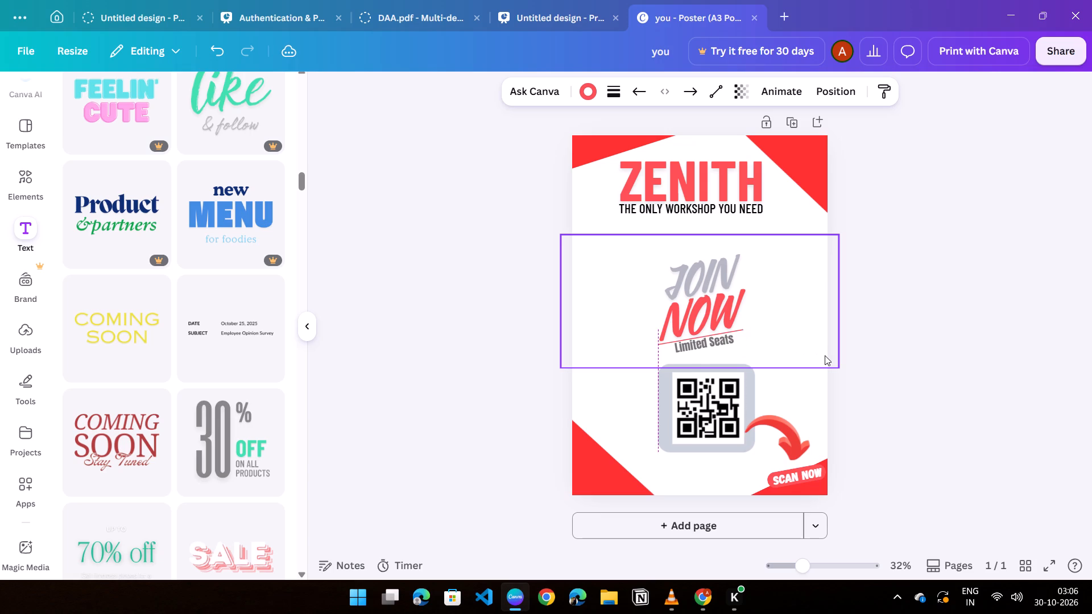
pyautogui.click(899, 352)
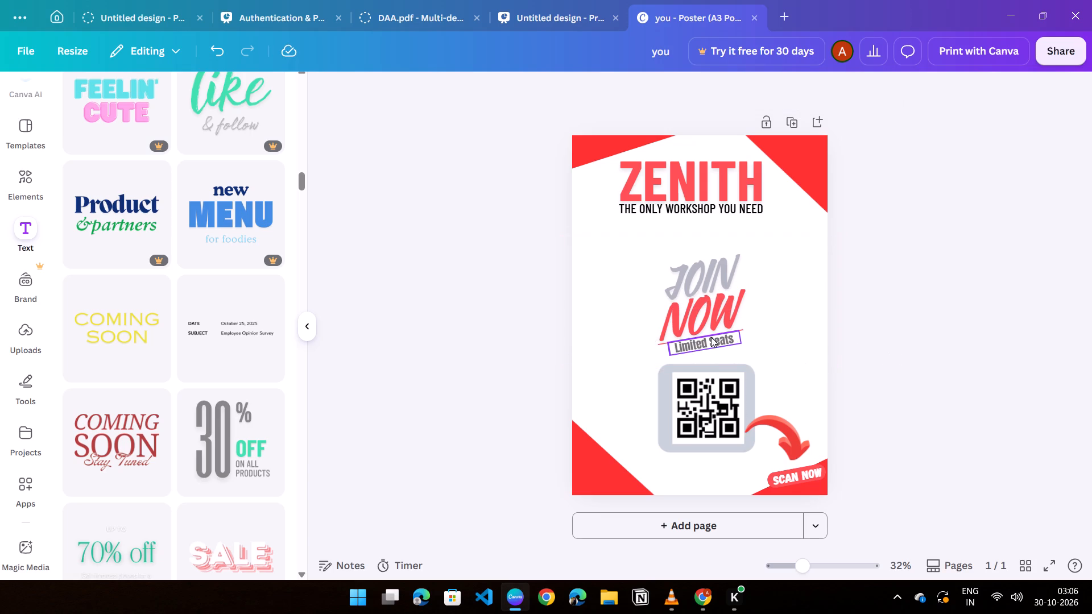
# Nudge the "Limited Seats" text slightly left and down beneath the red underline.
pyautogui.click(710, 337)
pyautogui.press('Up')
pyautogui.press('Down')
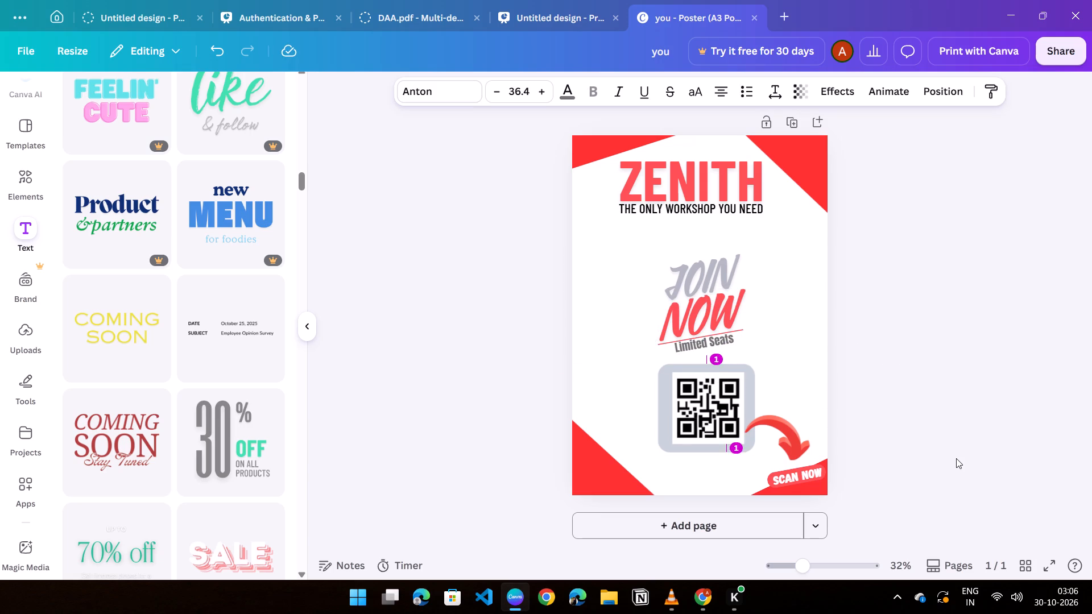
pyautogui.press('Left')
pyautogui.click(966, 443)
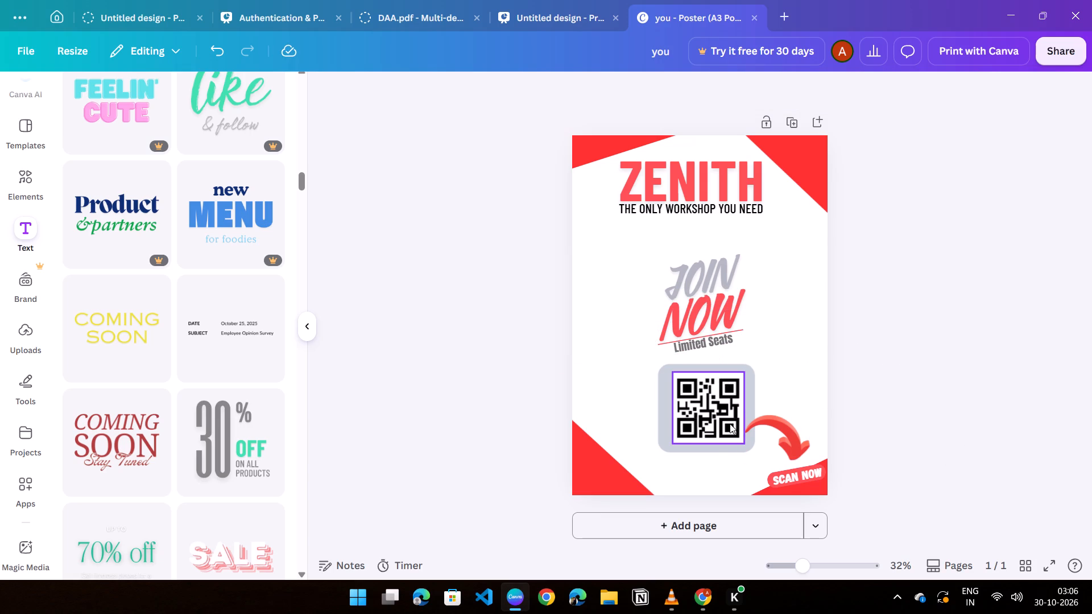
pyautogui.click(702, 343)
pyautogui.press('Down')
pyautogui.click(897, 357)
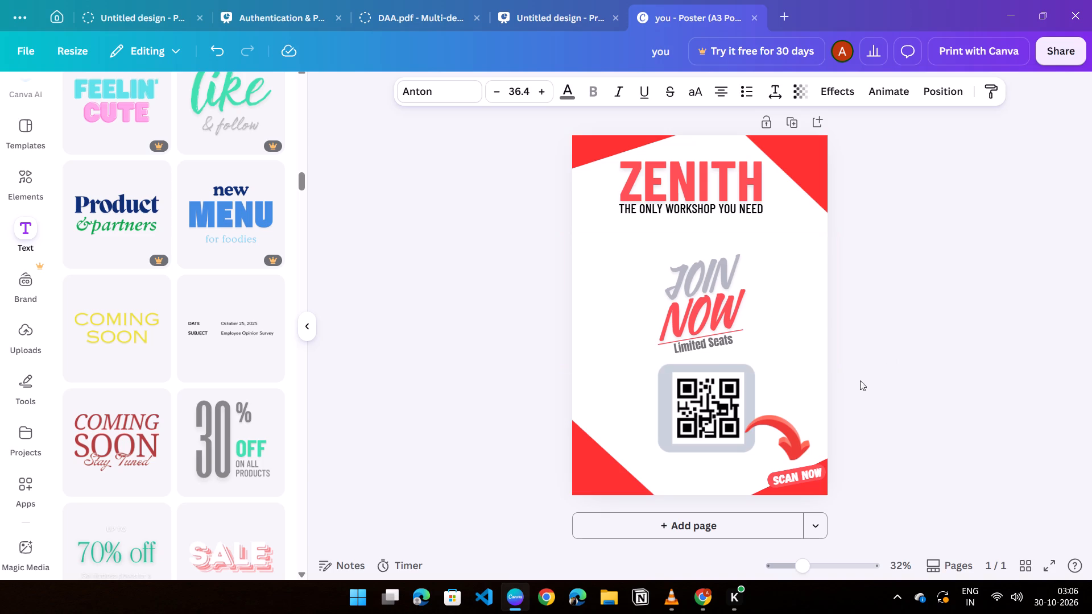
# Nudge the grey frame behind the QR code slightly left.
pyautogui.click(660, 409)
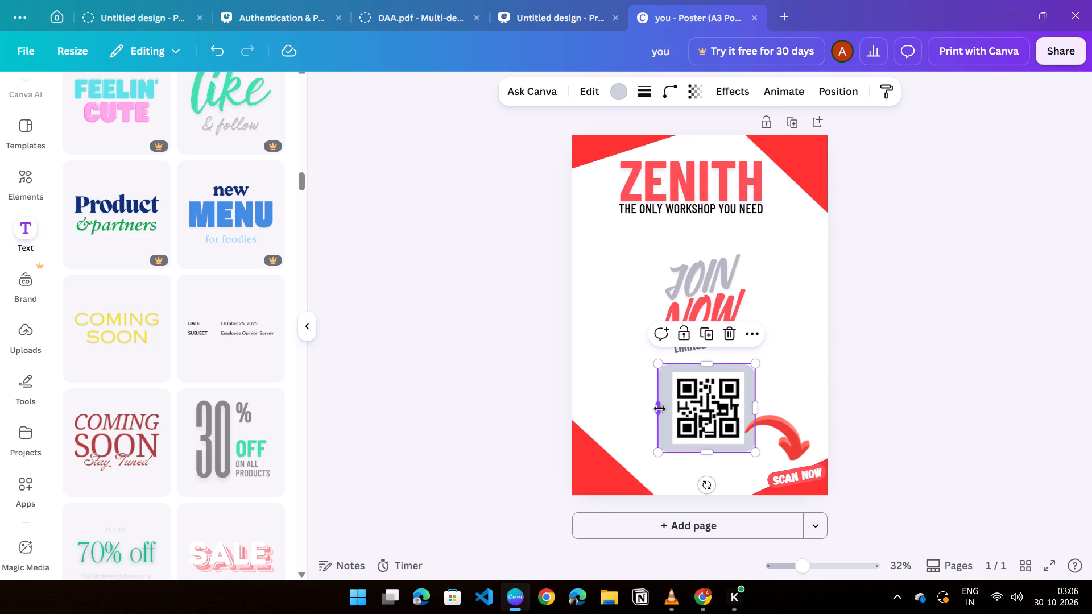
pyautogui.press('Left')
pyautogui.press('Left')
pyautogui.press('Left')
# Nudge the QR code slightly left so it sits centred within its grey frame.
pyautogui.click(702, 401)
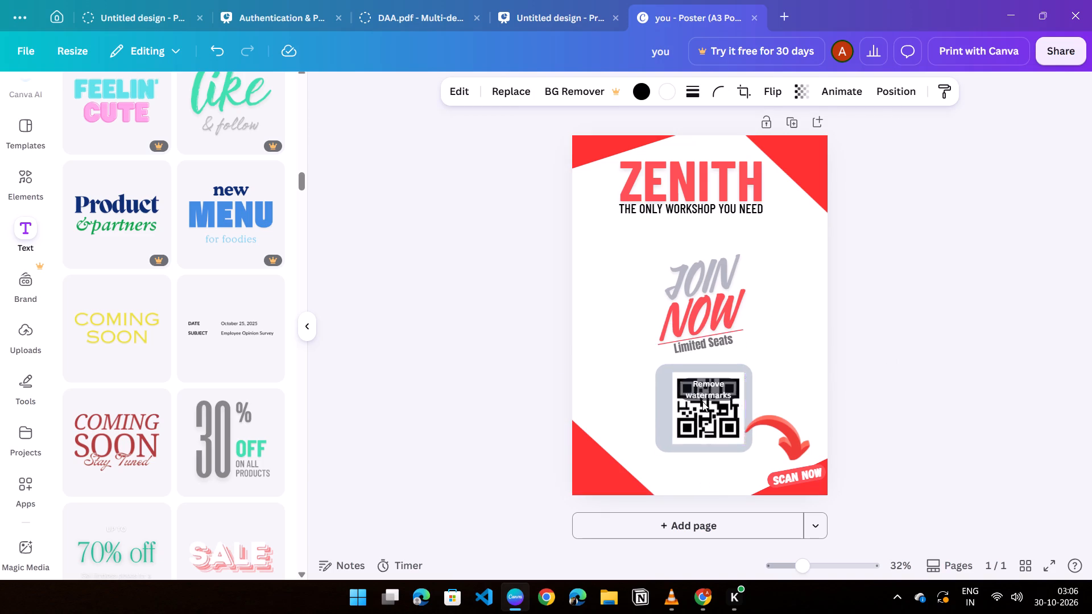
pyautogui.press('Left')
pyautogui.press('Left')
pyautogui.press('Left')
pyautogui.press('Left')
pyautogui.press('Left')
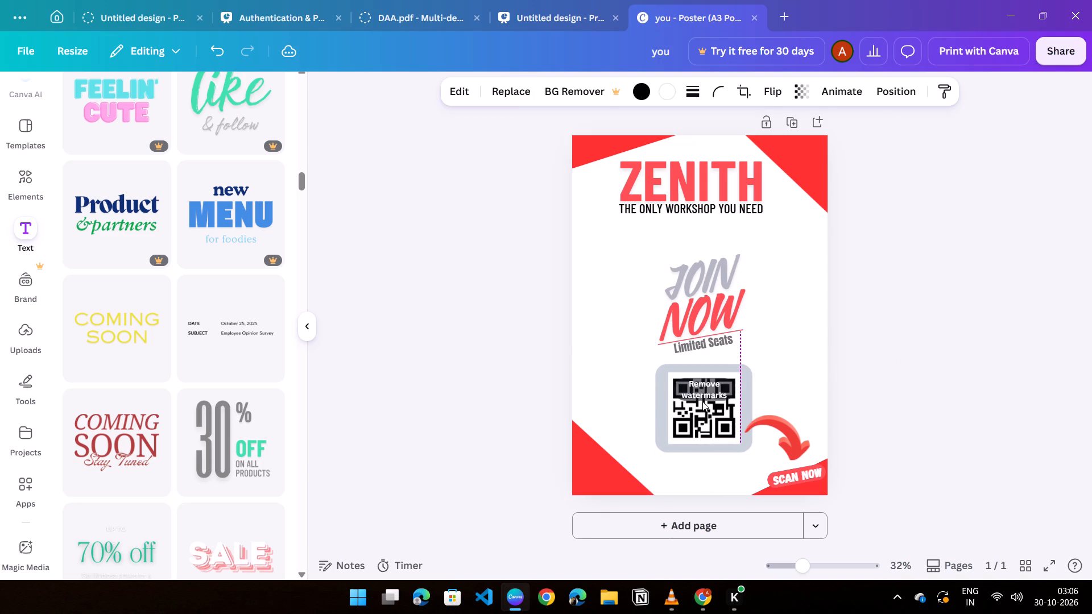
pyautogui.click(871, 386)
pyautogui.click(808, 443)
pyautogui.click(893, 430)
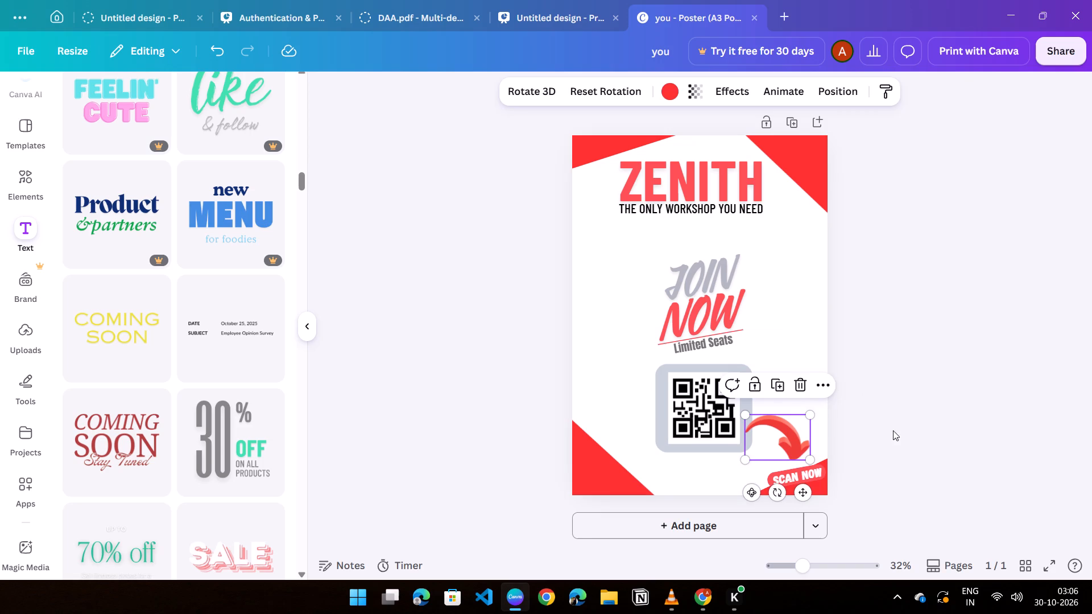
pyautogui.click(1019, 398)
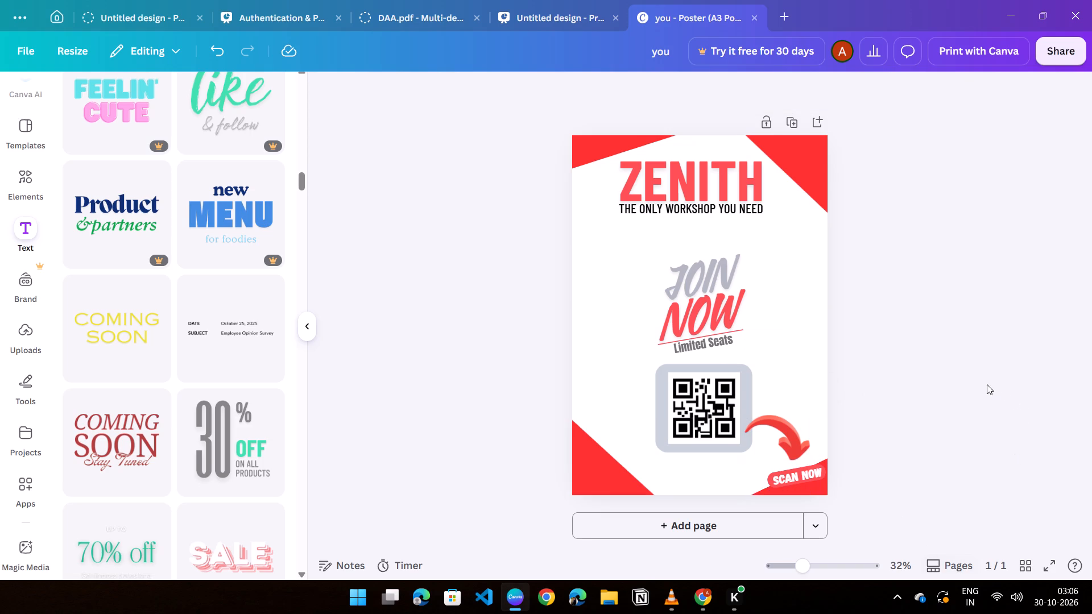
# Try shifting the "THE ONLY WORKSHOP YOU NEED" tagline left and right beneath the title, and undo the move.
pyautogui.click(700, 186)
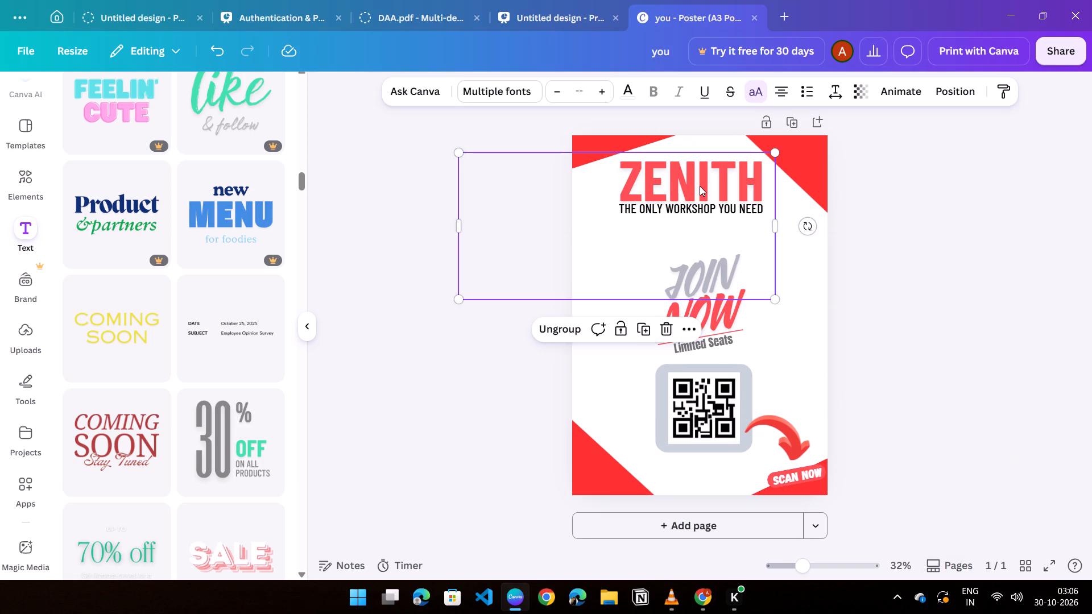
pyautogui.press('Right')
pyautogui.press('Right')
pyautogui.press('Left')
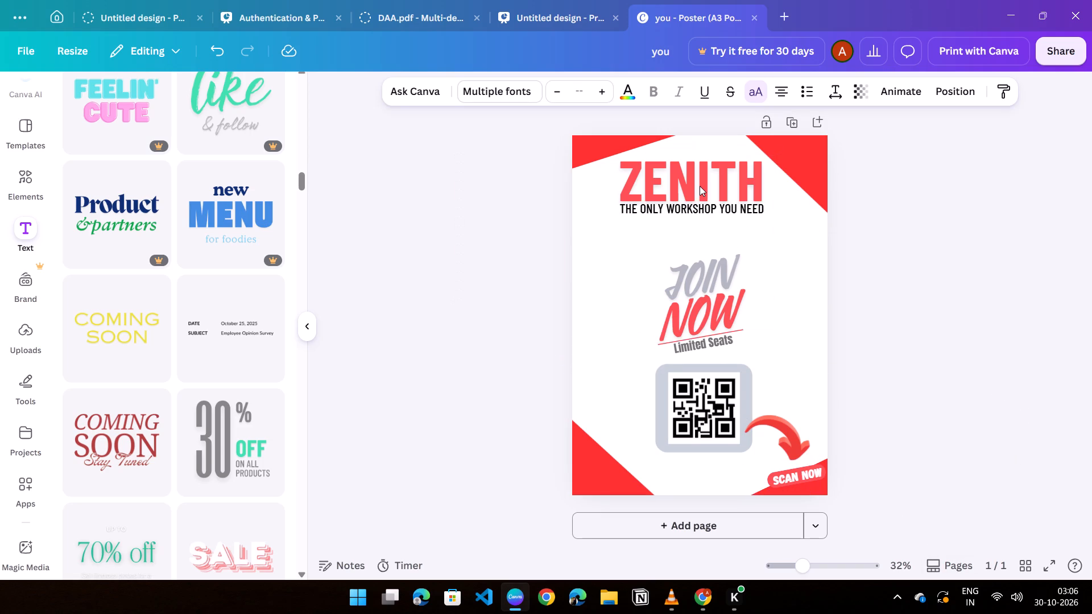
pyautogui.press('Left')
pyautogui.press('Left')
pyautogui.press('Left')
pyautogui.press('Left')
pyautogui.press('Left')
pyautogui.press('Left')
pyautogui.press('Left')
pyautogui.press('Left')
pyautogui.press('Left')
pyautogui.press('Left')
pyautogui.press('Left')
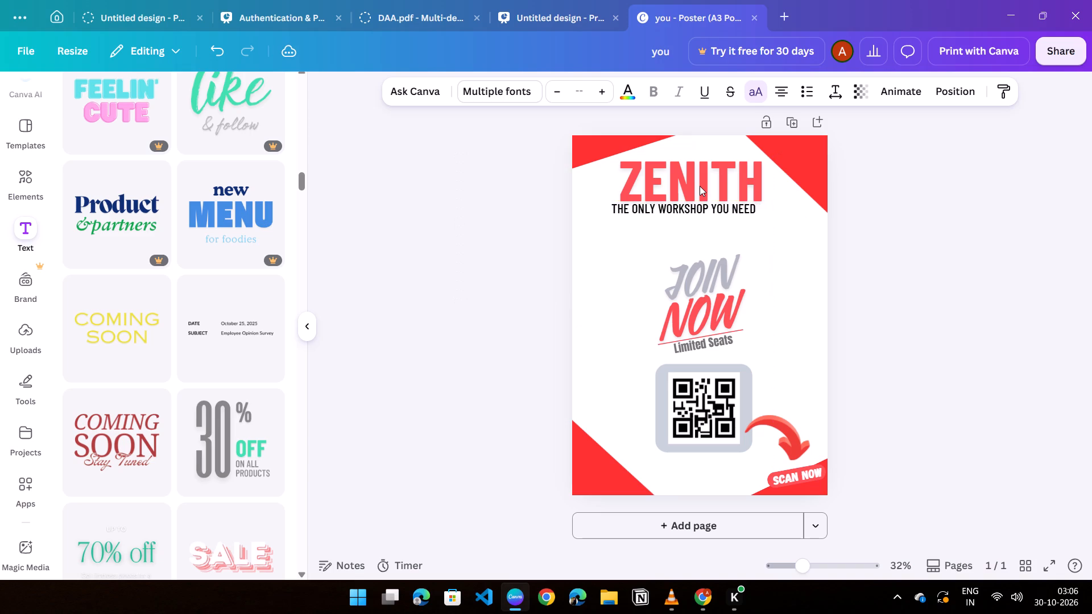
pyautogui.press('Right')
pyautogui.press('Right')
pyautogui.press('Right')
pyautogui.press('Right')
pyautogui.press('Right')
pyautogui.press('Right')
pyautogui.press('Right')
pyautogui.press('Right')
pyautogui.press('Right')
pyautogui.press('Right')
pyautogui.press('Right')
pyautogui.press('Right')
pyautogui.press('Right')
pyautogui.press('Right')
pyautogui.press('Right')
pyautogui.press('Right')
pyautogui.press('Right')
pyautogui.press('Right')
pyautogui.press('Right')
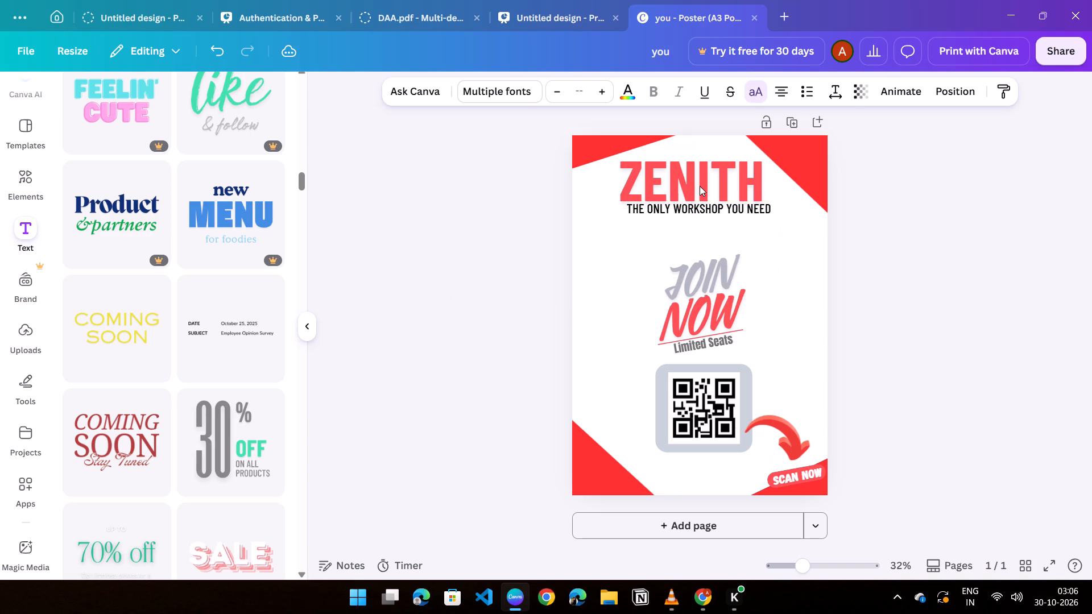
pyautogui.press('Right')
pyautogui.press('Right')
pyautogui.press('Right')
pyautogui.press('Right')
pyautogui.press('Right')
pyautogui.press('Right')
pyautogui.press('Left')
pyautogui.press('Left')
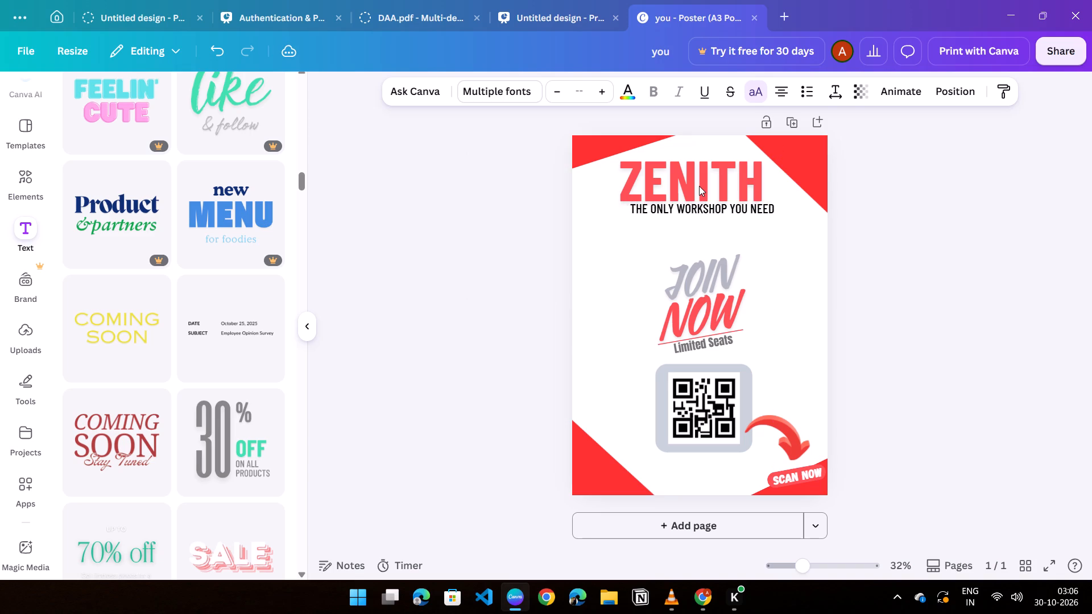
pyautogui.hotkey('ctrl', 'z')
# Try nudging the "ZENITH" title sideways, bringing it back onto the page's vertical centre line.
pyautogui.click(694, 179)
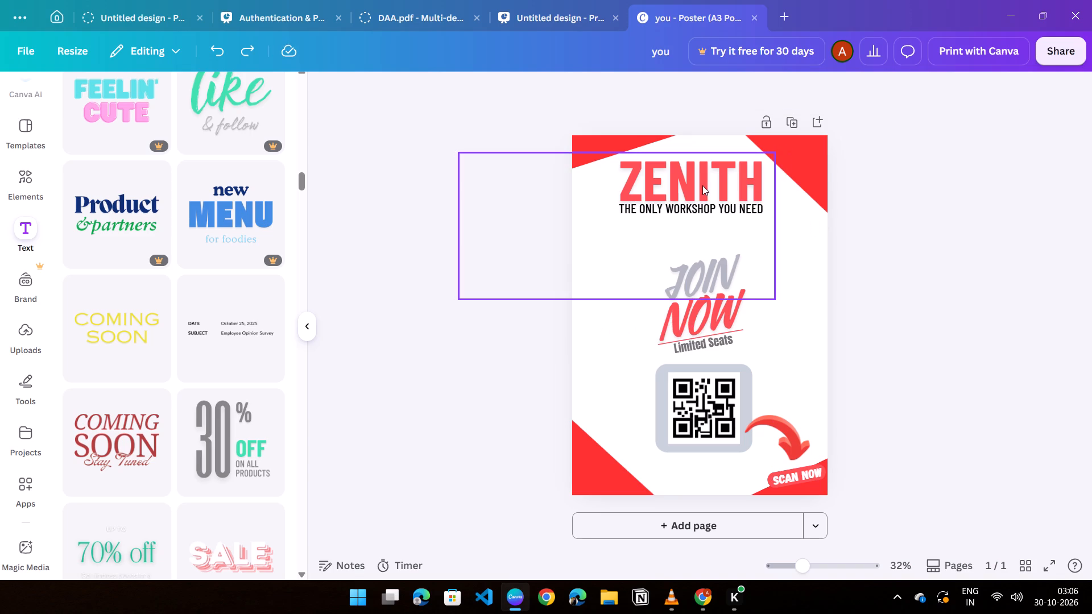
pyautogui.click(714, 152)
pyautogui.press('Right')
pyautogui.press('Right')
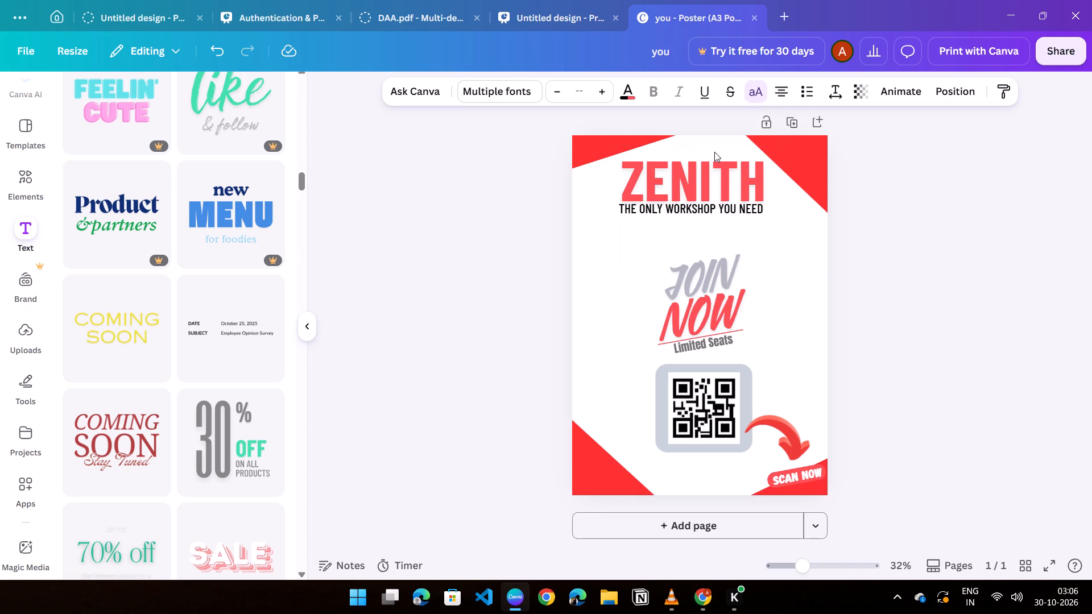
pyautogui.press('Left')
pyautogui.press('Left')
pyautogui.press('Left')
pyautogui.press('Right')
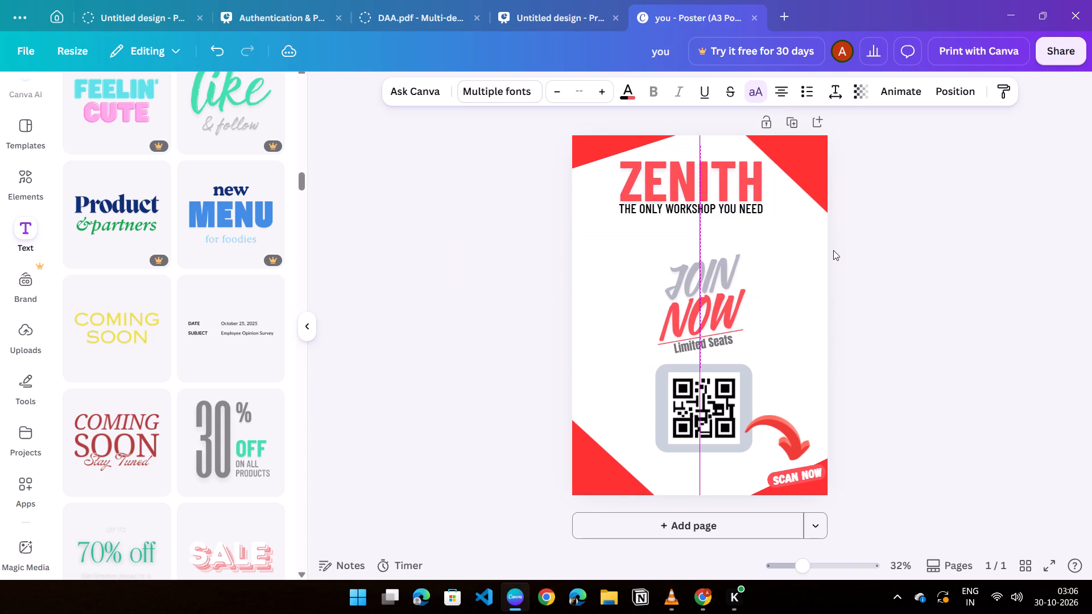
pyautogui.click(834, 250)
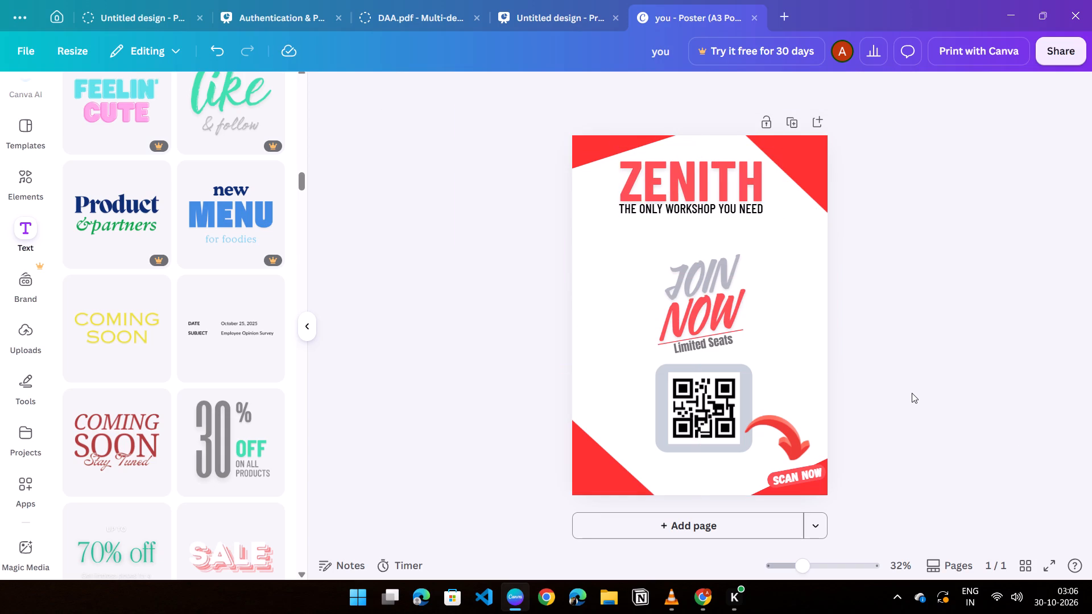
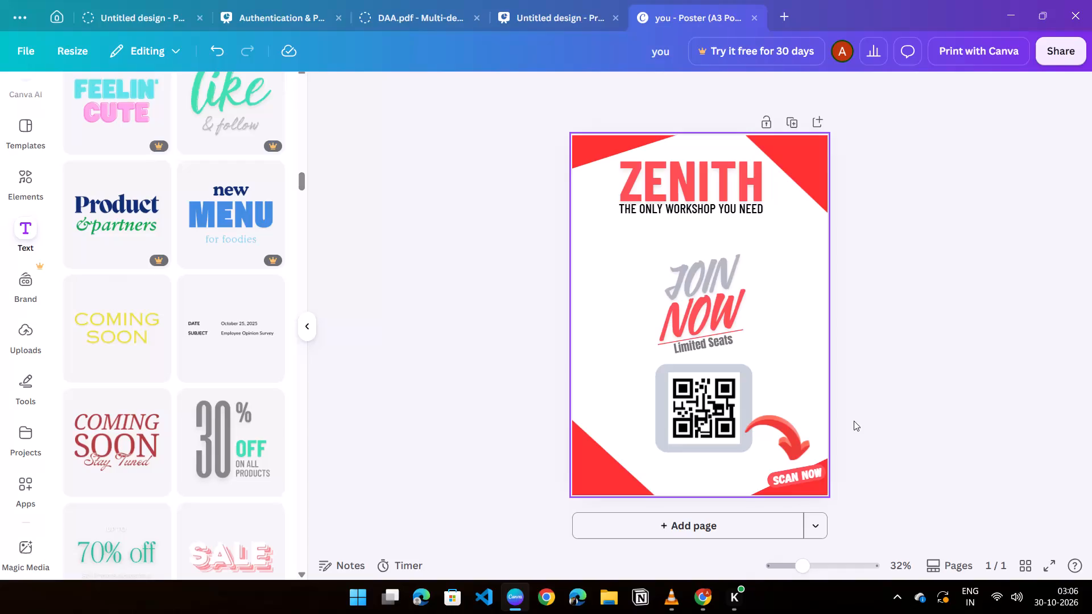
# Move the "JOIN NOW" artwork and its "Limited Seats" text together to the poster's left edge.
pyautogui.keyDown('shift'); pyautogui.click(696, 300); pyautogui.keyUp('shift')
pyautogui.keyDown('shift'); pyautogui.click(731, 327); pyautogui.keyUp('shift')
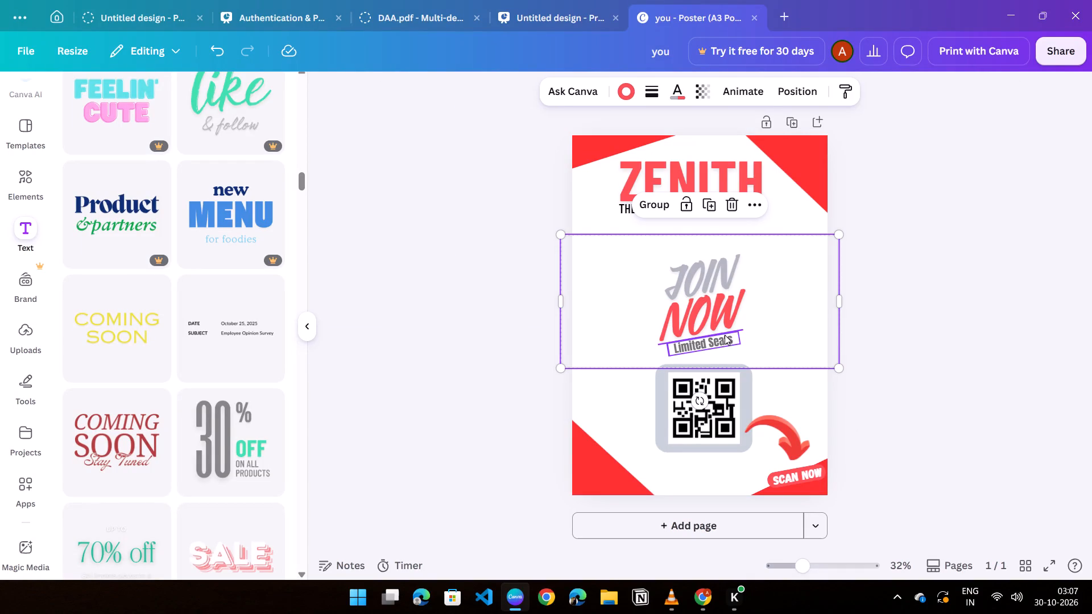
pyautogui.keyDown('shift'); pyautogui.click(723, 337); pyautogui.keyUp('shift')
pyautogui.moveTo(713, 300); pyautogui.dragTo(635, 306)
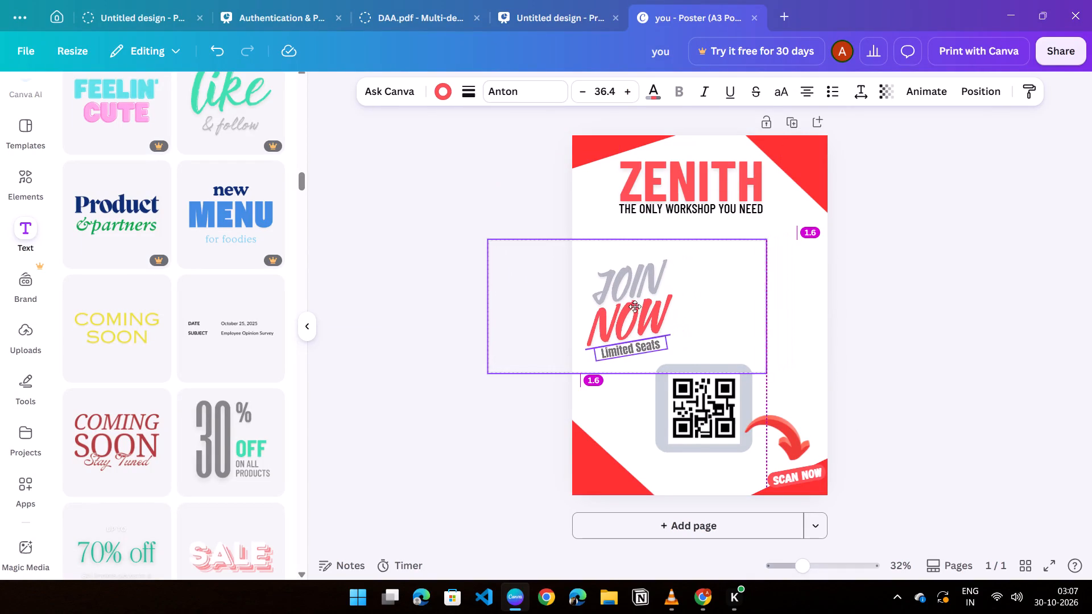
pyautogui.moveTo(635, 306); pyautogui.dragTo(634, 308)
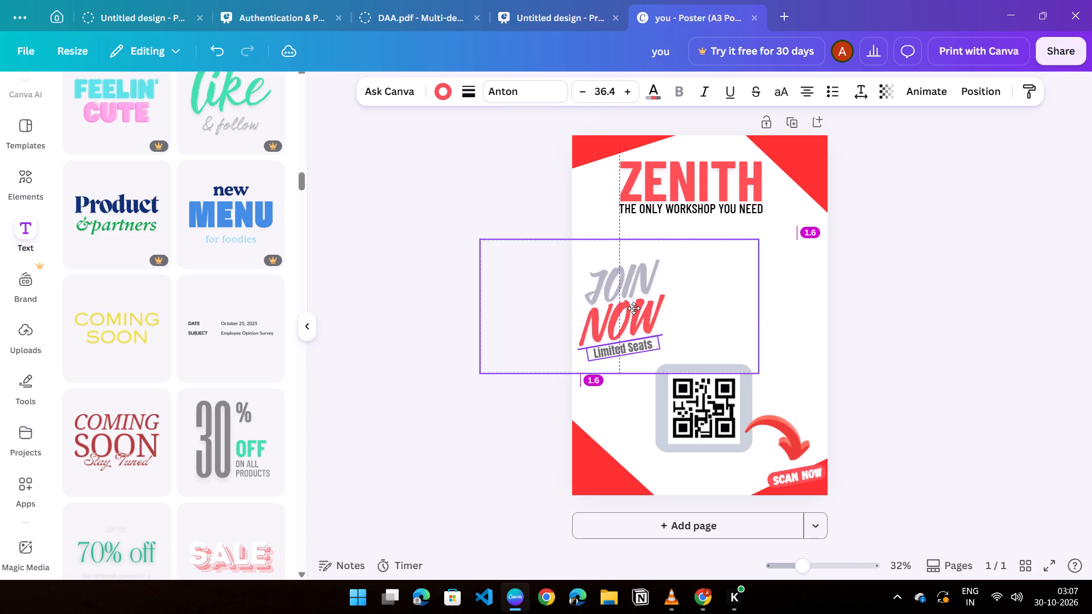
pyautogui.moveTo(634, 308); pyautogui.dragTo(634, 308)
pyautogui.click(965, 354)
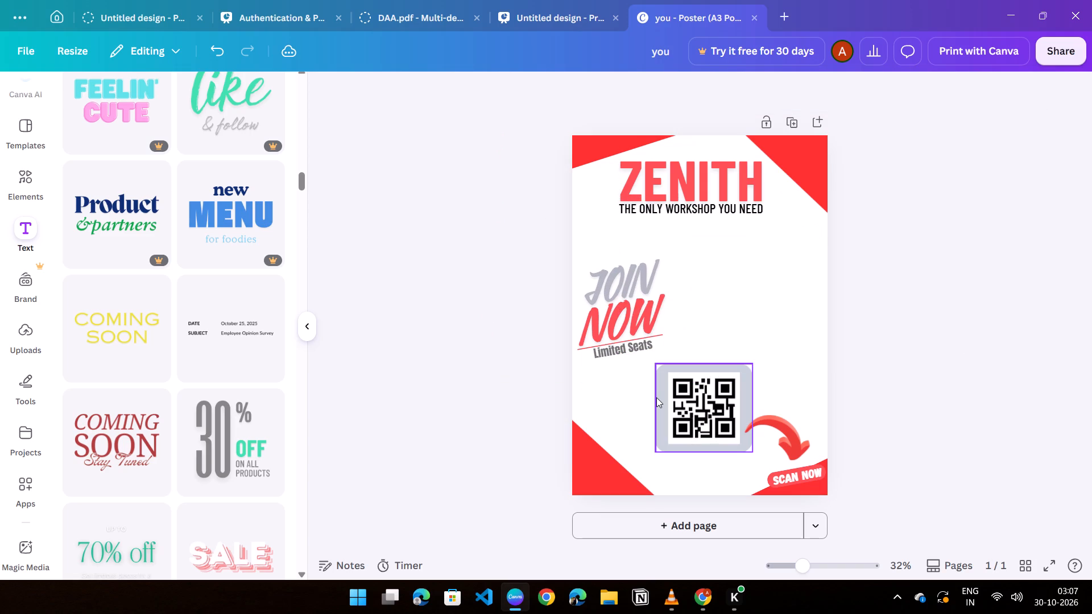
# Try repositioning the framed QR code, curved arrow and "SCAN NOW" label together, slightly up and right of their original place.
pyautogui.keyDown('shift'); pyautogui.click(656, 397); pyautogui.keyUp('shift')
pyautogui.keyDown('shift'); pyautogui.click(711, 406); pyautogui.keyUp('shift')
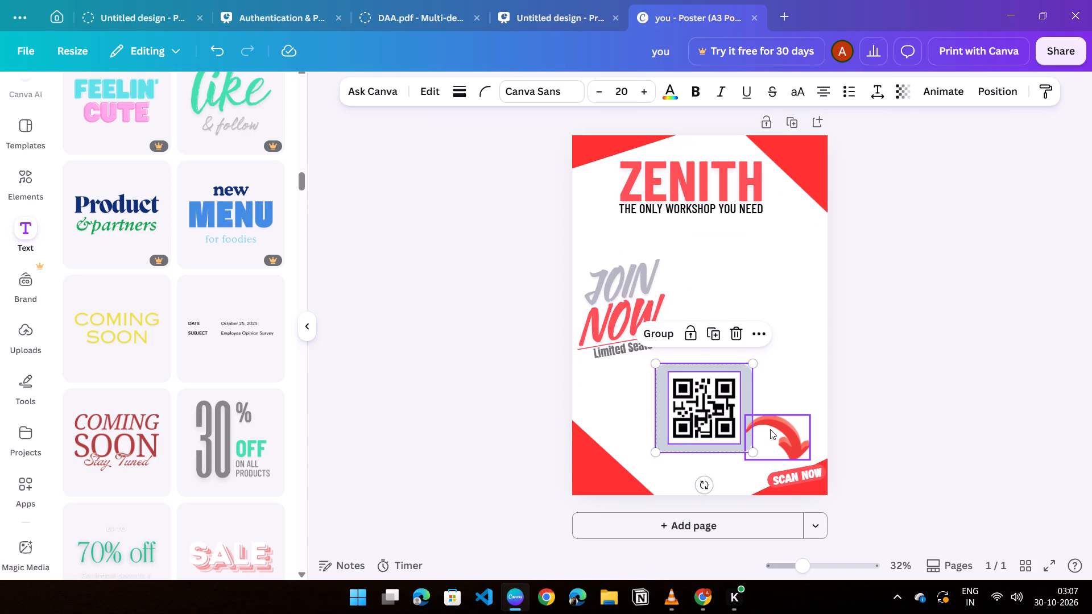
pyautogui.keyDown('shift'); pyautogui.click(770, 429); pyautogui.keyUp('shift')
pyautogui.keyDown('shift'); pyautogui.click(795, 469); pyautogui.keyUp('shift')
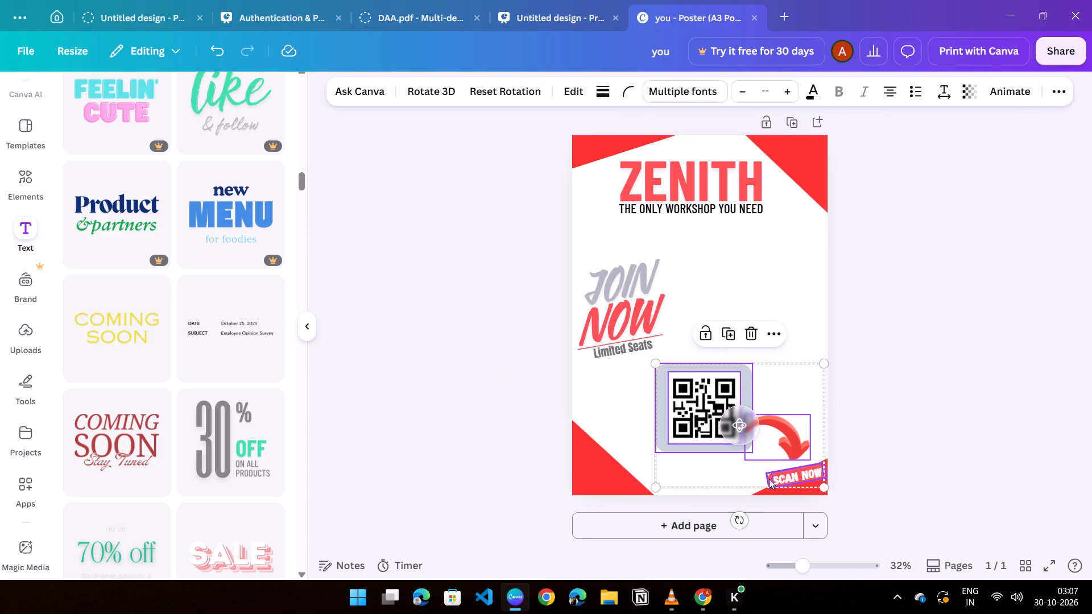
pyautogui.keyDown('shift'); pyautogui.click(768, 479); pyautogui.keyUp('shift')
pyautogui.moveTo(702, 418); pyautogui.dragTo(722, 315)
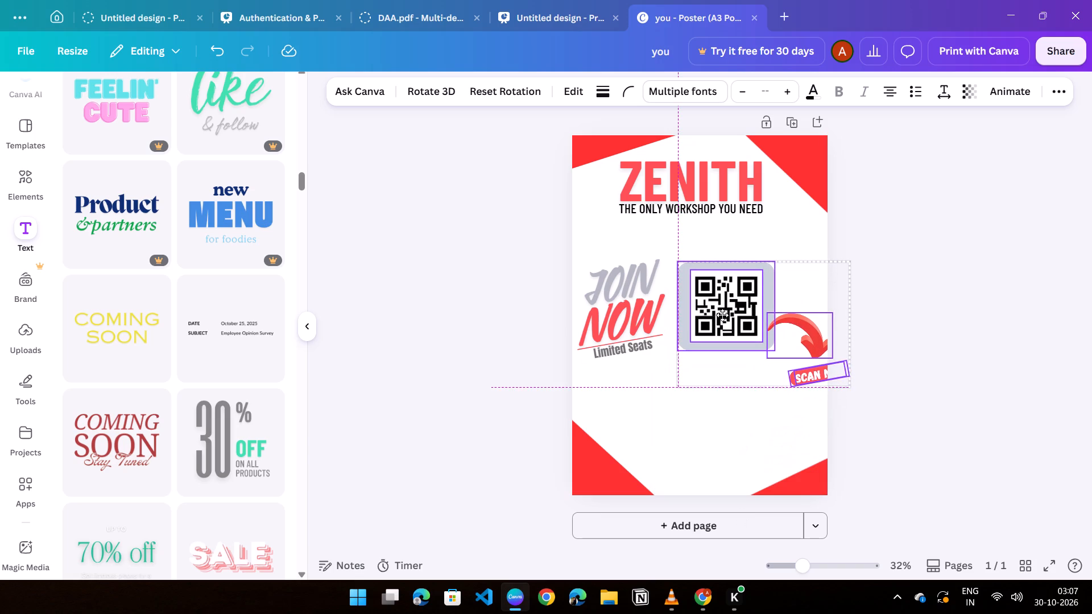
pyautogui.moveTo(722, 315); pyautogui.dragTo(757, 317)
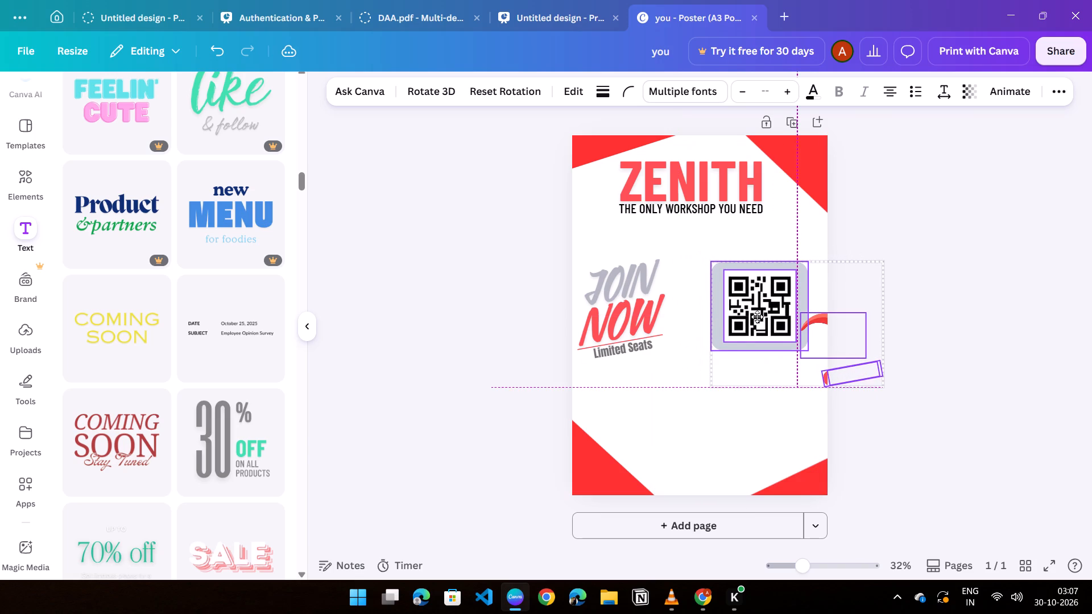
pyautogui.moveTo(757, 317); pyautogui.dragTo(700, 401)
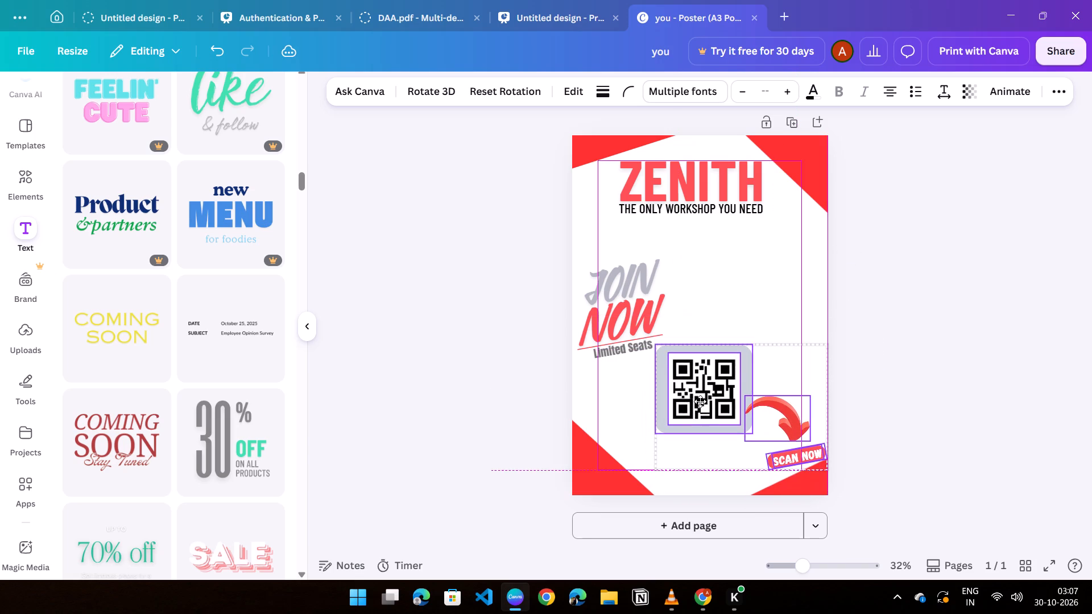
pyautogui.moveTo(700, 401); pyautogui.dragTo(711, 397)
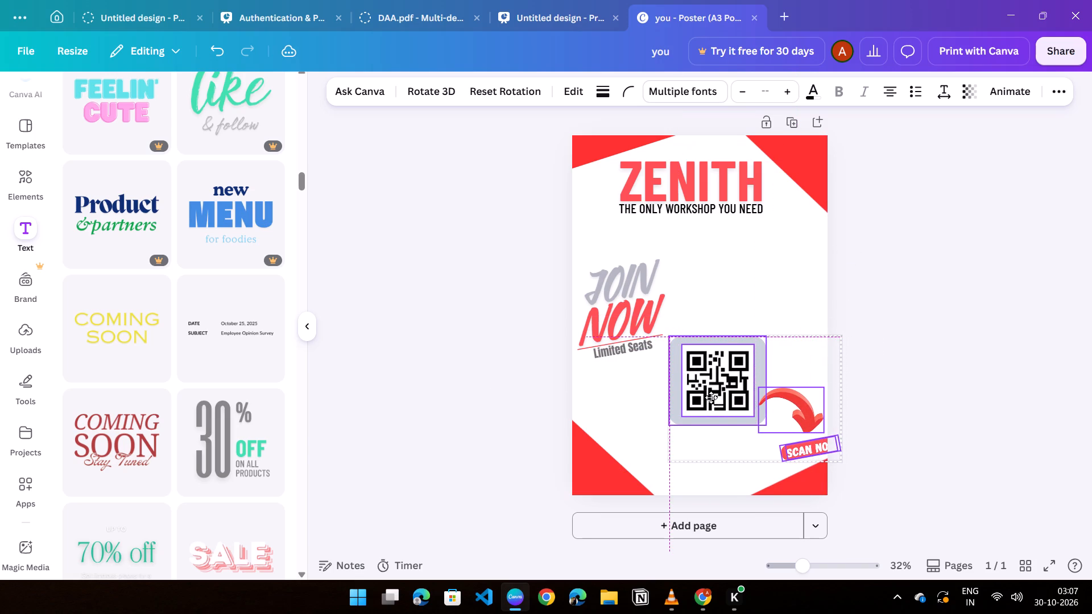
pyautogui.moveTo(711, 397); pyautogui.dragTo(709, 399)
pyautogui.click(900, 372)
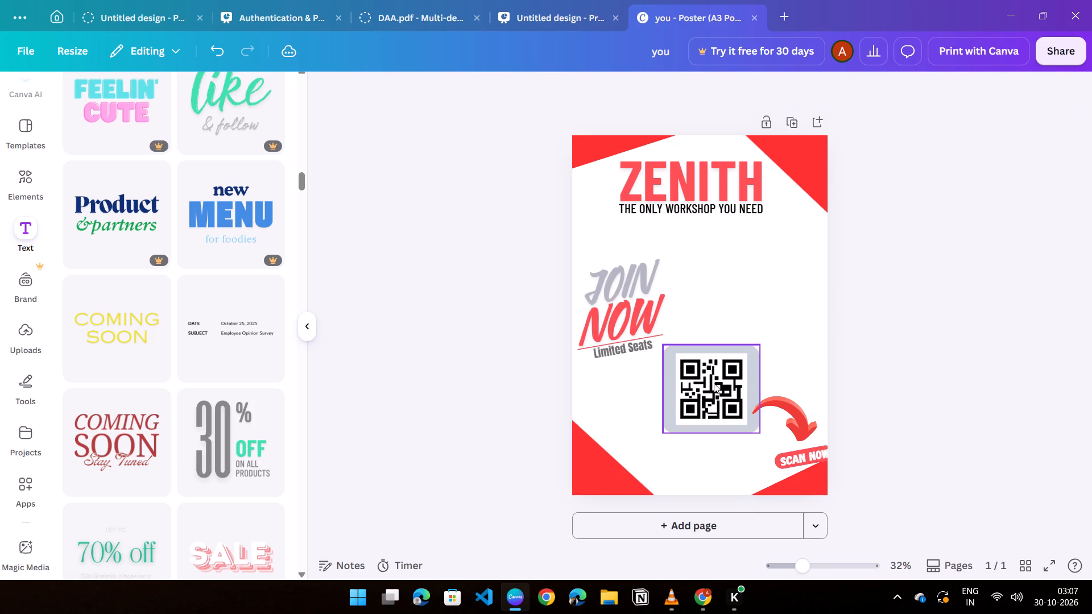
# Move the QR code and its grey frame together to the right half of the poster, level with "JOIN NOW".
pyautogui.click(714, 383)
pyautogui.keyDown('shift'); pyautogui.click(664, 395); pyautogui.keyUp('shift')
pyautogui.moveTo(702, 395); pyautogui.dragTo(729, 355)
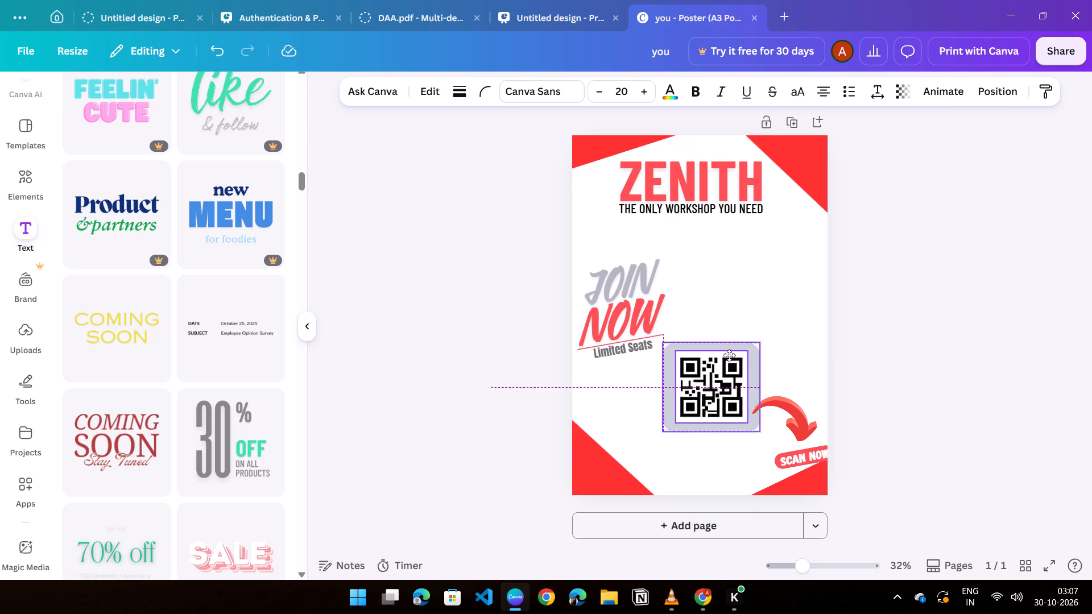
pyautogui.moveTo(729, 355); pyautogui.dragTo(746, 310)
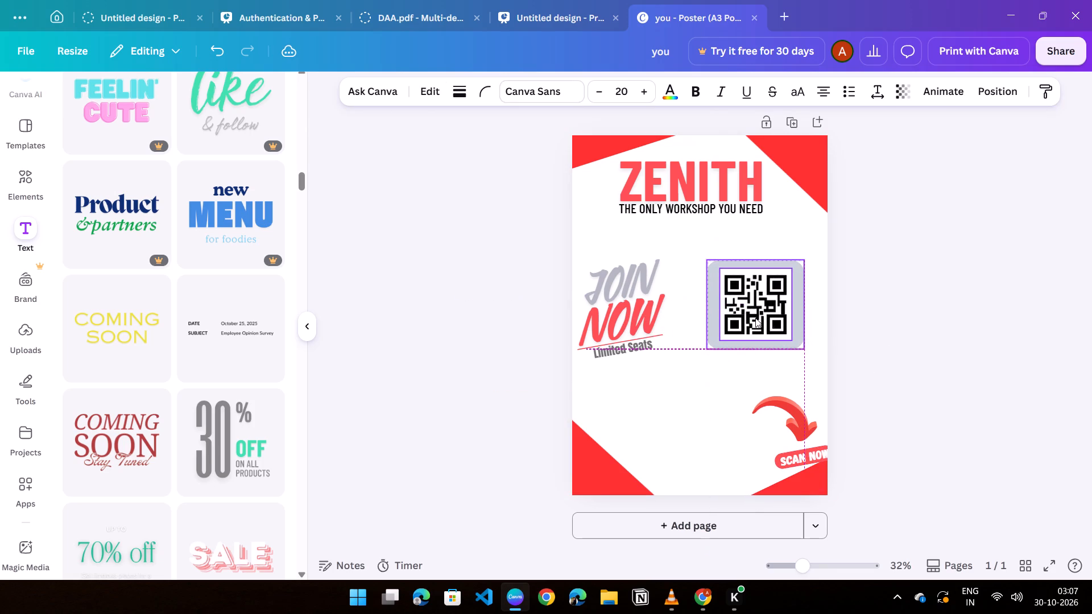
pyautogui.click(933, 354)
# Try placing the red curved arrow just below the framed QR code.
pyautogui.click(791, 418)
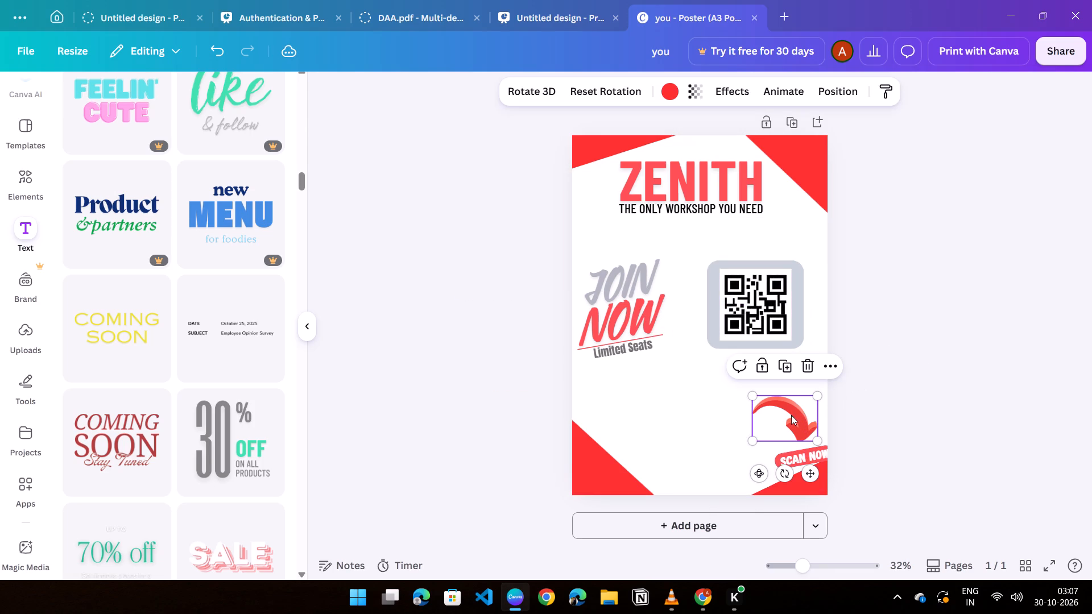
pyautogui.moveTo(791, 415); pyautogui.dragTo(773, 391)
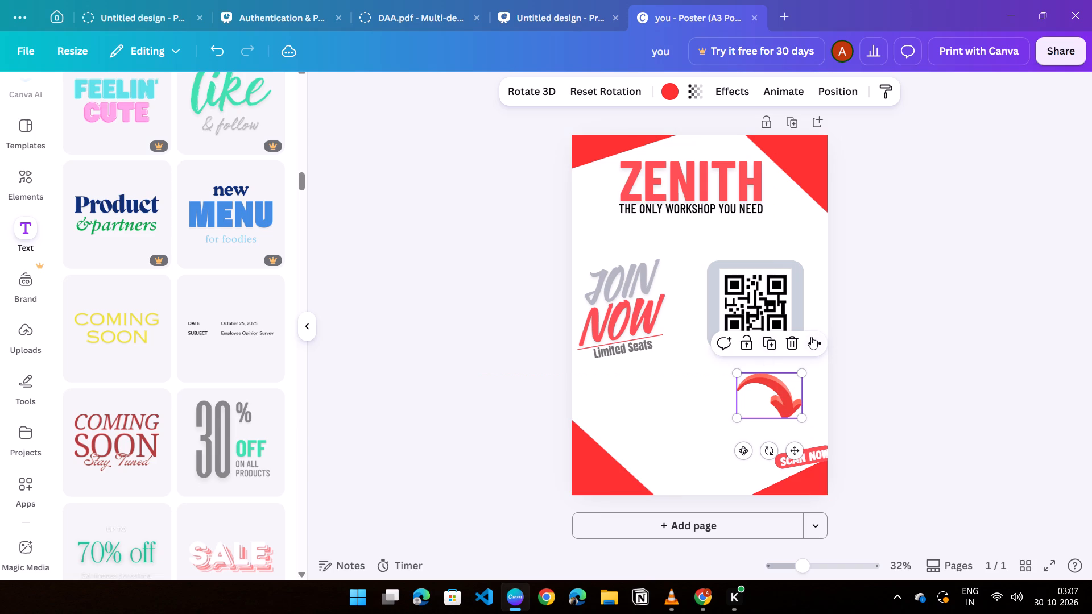
# Look through the curved arrow's extra options, effects, animation and arrangement settings.
pyautogui.click(811, 337)
pyautogui.scroll(-7, 862, 222)
pyautogui.scroll(4, 887, 372)
pyautogui.click(750, 97)
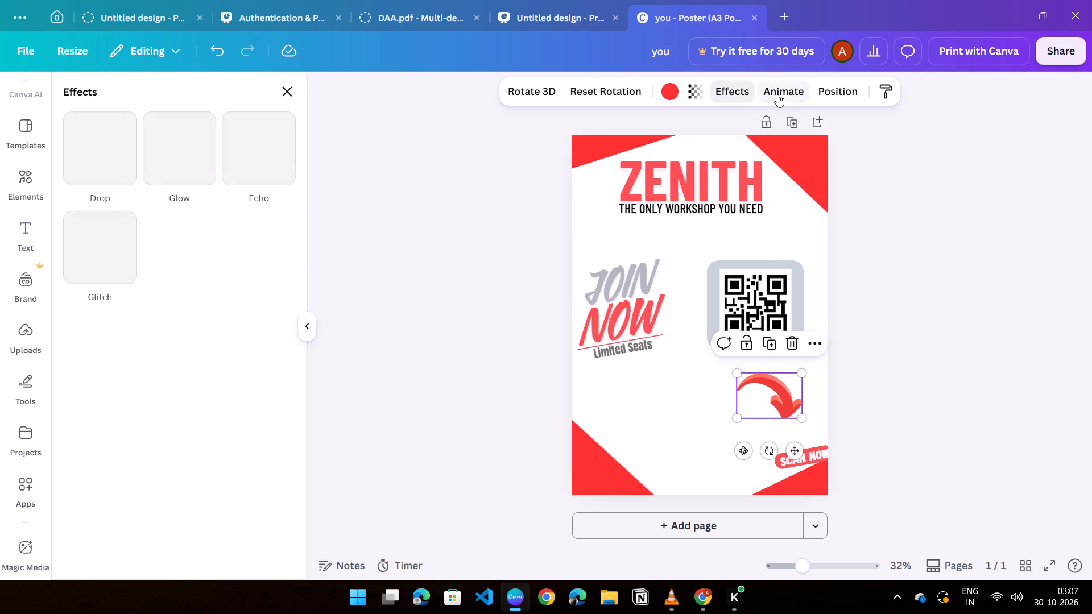
pyautogui.click(777, 94)
pyautogui.click(737, 94)
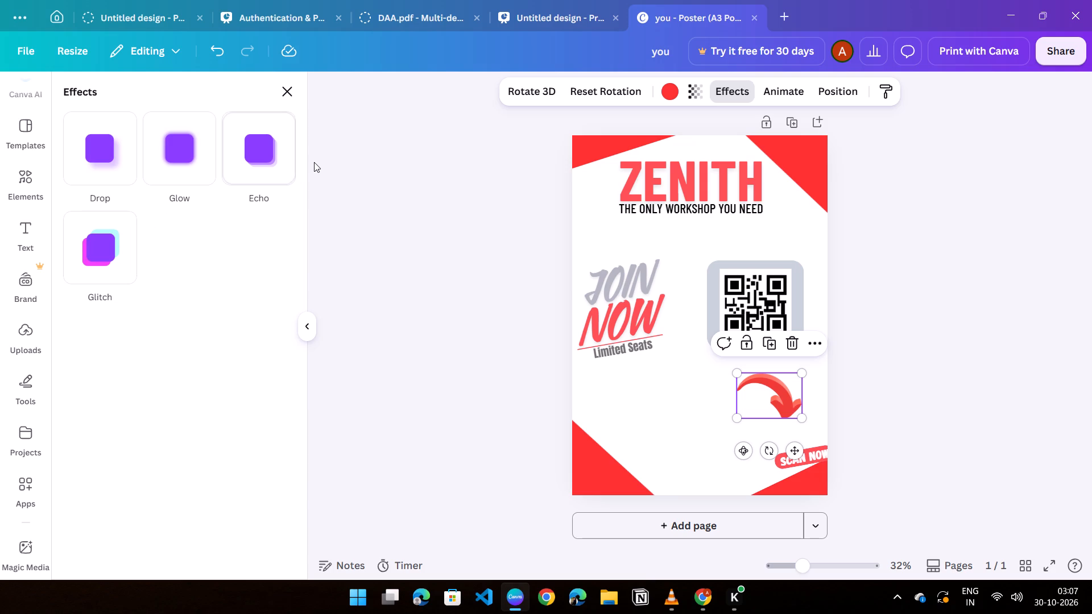
pyautogui.click(827, 97)
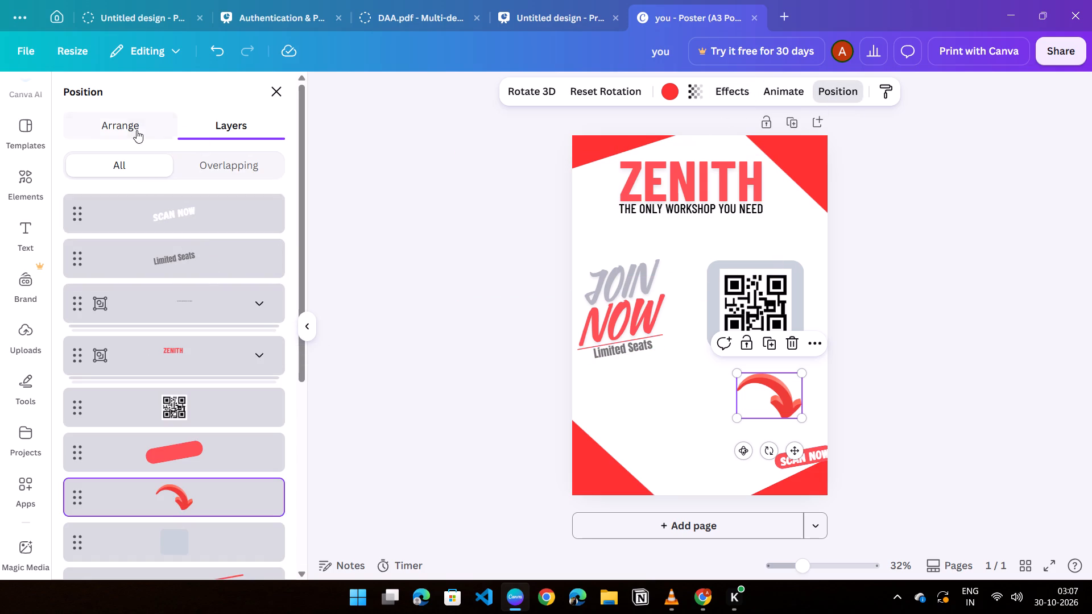
pyautogui.click(136, 130)
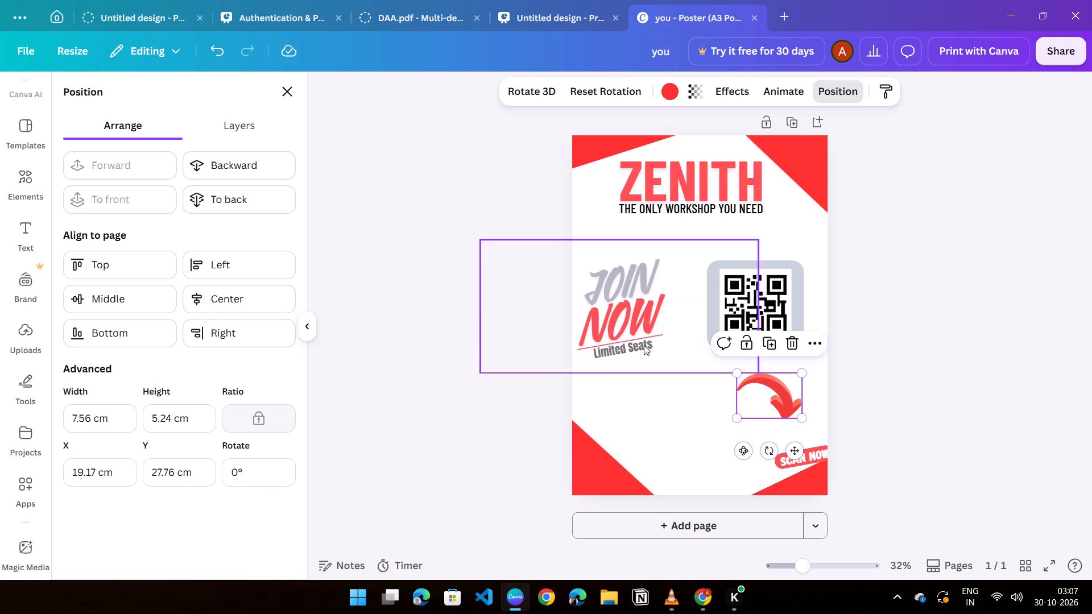
pyautogui.click(278, 93)
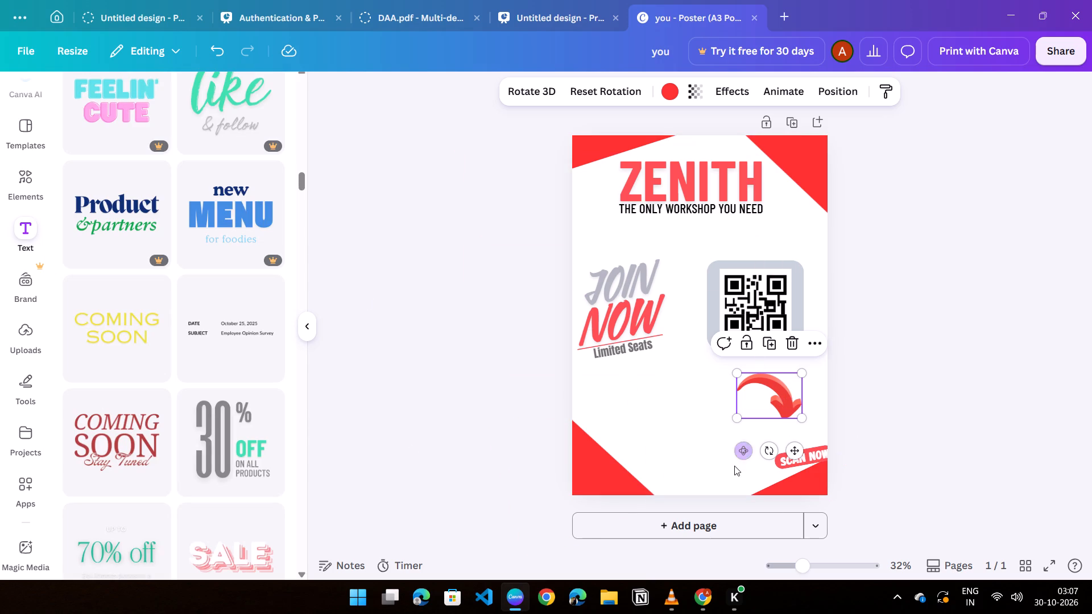
# Rotate the curved arrow in 3D to mirror it, with its head pointing down to the left.
pyautogui.click(746, 455)
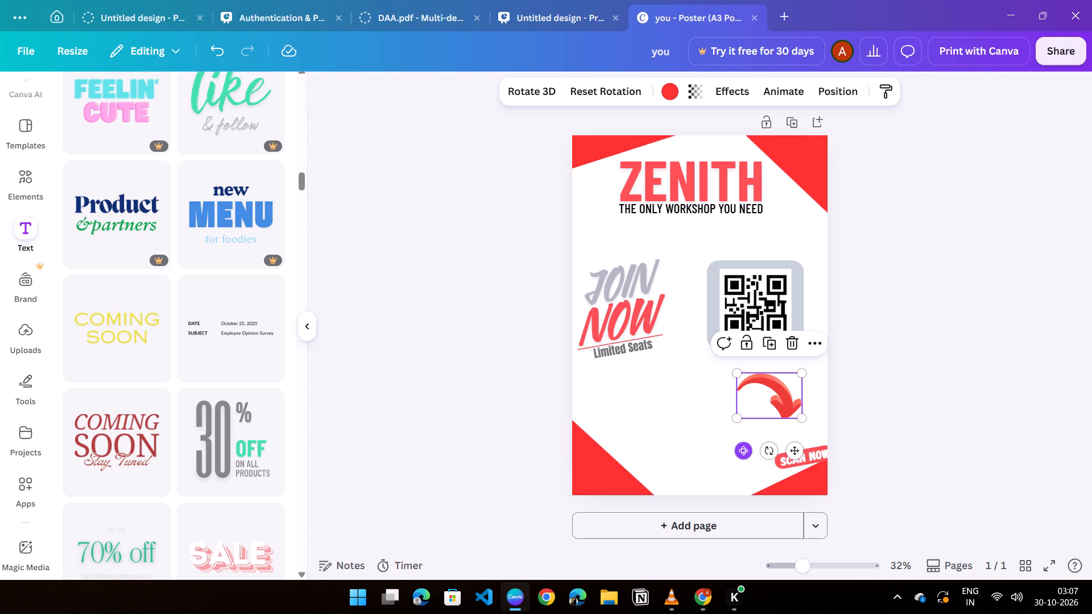
pyautogui.click(744, 455)
pyautogui.doubleClick(744, 455)
pyautogui.moveTo(744, 455); pyautogui.dragTo(739, 460)
pyautogui.moveTo(739, 460); pyautogui.dragTo(527, 420)
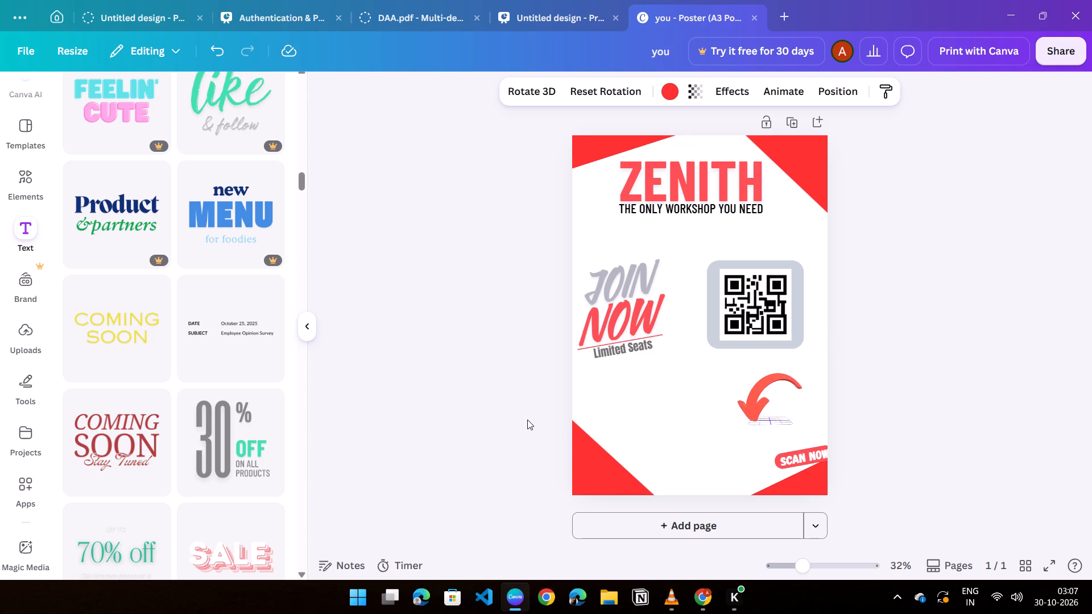
pyautogui.moveTo(527, 420); pyautogui.dragTo(530, 421)
pyautogui.click(914, 463)
# Place the arrow between "Limited Seats" and the QR frame, and tilt it counterclockwise so its head points downward.
pyautogui.moveTo(760, 409); pyautogui.dragTo(736, 398)
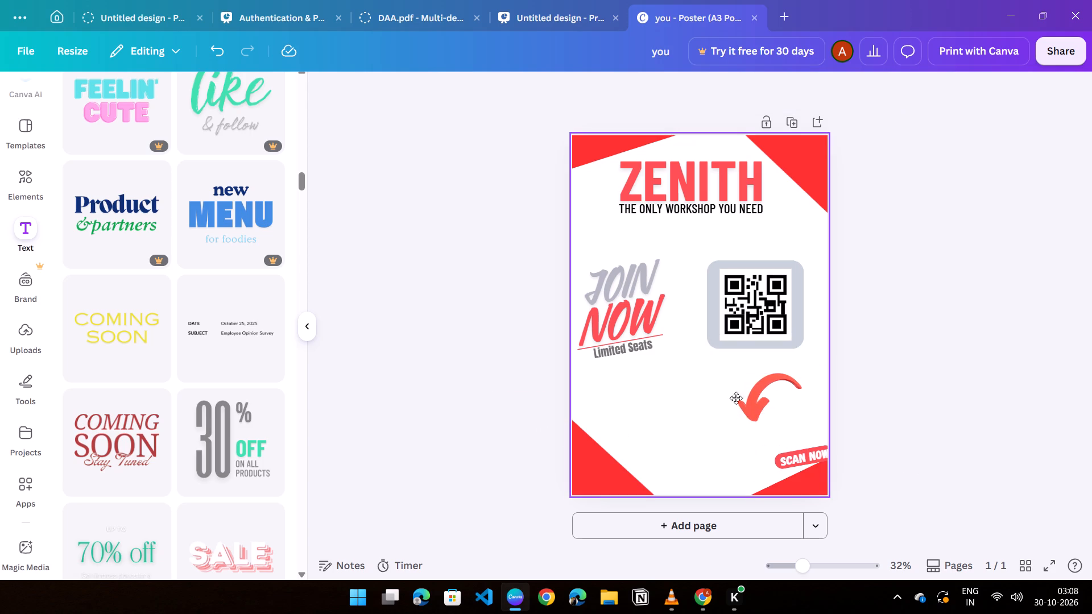
pyautogui.moveTo(736, 398); pyautogui.dragTo(676, 358)
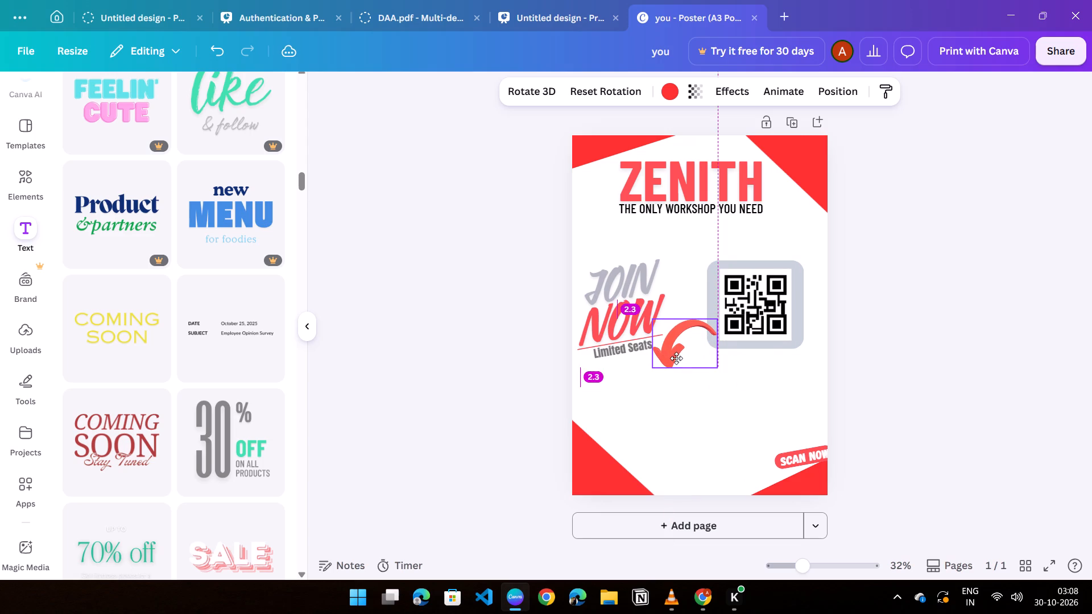
pyautogui.moveTo(676, 358); pyautogui.dragTo(678, 361)
pyautogui.moveTo(685, 408); pyautogui.dragTo(693, 408)
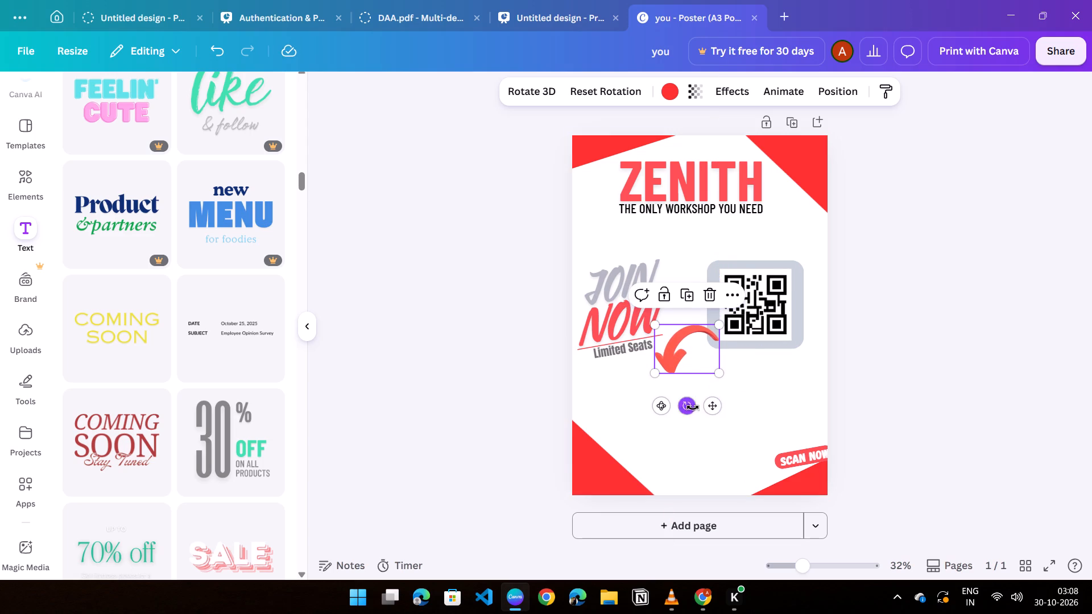
pyautogui.moveTo(693, 408); pyautogui.dragTo(709, 403)
pyautogui.click(679, 364)
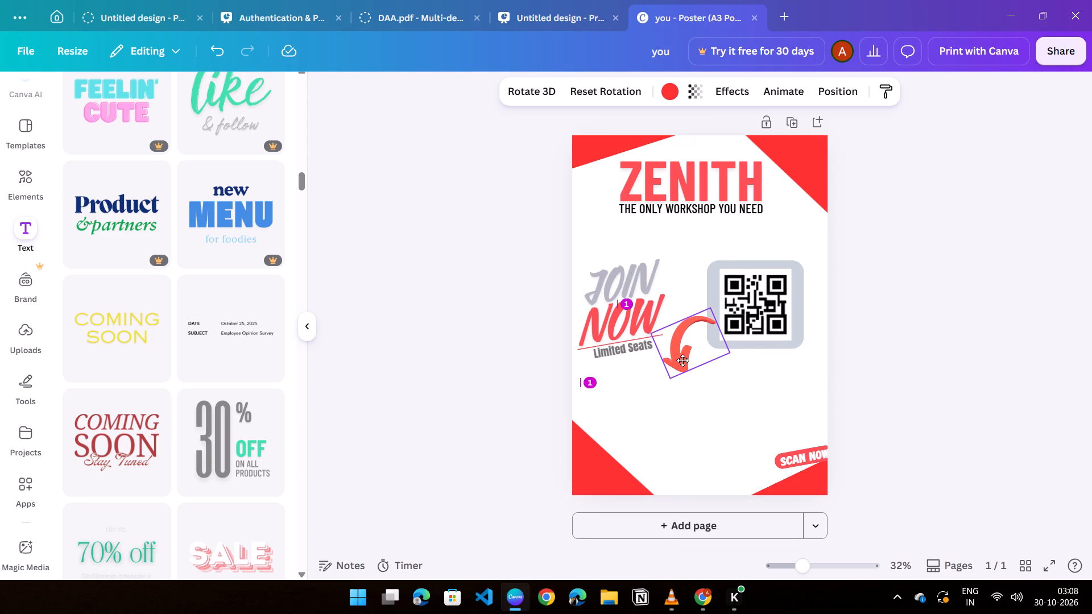
pyautogui.click(1003, 453)
# Move the "SCAN NOW" text and its red label together to just beneath the arrowhead, nudging them up close to it.
pyautogui.click(812, 455)
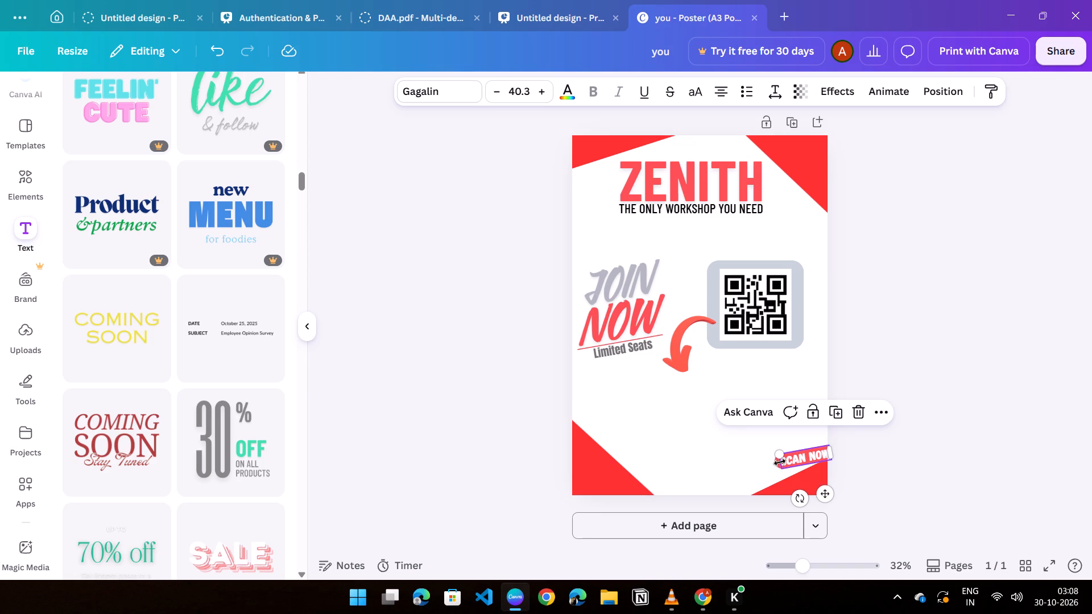
pyautogui.click(944, 438)
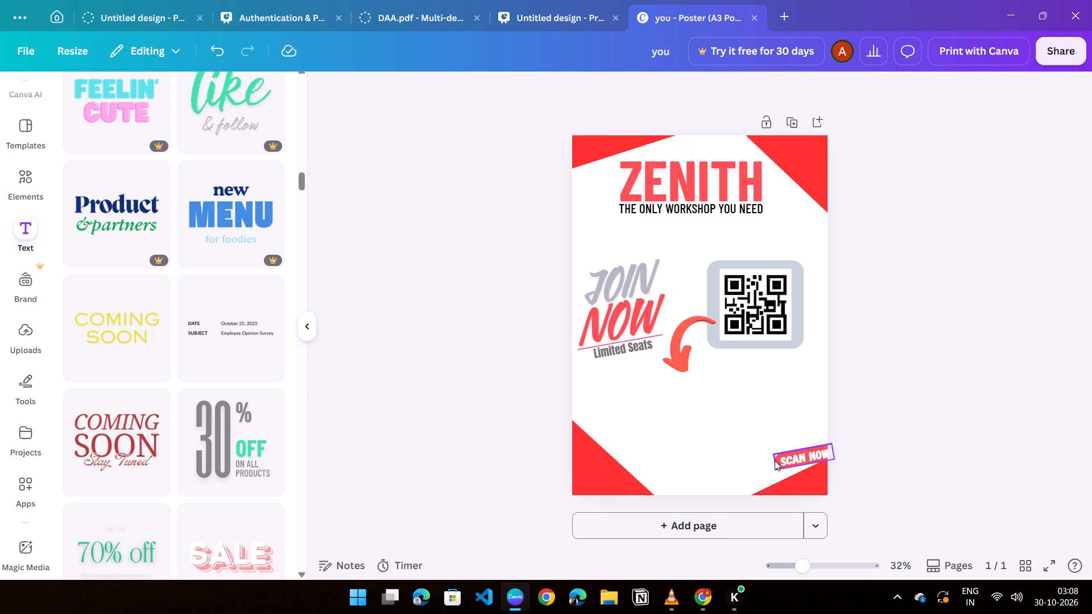
pyautogui.click(775, 460)
pyautogui.keyDown('shift'); pyautogui.click(789, 459); pyautogui.keyUp('shift')
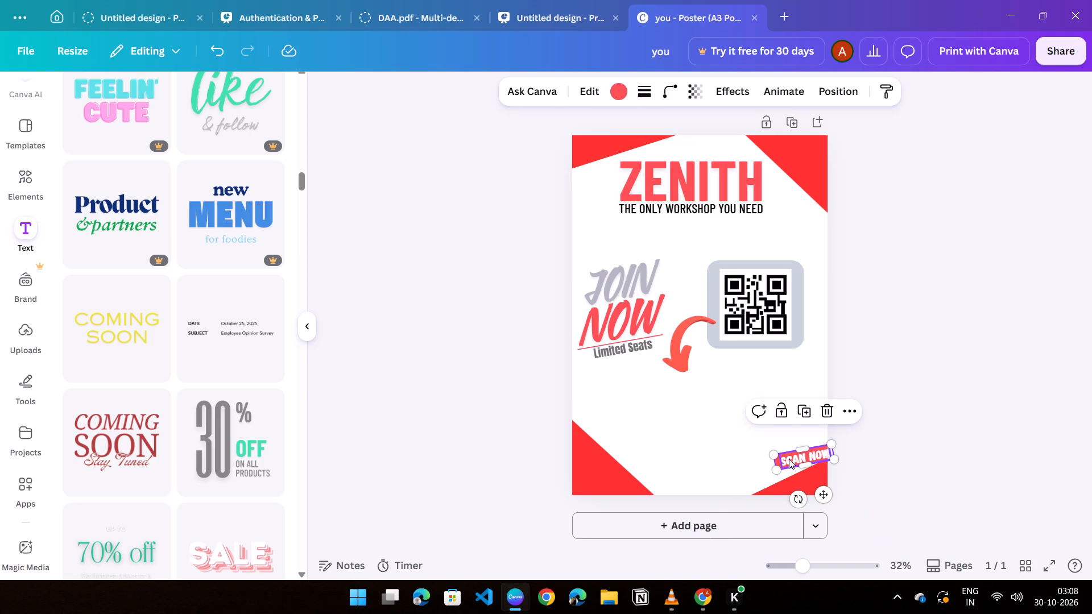
pyautogui.moveTo(789, 459); pyautogui.dragTo(676, 386)
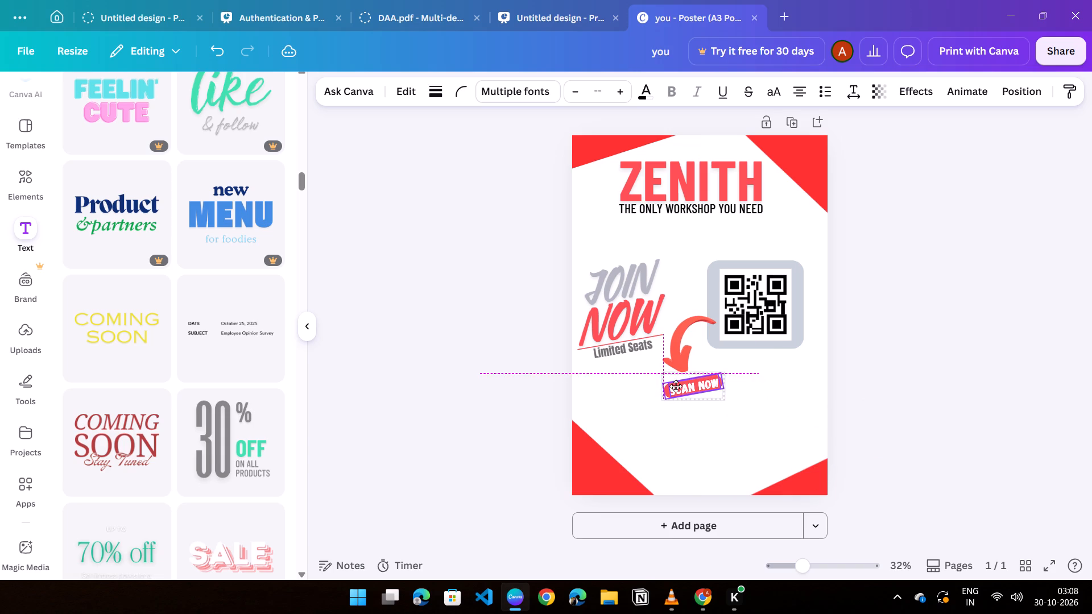
pyautogui.moveTo(676, 386); pyautogui.dragTo(676, 387)
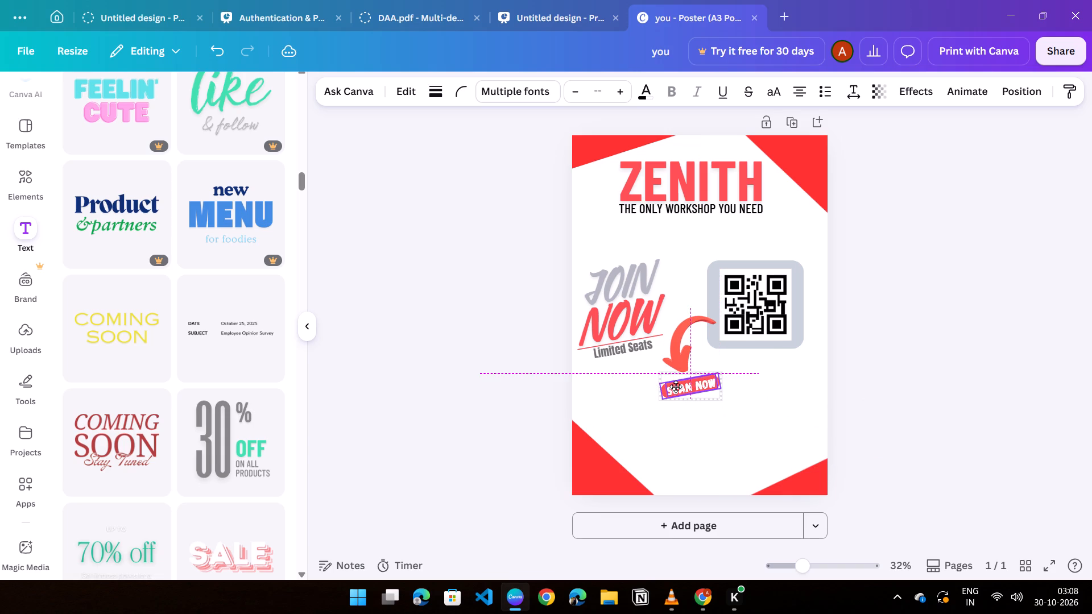
pyautogui.press('Up')
pyautogui.press('Up')
pyautogui.press('Up')
pyautogui.press('Up')
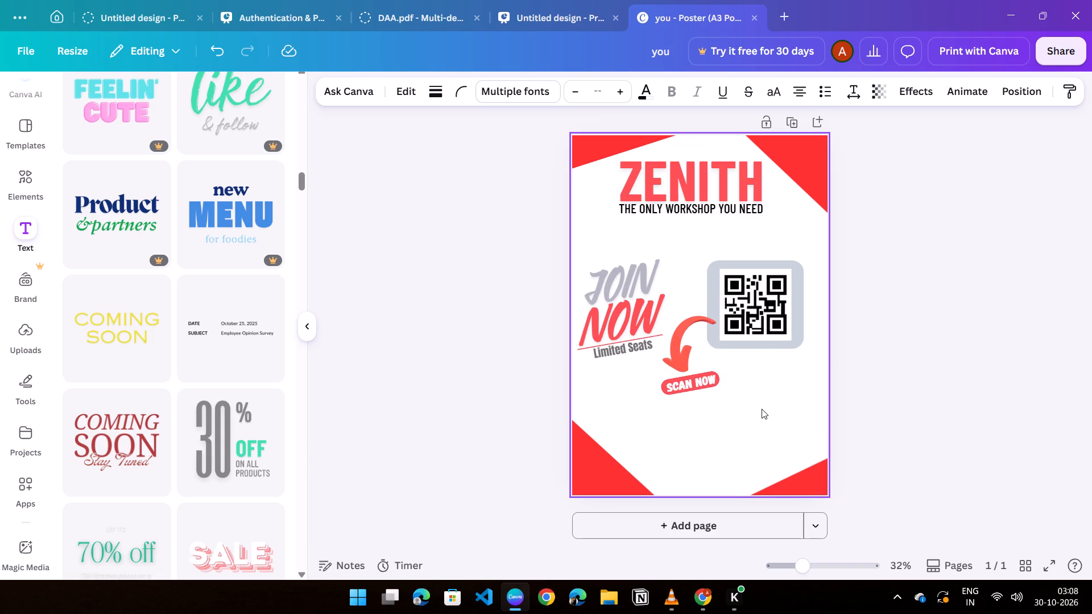
pyautogui.press('Up')
pyautogui.press('Up')
pyautogui.press('Up')
pyautogui.click(979, 395)
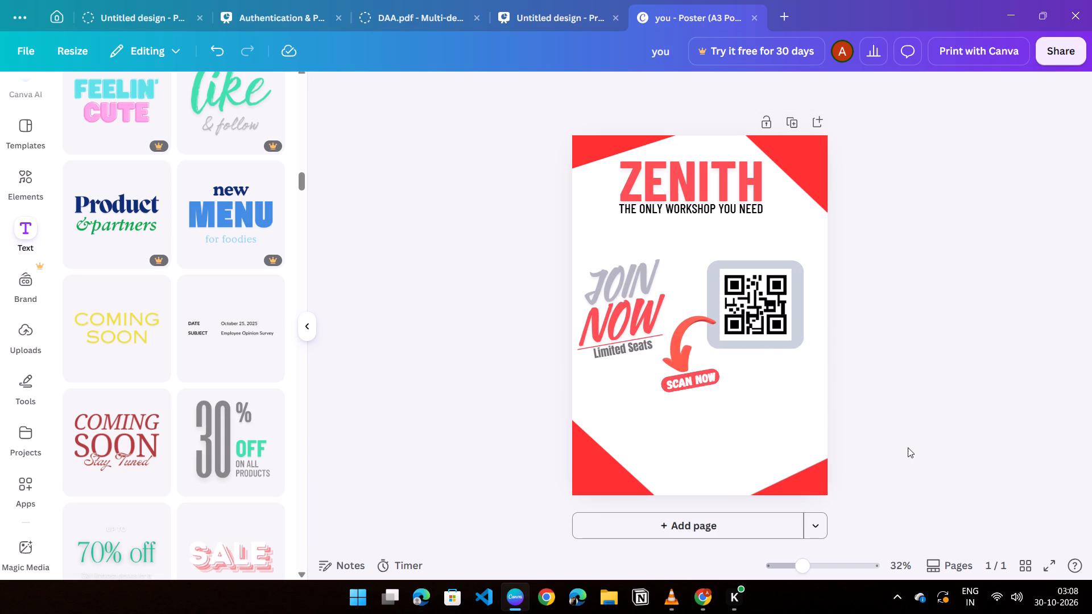